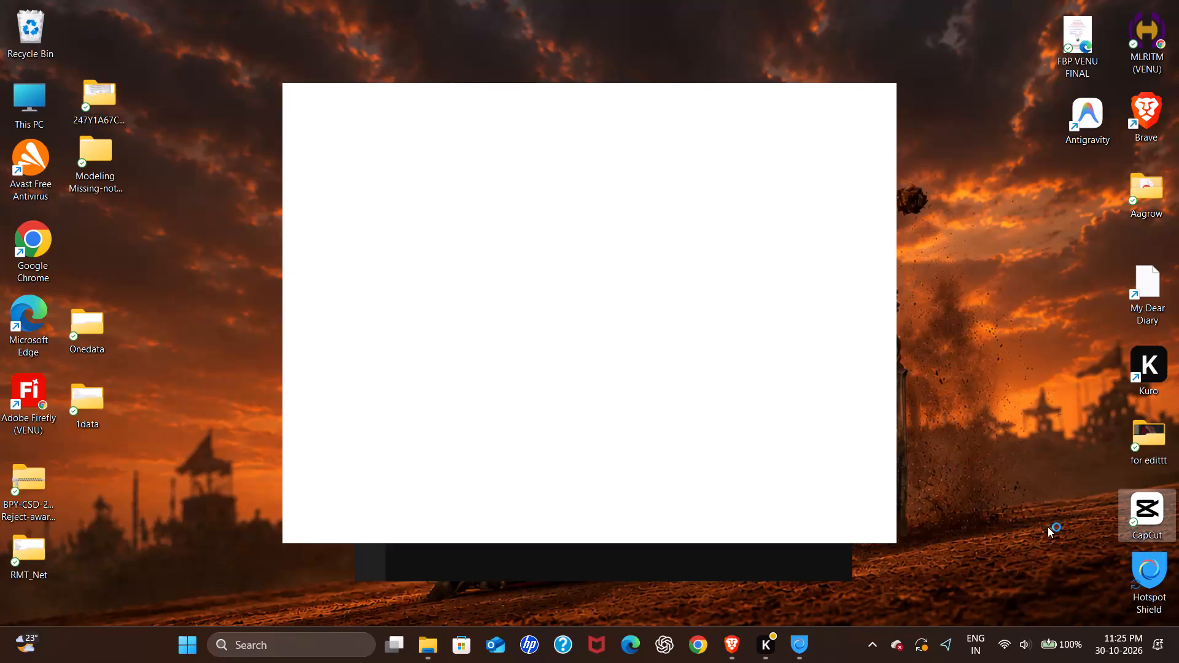
Launch CapCut from the desktop.
double_click(1131, 508)
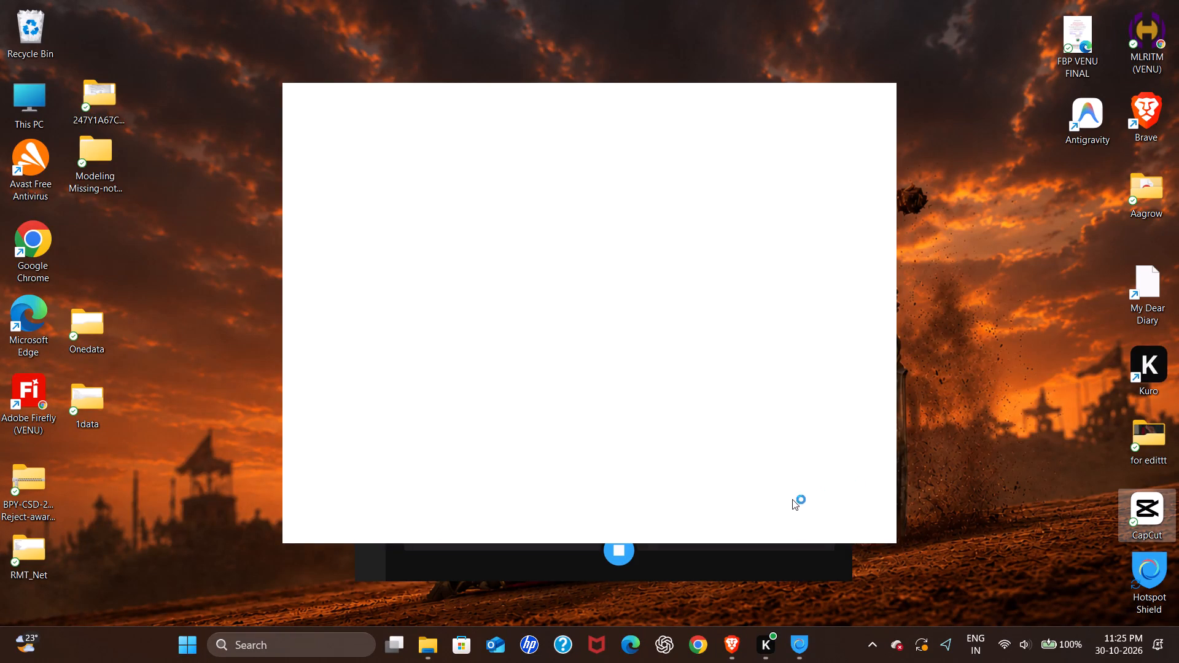
double_click(1144, 511)
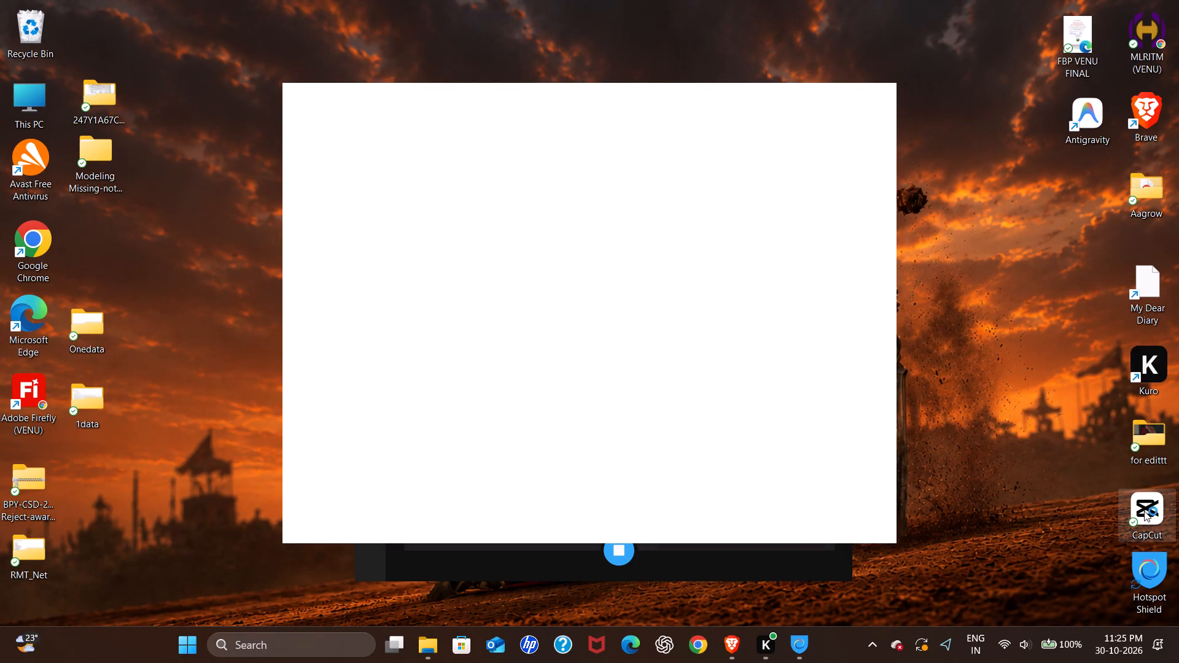
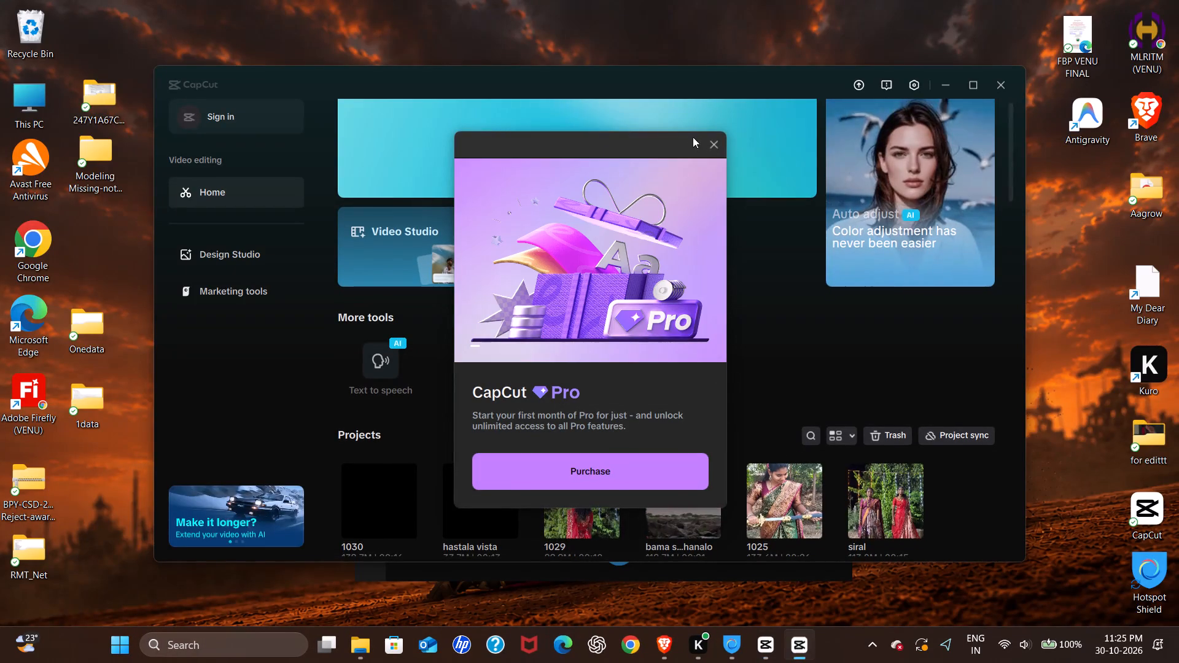
Dismiss the CapCut Pro purchase offer and go to the existing projects on the home page.
left_click(714, 142)
scroll(720, 274, "down", 2)
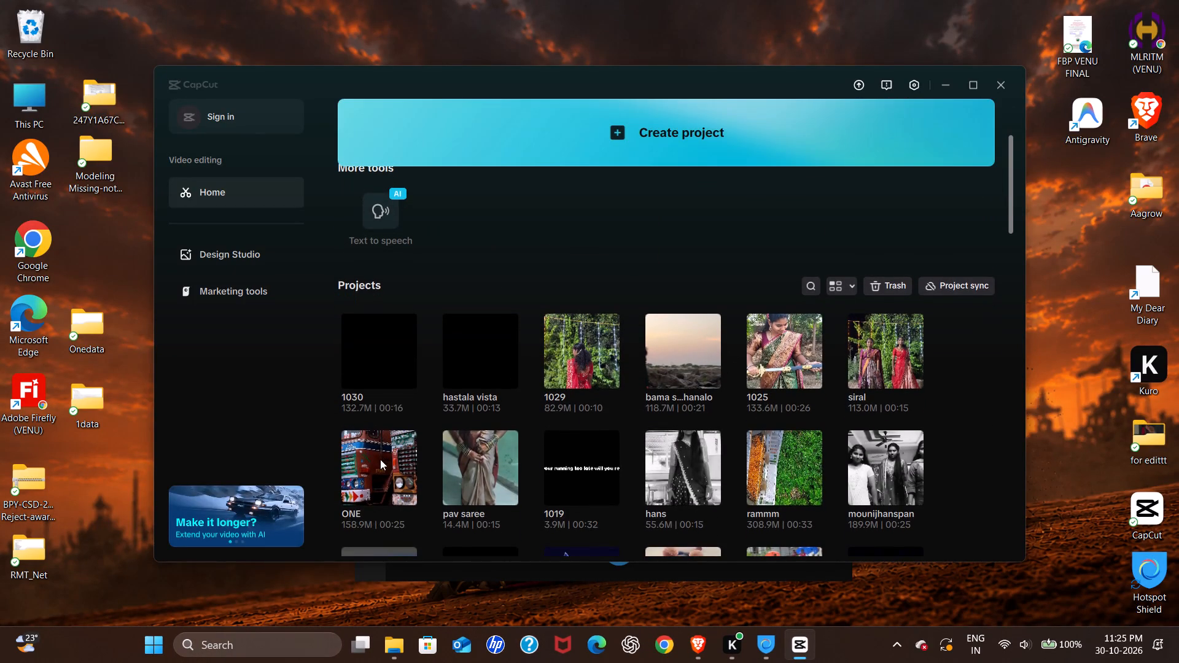
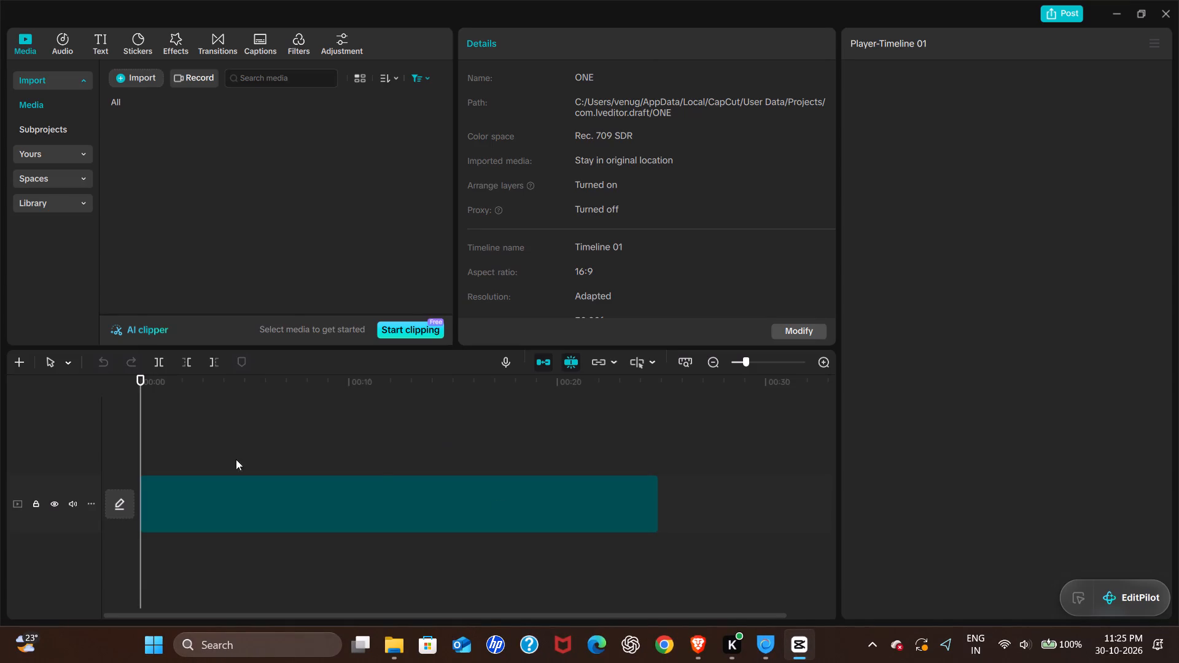
Select the compound clip on the ONE project's timeline and open its available actions.
left_click(320, 492)
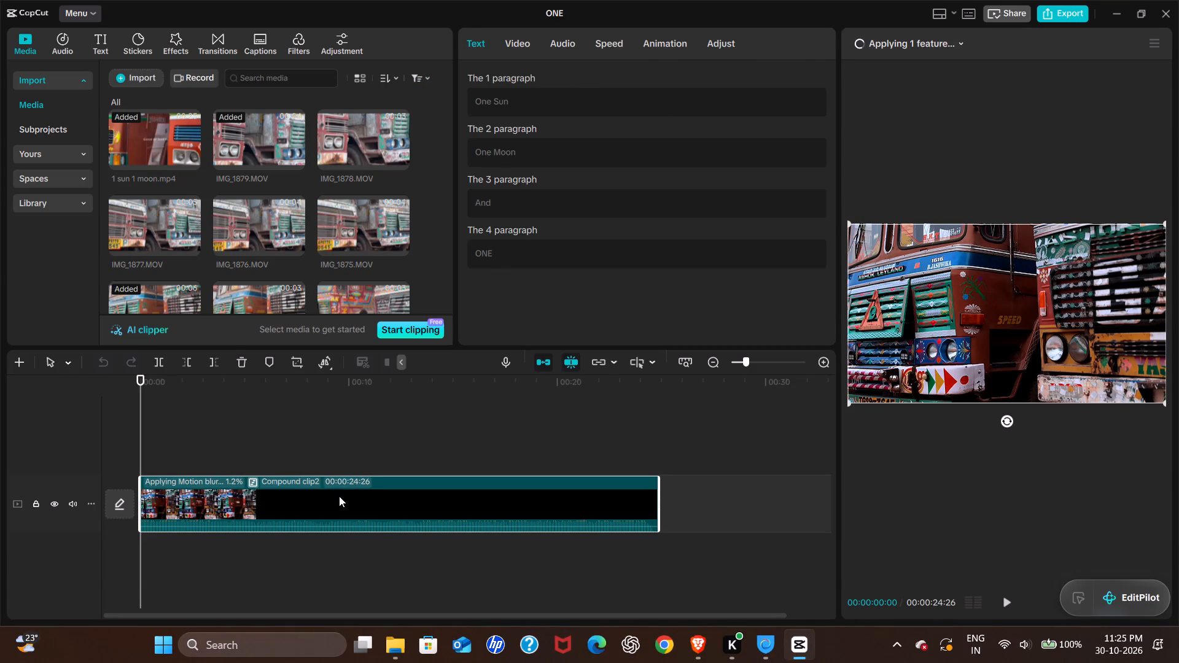
right_click(339, 496)
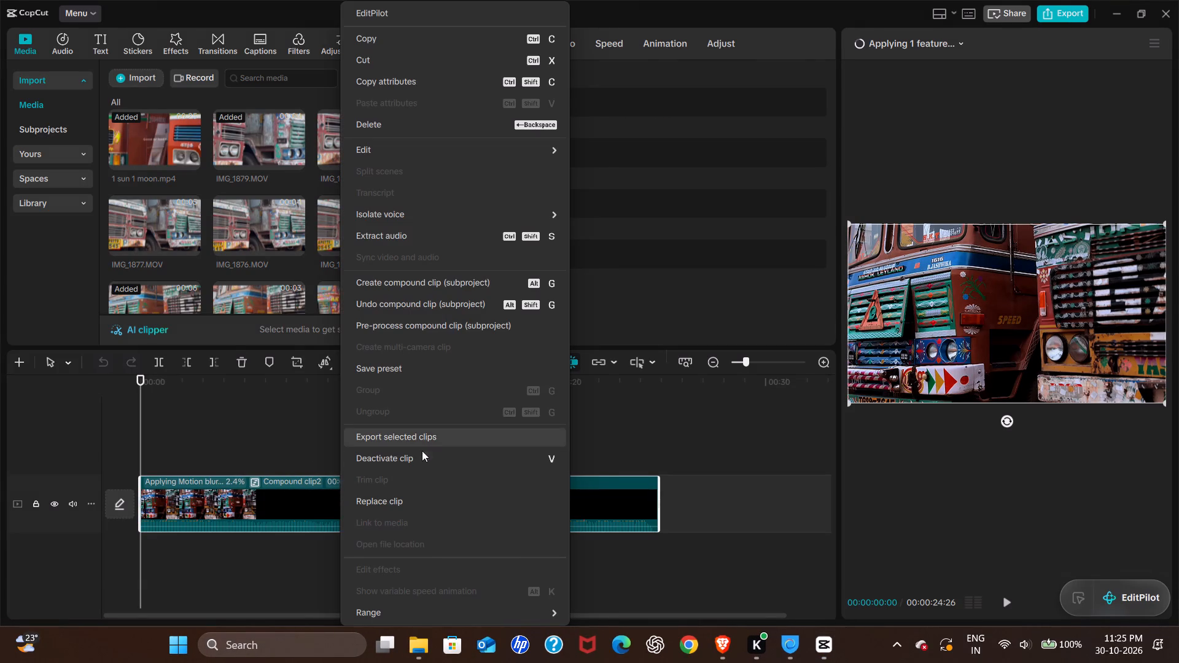
Save the selected compound clip as a preset.
left_click(429, 377)
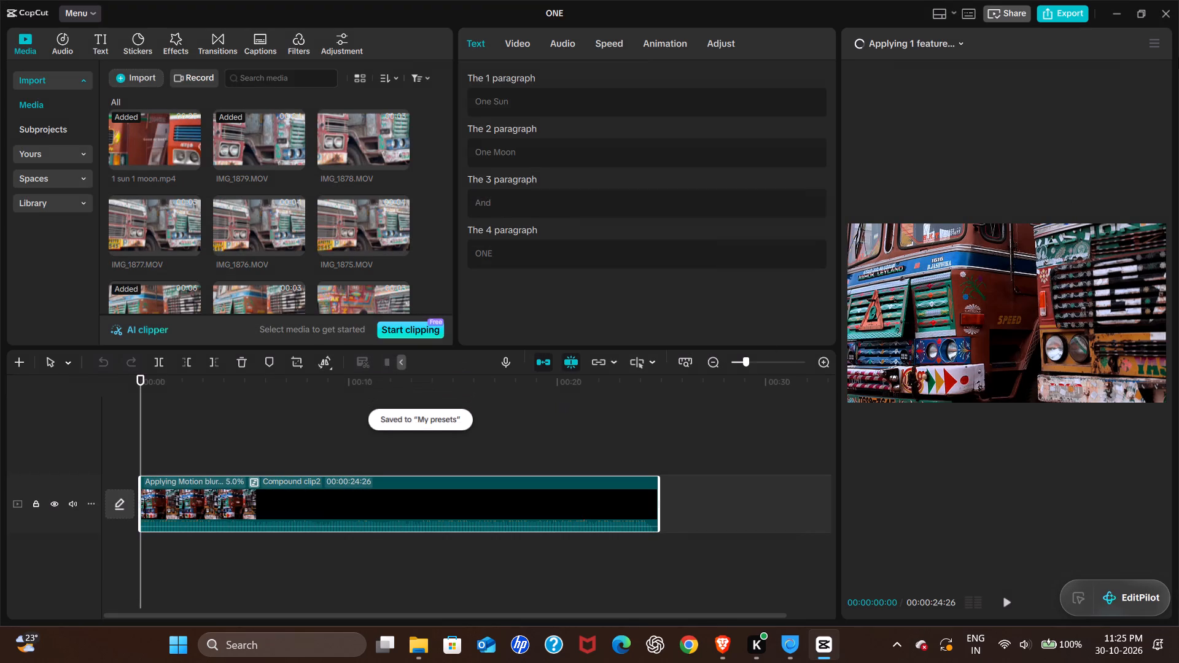
Close the ONE project and create a new empty project from the home page.
left_click(1157, 19)
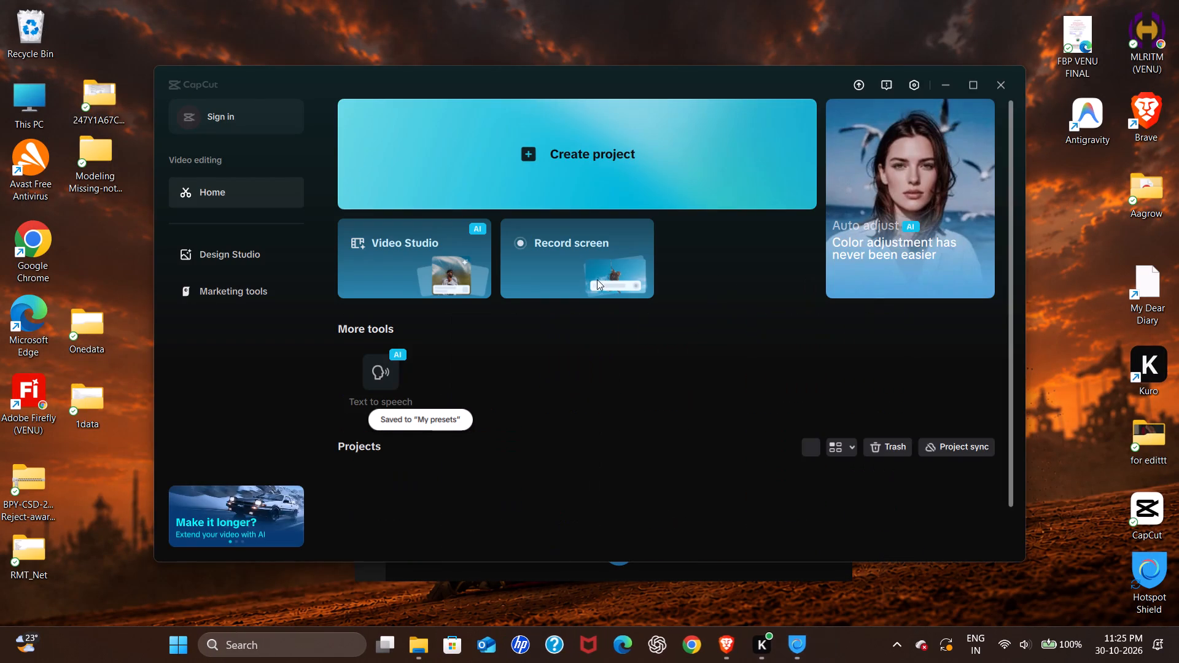
left_click(479, 152)
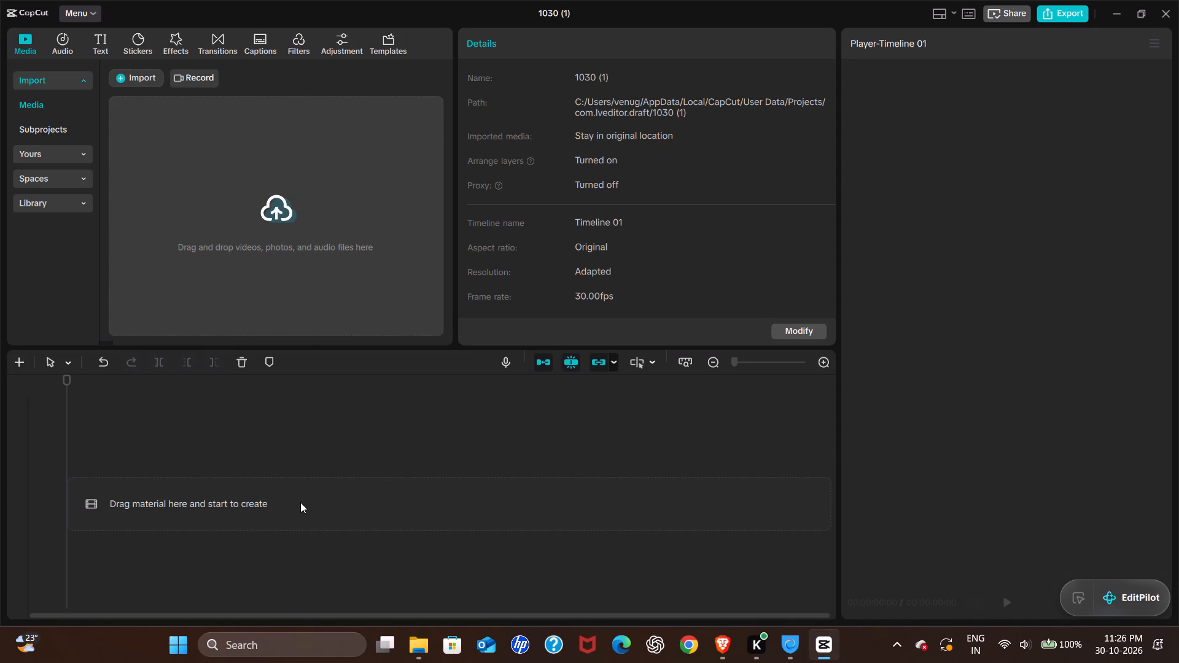
Add the saved truck clip preset, My presets17, from the personal presets to the empty timeline.
left_click(50, 155)
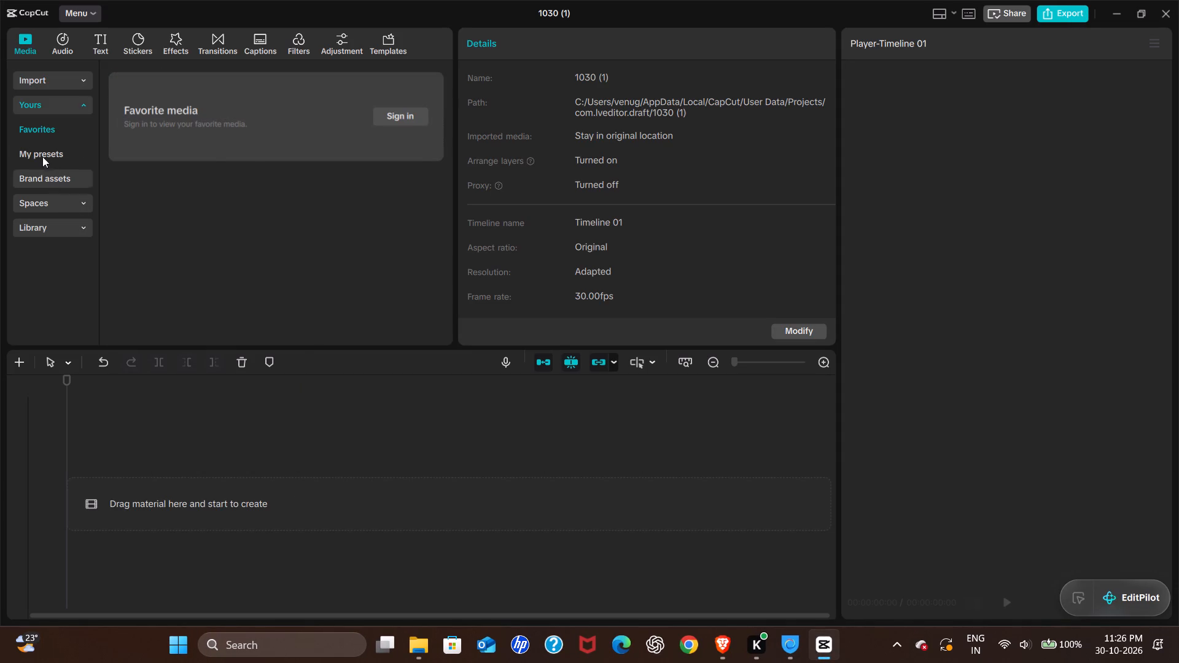
left_click(41, 153)
scroll(201, 160, "down", 15)
scroll(251, 248, "down", 5)
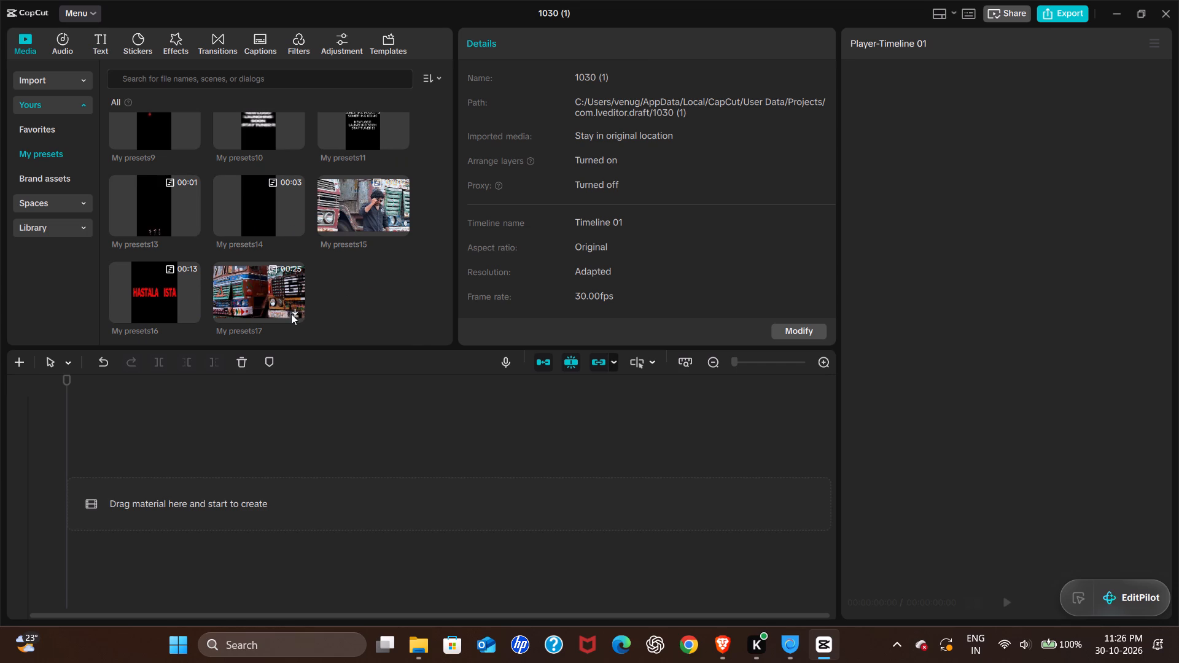
left_click(290, 309)
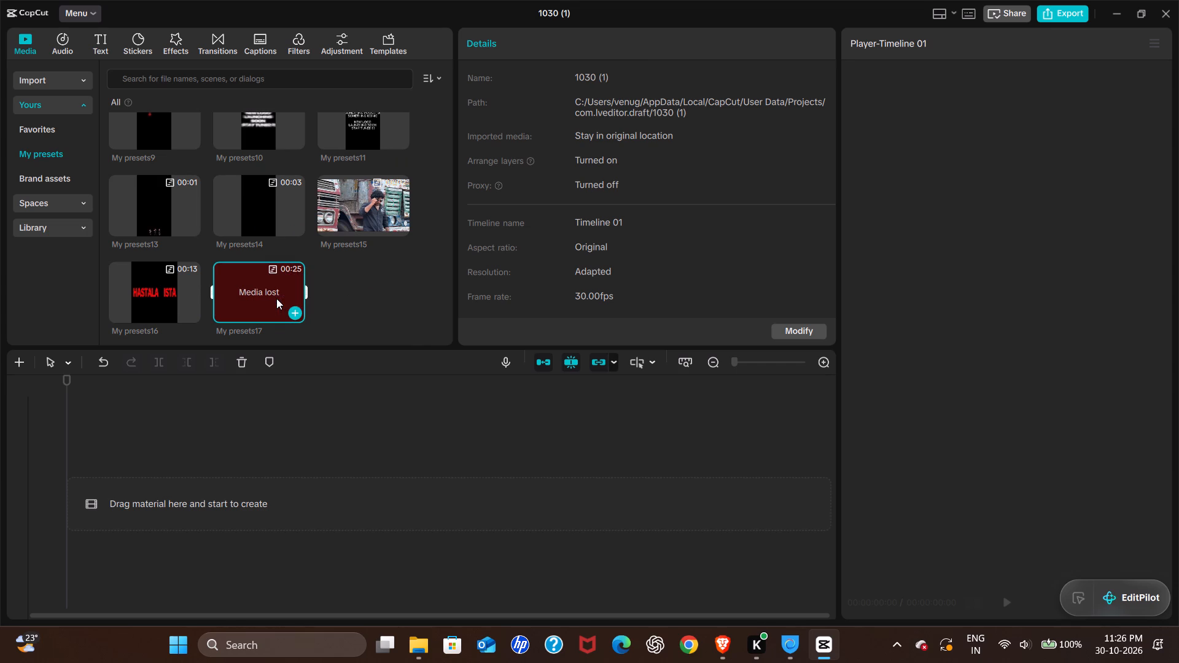
left_click(297, 312)
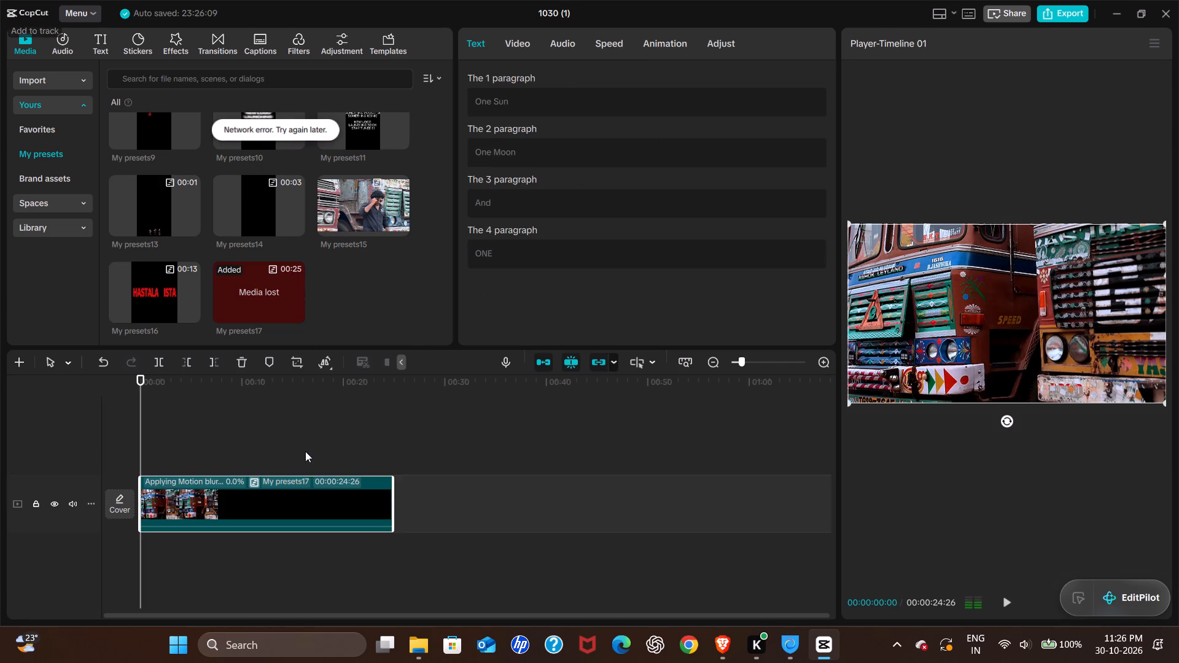
Break the My presets17 compound clip on the timeline apart into its separate clips, filters, texts, effects and audio.
left_click(300, 489)
right_click(298, 487)
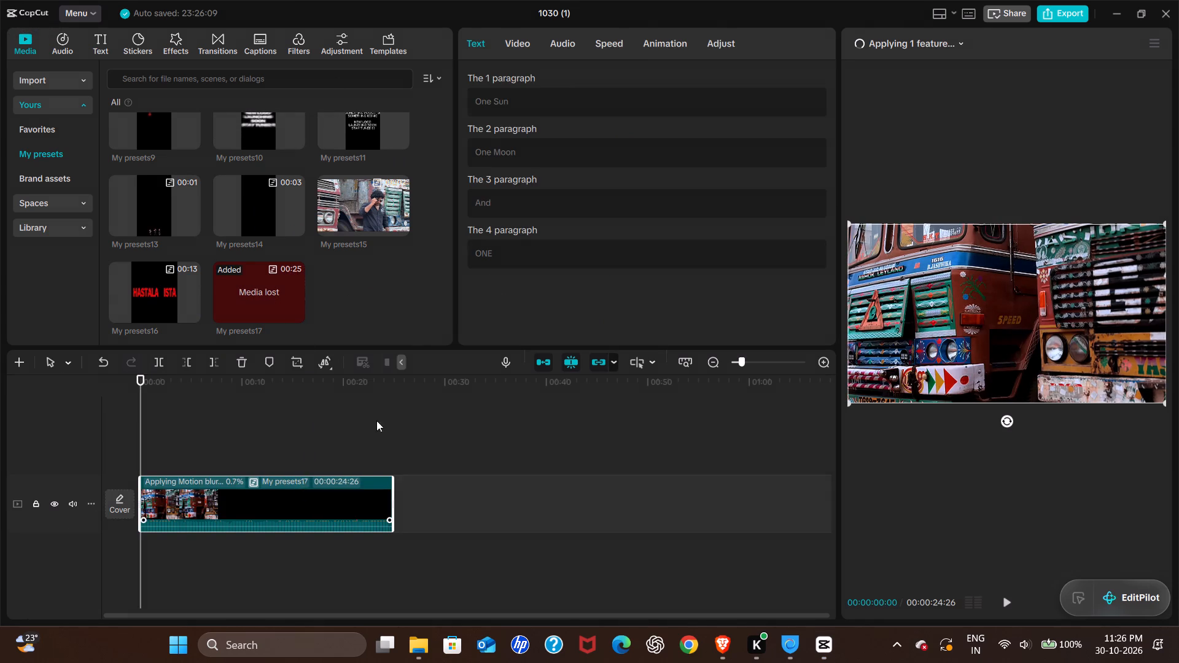
left_click(383, 306)
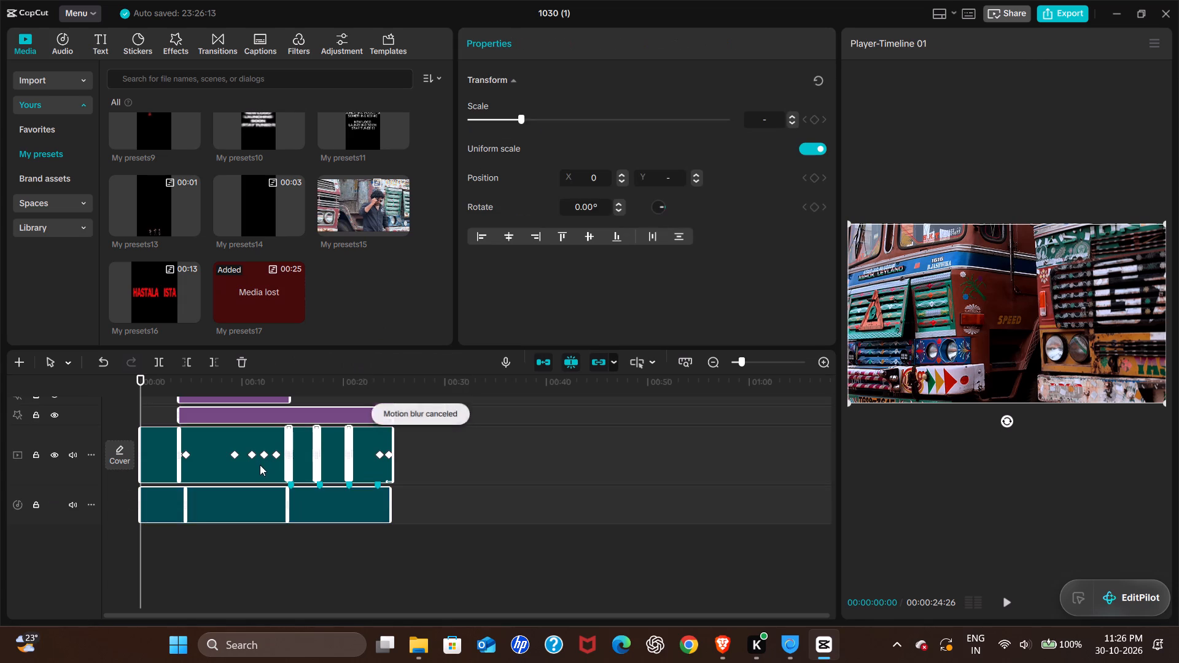
Play through the edit and examine its filter, text, effect, video and audio layers on the timeline.
scroll(263, 481, "up", 2)
key("space")
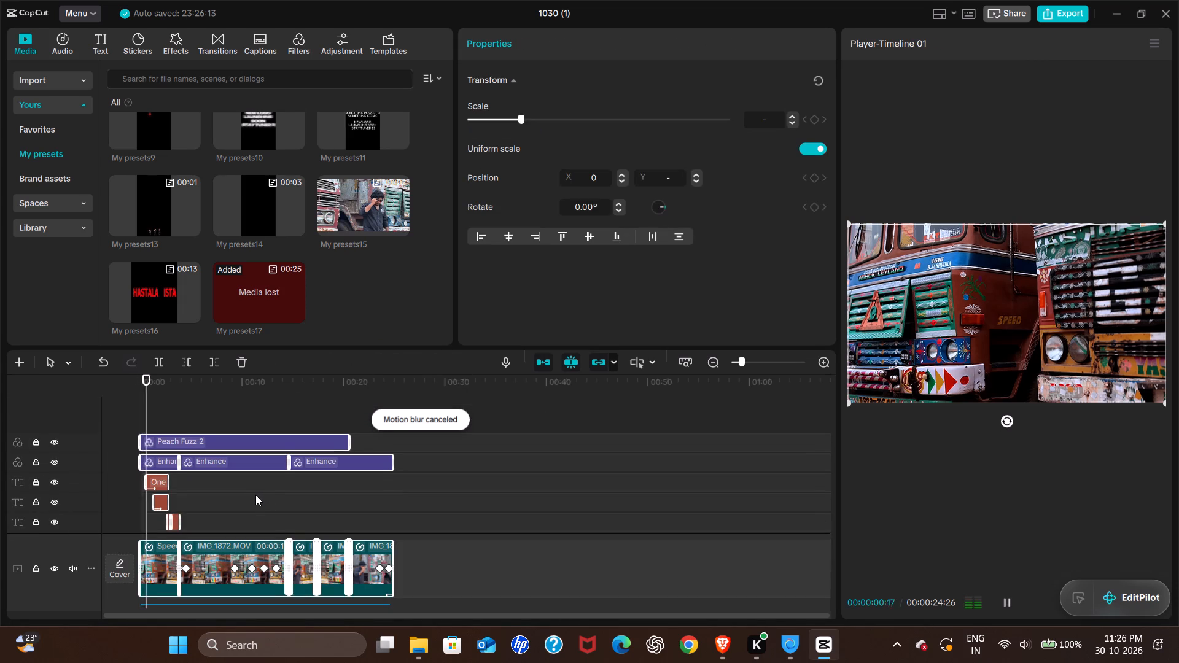
scroll(254, 495, "down", 1)
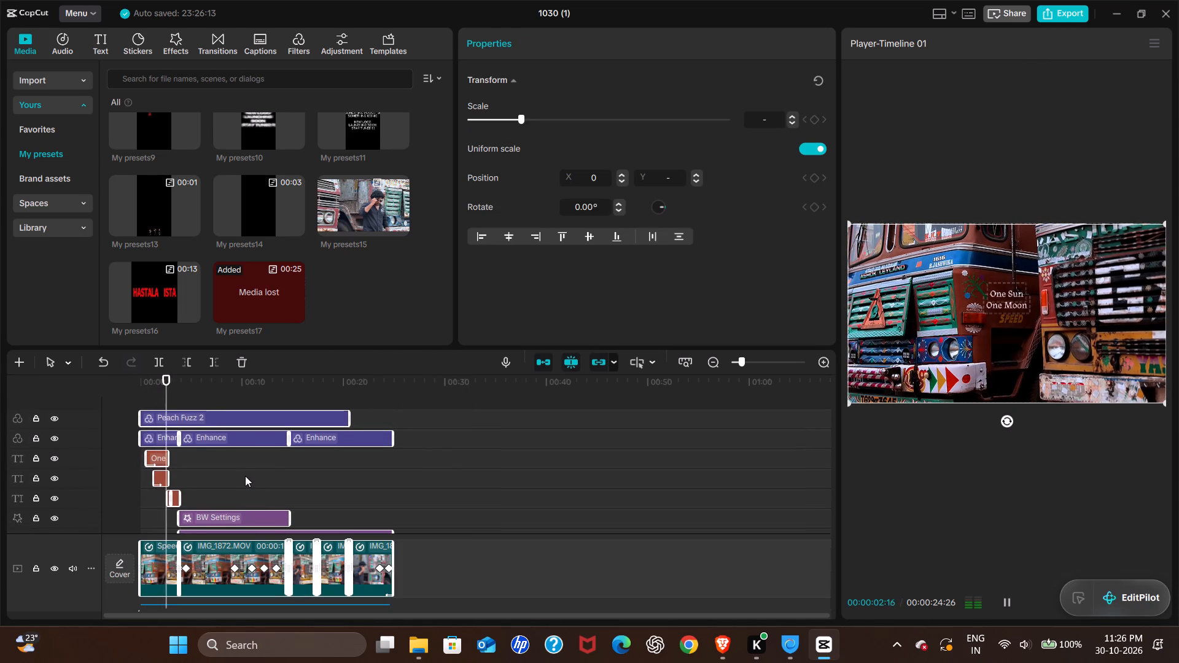
scroll(245, 476, "down", 1)
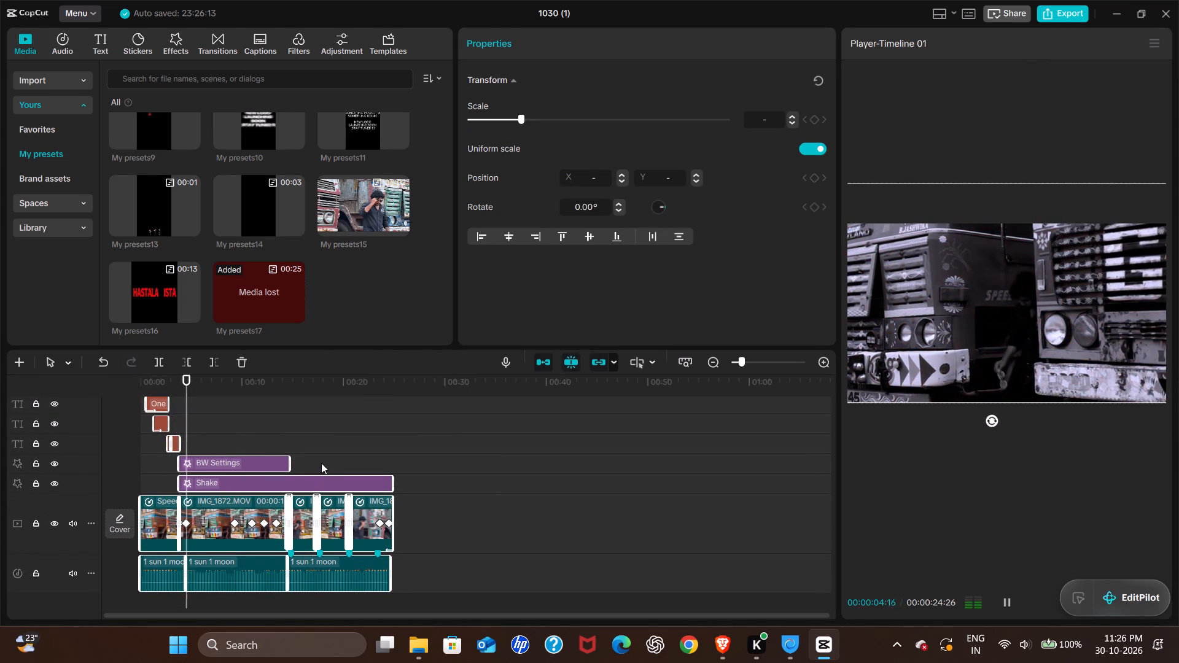
scroll(321, 463, "up", 2)
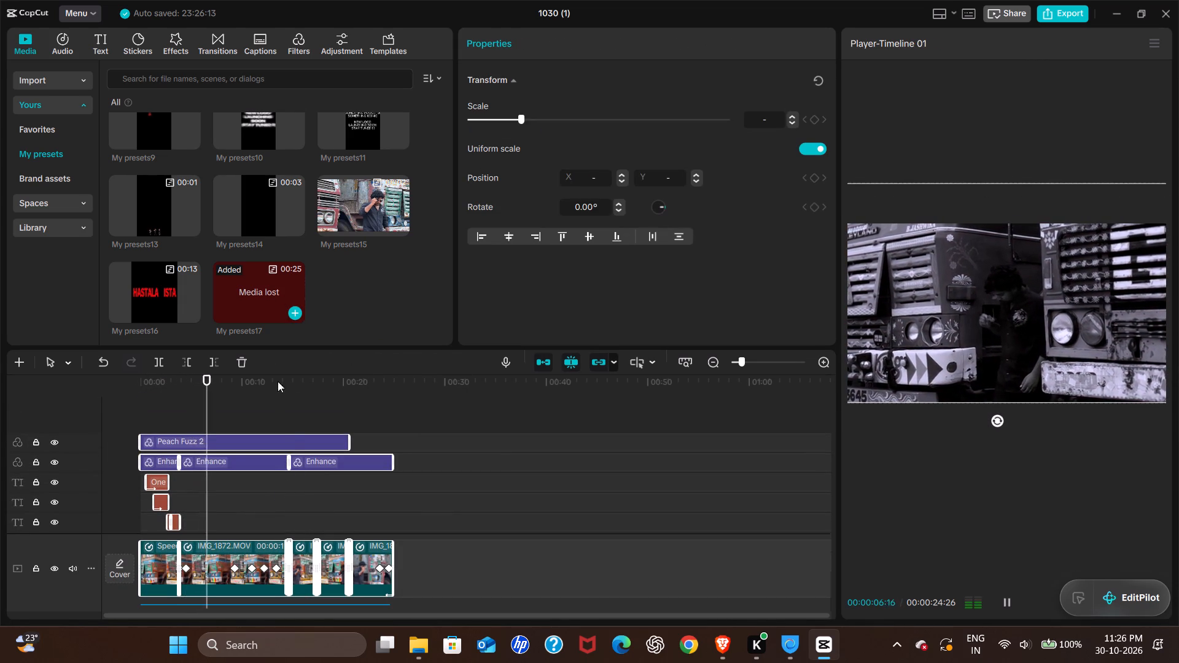
scroll(290, 428, "down", 1)
left_click(287, 465)
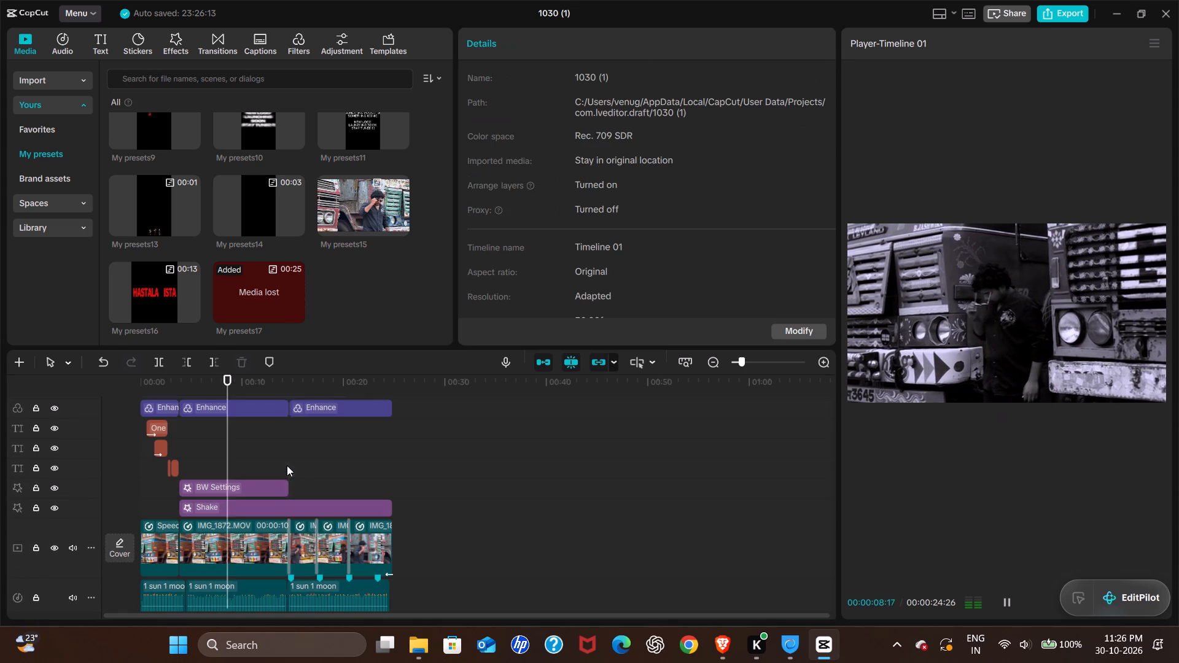
key("space")
key("space")
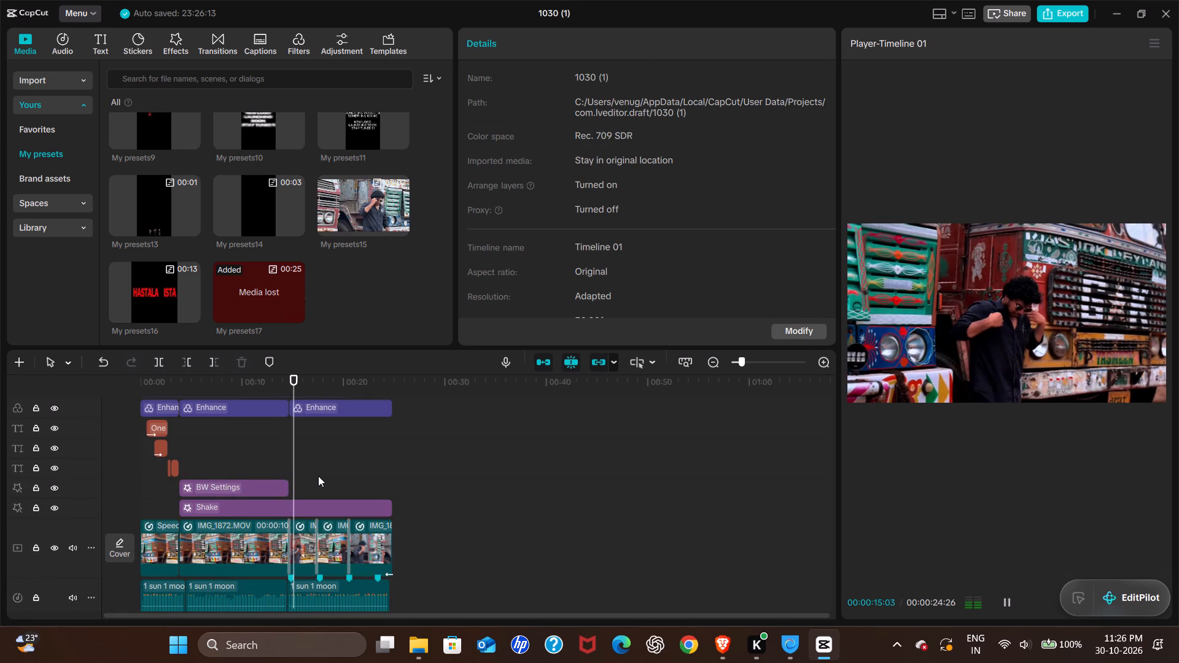
left_click(318, 476)
key("space")
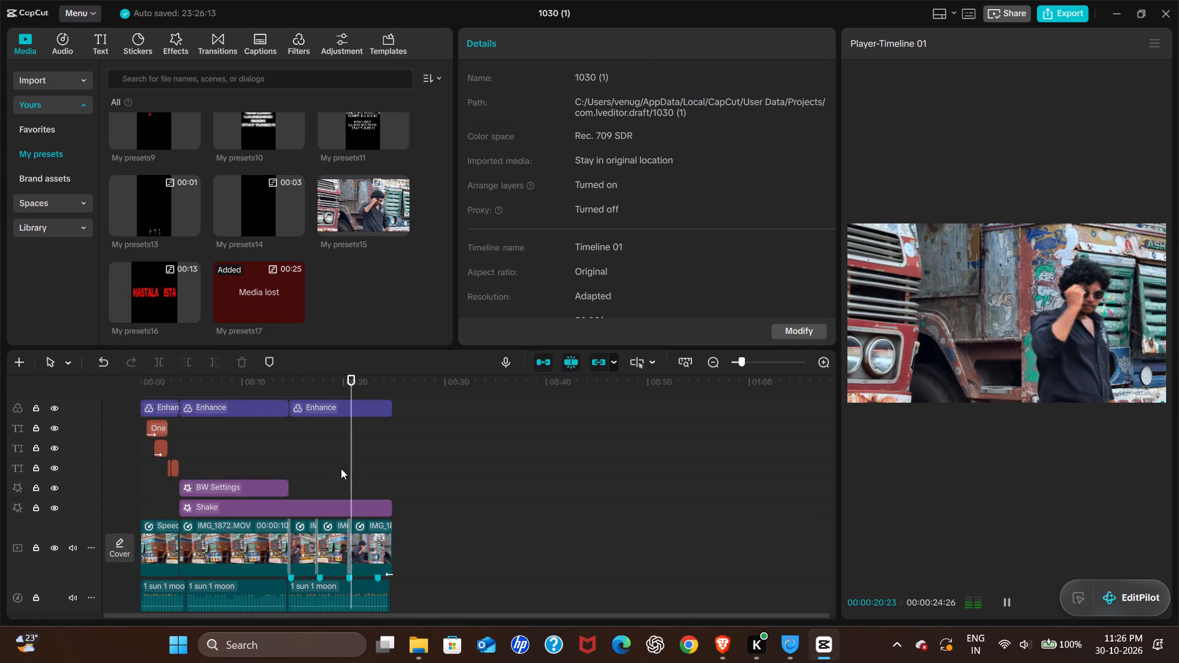
left_click(312, 463)
left_click_drag(312, 463, 116, 465)
key("space")
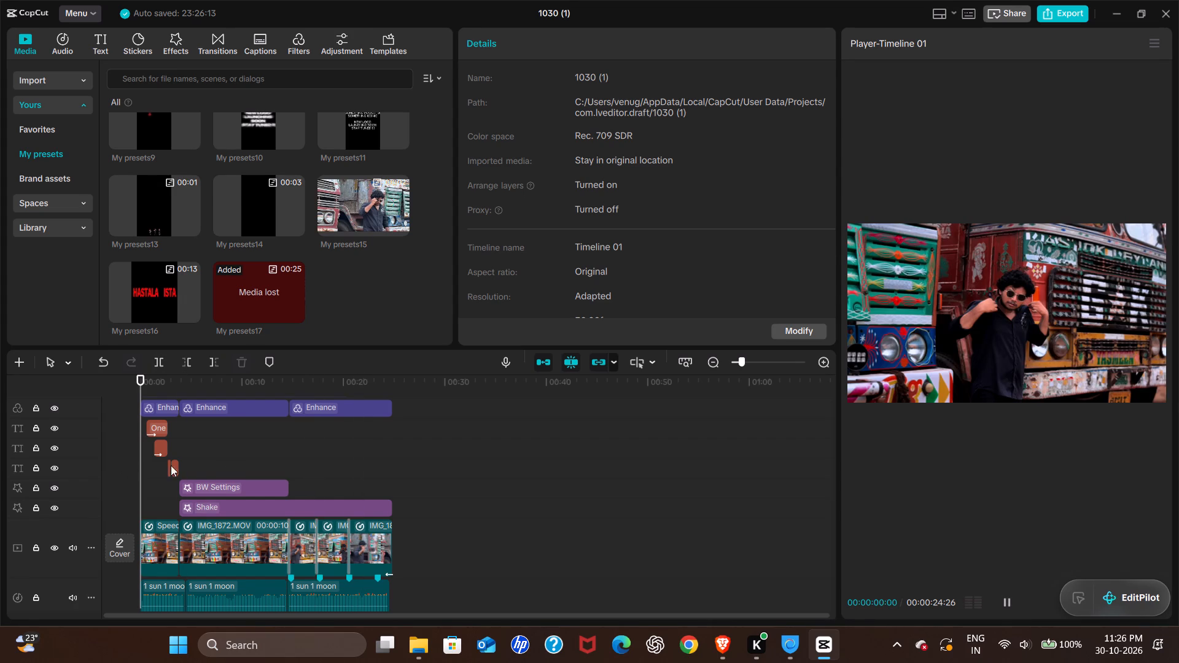
scroll(222, 461, "up", 3)
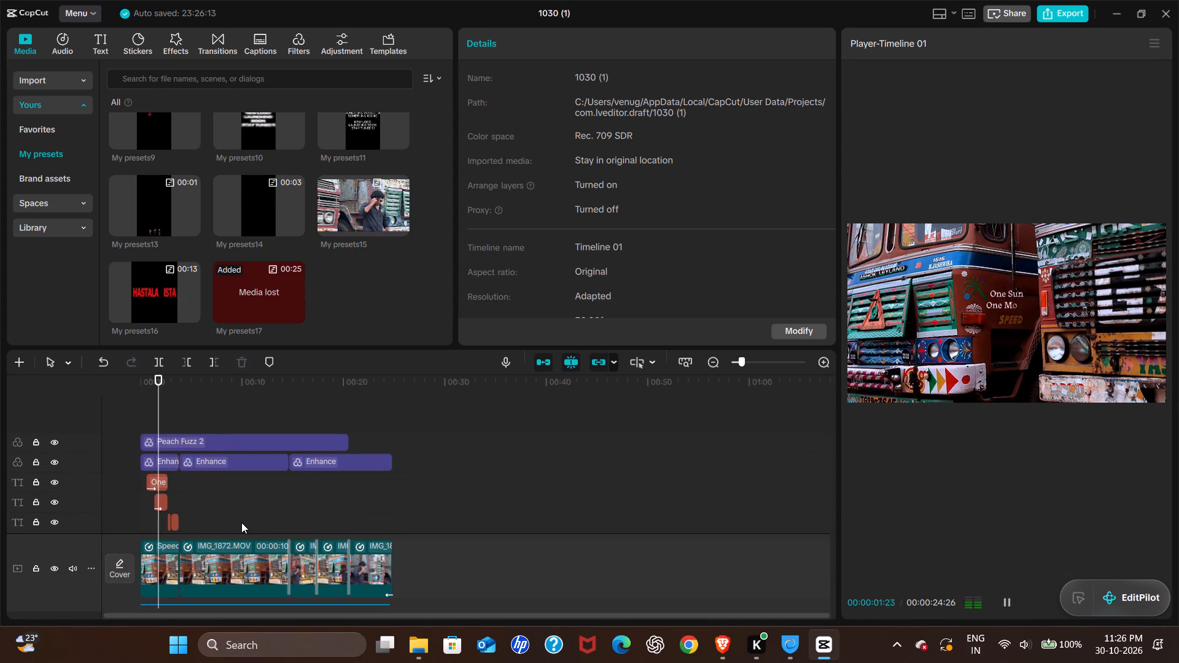
left_click(350, 508)
key("space")
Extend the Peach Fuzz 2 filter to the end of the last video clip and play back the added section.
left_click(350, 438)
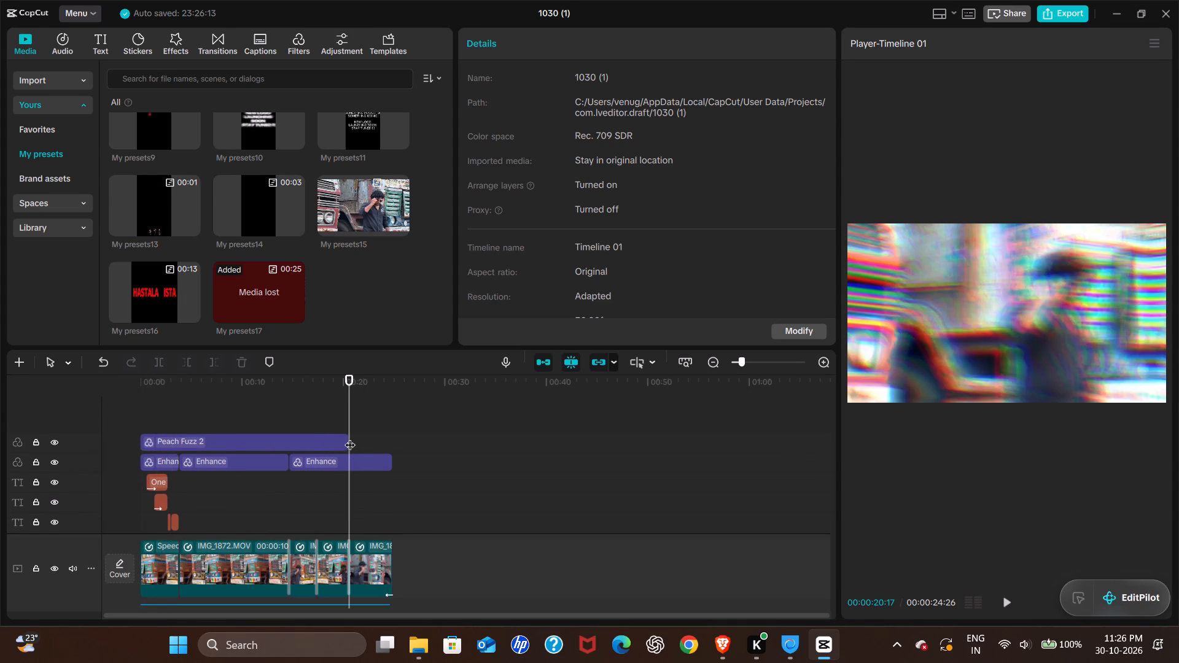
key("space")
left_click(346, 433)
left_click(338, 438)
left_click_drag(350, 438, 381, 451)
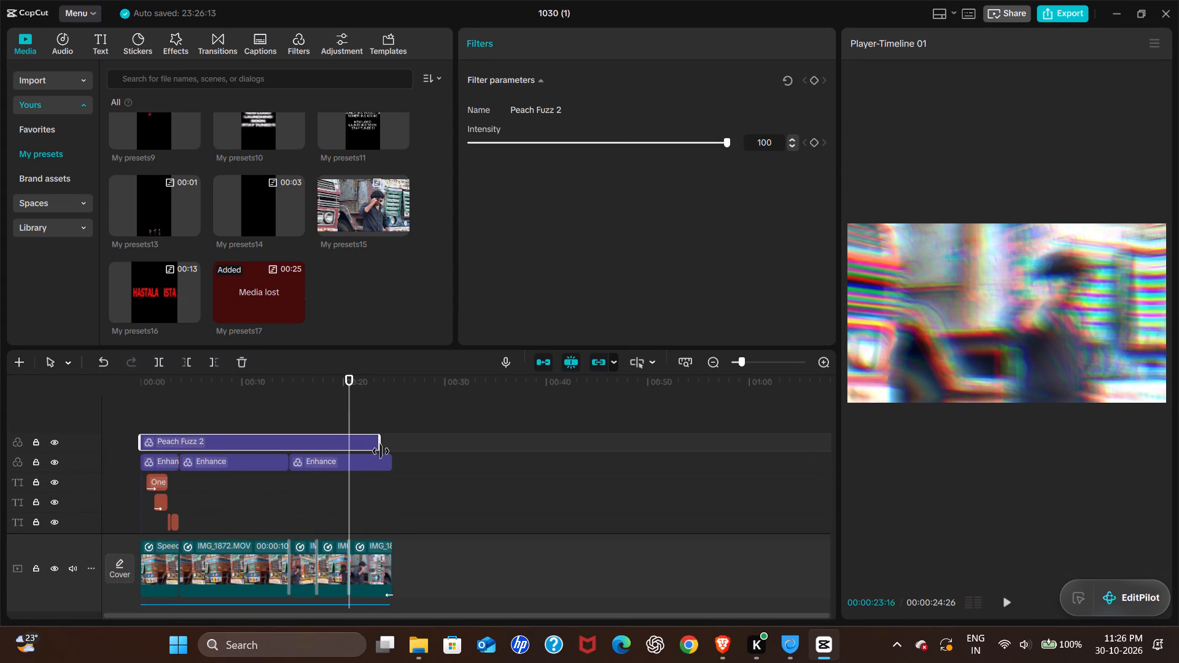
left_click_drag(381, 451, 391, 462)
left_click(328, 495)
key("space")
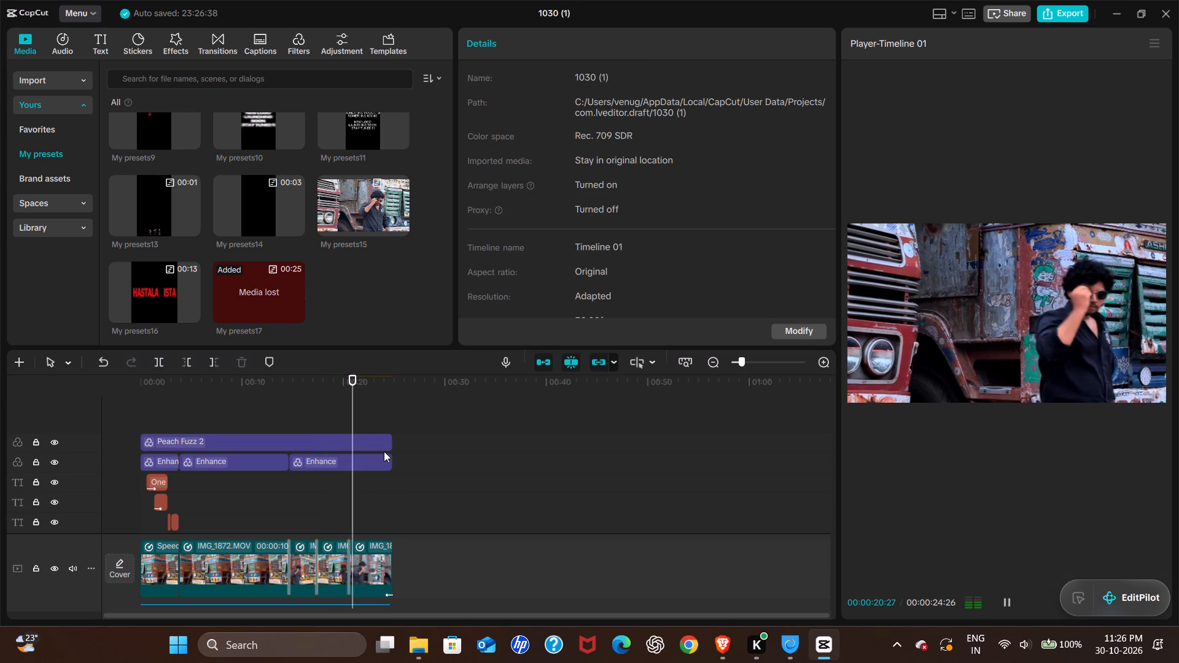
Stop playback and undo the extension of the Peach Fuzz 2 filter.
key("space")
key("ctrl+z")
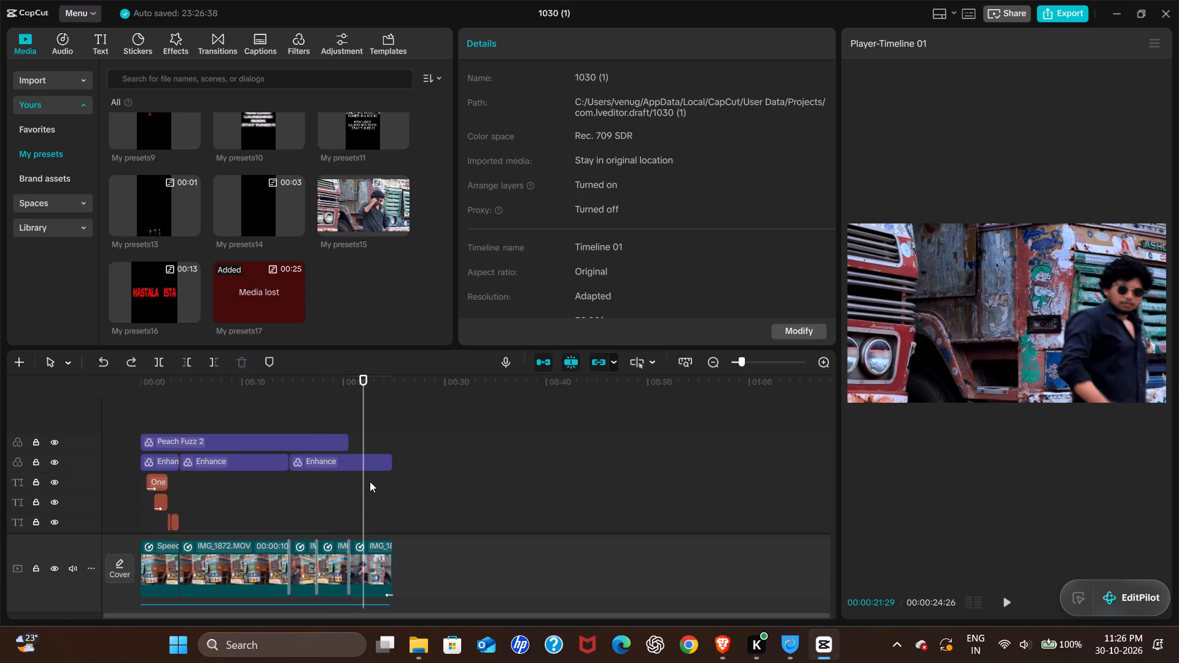
Replay the edit up to the cut into the last video clip and check the lower tracks there.
left_click(323, 478)
key("space")
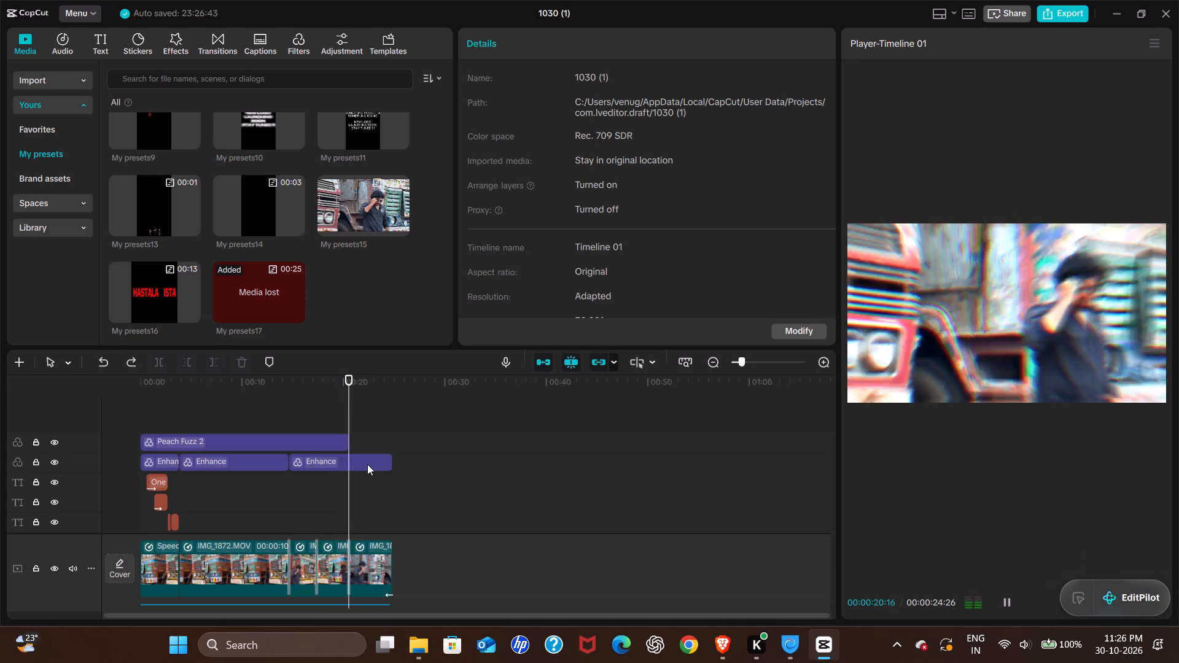
key("space")
left_click(351, 511)
scroll(366, 514, "down", 2)
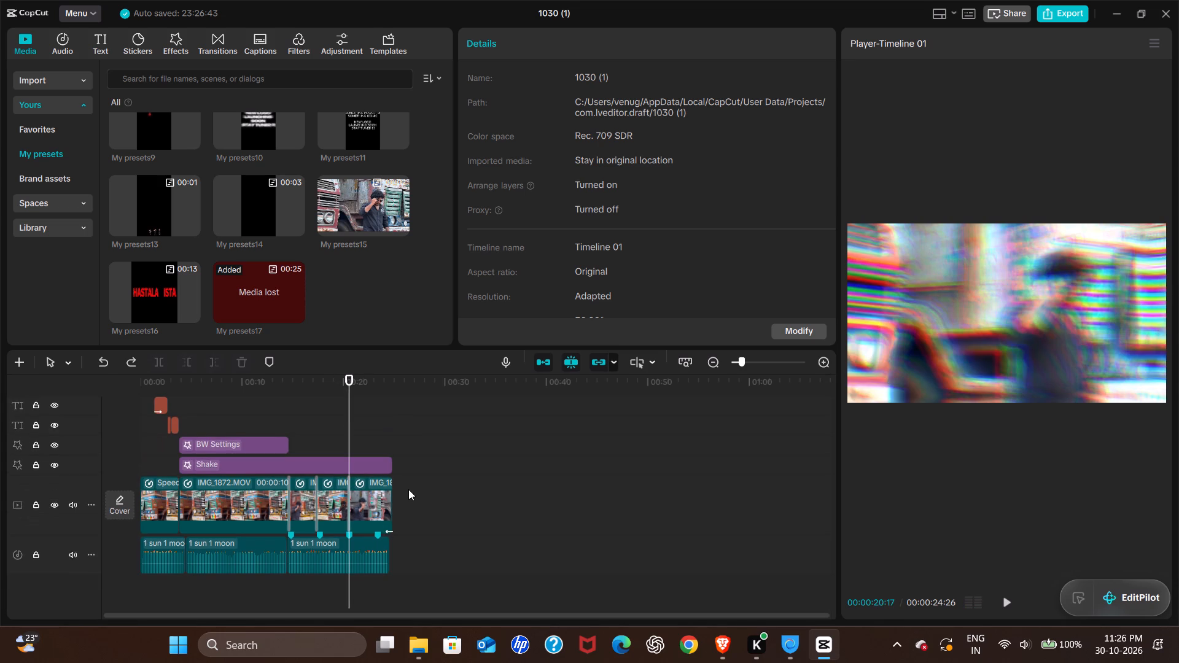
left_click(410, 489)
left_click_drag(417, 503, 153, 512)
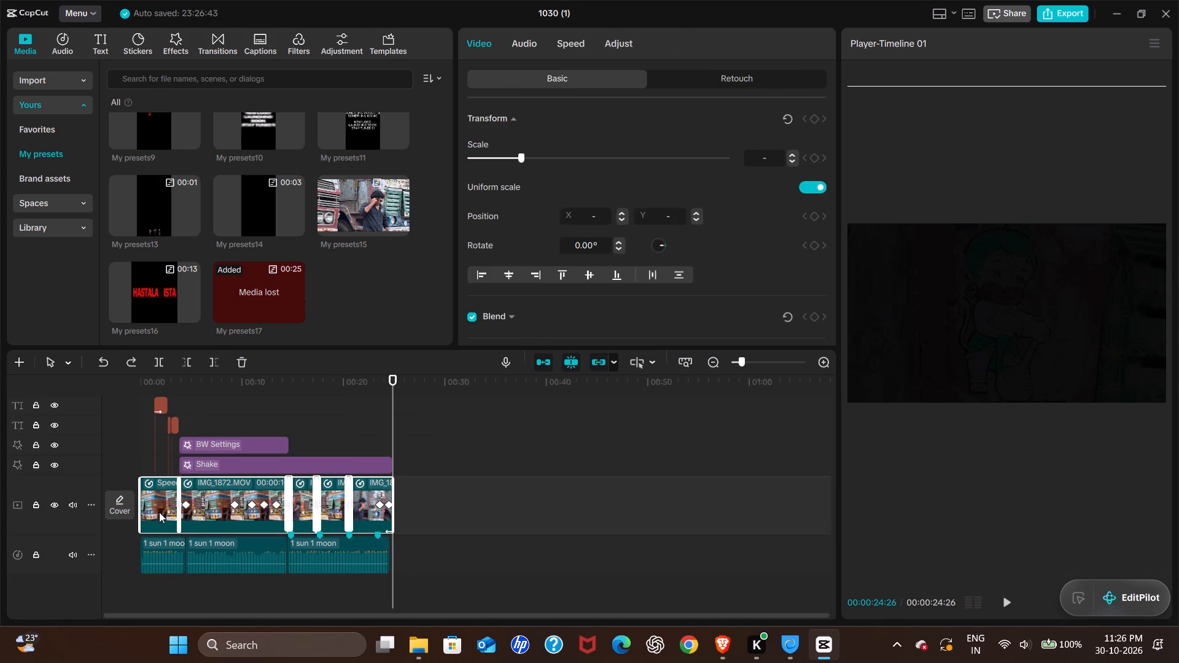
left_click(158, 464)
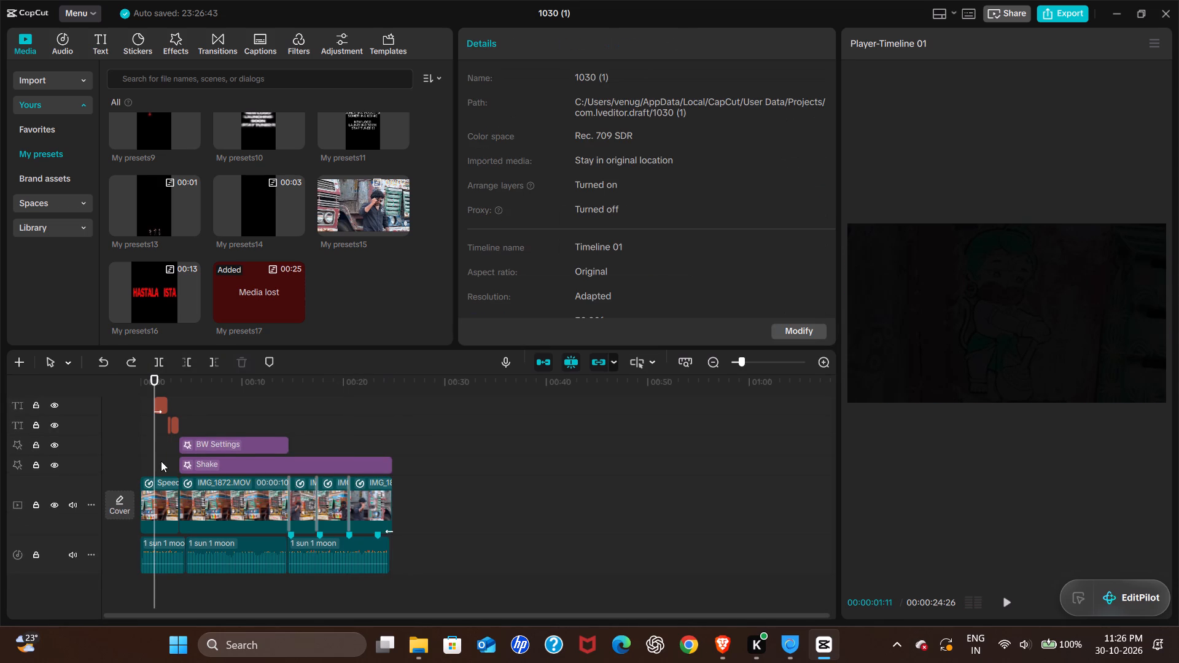
Import all the media files from the open Downloads subfolder into the project.
scroll(205, 207, "up", 2)
scroll(172, 137, "up", 4)
left_click(46, 77)
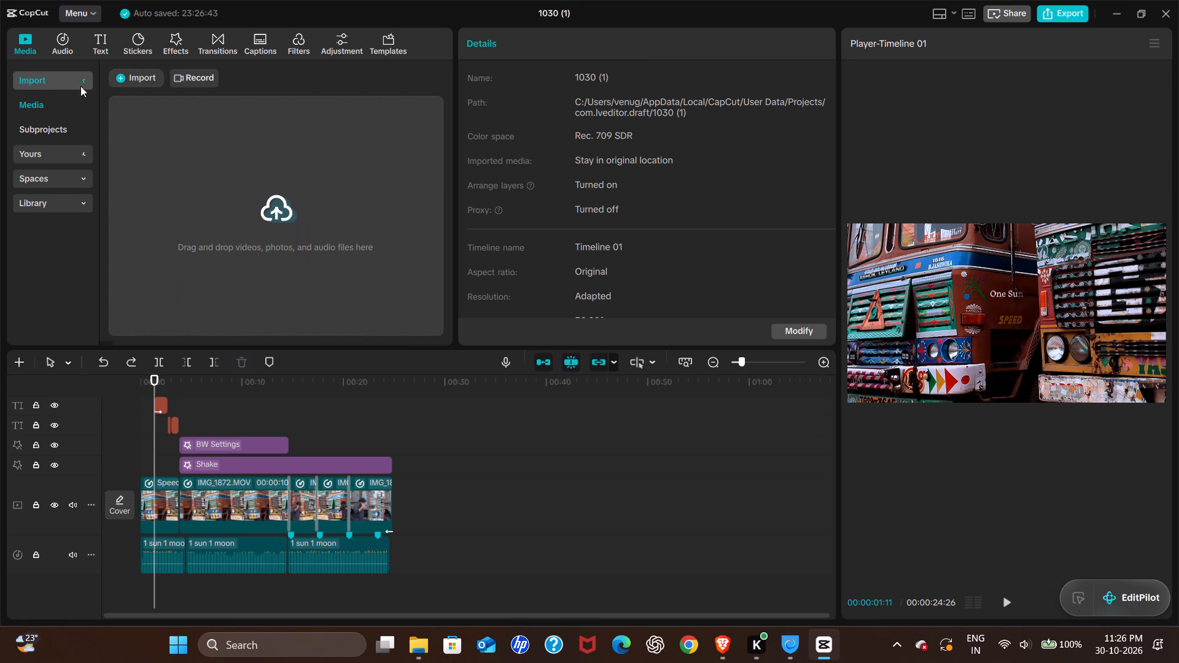
left_click(131, 76)
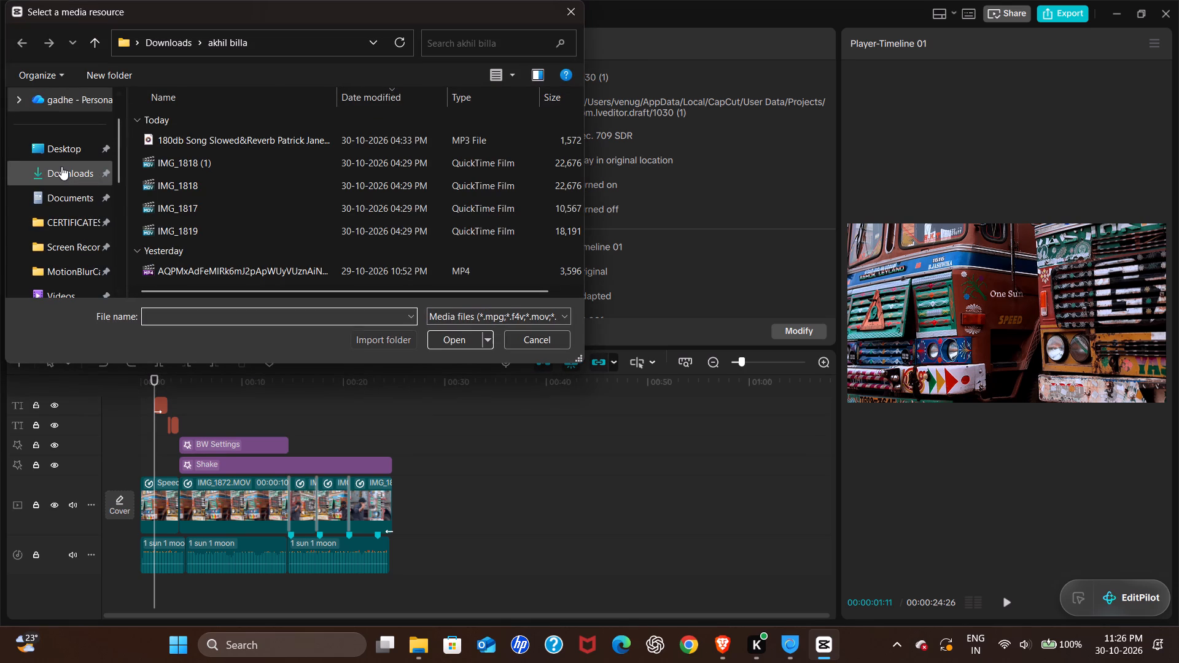
left_click(171, 167)
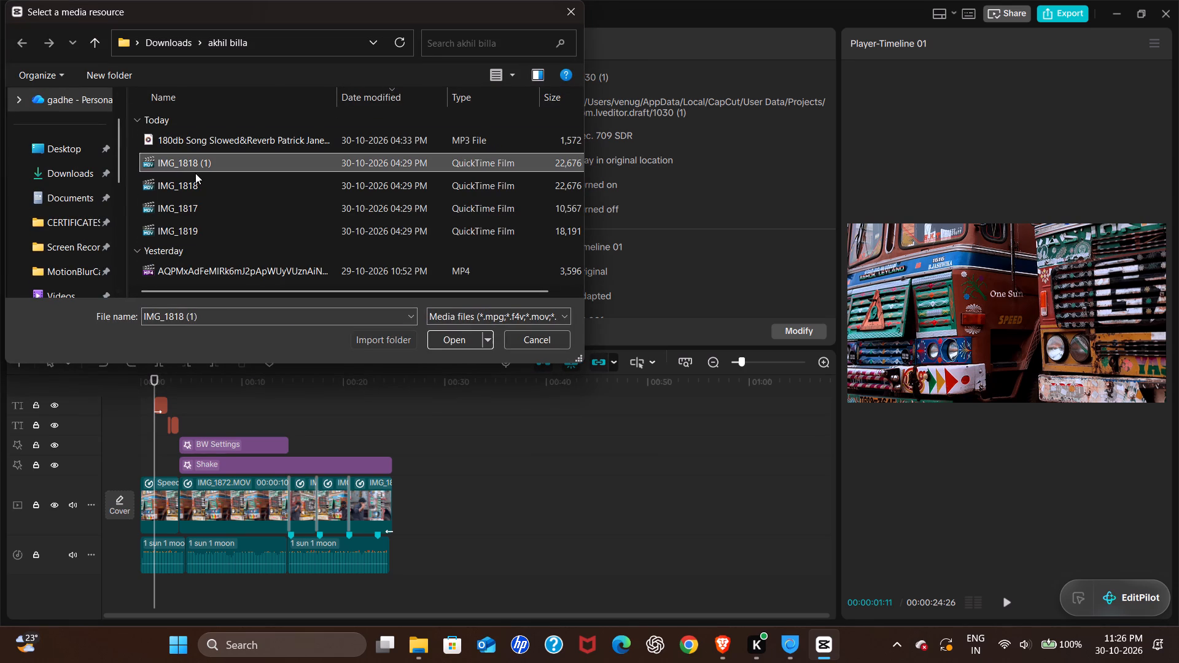
key("ctrl+a")
left_click(457, 341)
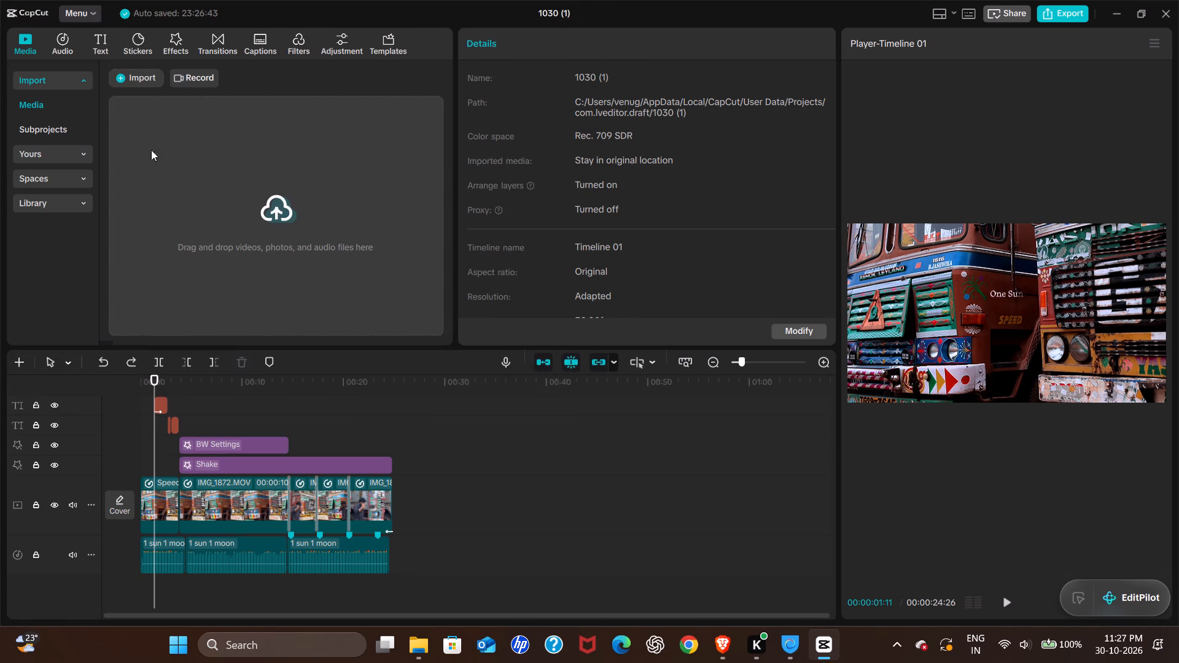
Remove the 180db song MP3, the AQPMxAdF MP4 and the duplicate IMG_1818 (1).MOV from the project's imported media.
left_click(172, 150)
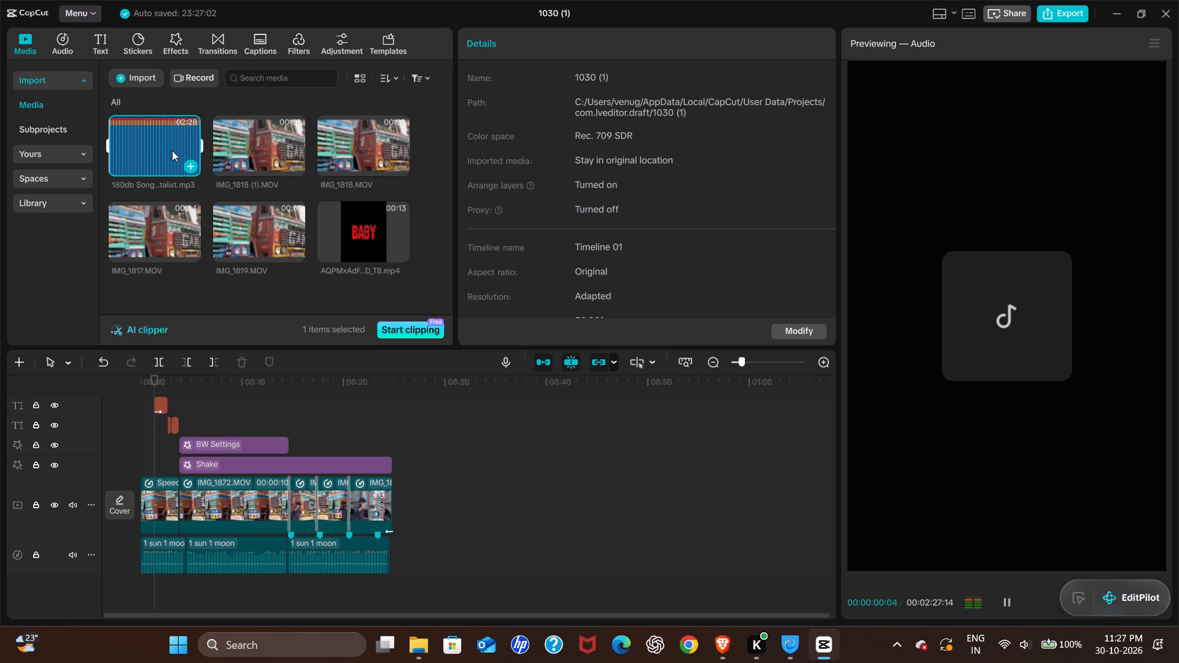
key("Delete")
left_click(270, 219)
key("Delete")
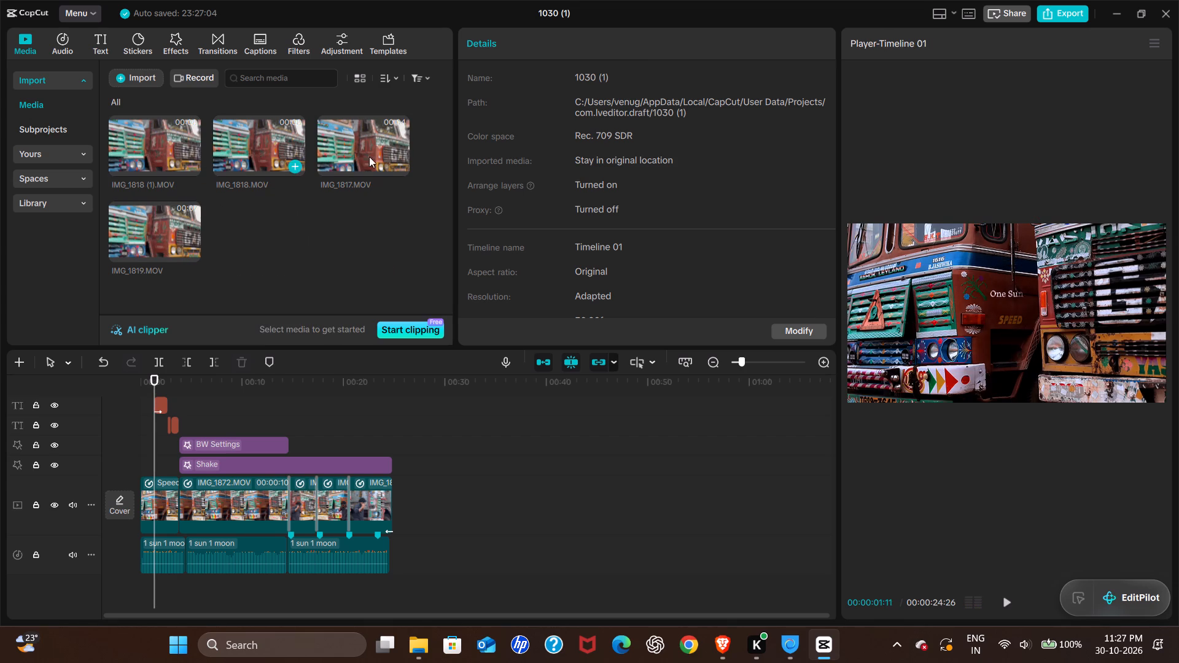
left_click(182, 142)
key("Delete")
Preview the imported IMG_1818.MOV and IMG_1817.MOV footage, and check IMG_1819.MOV.
left_click(166, 138)
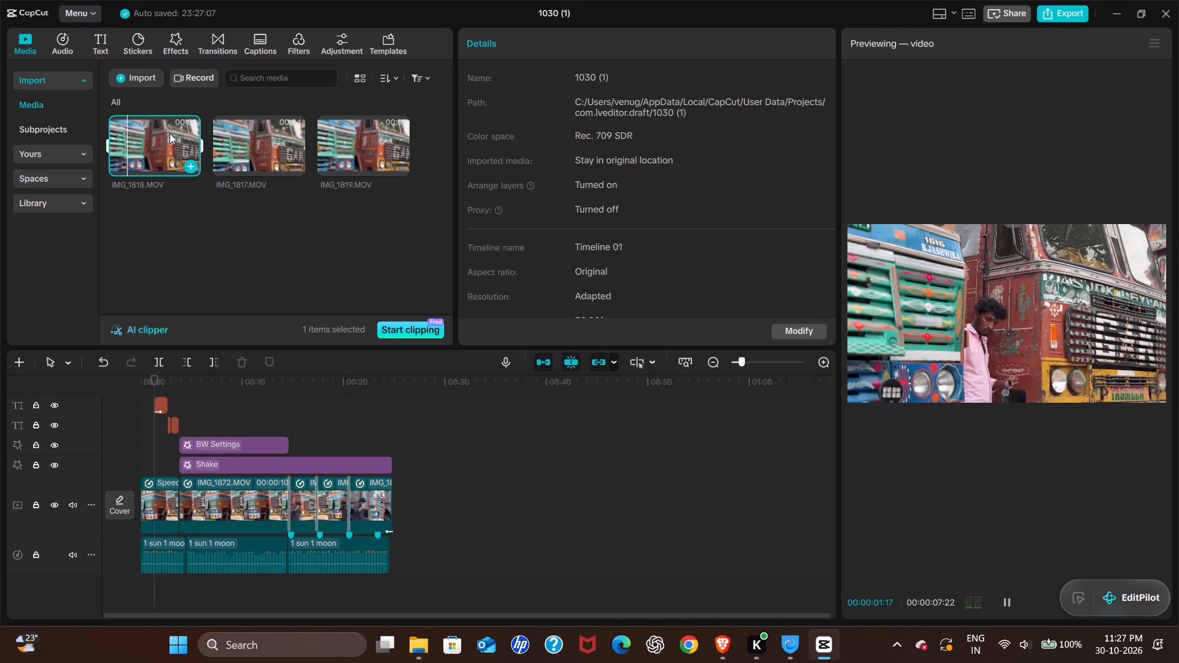
left_click(269, 139)
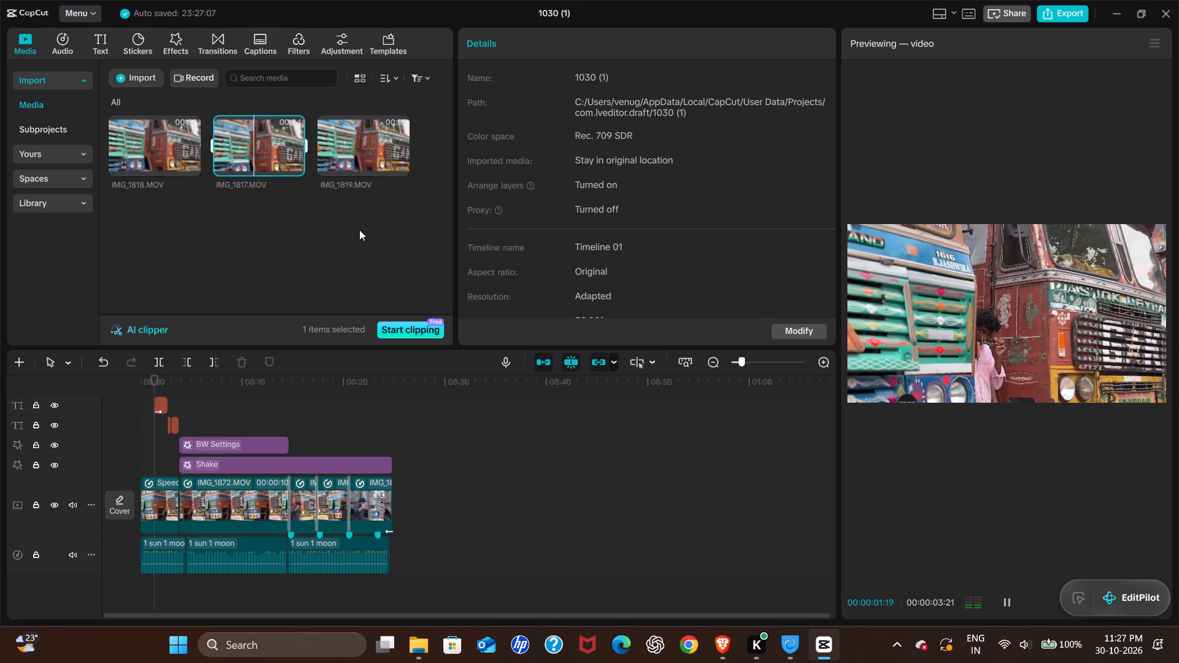
left_click(381, 140)
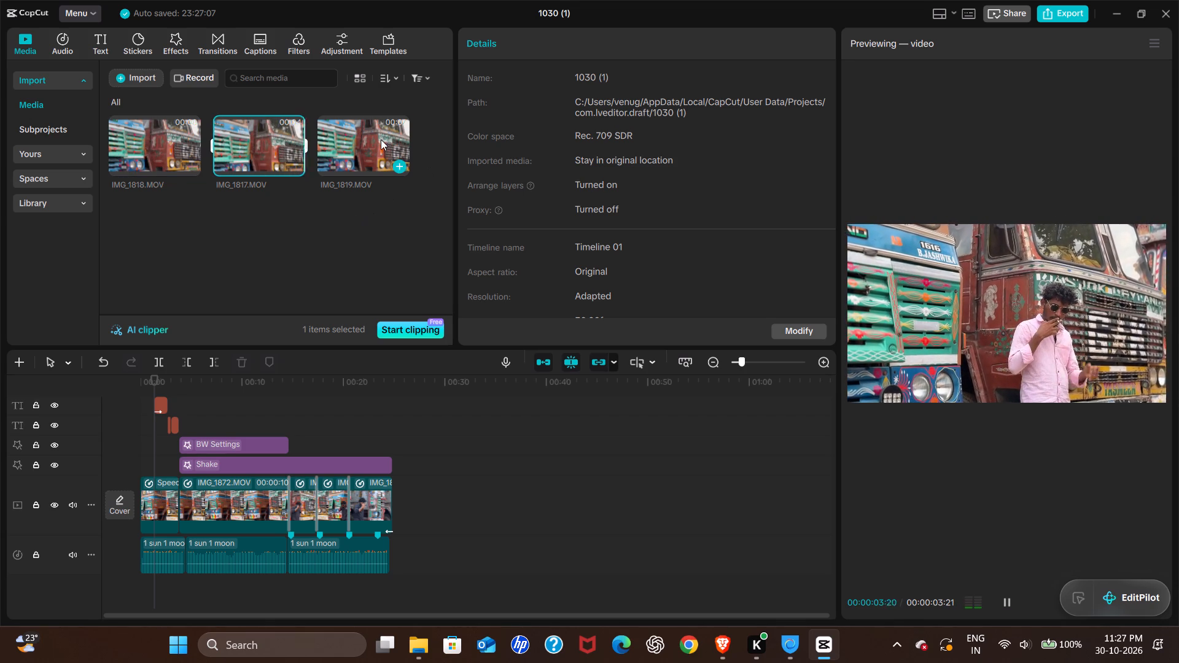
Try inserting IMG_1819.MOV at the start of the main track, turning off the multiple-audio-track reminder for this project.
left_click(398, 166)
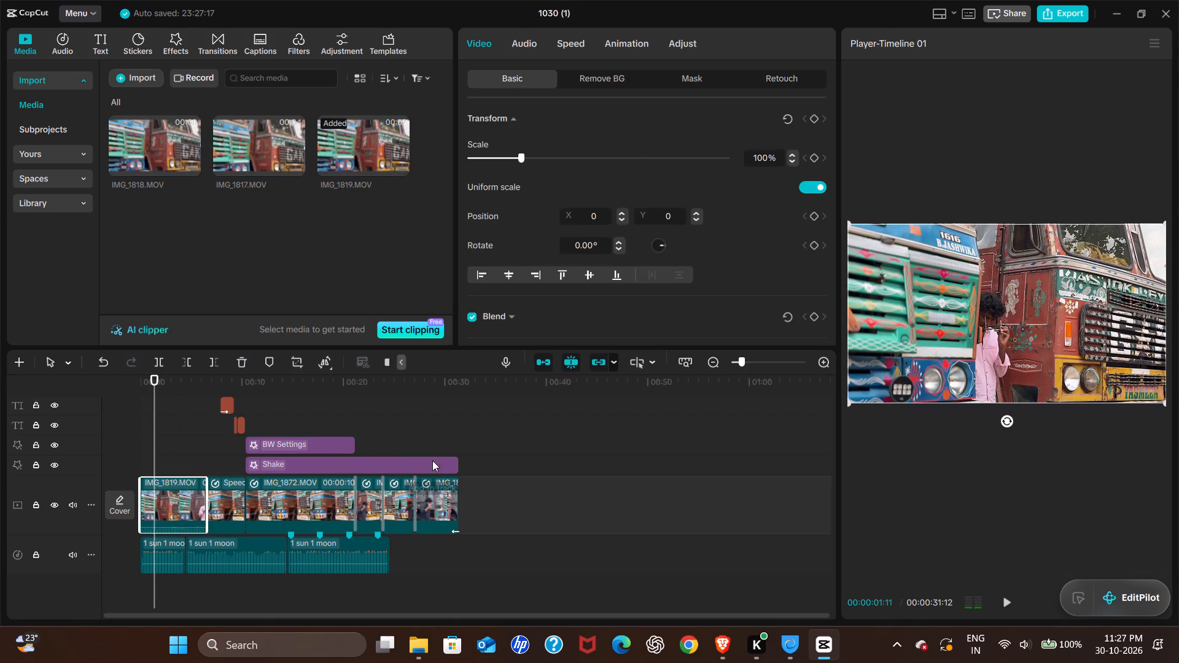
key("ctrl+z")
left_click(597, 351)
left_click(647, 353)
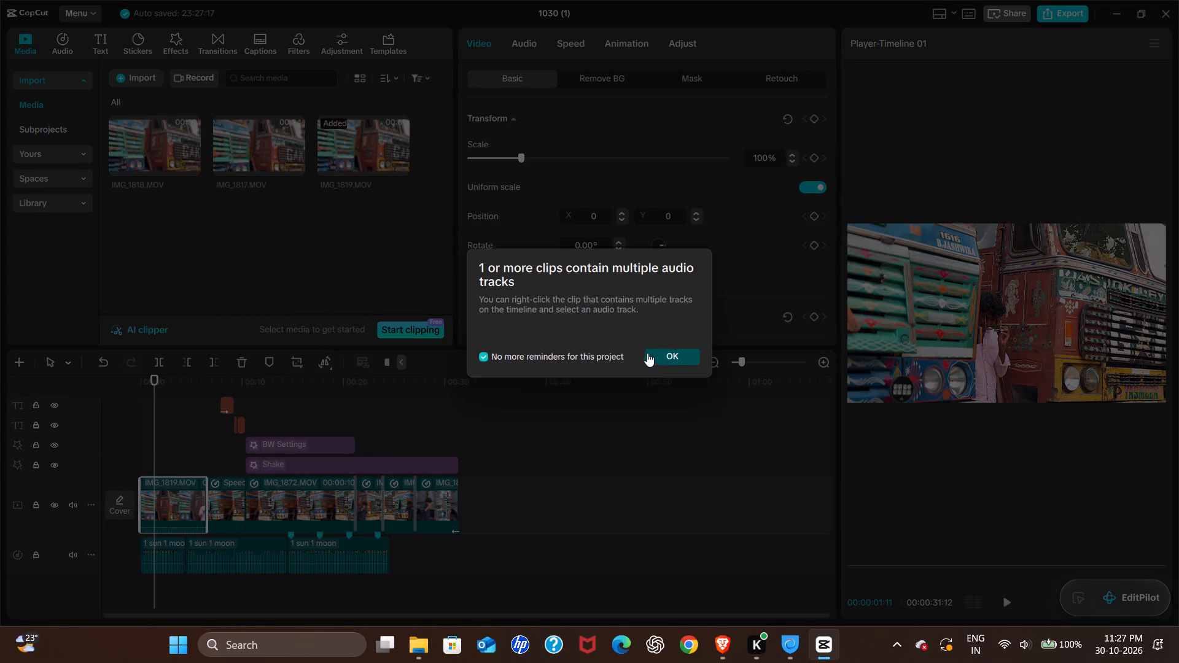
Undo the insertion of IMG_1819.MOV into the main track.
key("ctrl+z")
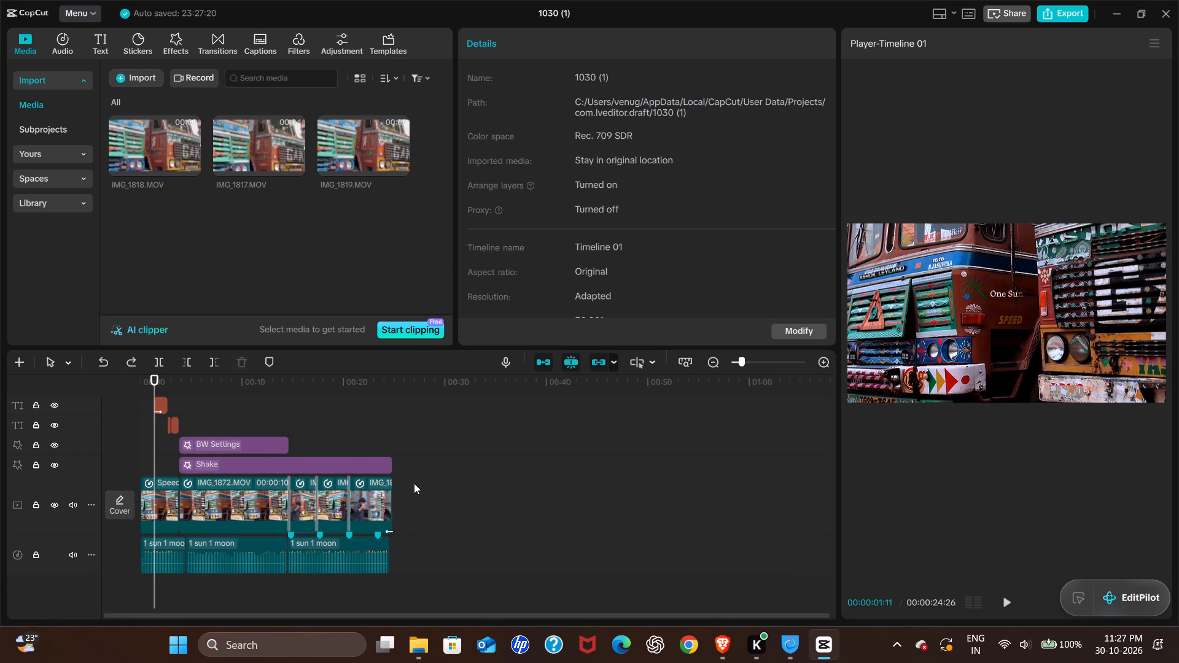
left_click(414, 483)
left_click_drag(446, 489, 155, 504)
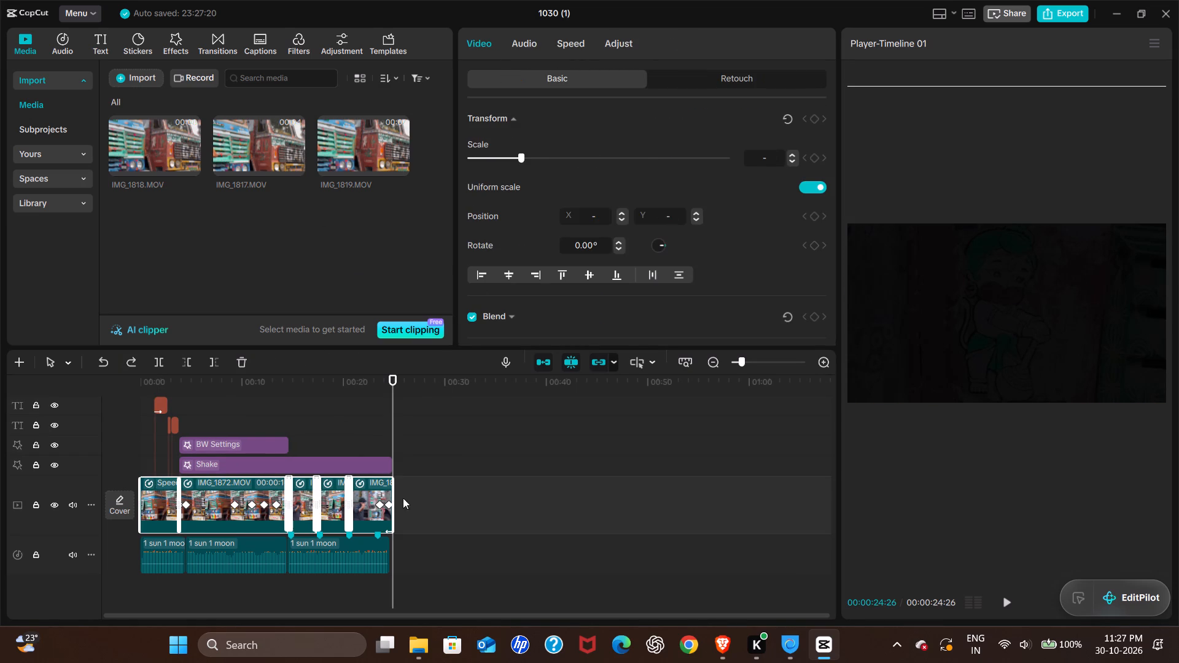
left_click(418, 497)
Place IMG_1819.MOV on a new track above the main video, starting at about 00:30, past the last clip.
left_click_drag(377, 126, 451, 532)
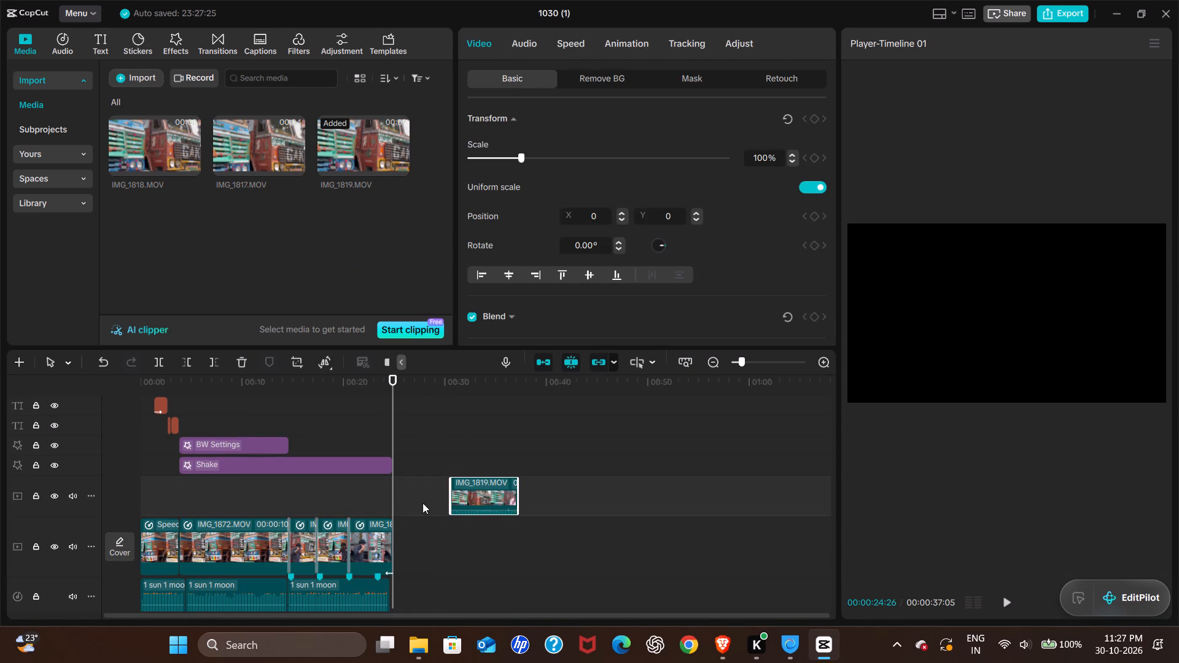
Undo the placement of IMG_1819.MOV on the separate track and append it to the end of the main track instead.
key("ctrl+z")
left_click_drag(374, 158, 418, 498)
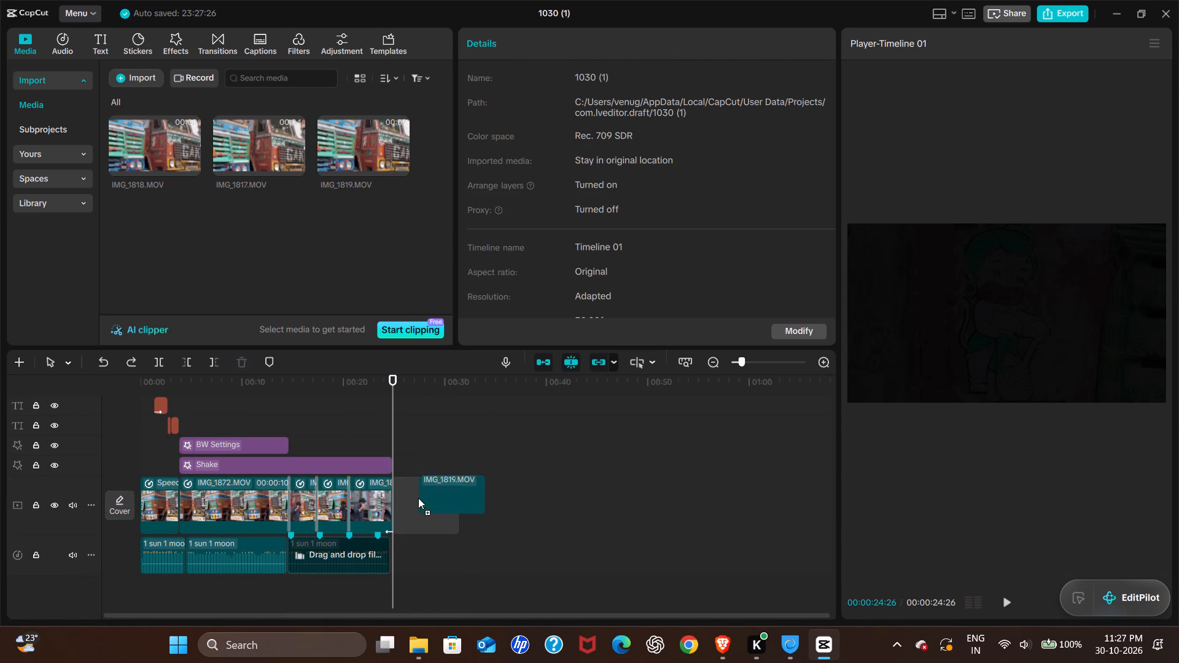
left_click_drag(418, 498, 417, 498)
Delete the last preset clip on the main track, directly before IMG_1819.MOV.
left_click(378, 503)
key("Delete")
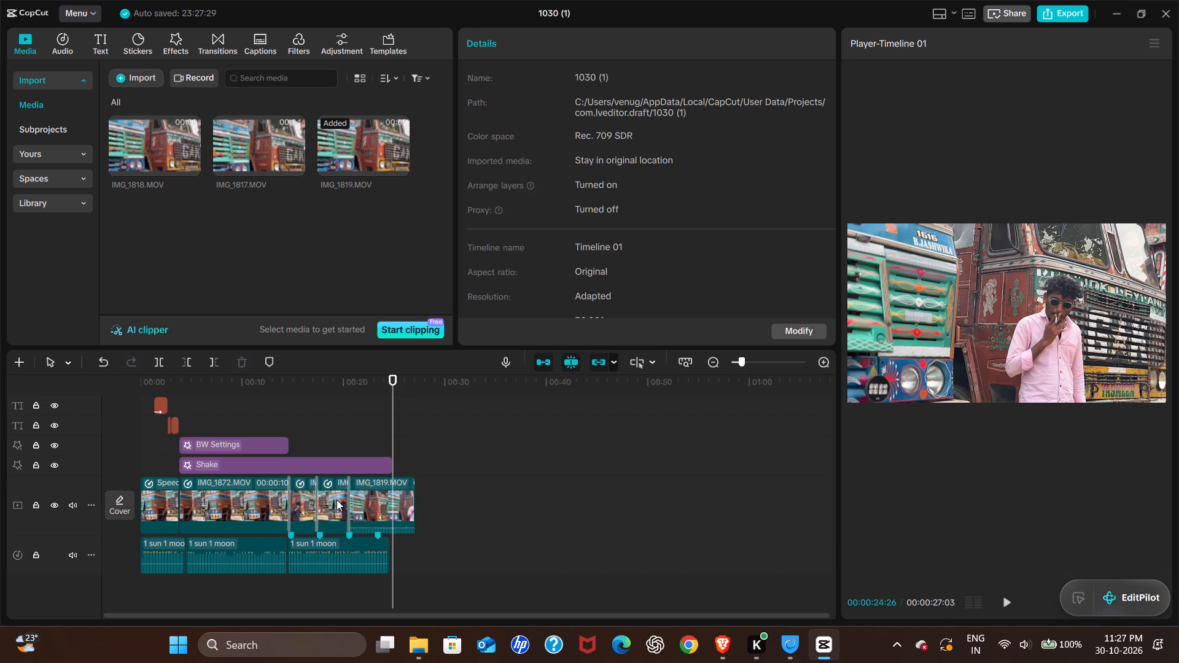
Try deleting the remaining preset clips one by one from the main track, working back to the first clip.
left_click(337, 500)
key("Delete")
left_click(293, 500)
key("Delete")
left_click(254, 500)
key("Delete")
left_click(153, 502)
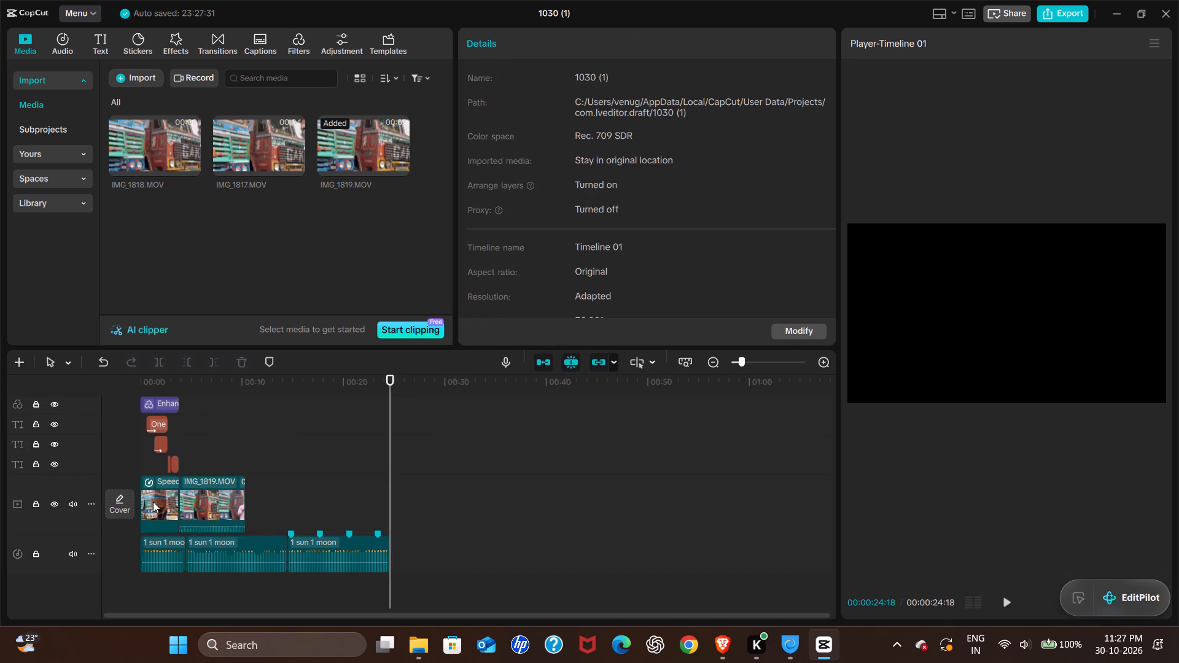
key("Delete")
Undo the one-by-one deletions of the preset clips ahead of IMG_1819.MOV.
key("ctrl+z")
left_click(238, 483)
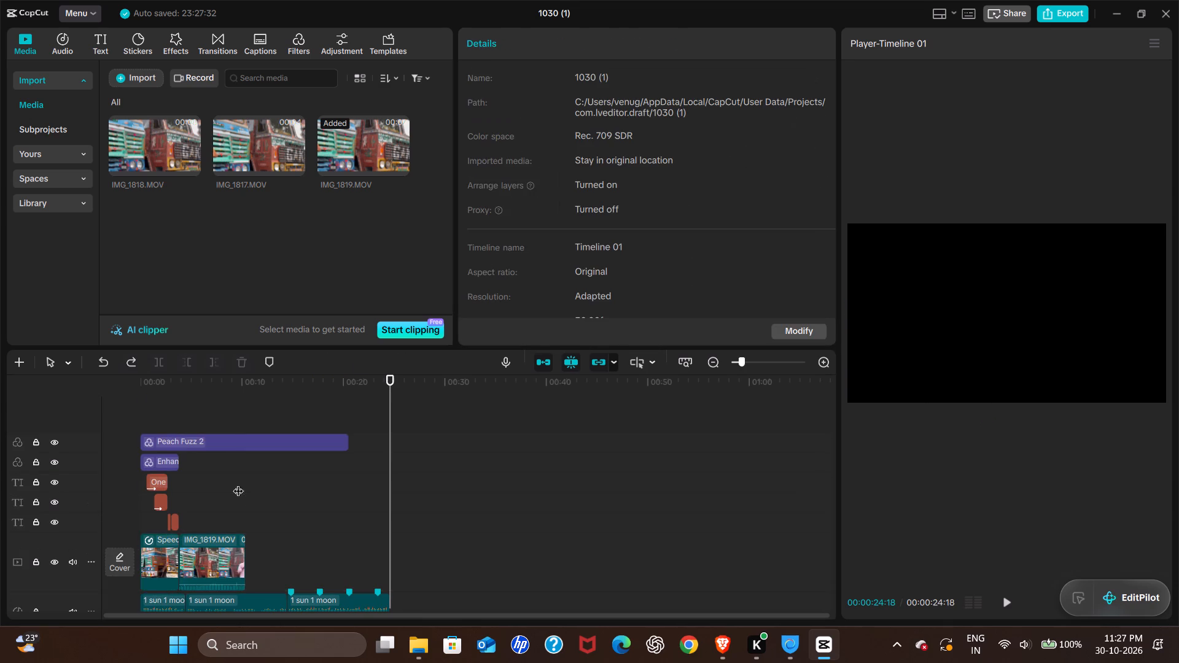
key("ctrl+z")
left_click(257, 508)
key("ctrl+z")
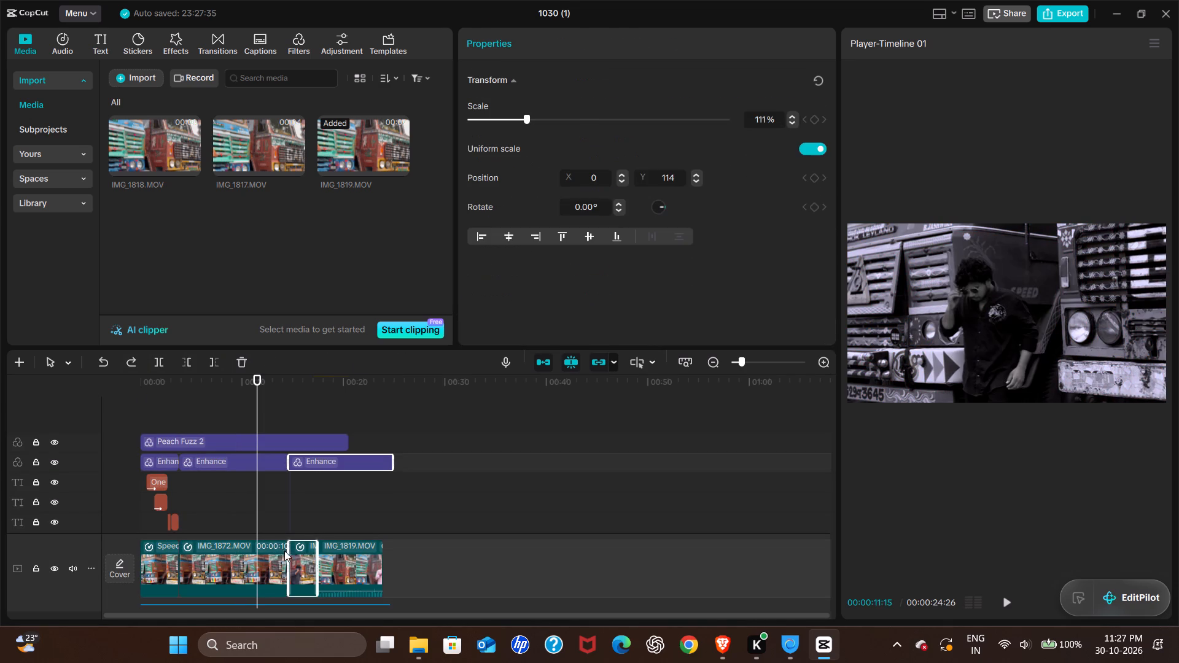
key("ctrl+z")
Select all filters, texts and effects above the main track and shift them together to start at about 00:43, past the clips.
left_click(371, 533)
left_click(364, 566)
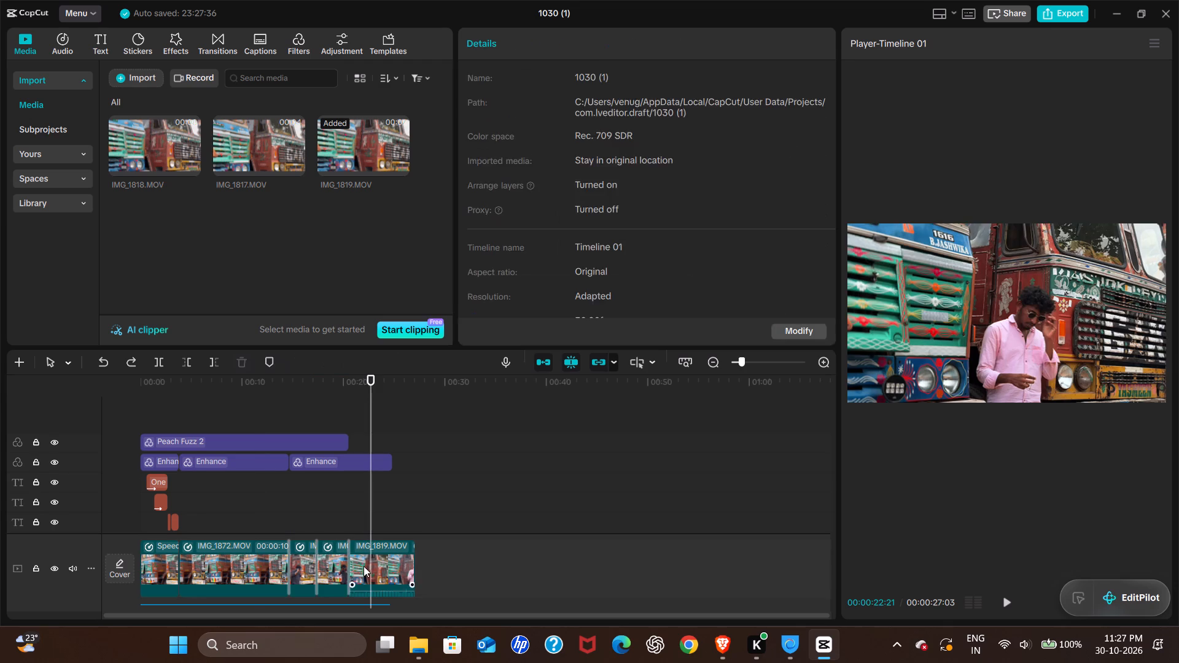
left_click(333, 561)
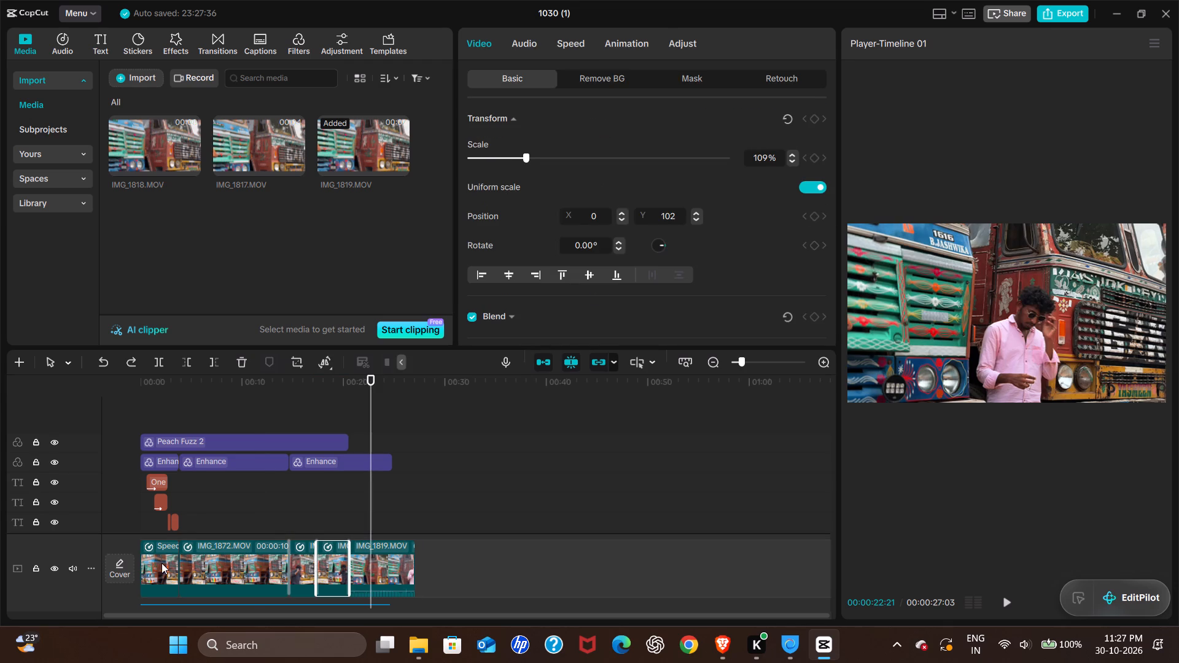
left_click(161, 563)
left_click(206, 505)
scroll(208, 518, "down", 1)
scroll(207, 482, "left", 1)
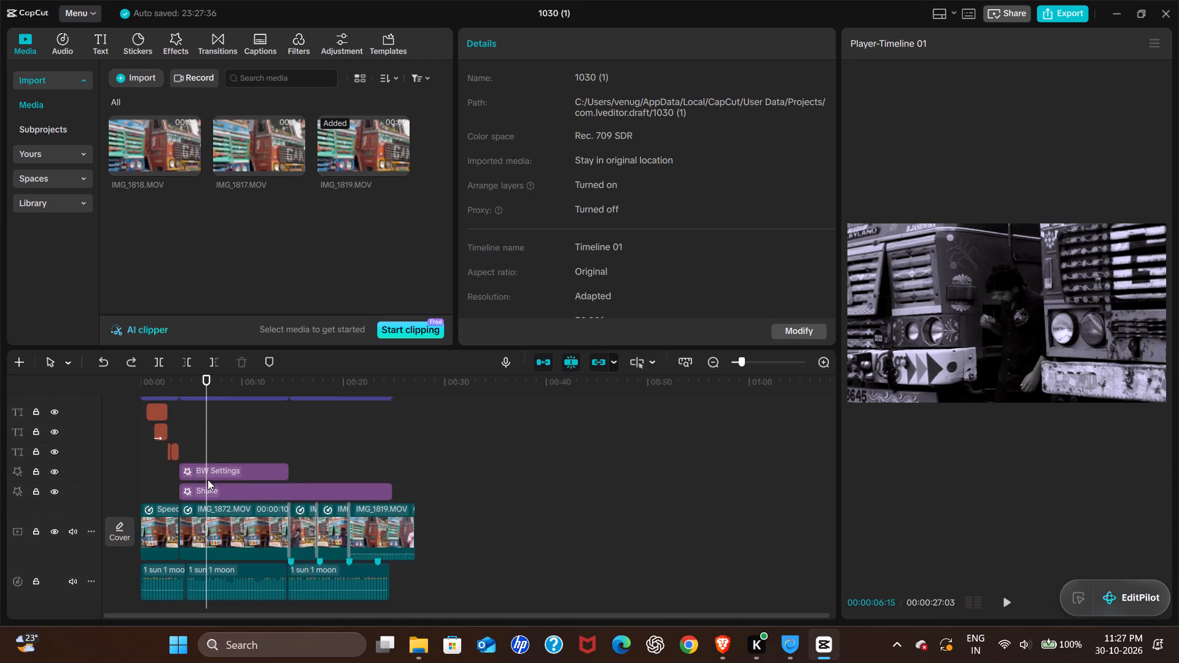
scroll(208, 479, "left", 1)
left_click_drag(414, 472, 221, 459)
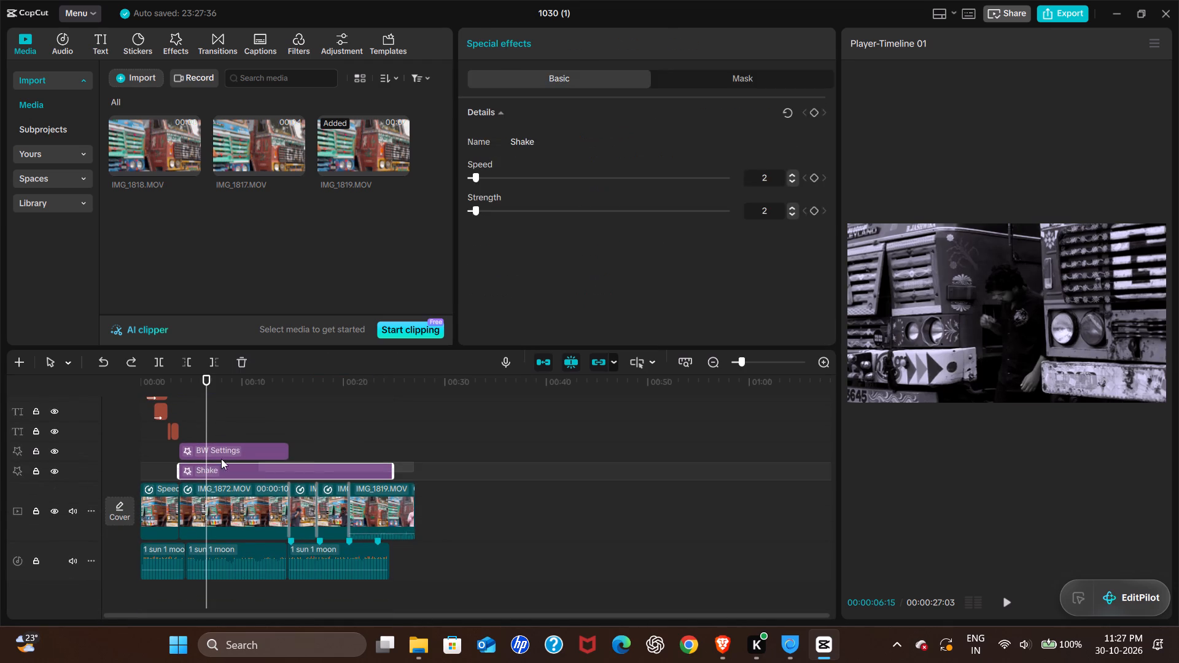
left_click_drag(221, 459, 139, 406)
scroll(181, 420, "up", 1)
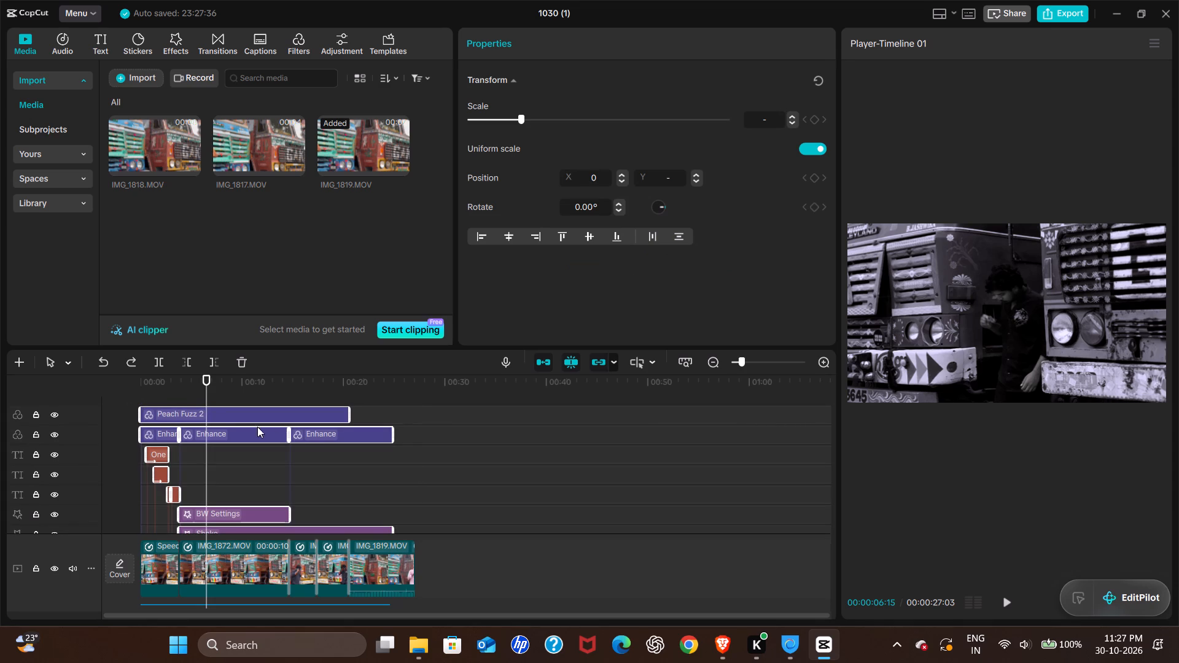
key("ctrl+c")
left_click_drag(247, 416, 729, 413)
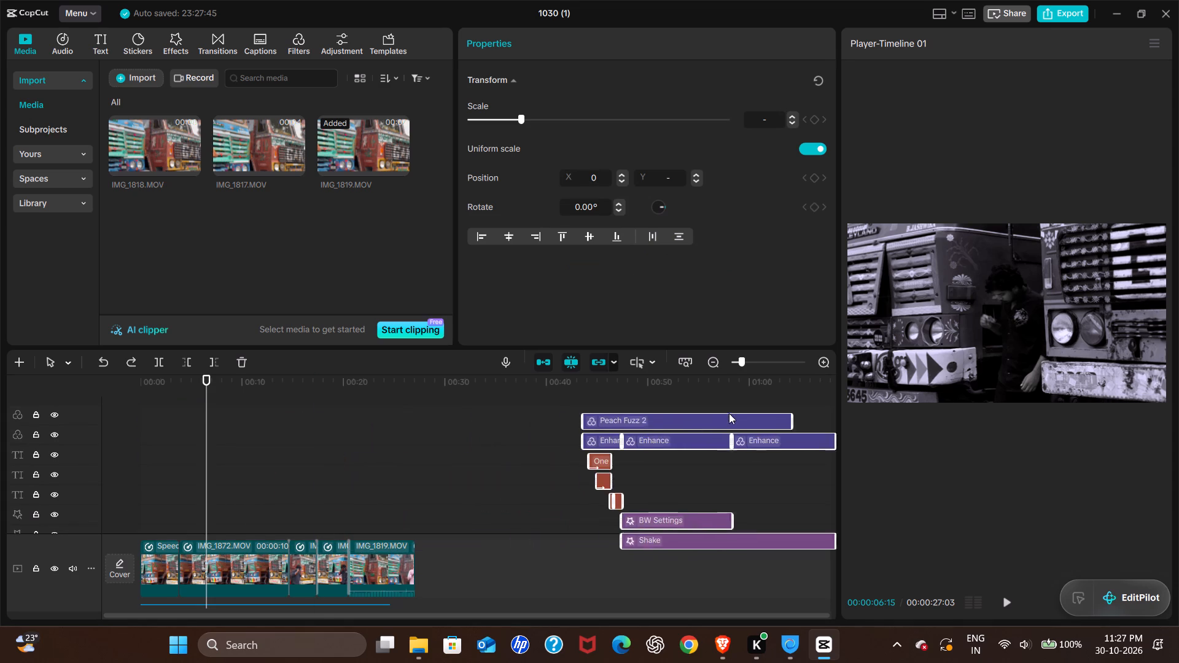
left_click_drag(729, 413, 731, 413)
Delete all remaining preset clips ahead of IMG_1819.MOV from the main track.
left_click(349, 456)
scroll(374, 505, "down", 1)
left_click(329, 495)
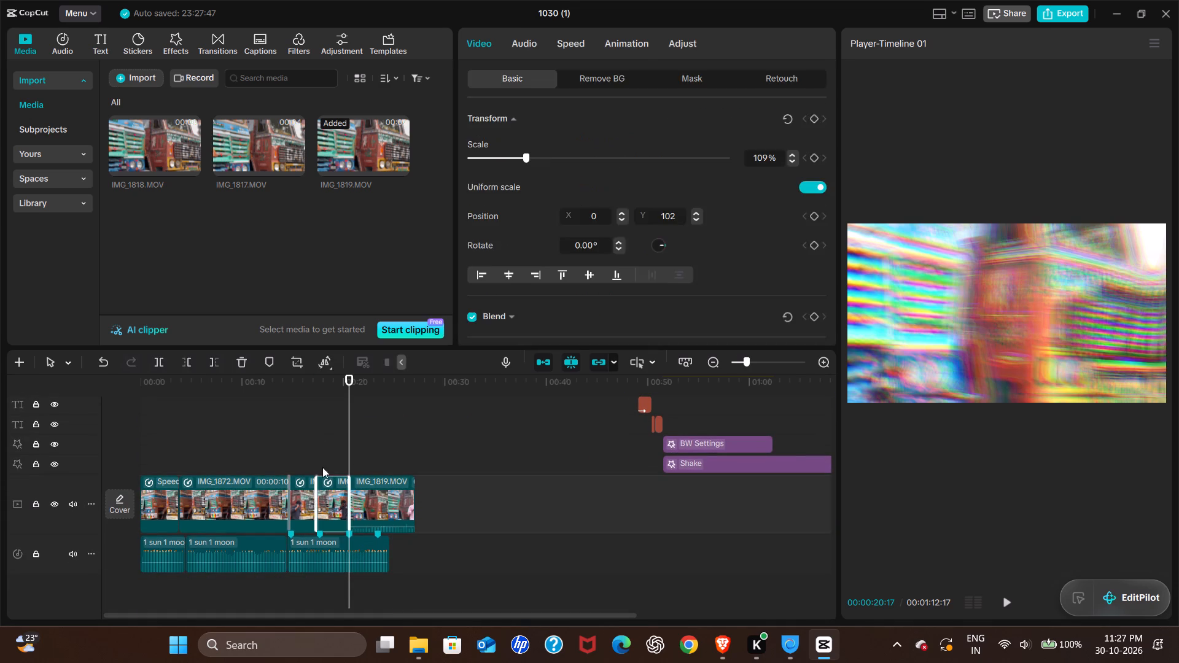
left_click_drag(322, 436, 149, 504)
key("Delete")
left_click(182, 456)
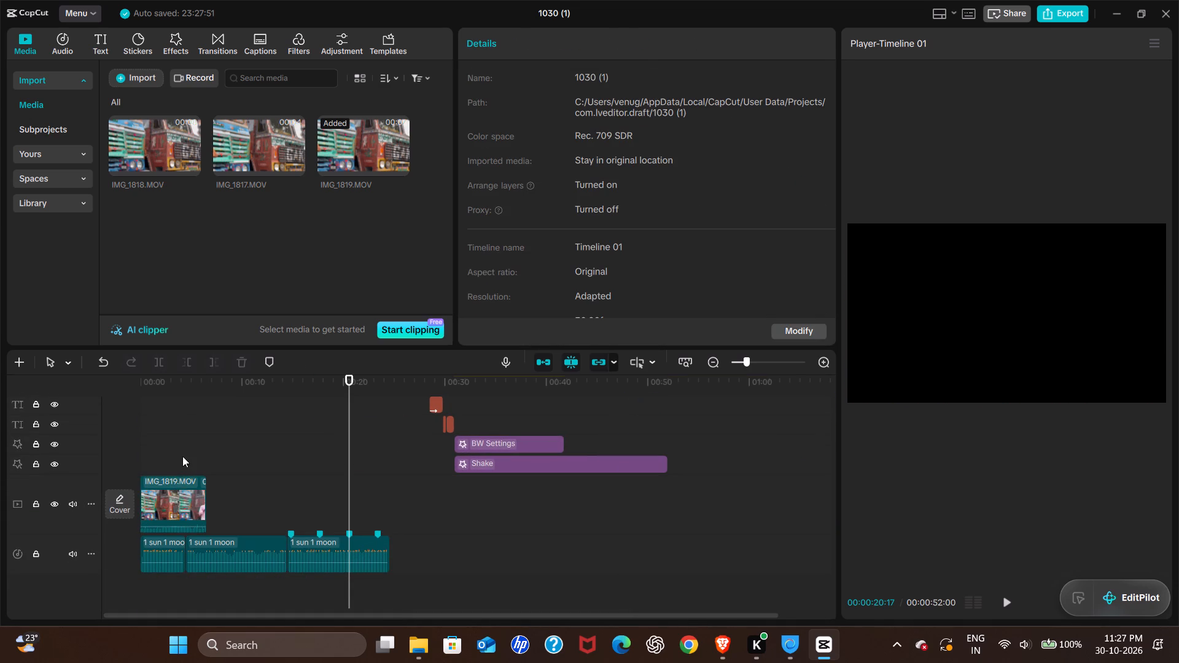
Separate the original audio from IMG_1819.MOV and delete it.
left_click_drag(182, 459, 99, 459)
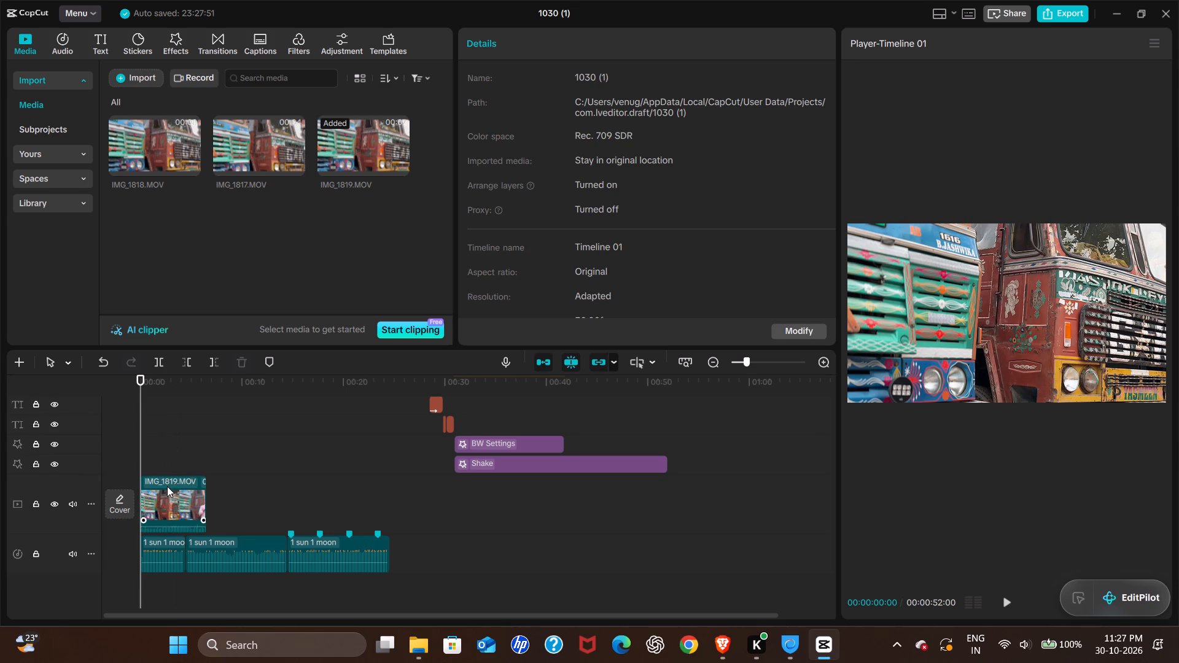
left_click(167, 486)
key("ctrl+shift+s")
left_click(197, 596)
key("Delete")
Move the EditPilot widget away from the player controls and set the timeline's aspect ratio to 16:9.
key("space")
key("space")
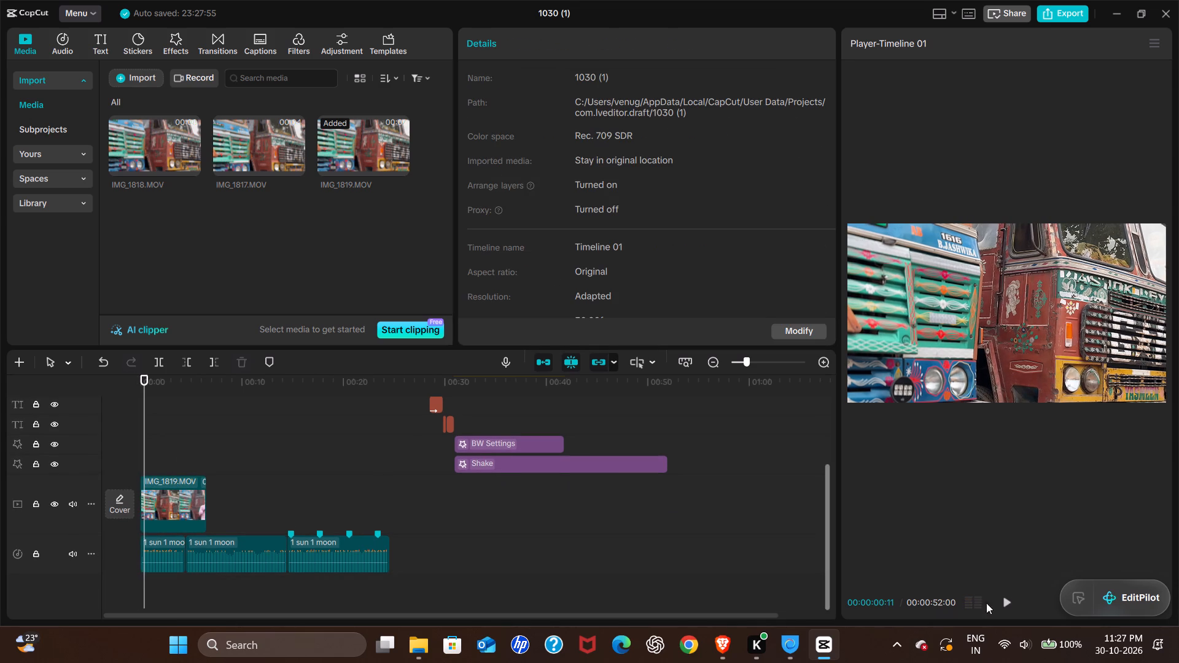
left_click_drag(1091, 580, 0, 637)
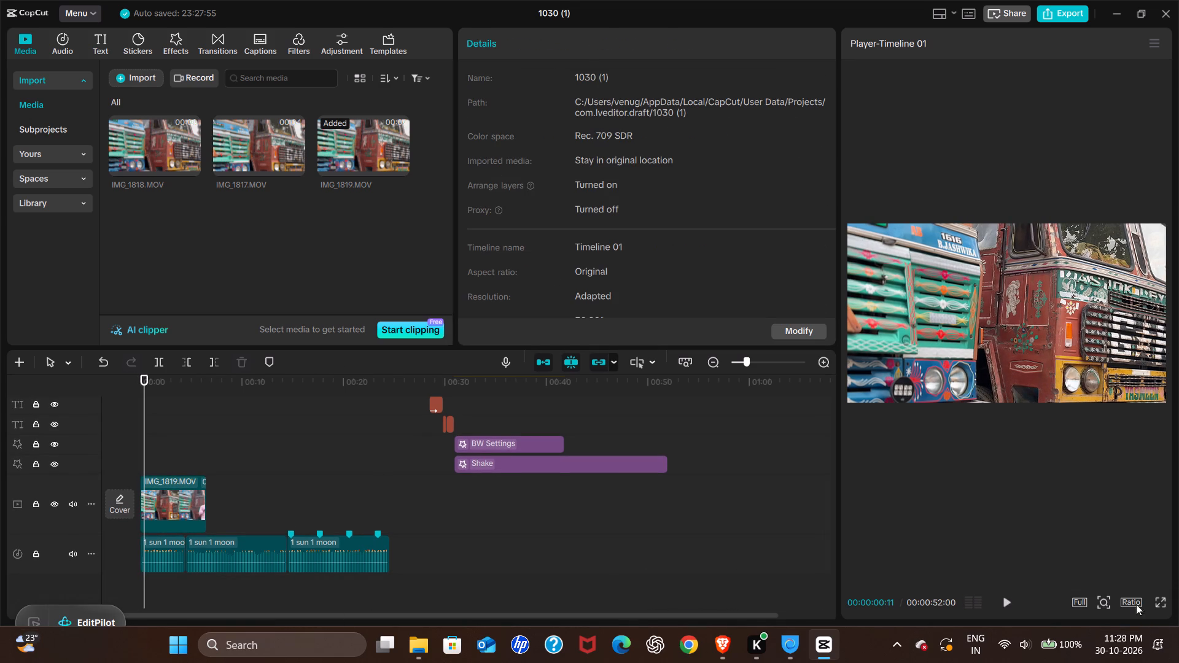
left_click(1136, 604)
left_click(1094, 440)
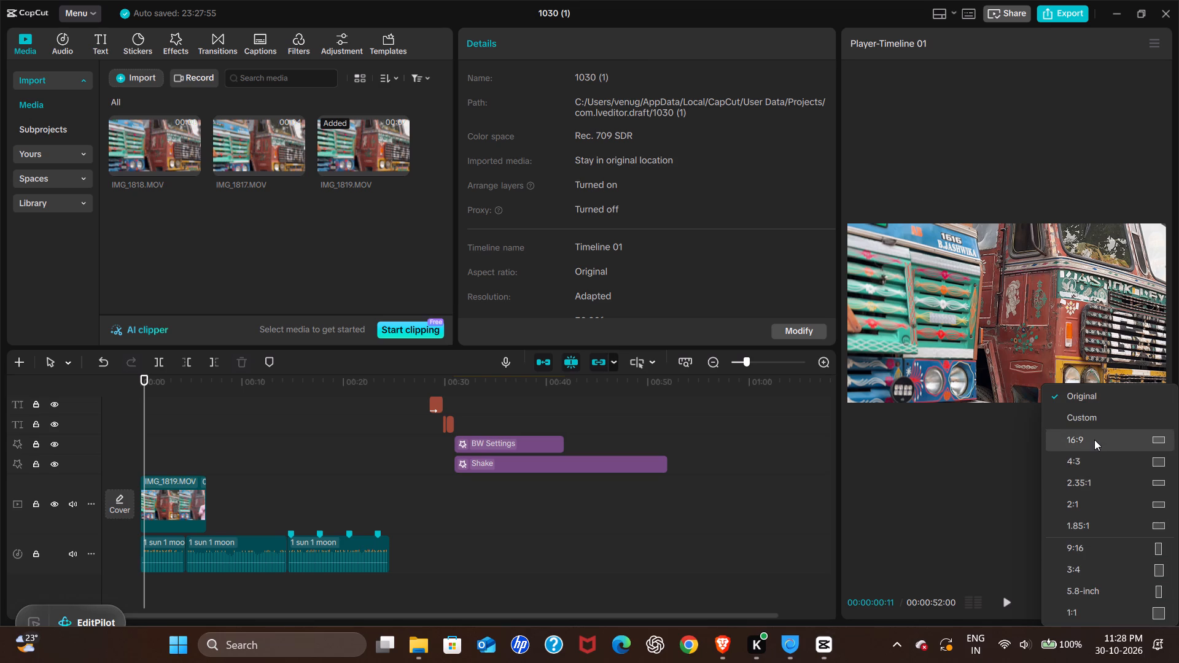
Play the opening of IMG_1819.MOV and apply a Custom speed curve to the clip.
key("space")
left_click_drag(148, 444, 128, 449)
key("space")
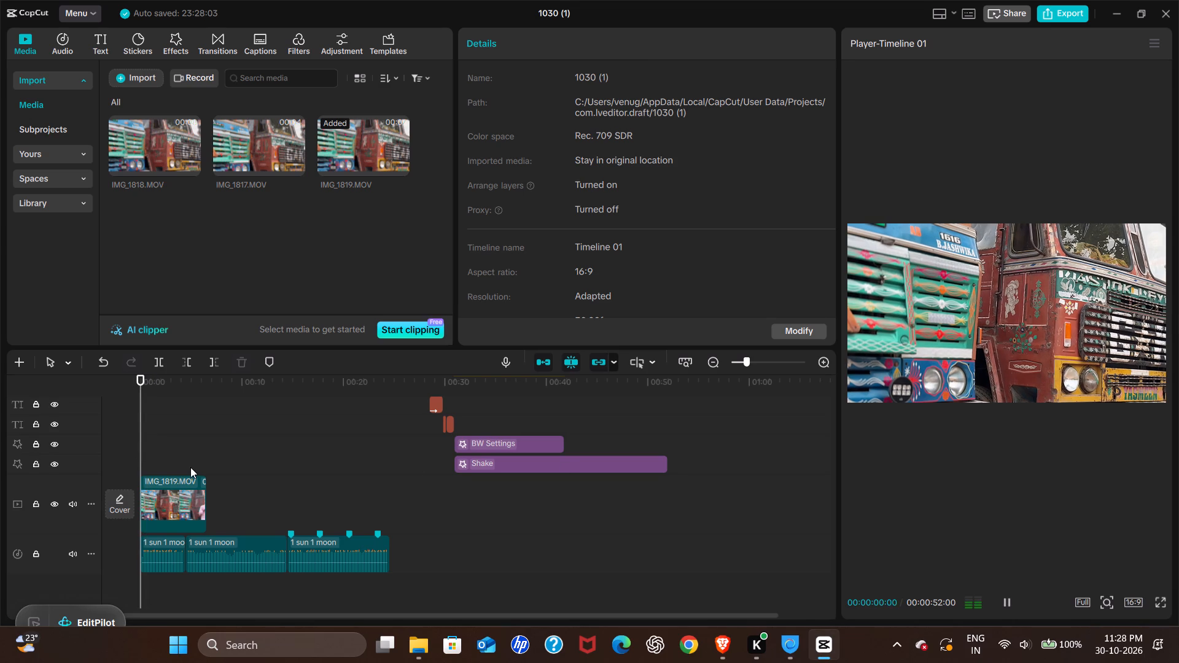
key("space")
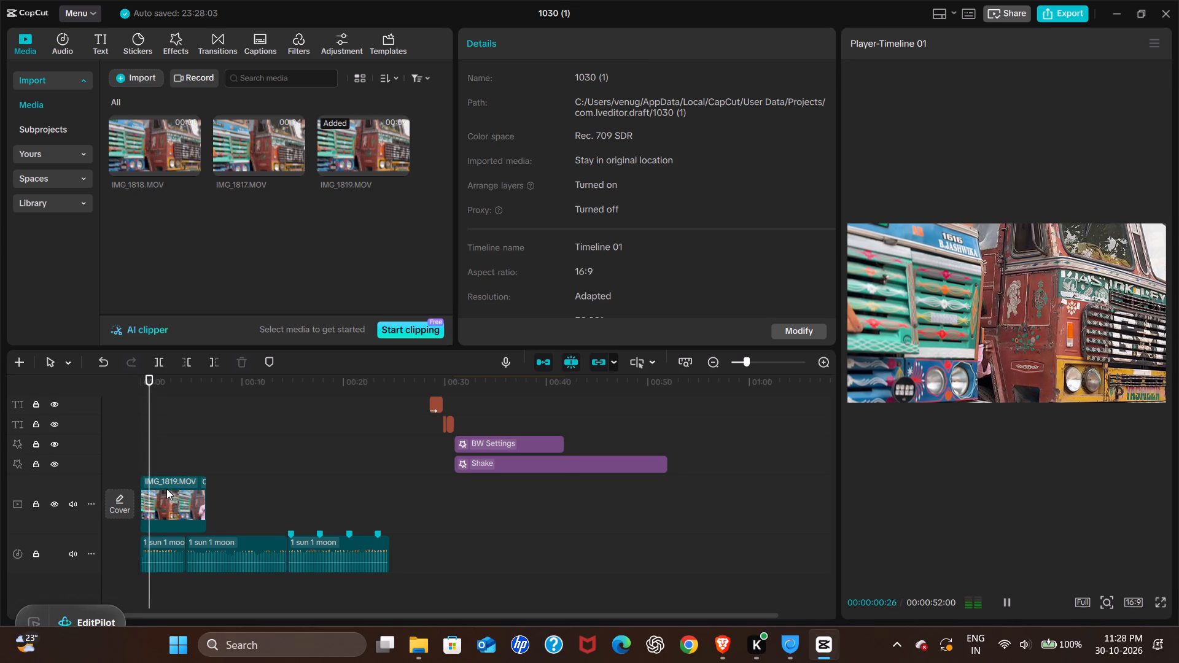
key("space")
left_click(163, 487)
left_click_drag(158, 460, 117, 445)
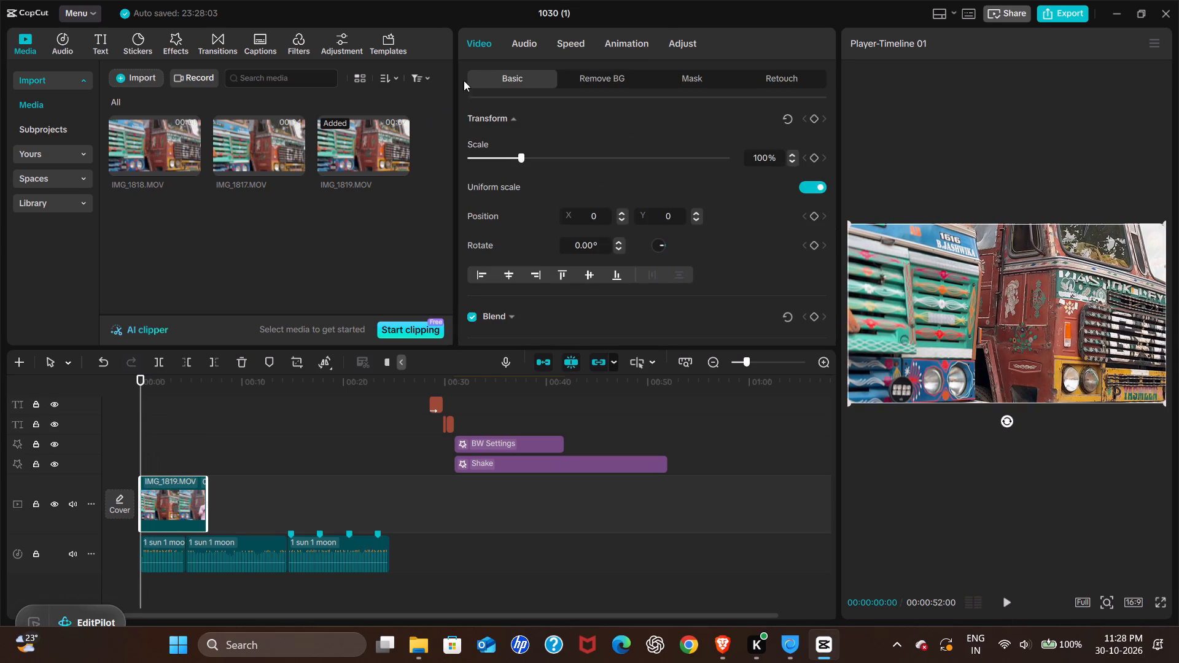
left_click(567, 47)
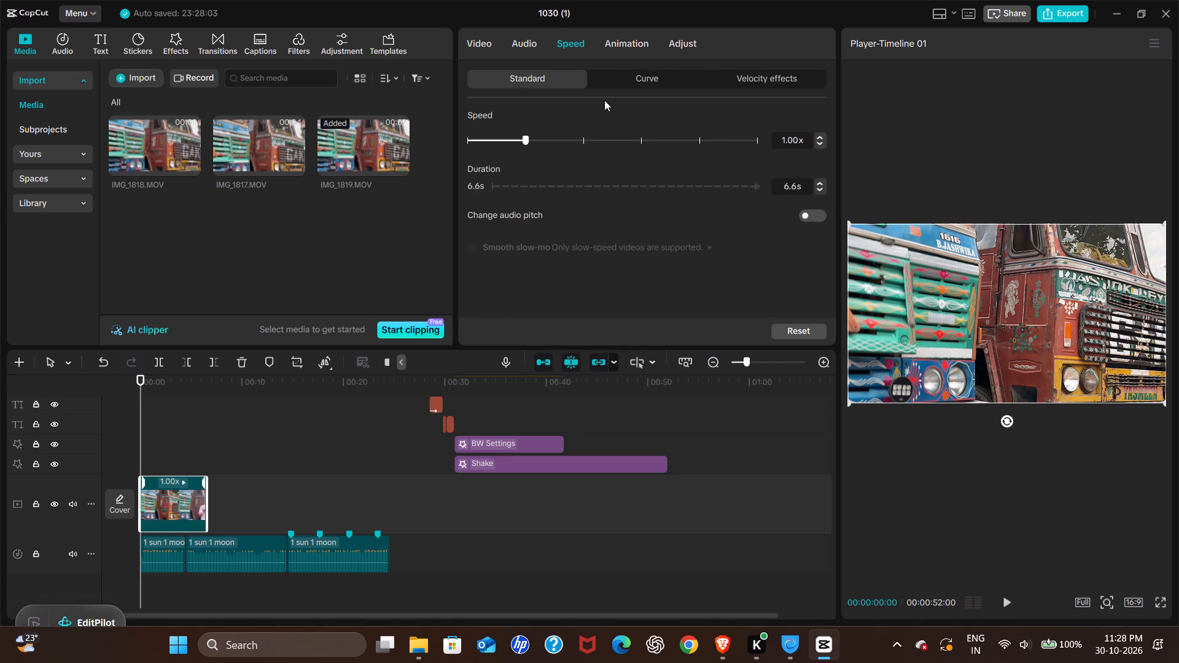
left_click(625, 79)
left_click(550, 136)
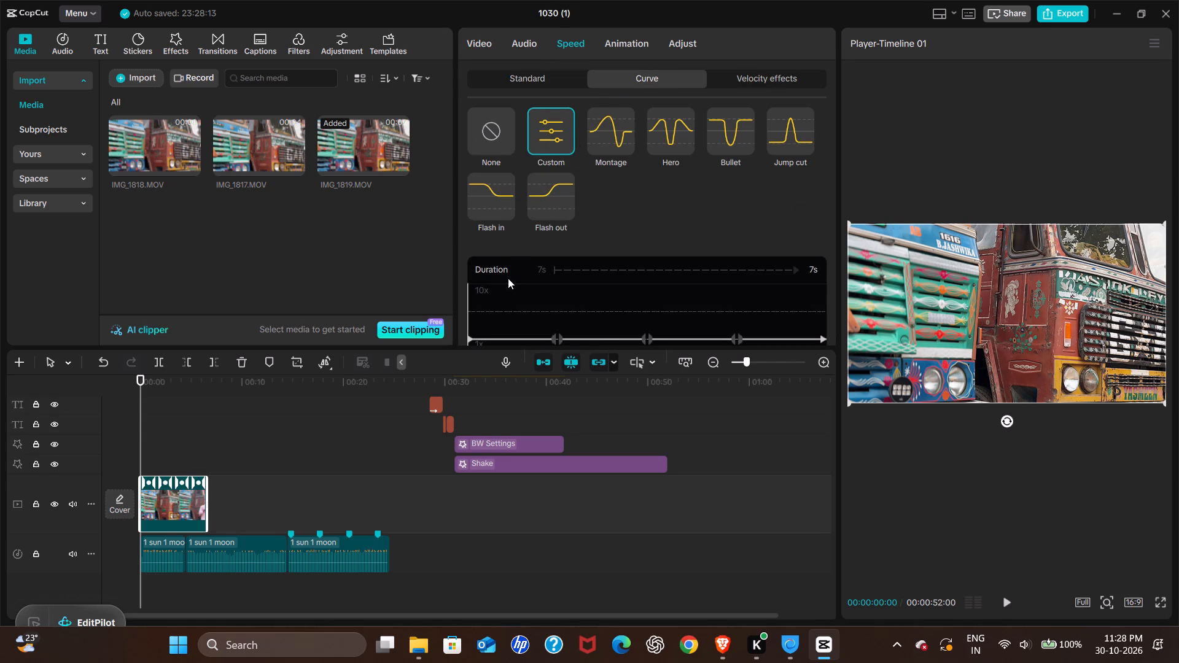
Lower the starting point of IMG_1819.MOV's speed curve to 0.1x and play the ramp.
scroll(507, 278, "down", 6)
left_click_drag(467, 185, 472, 297)
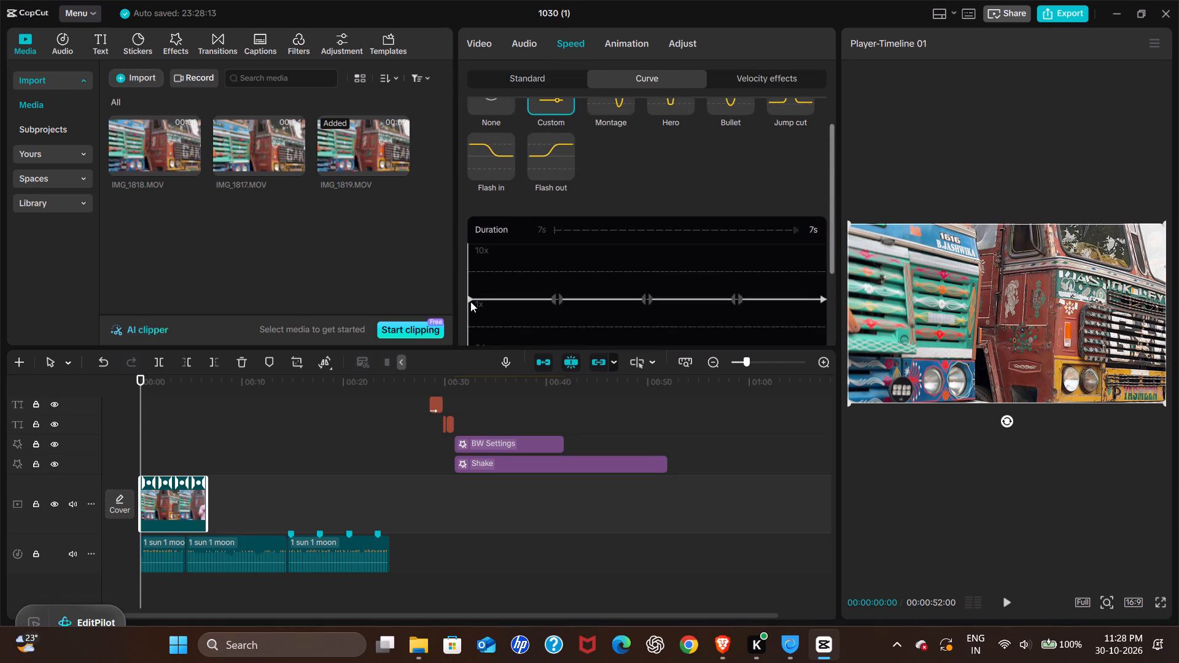
left_click_drag(470, 297, 464, 394)
scroll(459, 343, "down", 4)
key("space")
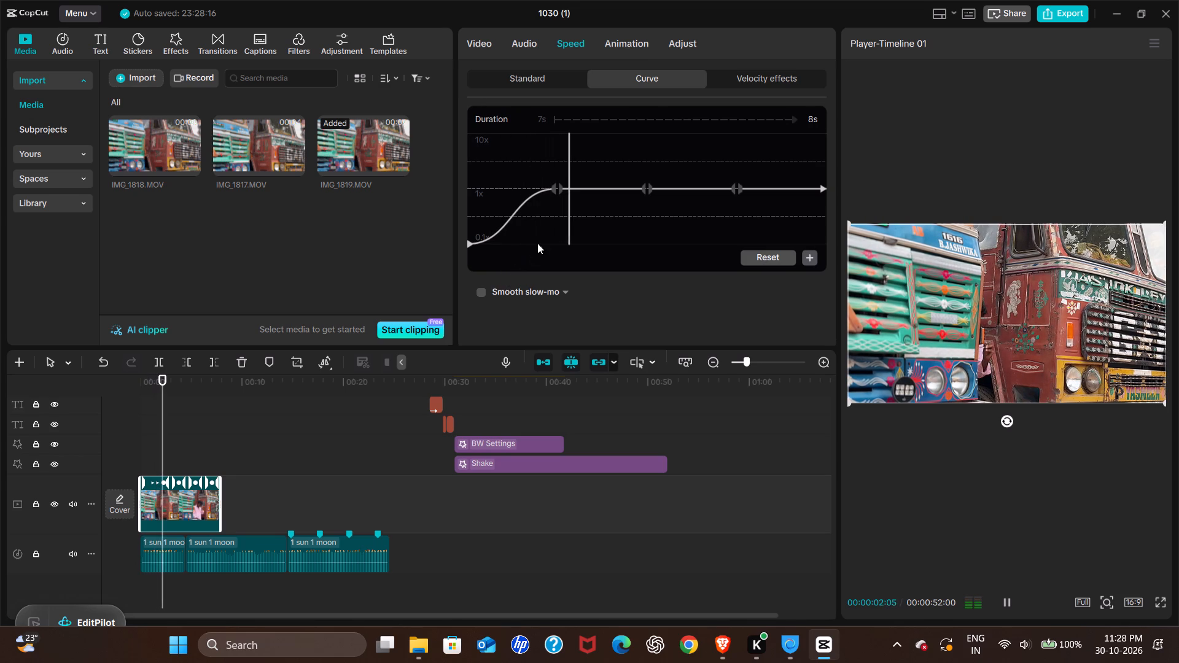
key("space")
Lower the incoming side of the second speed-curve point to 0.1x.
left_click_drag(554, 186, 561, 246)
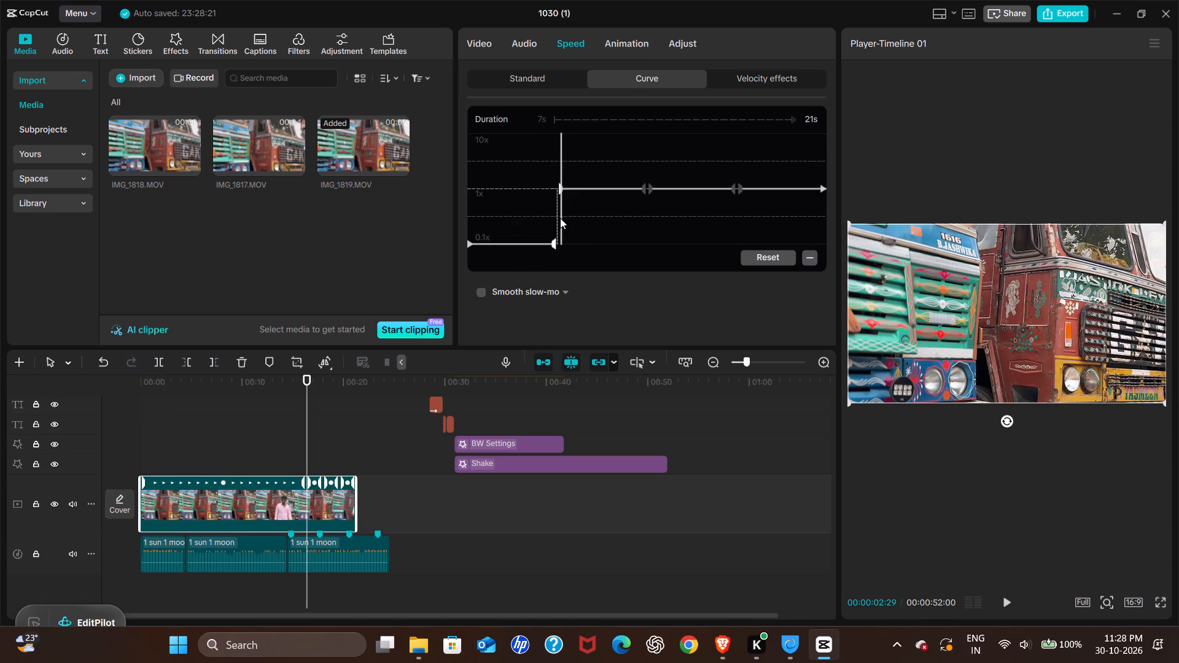
Enable Smooth slow-mo with Optical flow for IMG_1819.MOV and play the slowed opening.
left_click(483, 292)
left_click(511, 317)
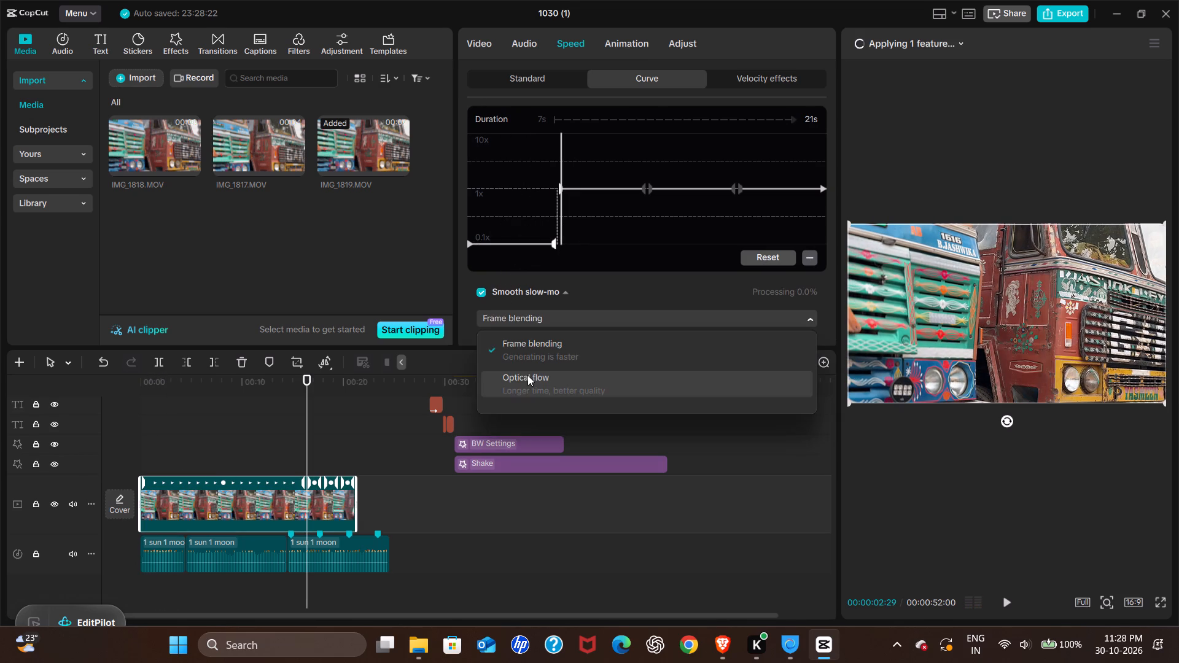
left_click(527, 376)
left_click_drag(517, 202, 447, 210)
key("space")
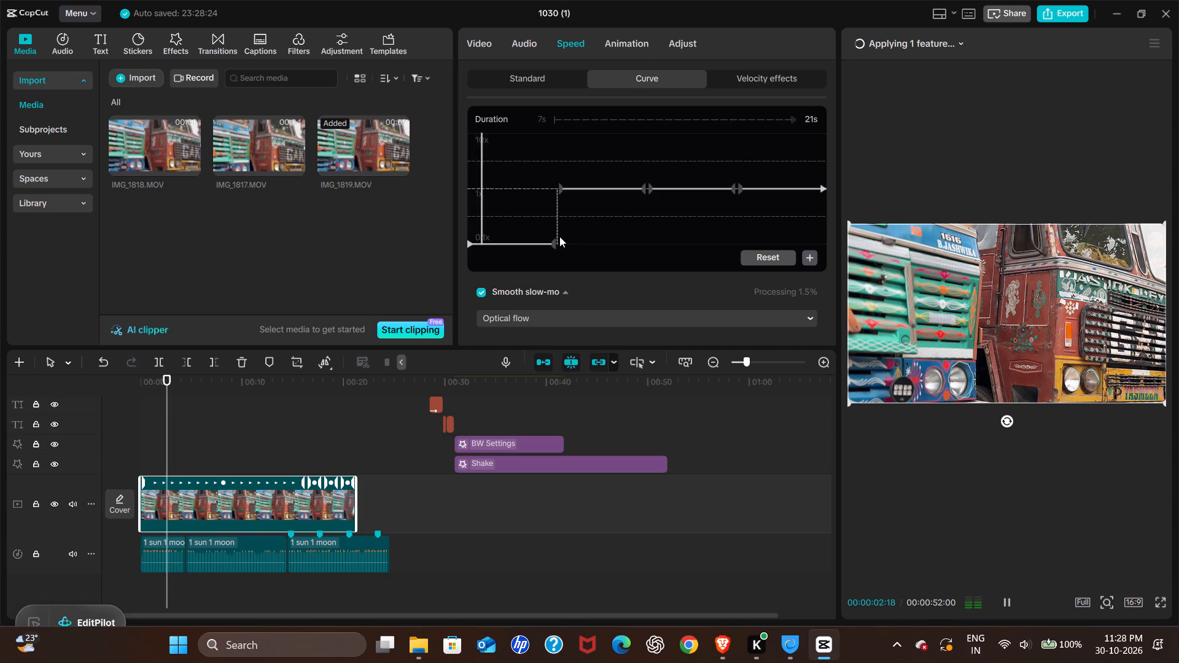
key("space")
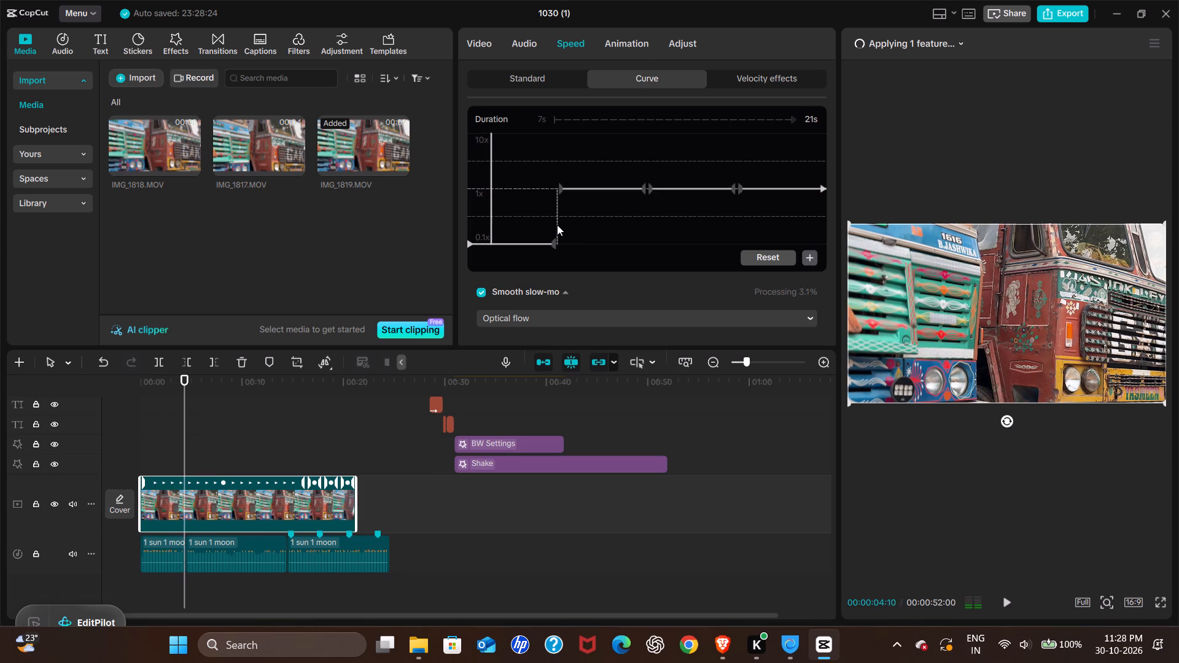
Return the second speed-curve point to 1x and fine-tune its position slightly earlier in the clip, playing back the ramp.
left_click_drag(556, 242, 514, 187)
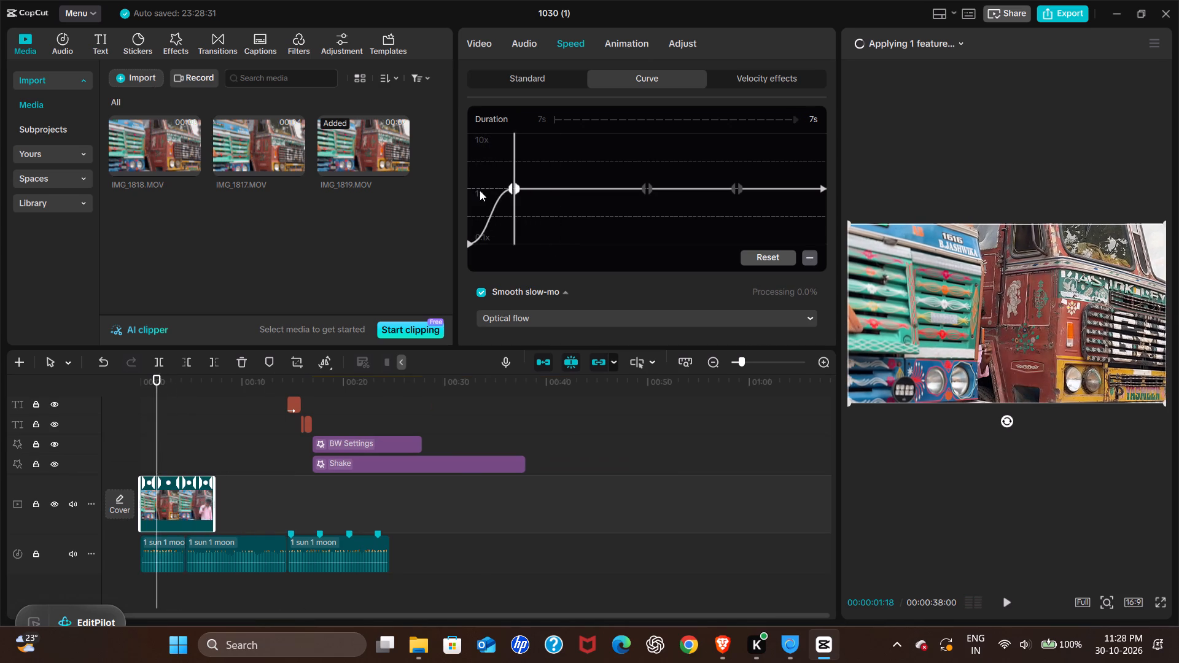
left_click(480, 190)
key("space")
key("space")
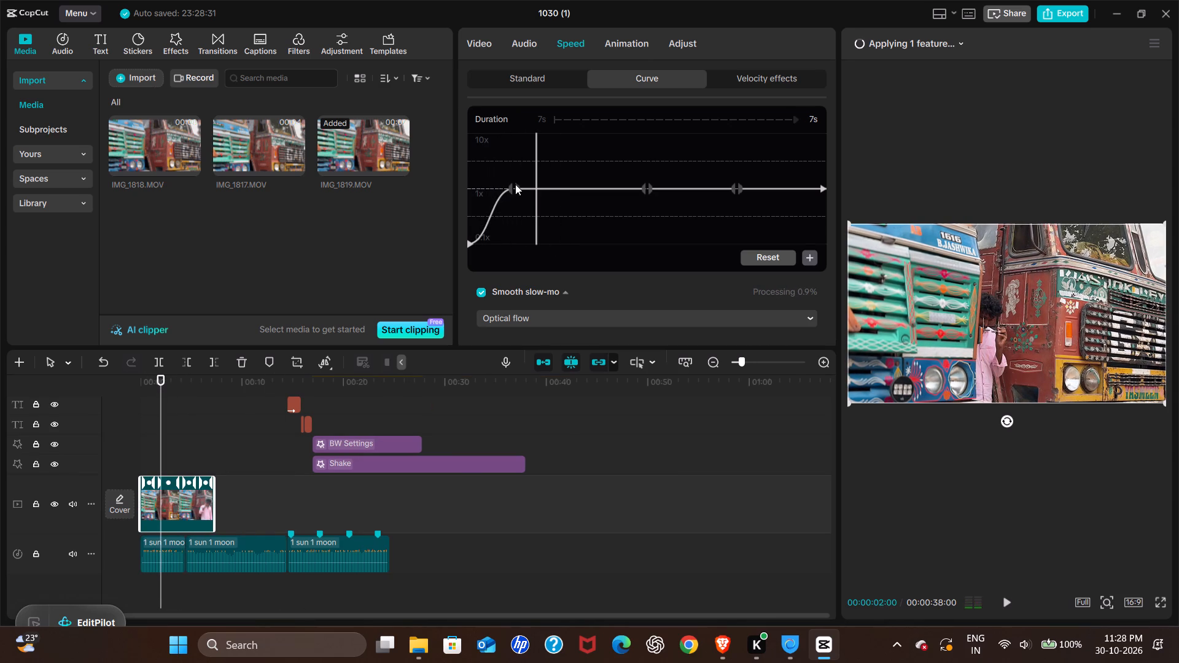
left_click_drag(513, 185, 547, 192)
left_click(506, 190)
key("space")
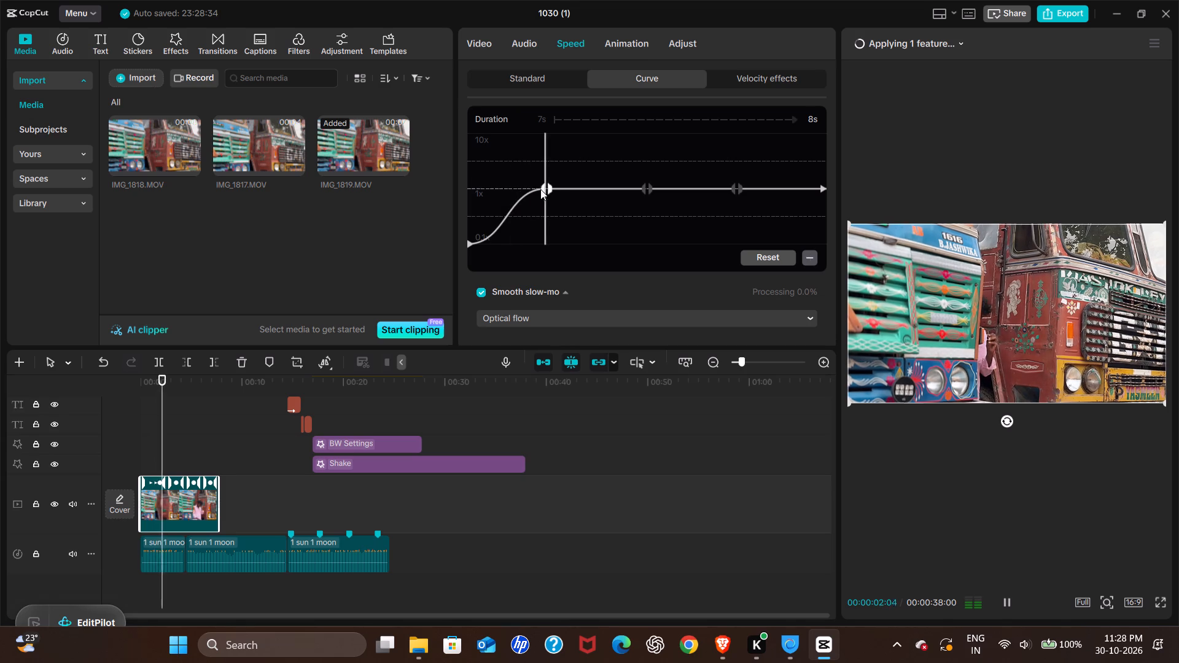
key("space")
Lower the incoming side of the second speed-curve point to 0.1x, keeping its outgoing side at 1x, and play the result.
left_click_drag(545, 187, 543, 225)
left_click_drag(542, 187, 540, 241)
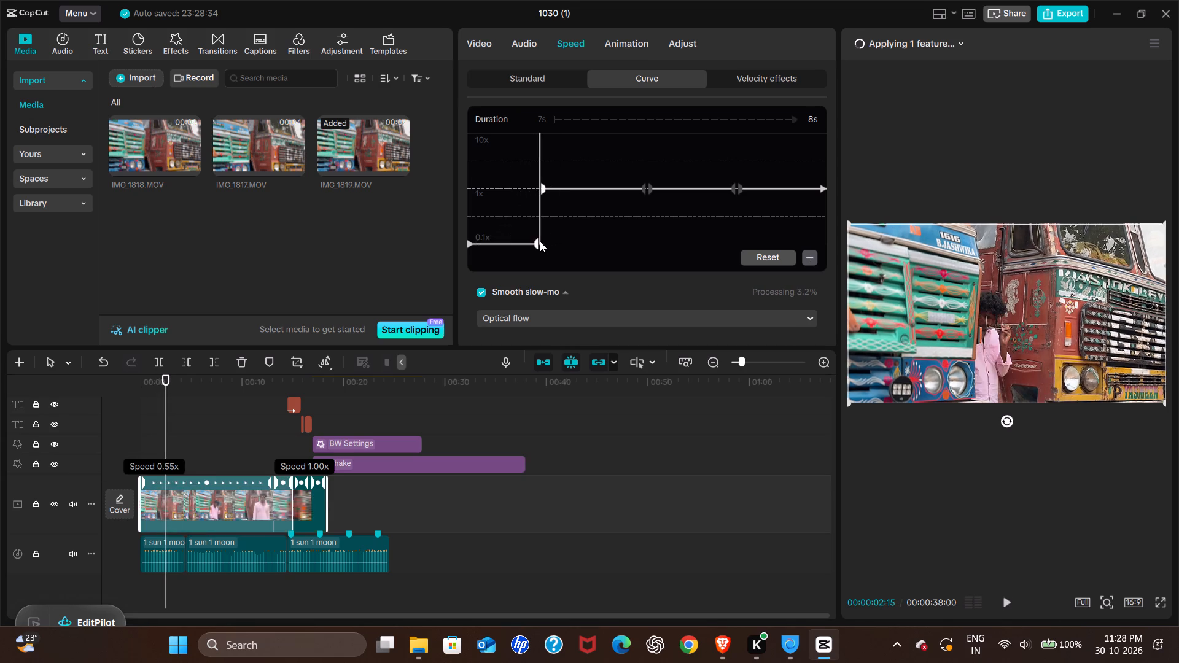
left_click_drag(540, 241, 539, 241)
left_click(519, 219)
key("space")
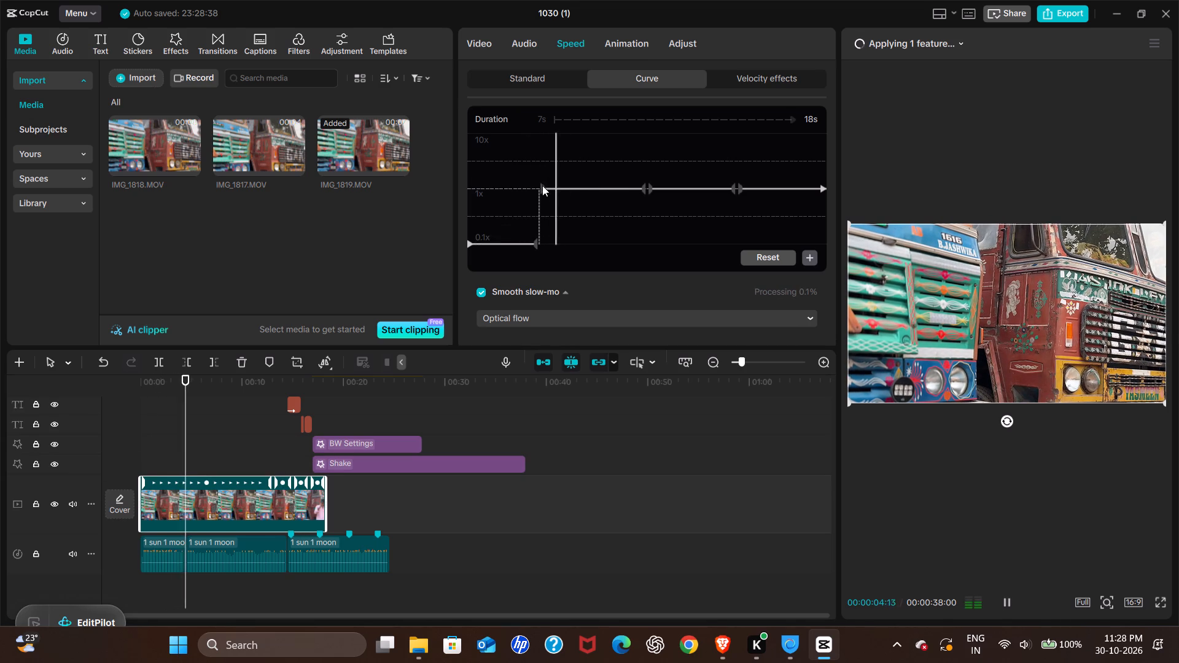
key("space")
Lower the outgoing side of the second speed-curve point below 1x so the speed rises gradually to the third point.
left_click_drag(543, 185, 537, 210)
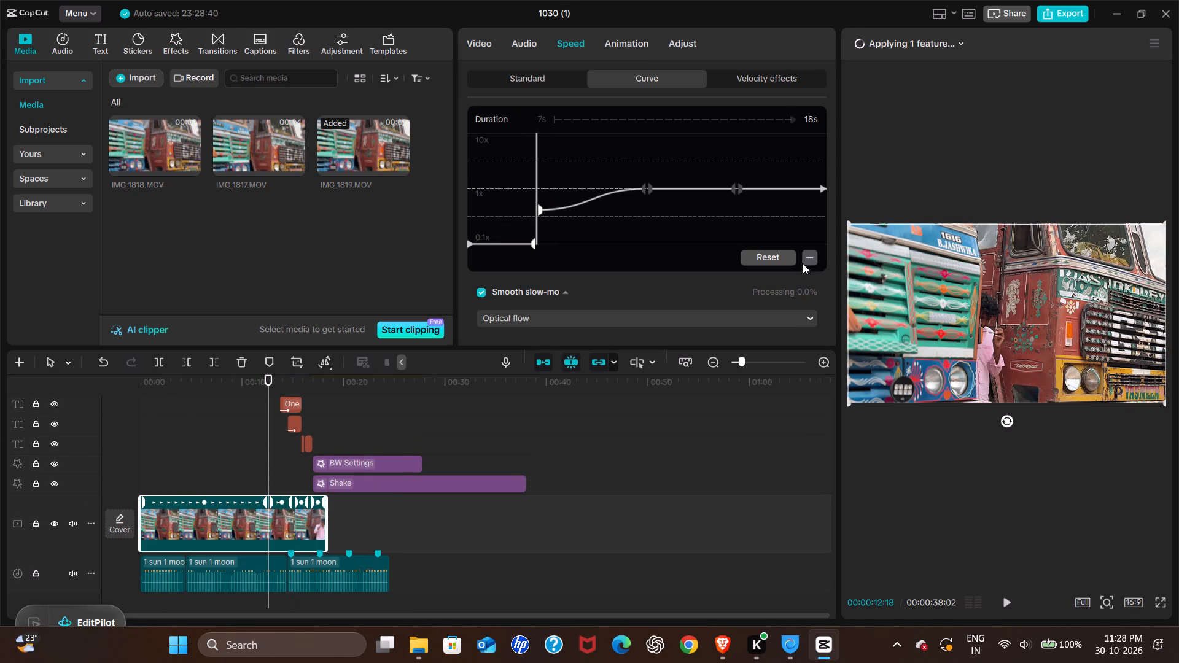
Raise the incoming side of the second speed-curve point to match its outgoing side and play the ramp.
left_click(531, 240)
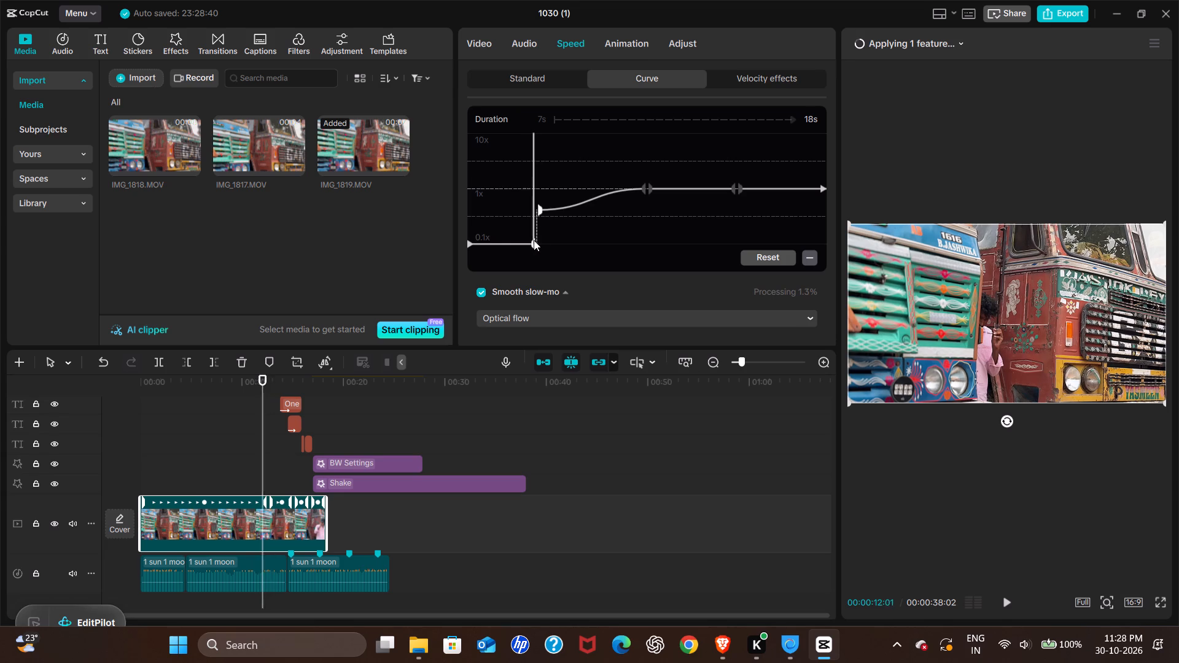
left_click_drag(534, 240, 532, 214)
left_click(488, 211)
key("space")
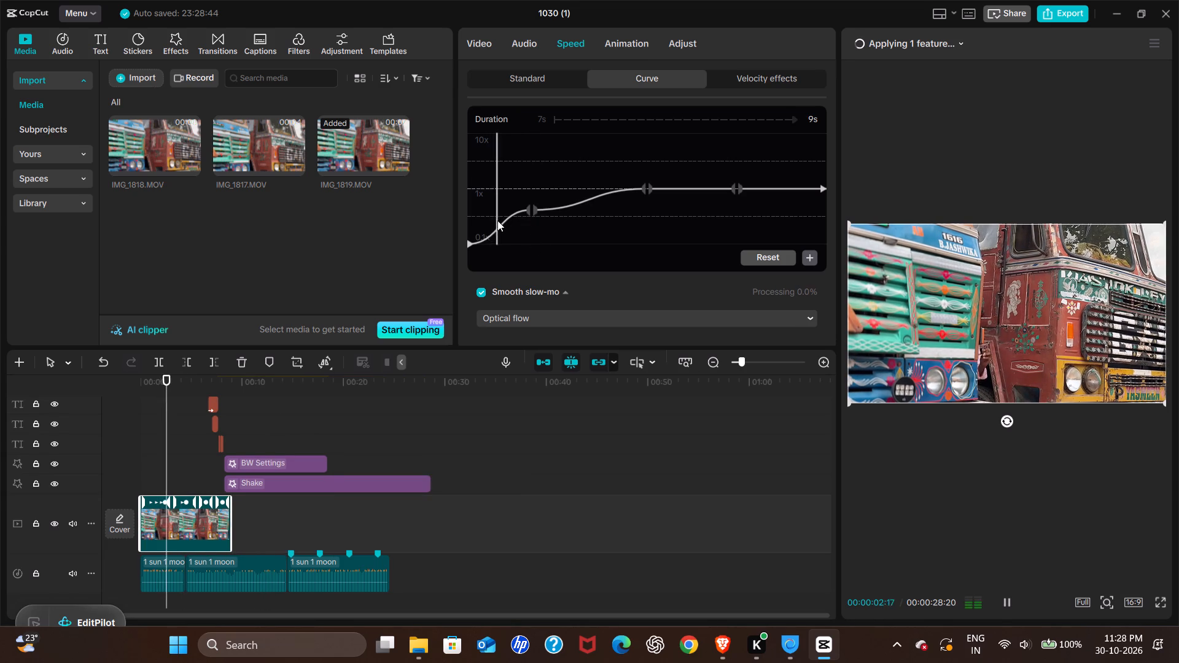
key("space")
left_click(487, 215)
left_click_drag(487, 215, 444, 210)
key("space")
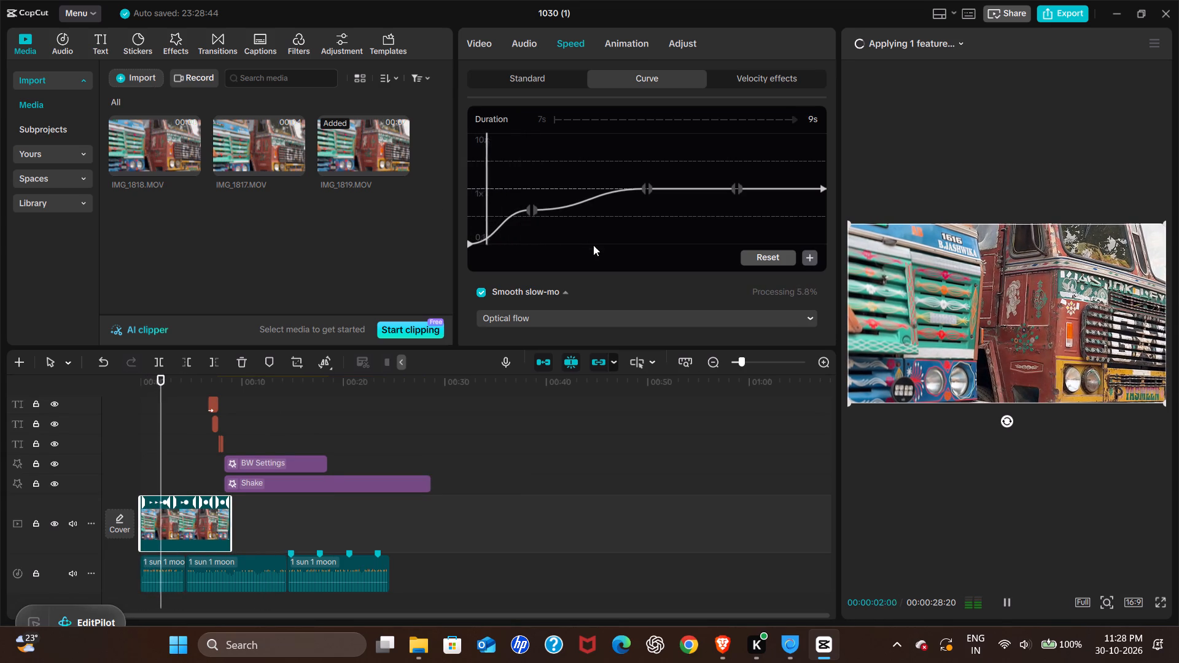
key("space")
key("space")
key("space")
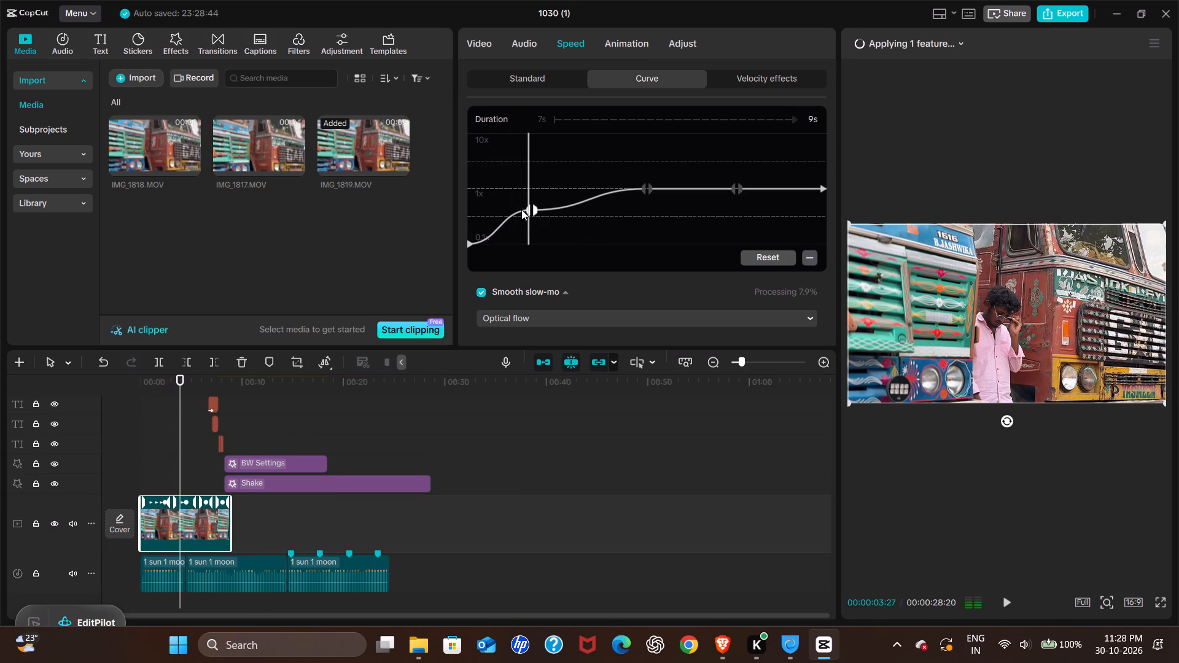
Undo the recent speed-curve edits and the Smooth slow-mo setting on IMG_1819.MOV.
key("ctrl+z")
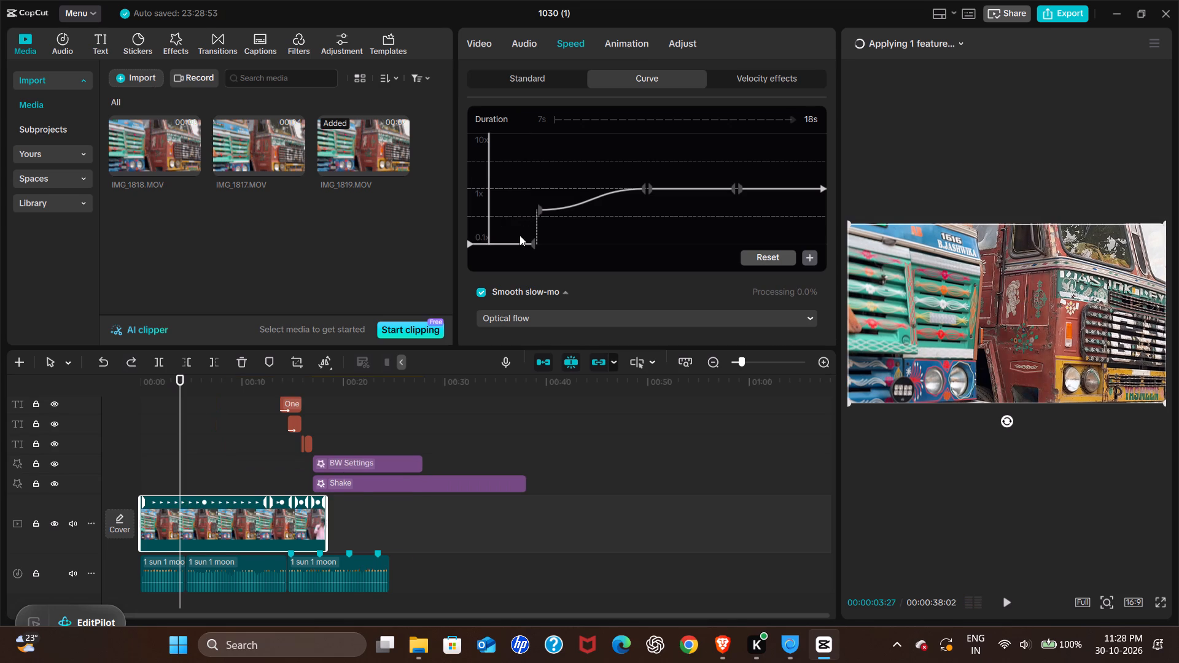
key("ctrl+z")
key("ctrl+z")
key("ctrl+z")
key("ctrl+z")
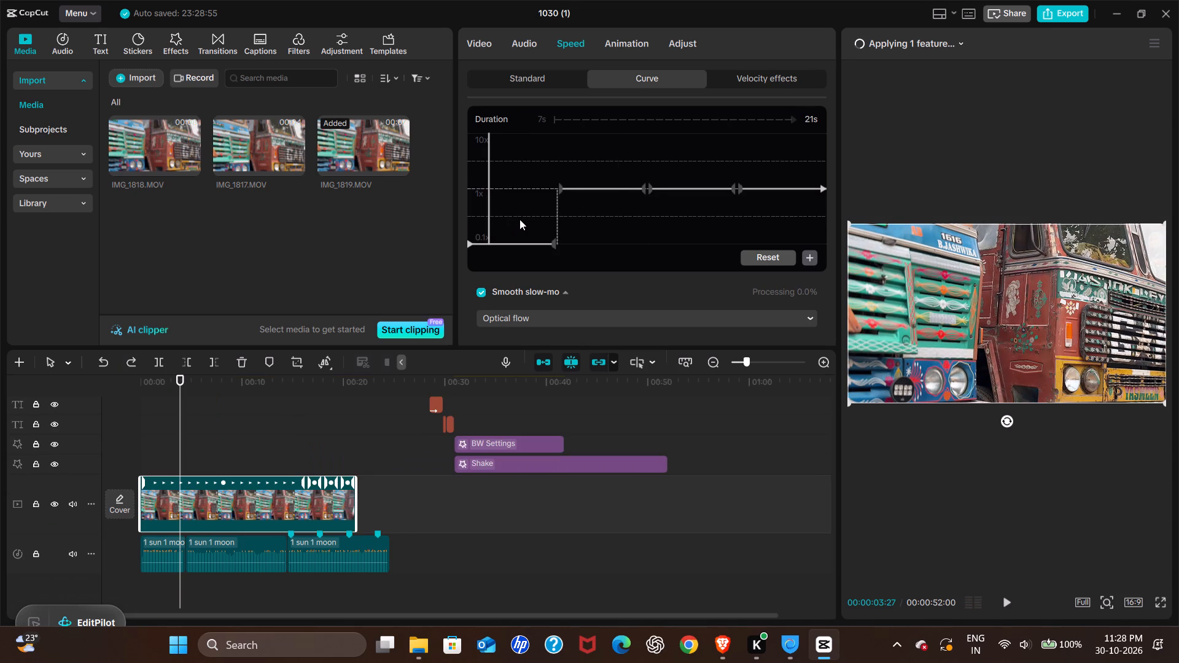
key("ctrl+z")
key("ctrl+z")
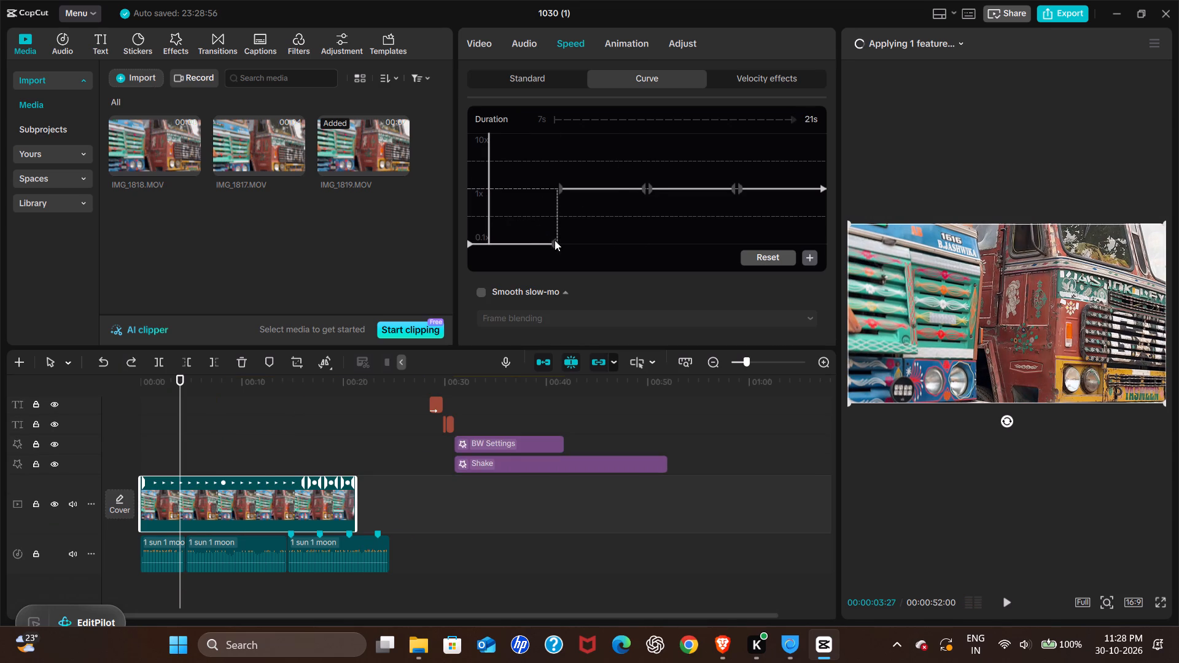
Raise the first speed-curve point and the second point's incoming side to 1x so the curve is flat.
left_click_drag(554, 240, 559, 186)
left_click_drag(469, 242, 464, 219)
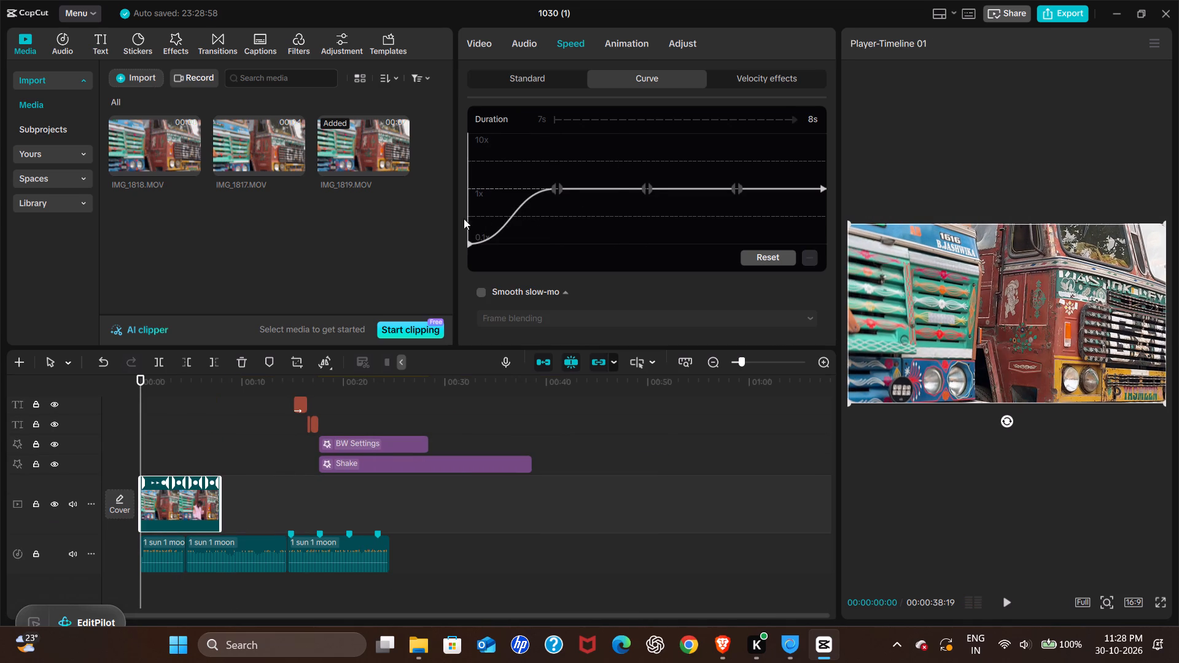
left_click_drag(464, 219, 464, 191)
Insert a 3-second freeze frame at the start of IMG_1819.MOV and play across the cut into the moving clip.
scroll(138, 457, "down", 2)
scroll(137, 457, "up", 1)
scroll(137, 456, "down", 1)
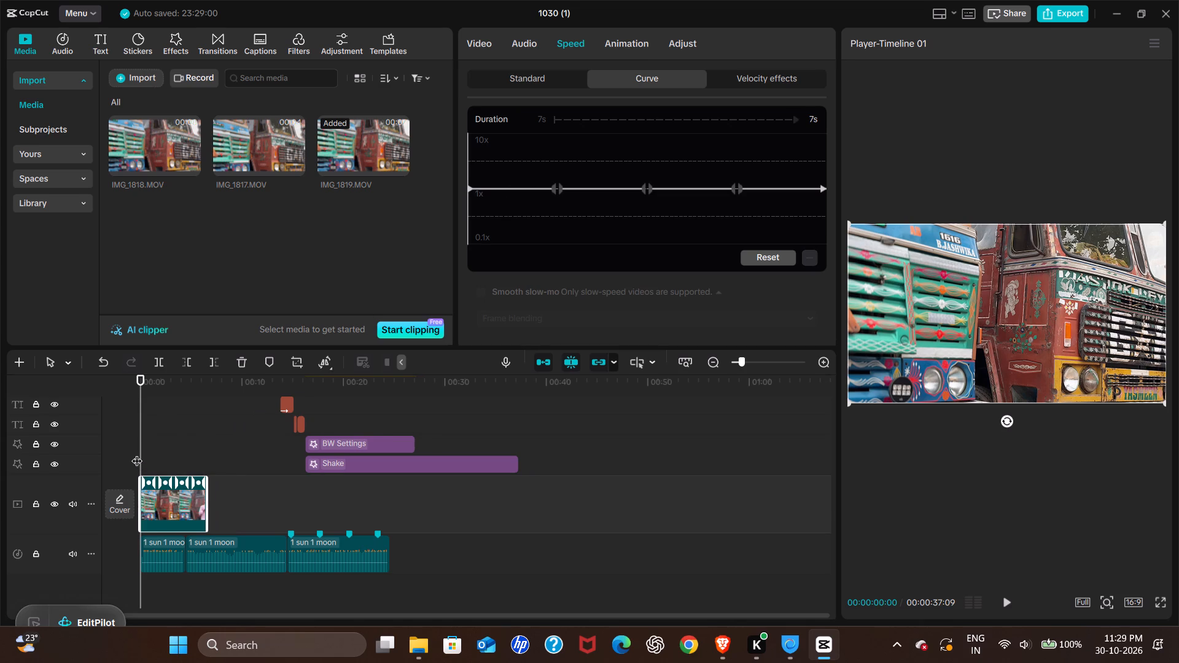
scroll(137, 453, "up", 13, "ctrl")
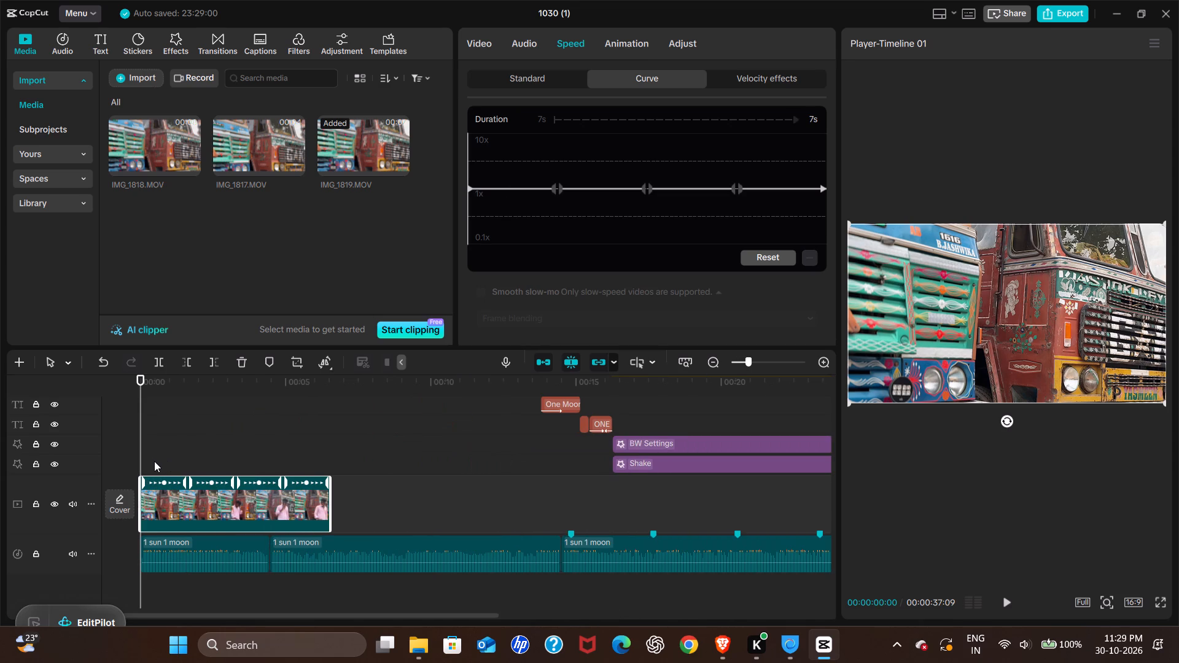
left_click_drag(141, 463, 132, 460)
left_click(324, 358)
left_click(340, 395)
key("space")
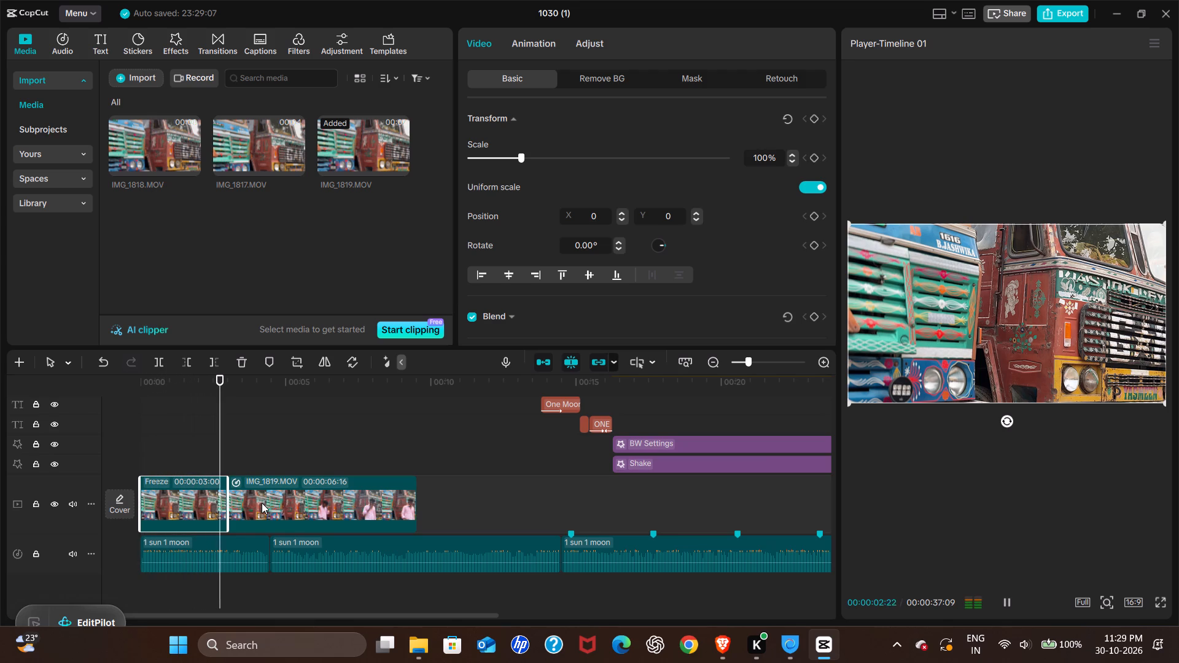
left_click(218, 459)
key("space")
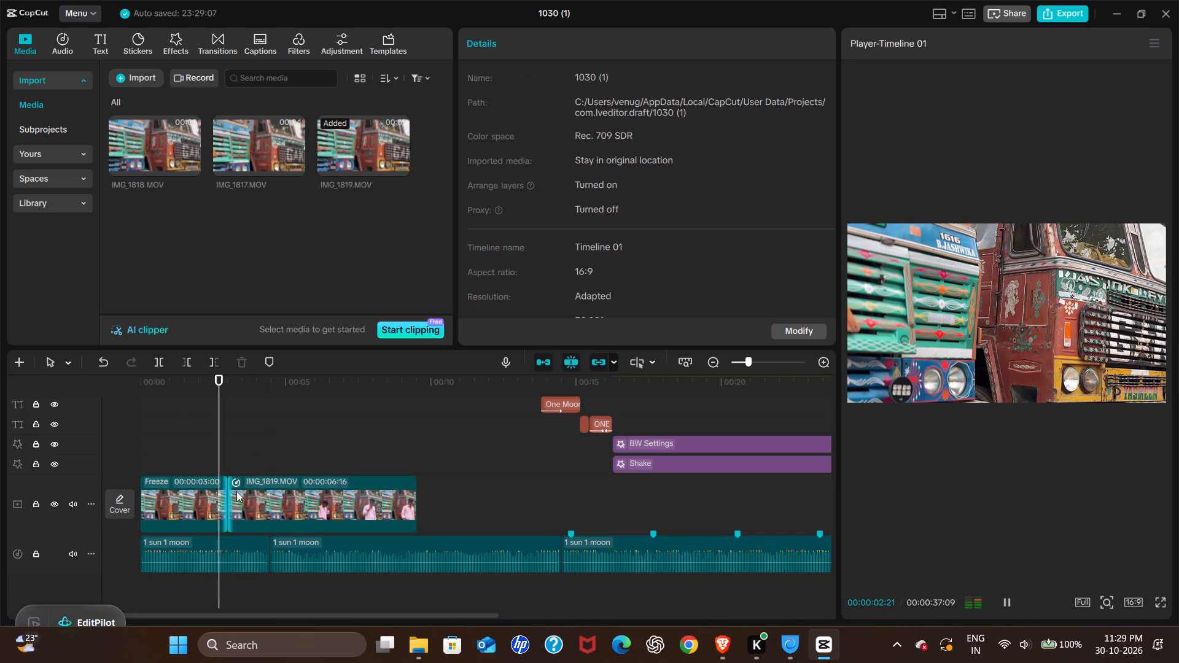
key("space")
key("space")
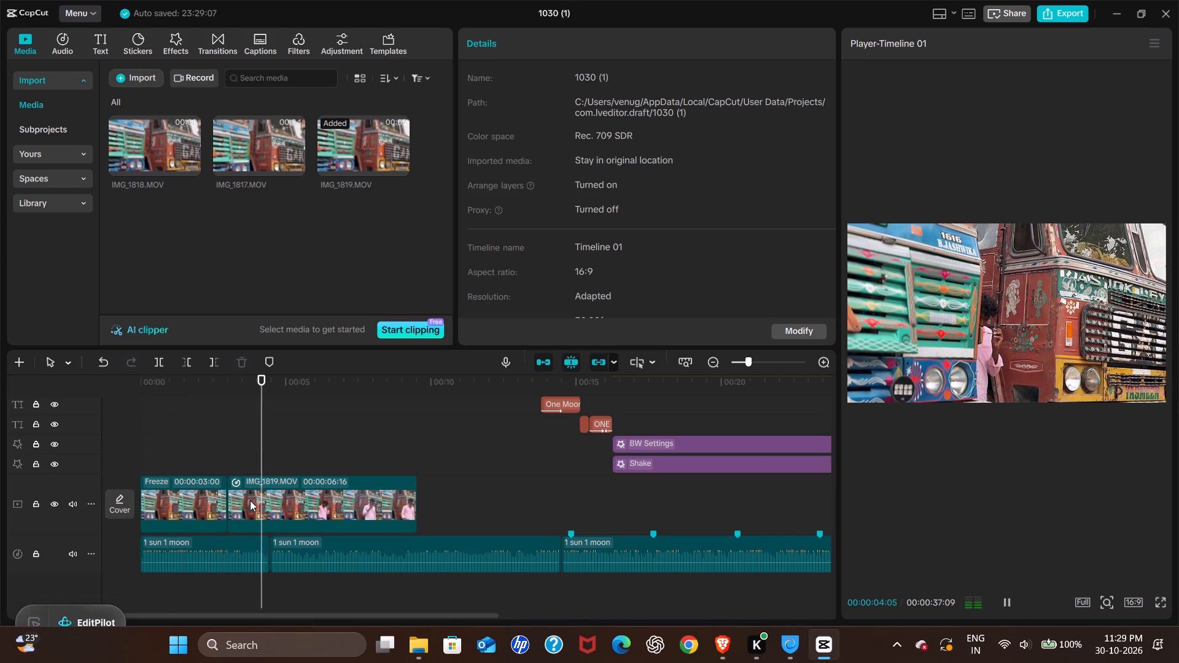
key("space")
Raise the first speed-curve point of the IMG_1819.MOV clip after the freeze to about 3.15x and play its opening.
left_click(249, 500)
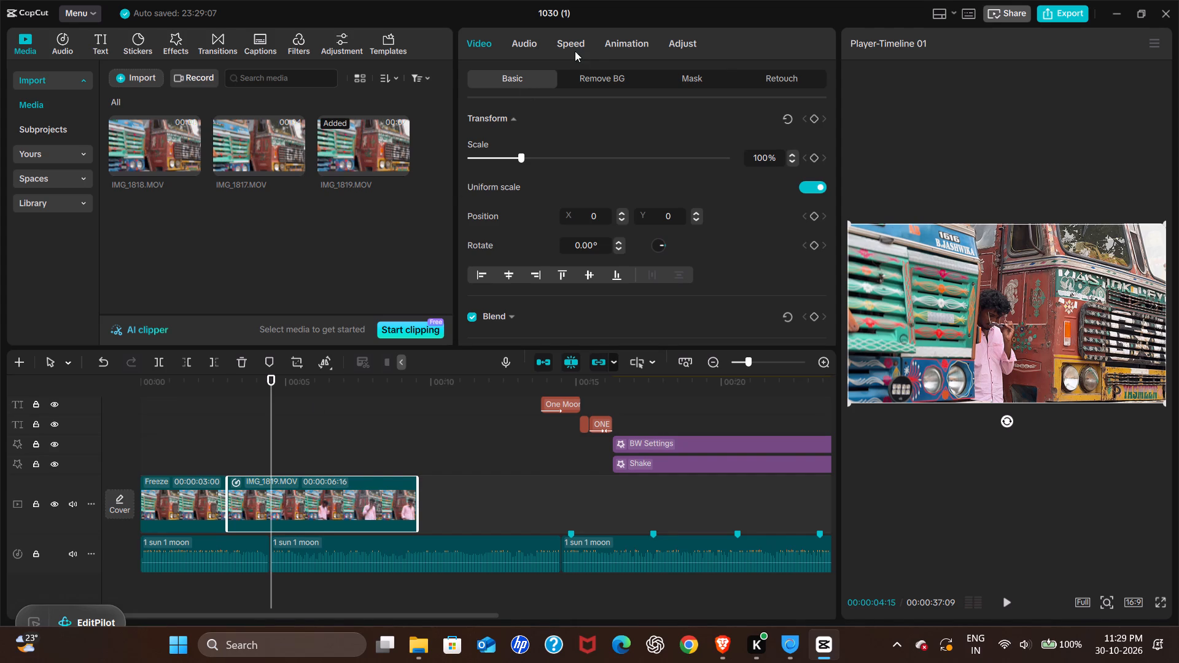
left_click(570, 47)
left_click(524, 227)
left_click_drag(524, 227, 377, 241)
key("space")
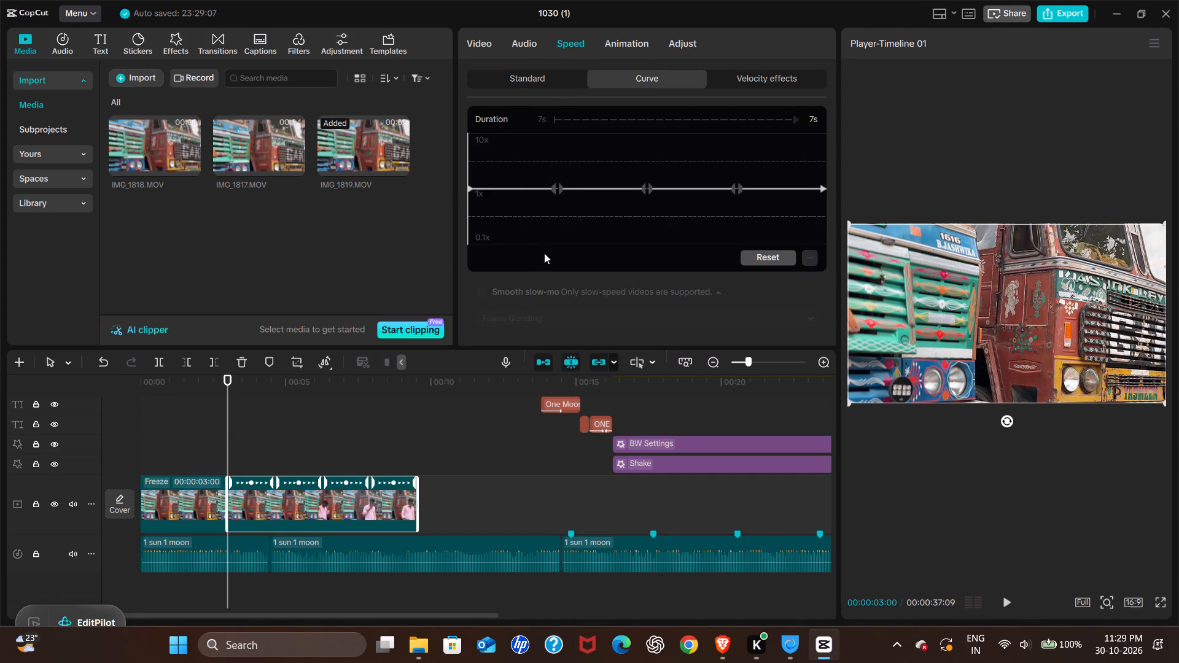
key("space")
key("space")
key("space")
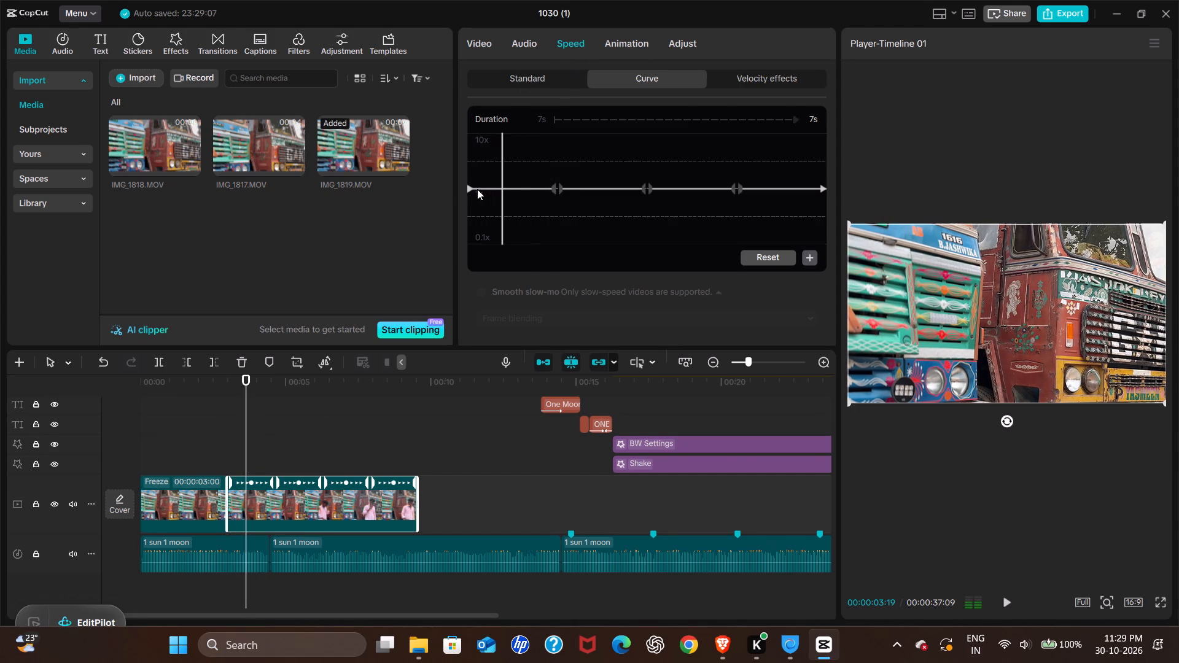
left_click_drag(471, 189, 469, 176)
key("space")
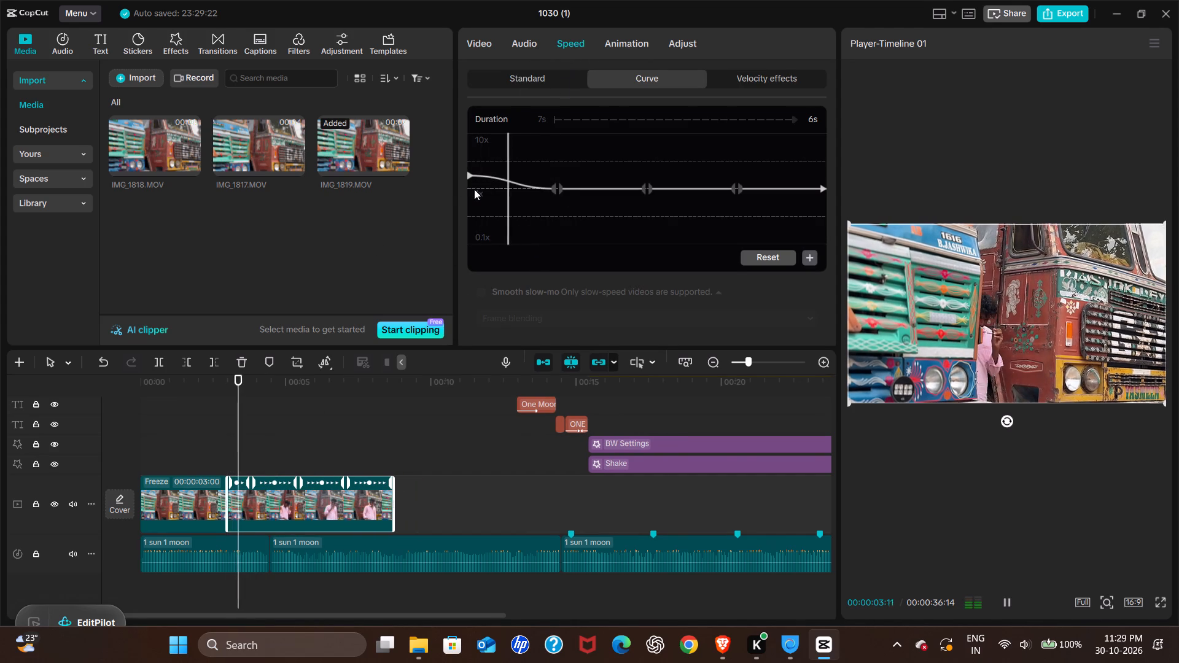
key("space")
left_click_drag(489, 190, 454, 192)
key("space")
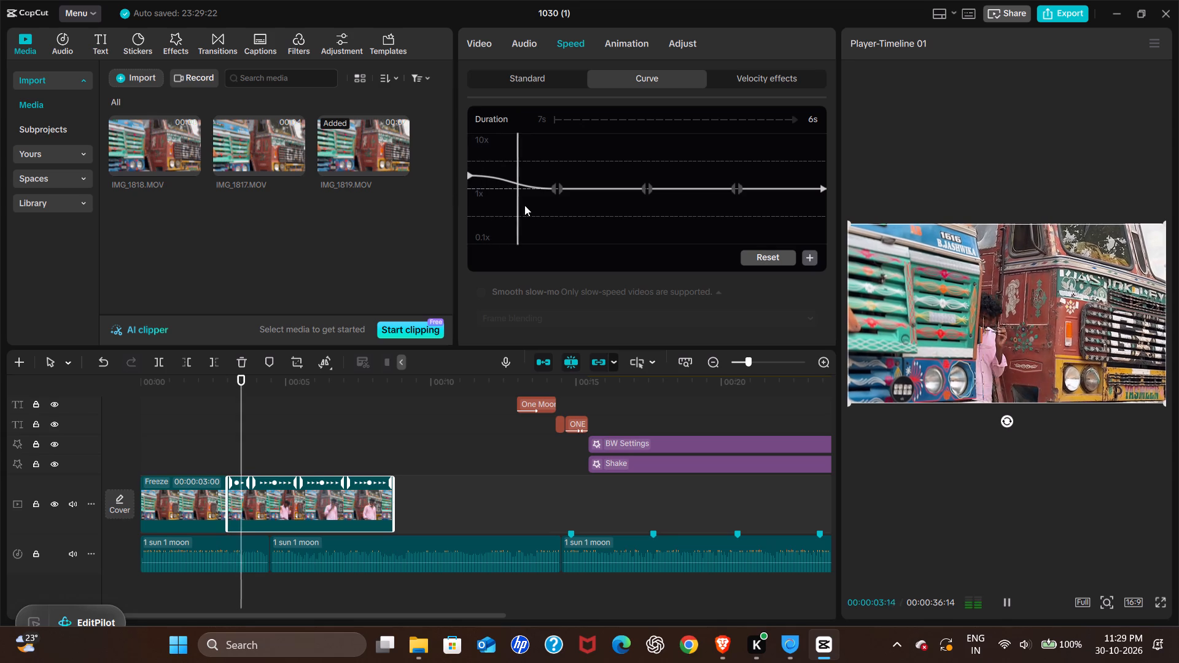
key("space")
Add a speed-curve point shortly before the existing second point and lower both its sides to 0.1x.
left_click(809, 257)
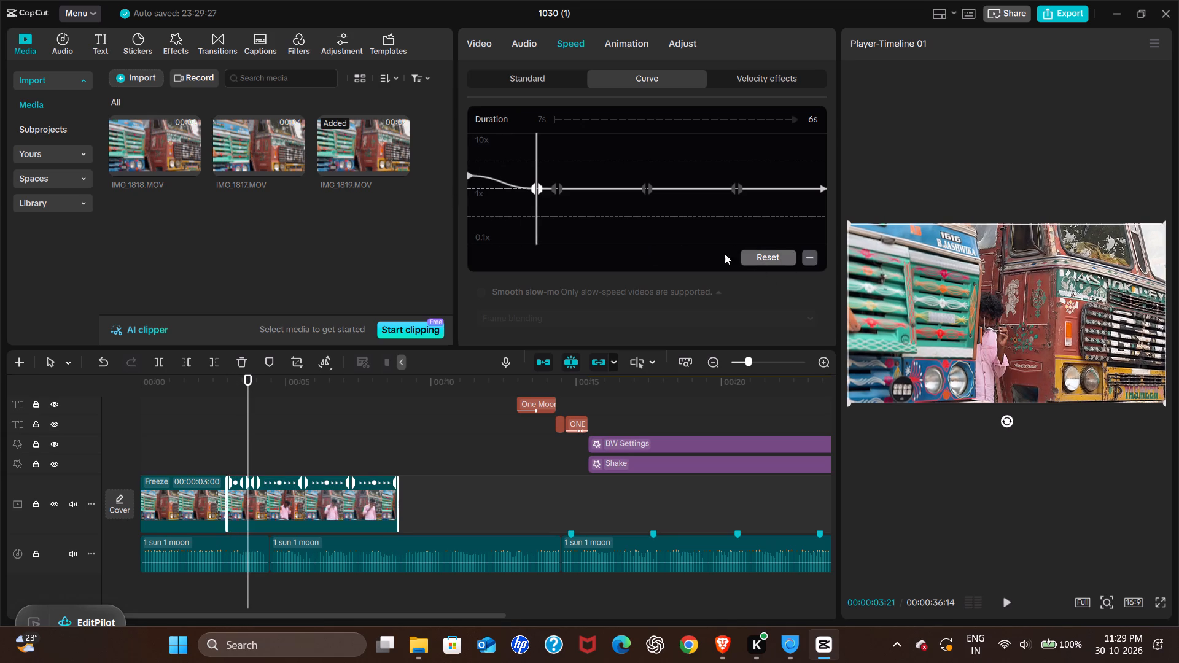
left_click_drag(535, 187, 536, 238)
left_click_drag(532, 185, 535, 249)
left_click_drag(541, 188, 537, 238)
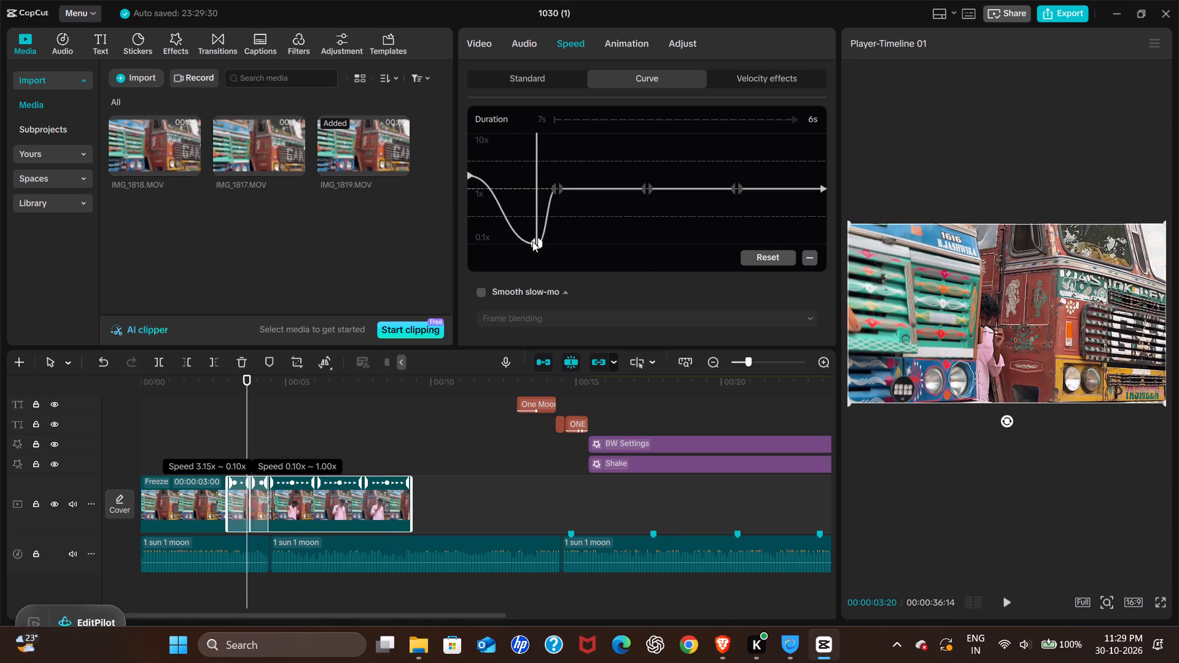
Enable Smooth slow-mo with Optical flow for the clip and play the slowed section.
left_click(478, 294)
left_click(499, 315)
left_click(532, 385)
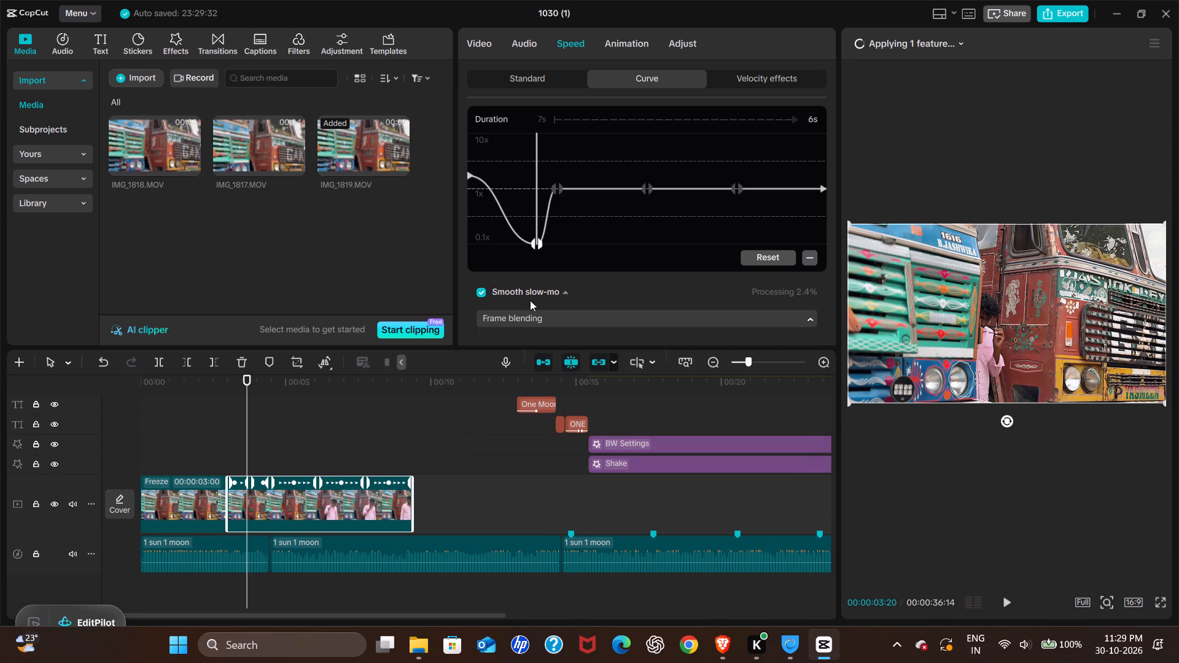
left_click_drag(514, 244, 489, 242)
key("space")
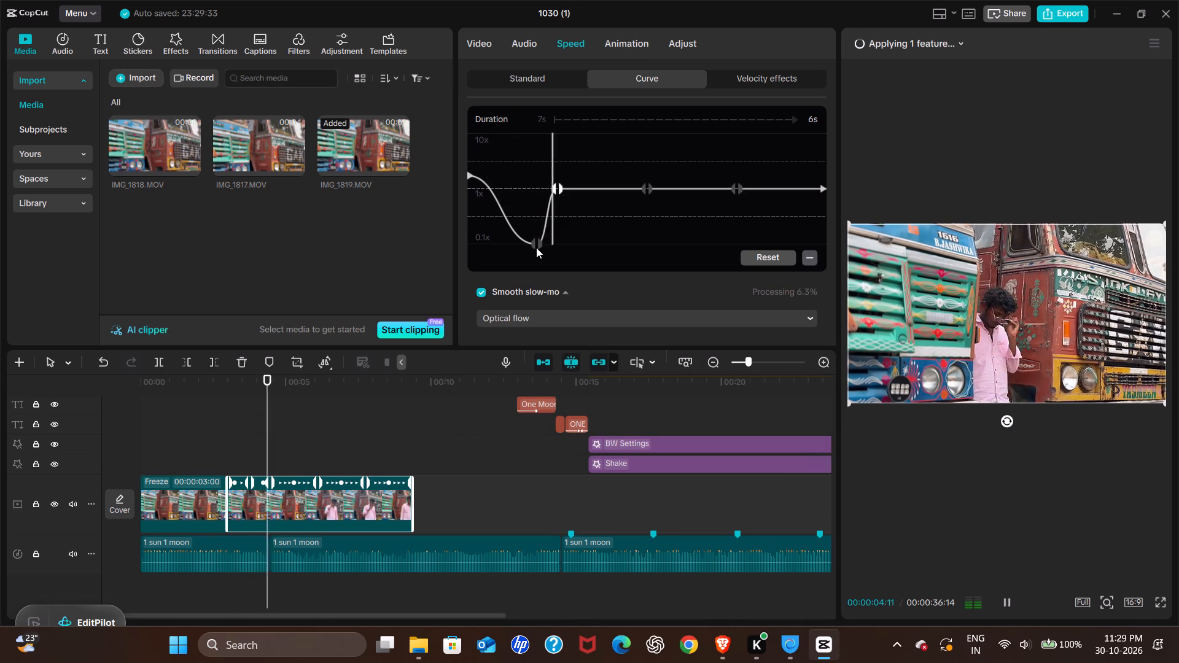
key("space")
Move the third speed-curve point slightly later, lower both its sides evenly below 1x, and play the ramp.
left_click_drag(556, 188, 575, 228)
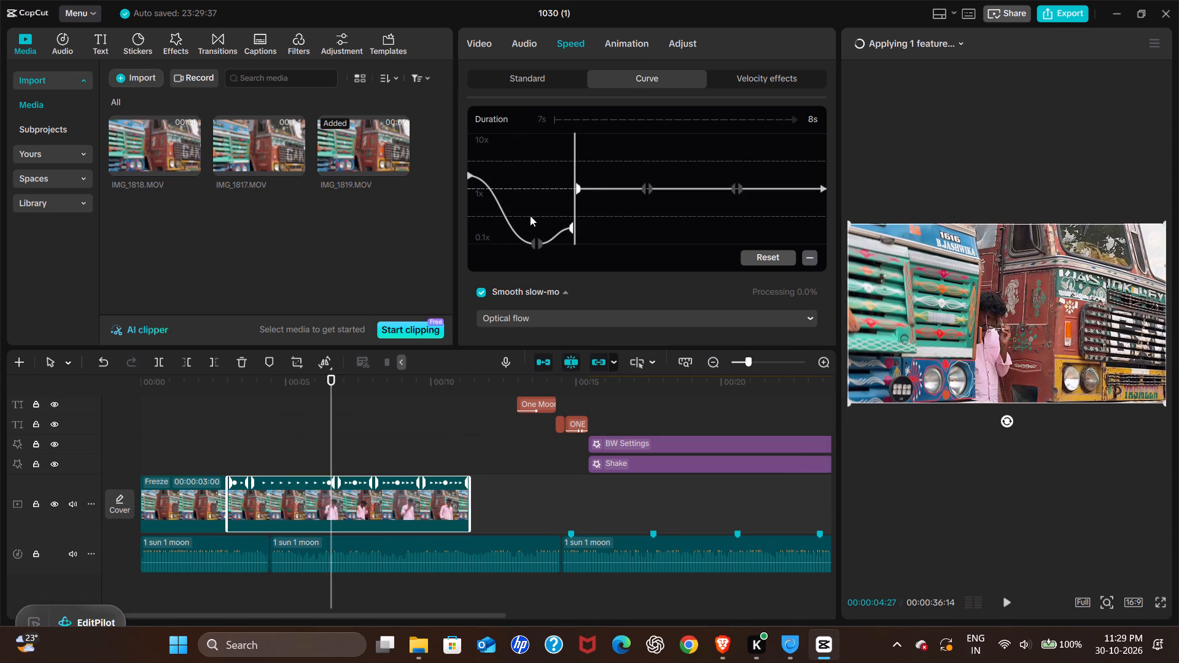
left_click(530, 215)
key("space")
left_click_drag(570, 224, 572, 211)
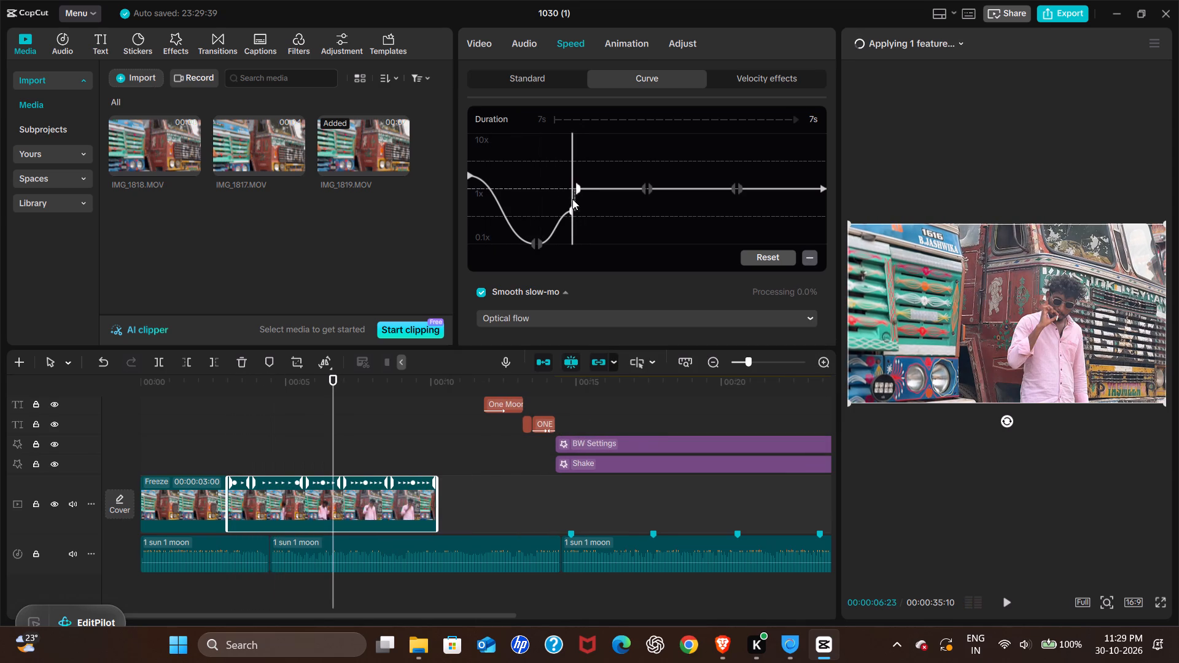
left_click_drag(578, 187, 579, 209)
left_click(541, 212)
key("space")
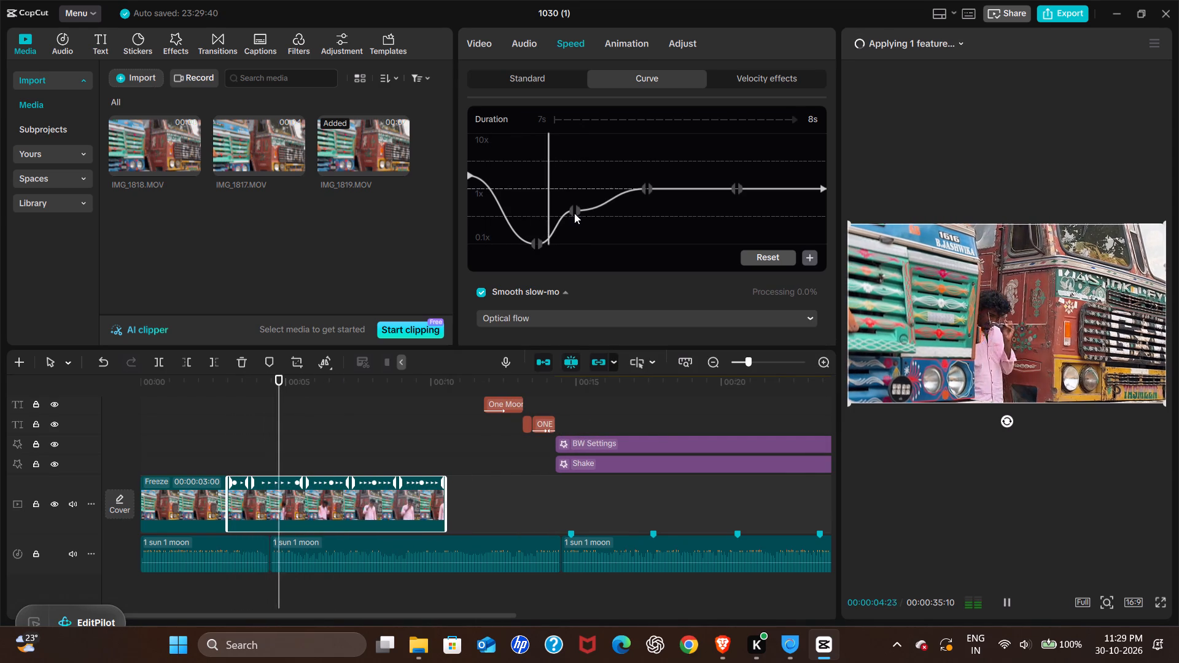
key("space")
Move the third speed-curve point further along the clip at about 0.54x and play the slow section.
left_click_drag(575, 211, 591, 215)
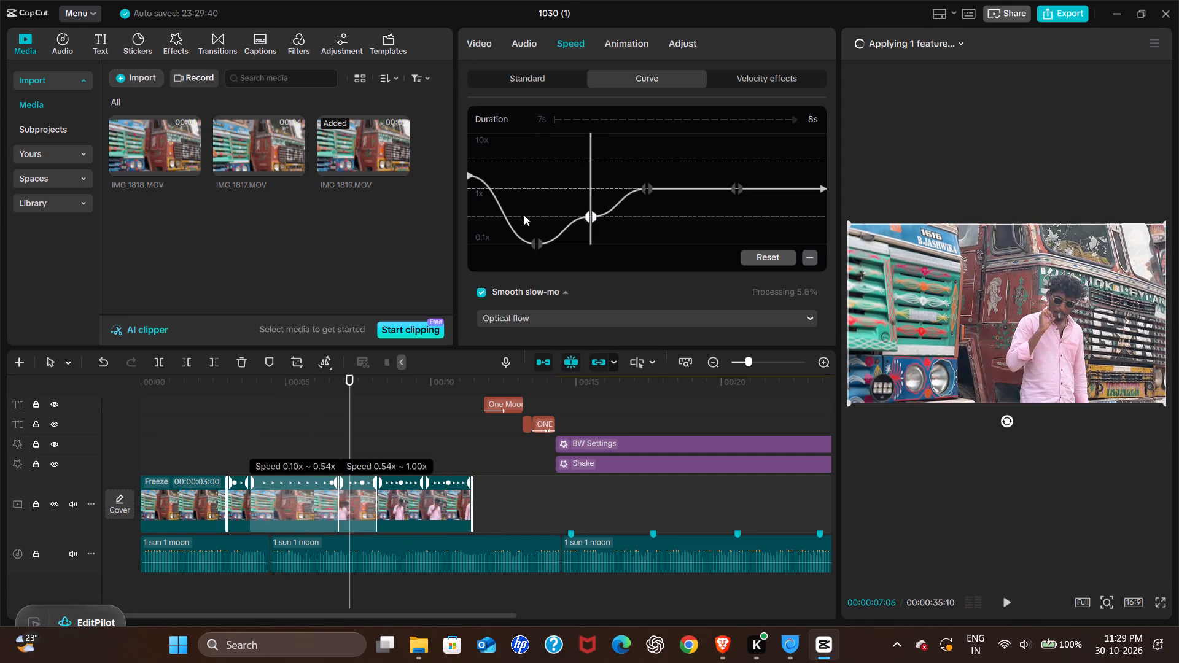
left_click(515, 214)
key("space")
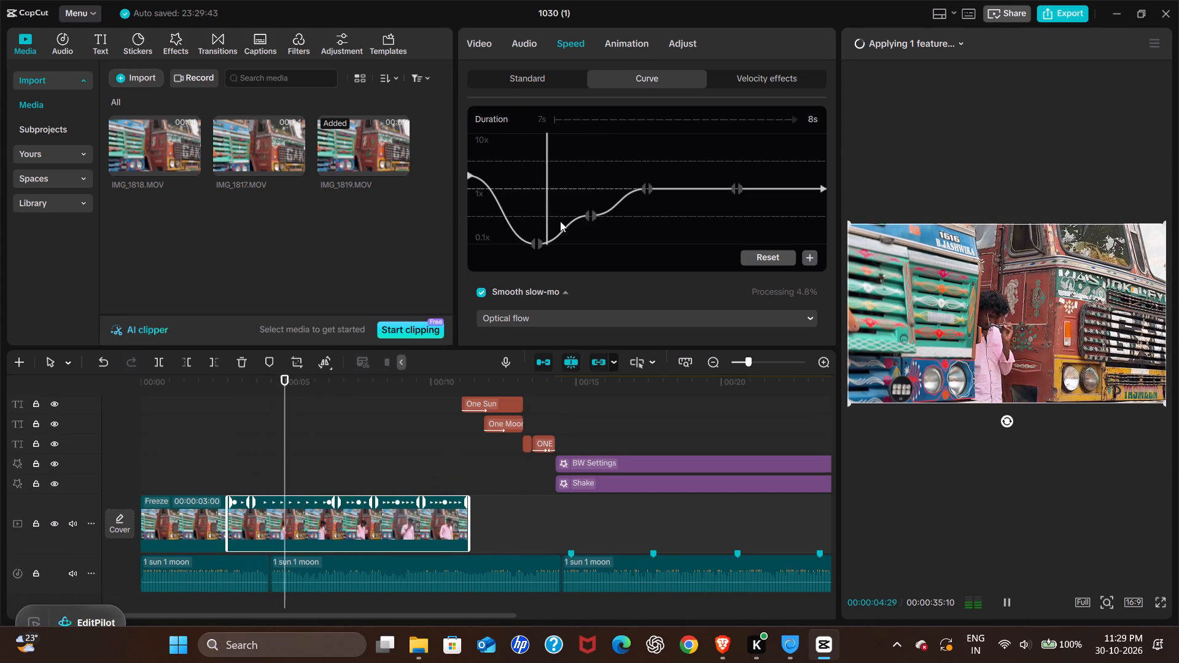
key("space")
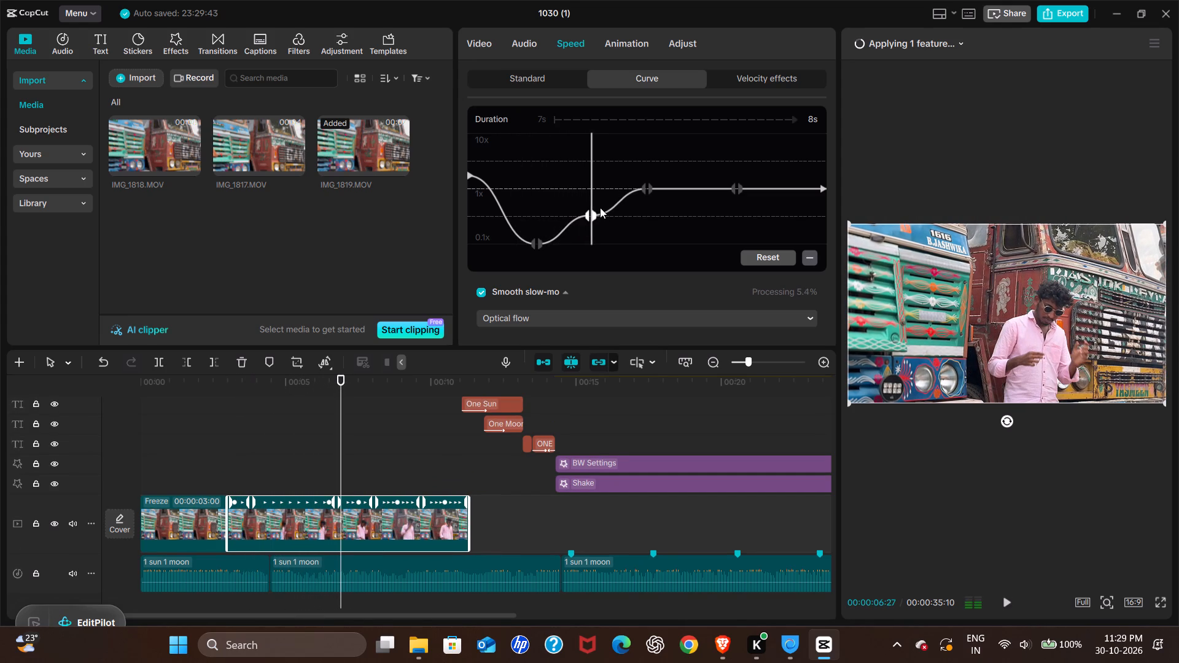
key("space")
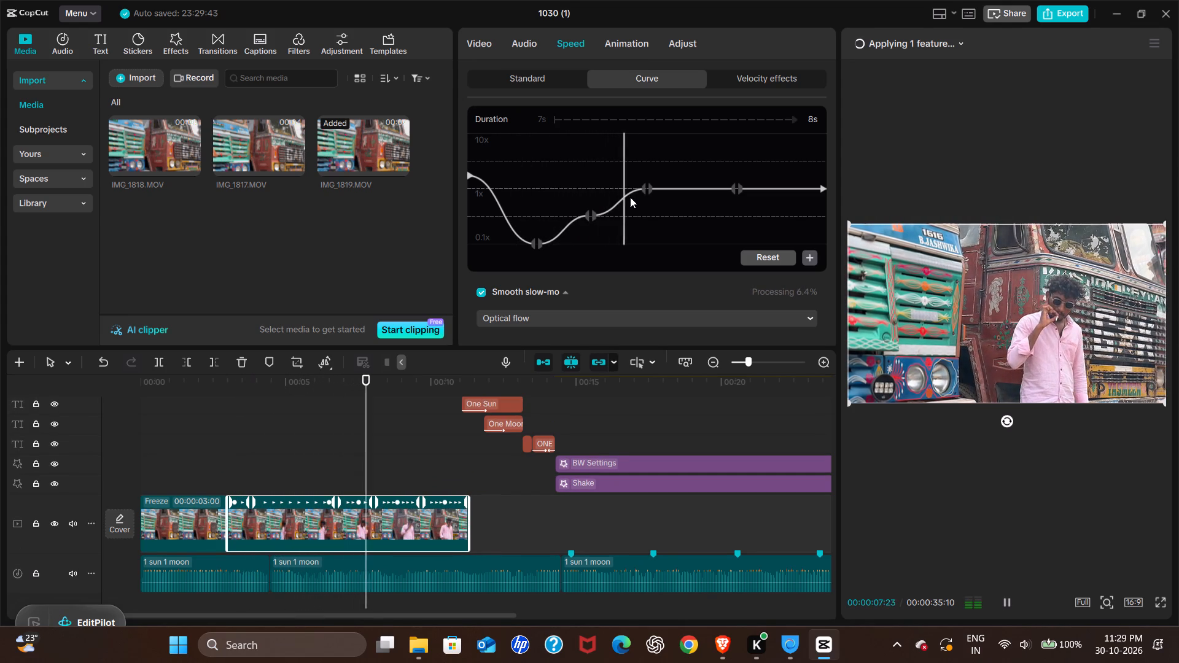
key("space")
Shift the third and fourth speed-curve points later, lower the third slightly for a longer gradual rise, and play the ramp.
left_click_drag(592, 212, 612, 214)
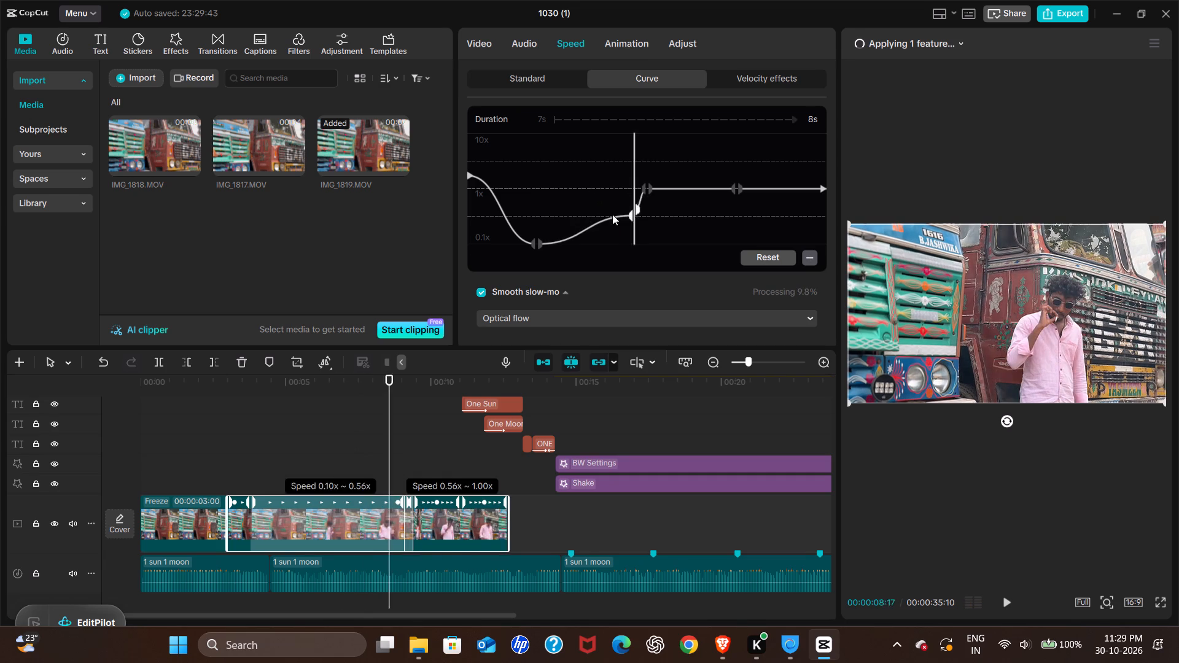
left_click_drag(612, 214, 611, 215)
left_click_drag(646, 188, 704, 186)
left_click(610, 216)
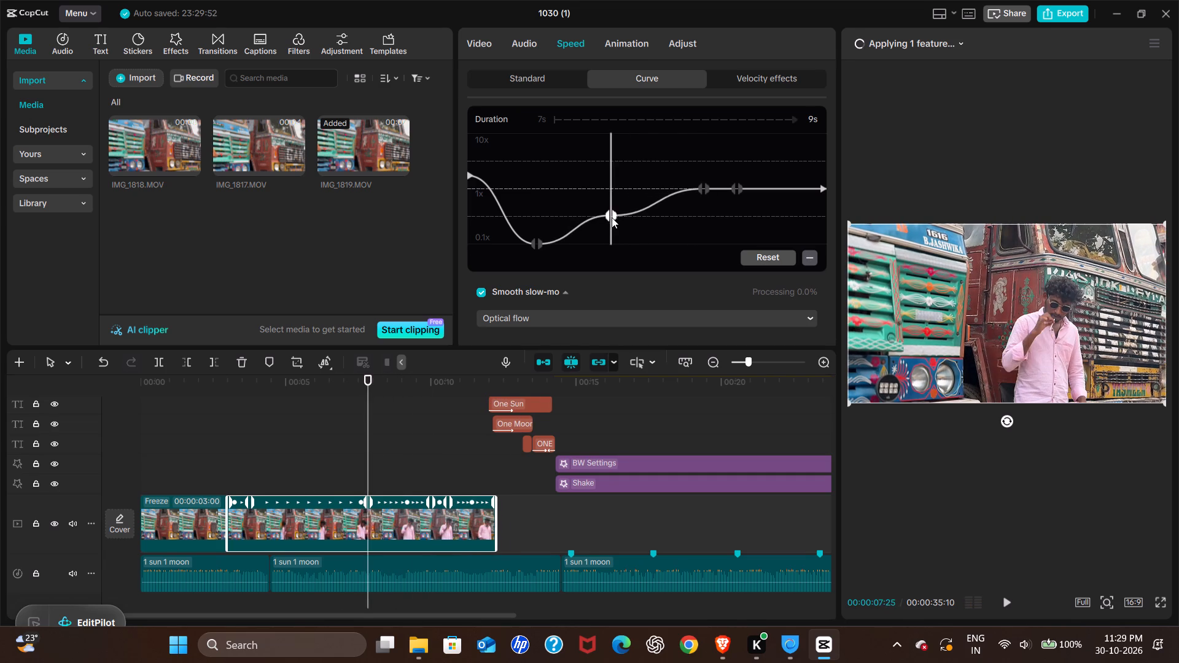
left_click(499, 217)
key("space")
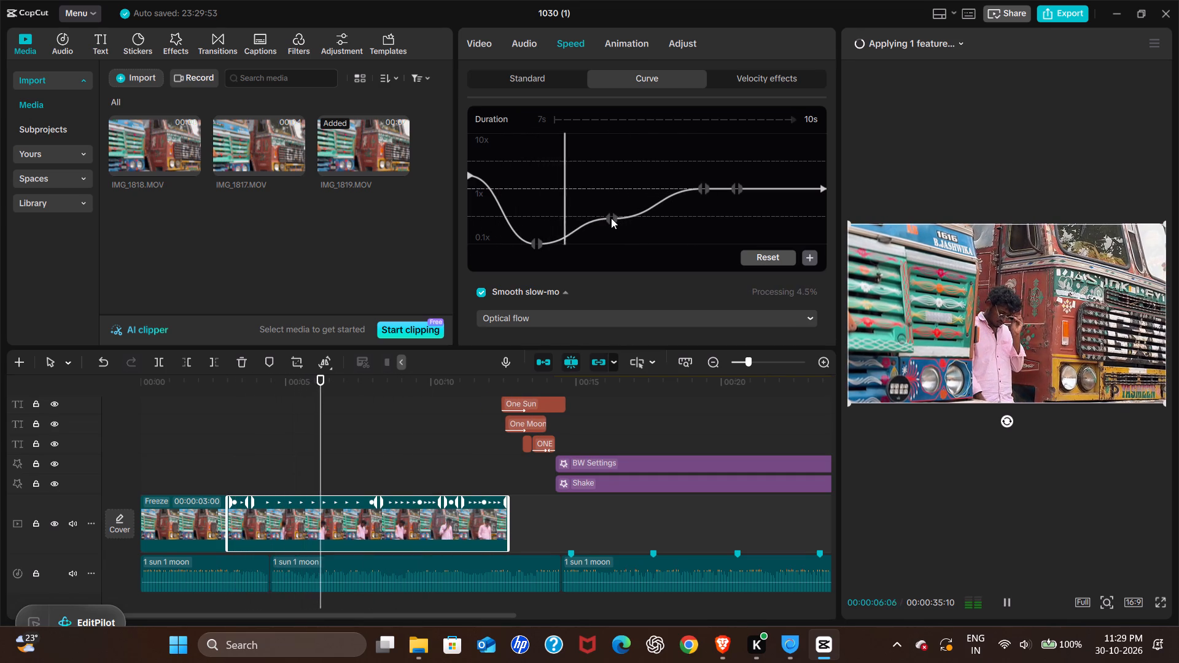
Lower the third speed-curve point to just above the 0.1x level, shift it slightly earlier, and play the ramp.
left_click_drag(611, 218, 598, 233)
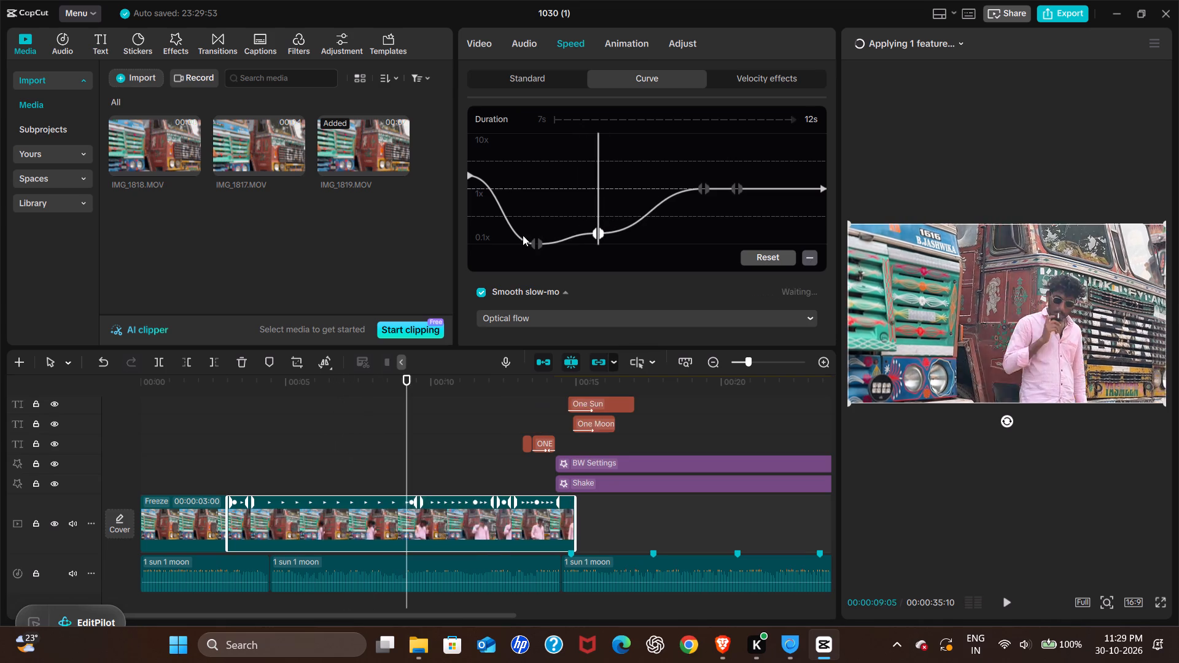
left_click(484, 247)
key("space")
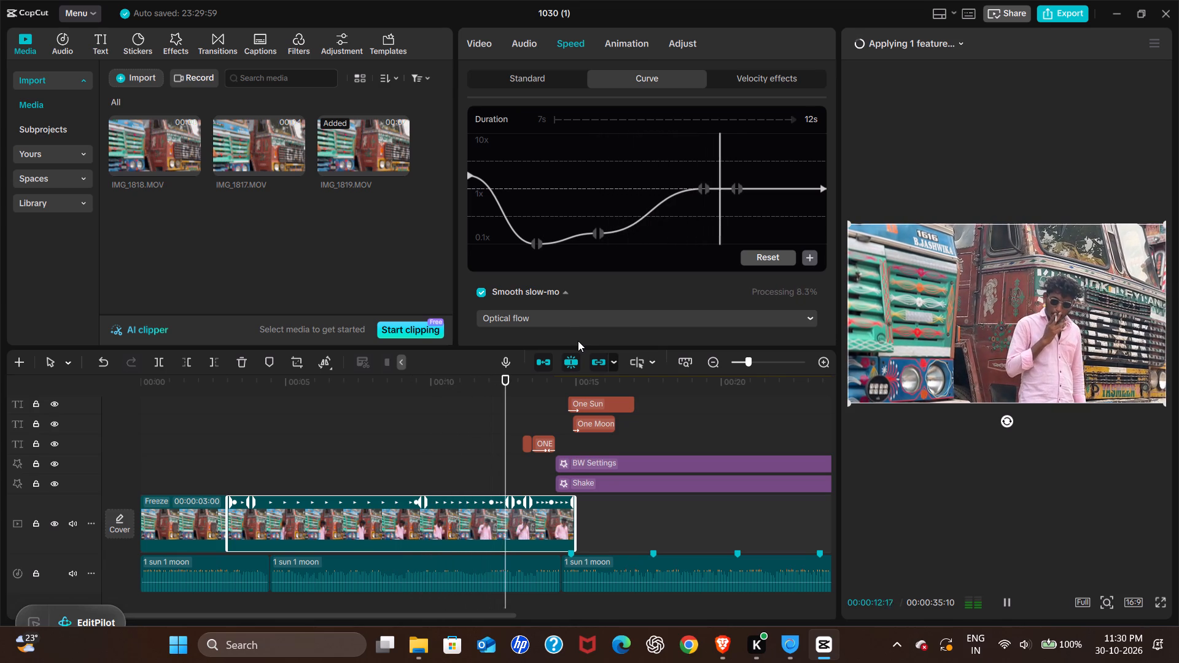
key("space")
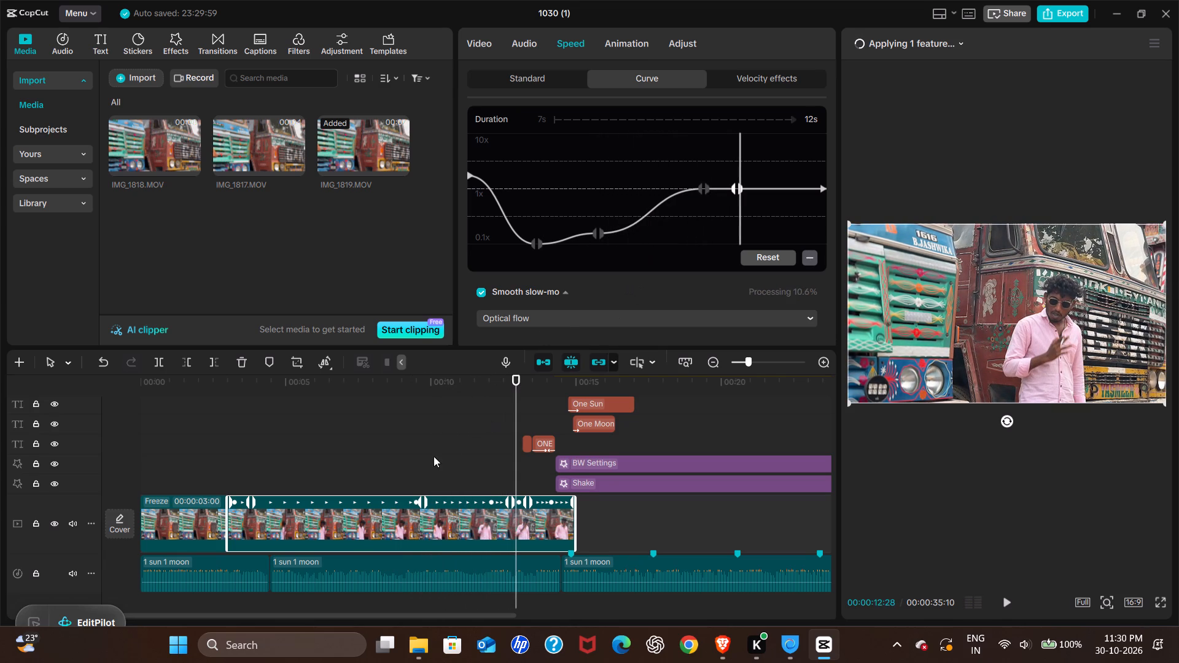
Replay the slow-motion stretch of the IMG_1819 clip from several successively earlier points.
left_click(430, 457)
key("space")
left_click(448, 513)
key("space")
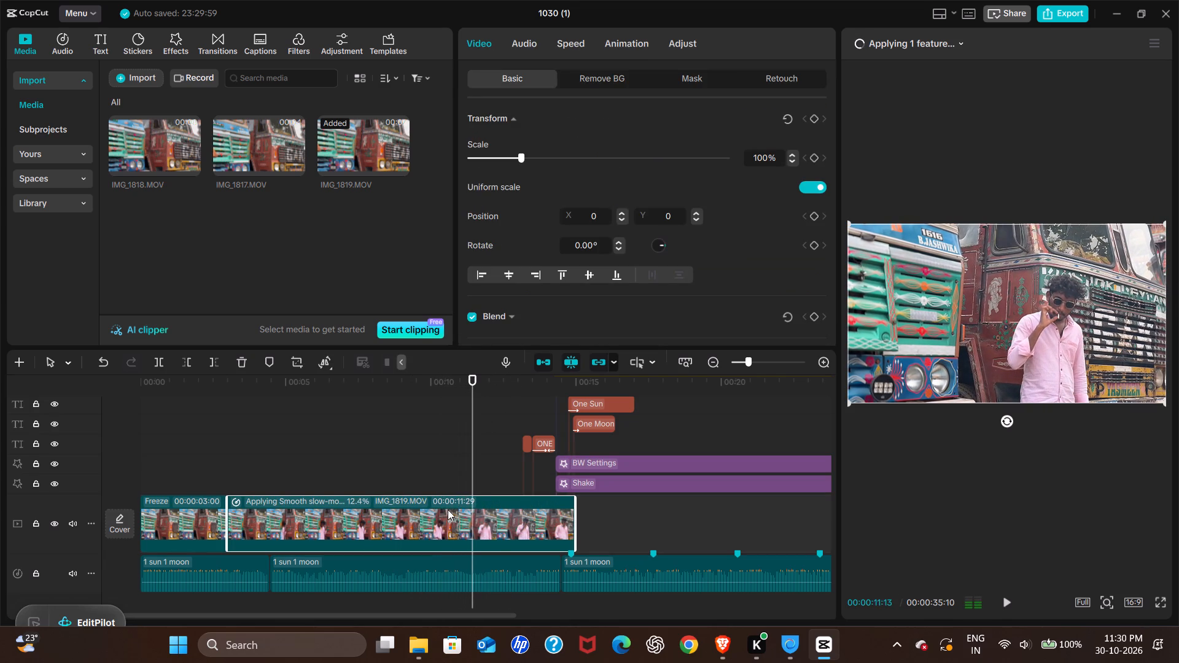
key("space")
left_click(446, 481)
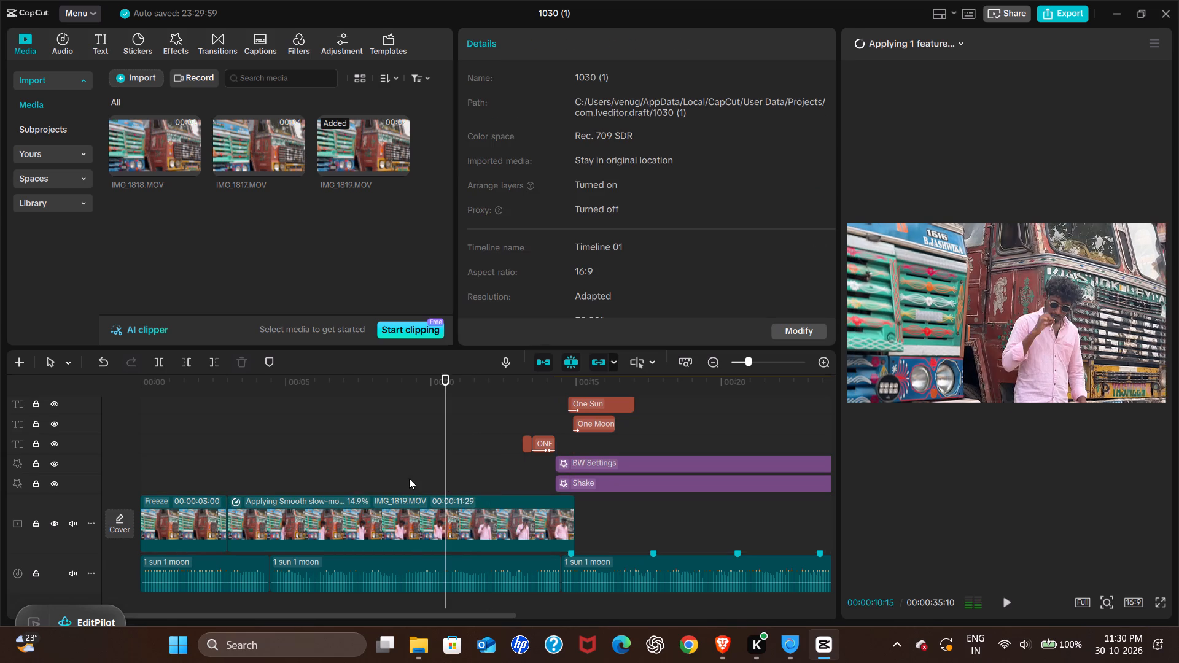
left_click(409, 478)
key("space")
left_click(419, 523)
left_click(378, 481)
key("space")
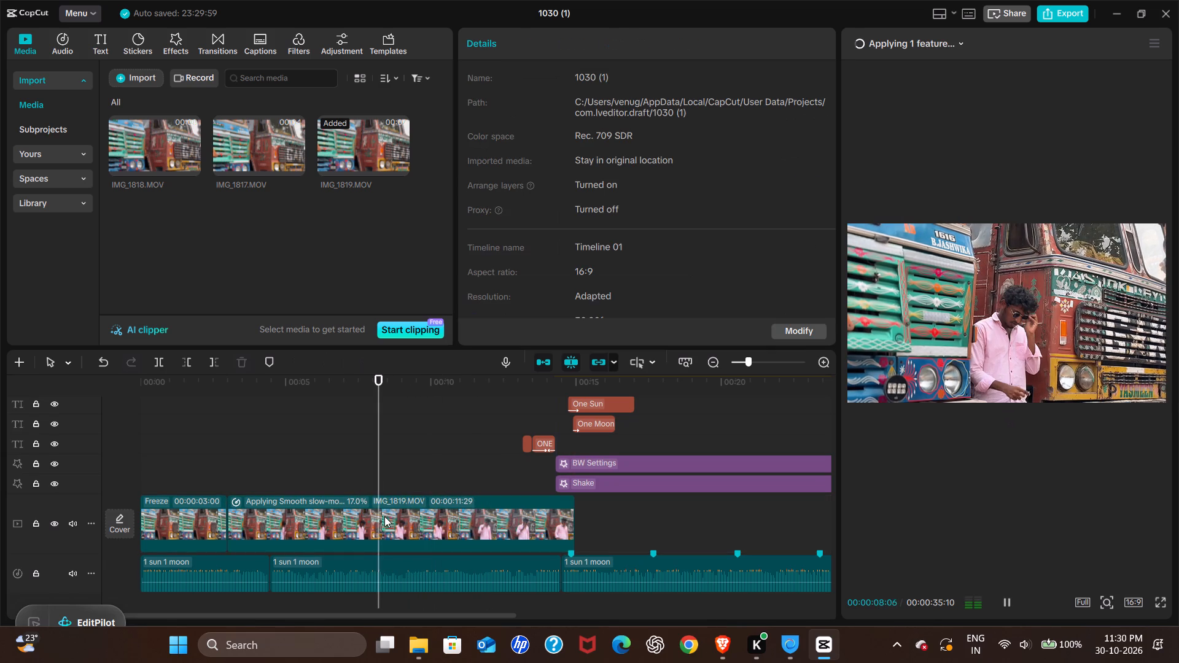
left_click(309, 478)
left_click(334, 519)
key("space")
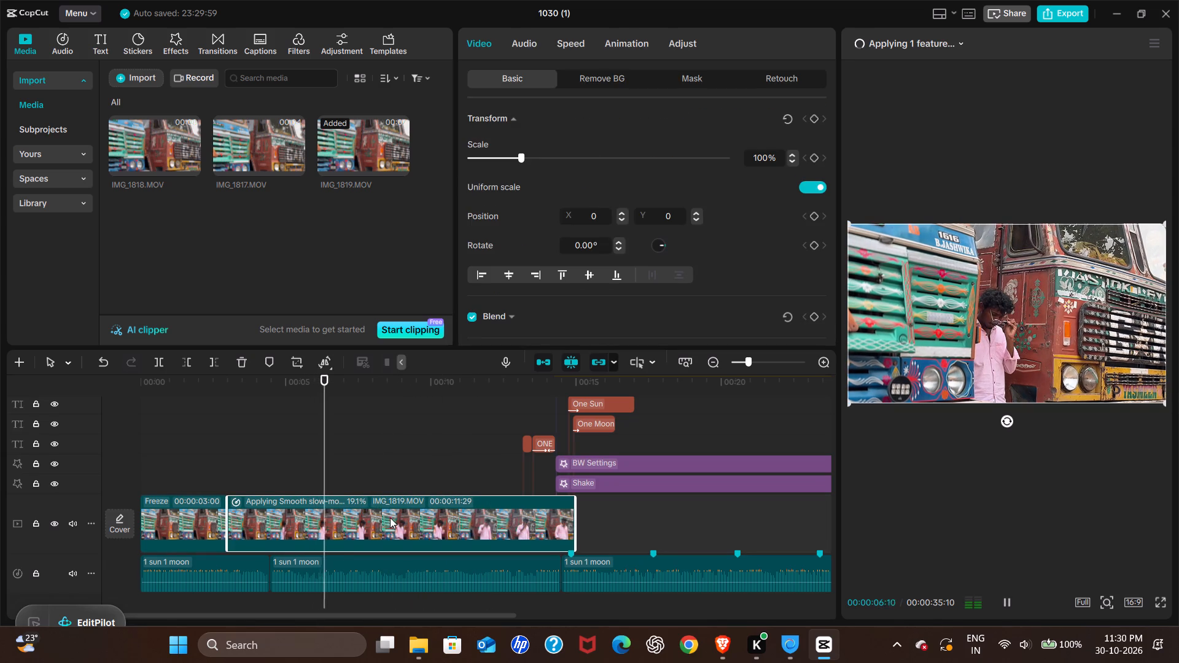
Play in short bursts up to 00:00:11:02 and split the IMG_1819 clip there.
key("space")
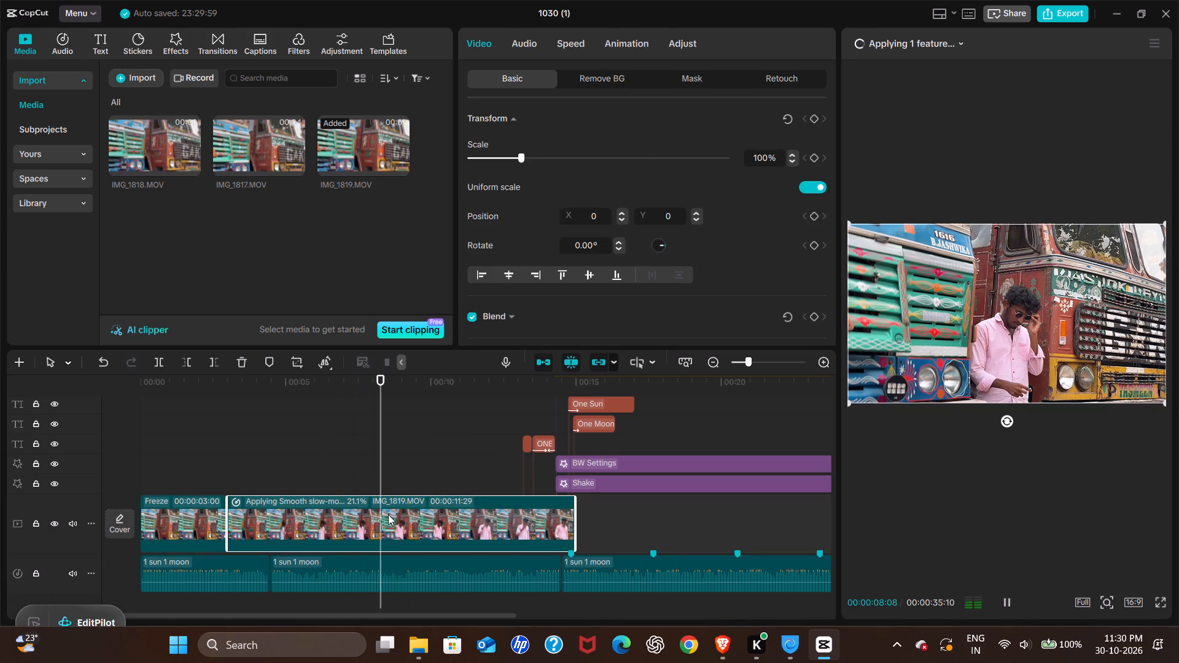
key("space")
key("space")
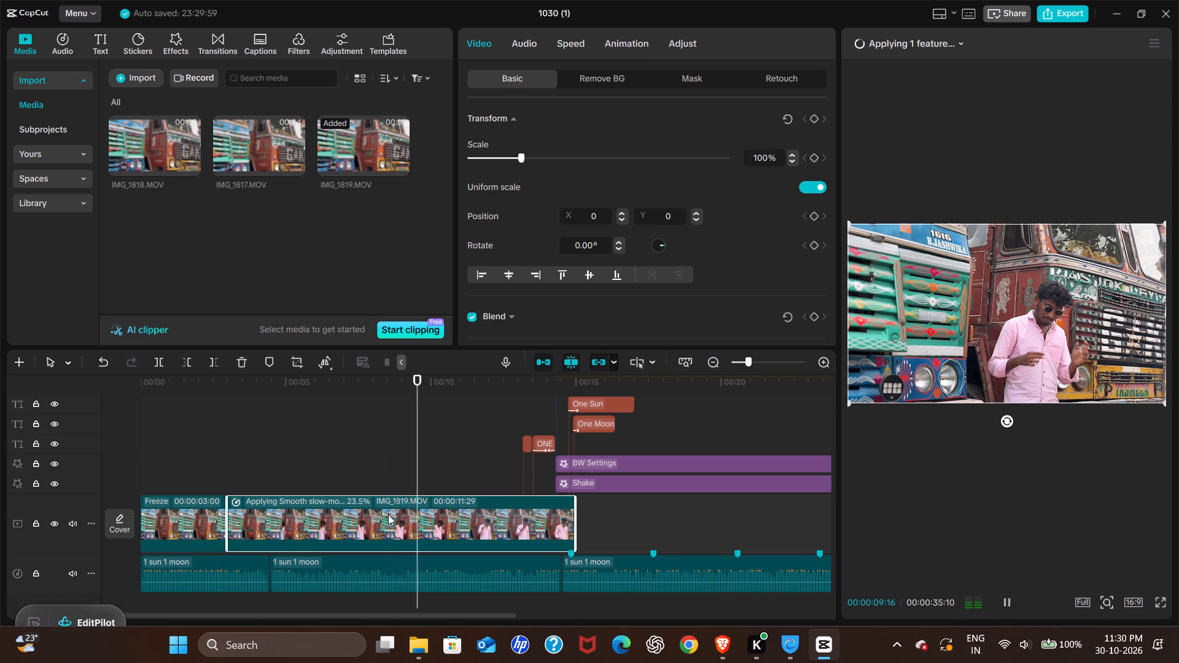
key("space")
key("space")
key("space")
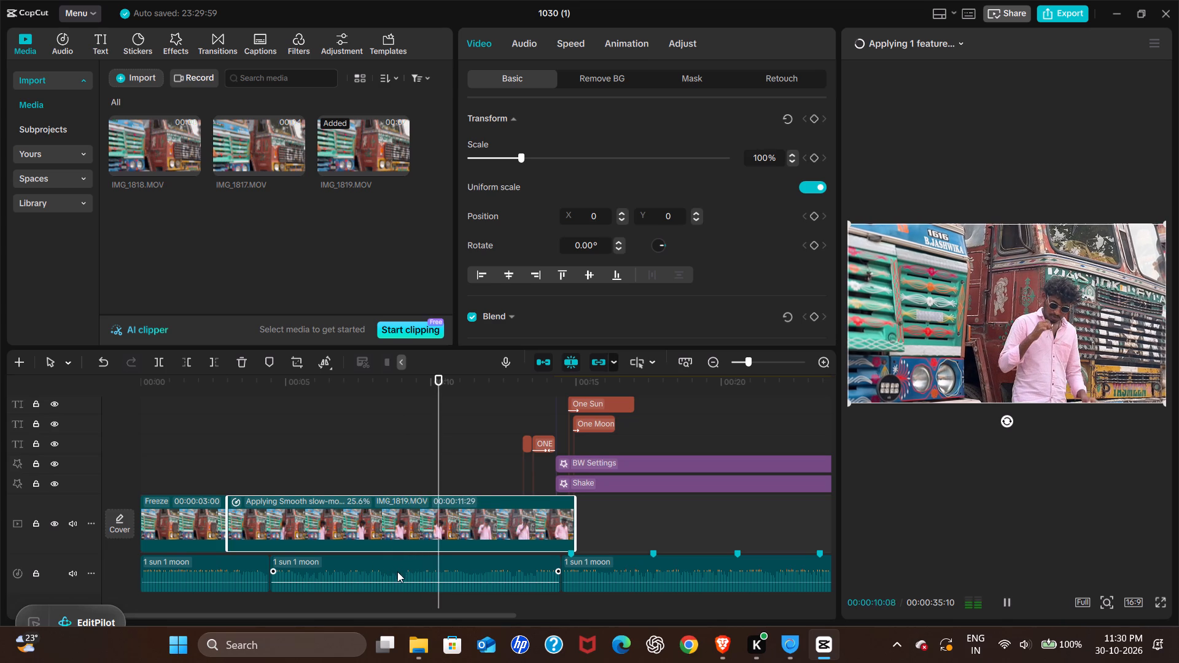
key("space")
key("space")
key("space")
key("space")
key("space")
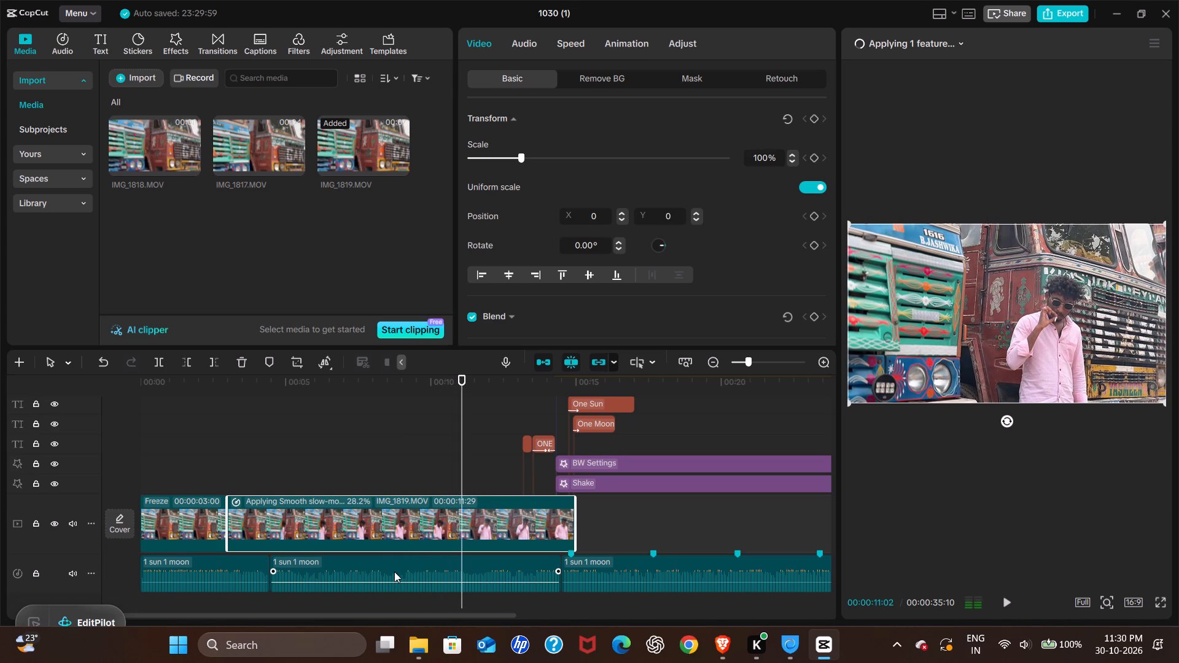
left_click(443, 520)
key("ctrl+b")
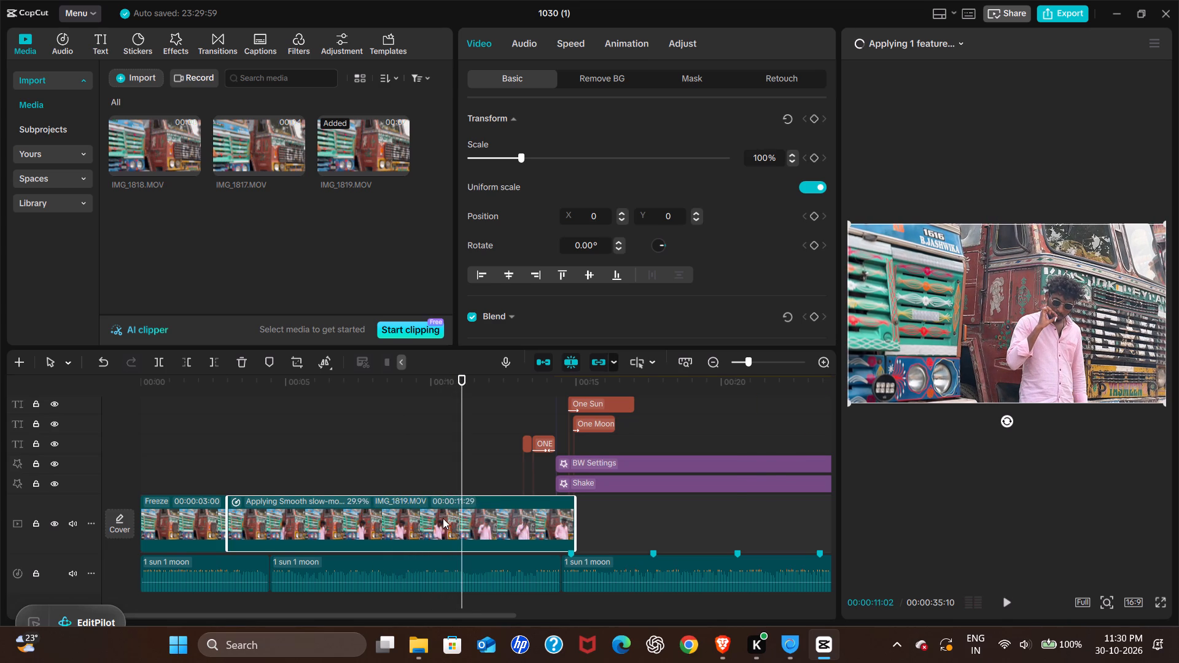
On the first IMG_1819 part's speed curve, lower the end point and the third point to 0.1x and play the slow section.
left_click(417, 514)
left_click(562, 43)
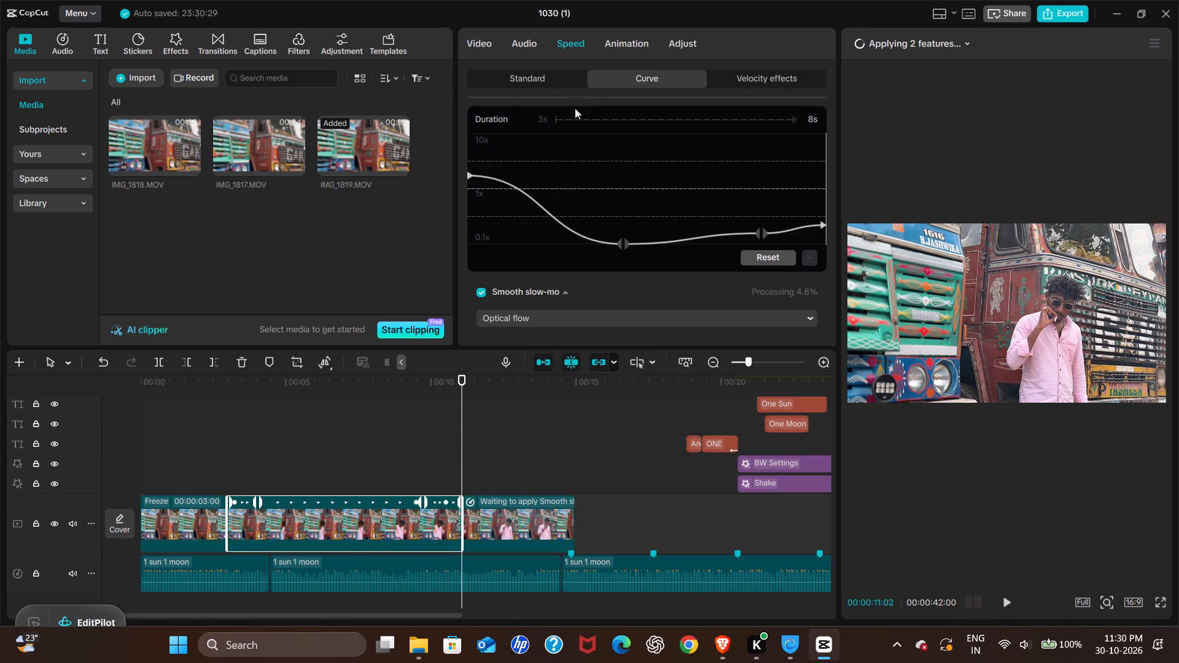
left_click(554, 208)
left_click(505, 230)
key("space")
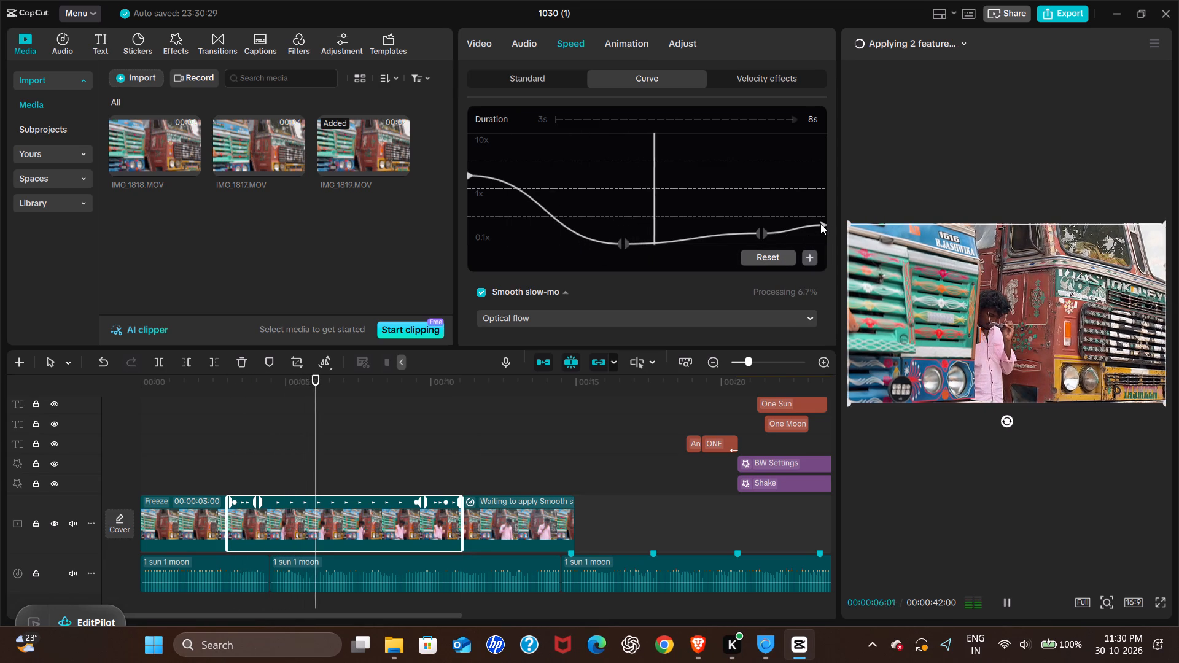
left_click_drag(820, 223, 828, 247)
left_click_drag(822, 226, 823, 259)
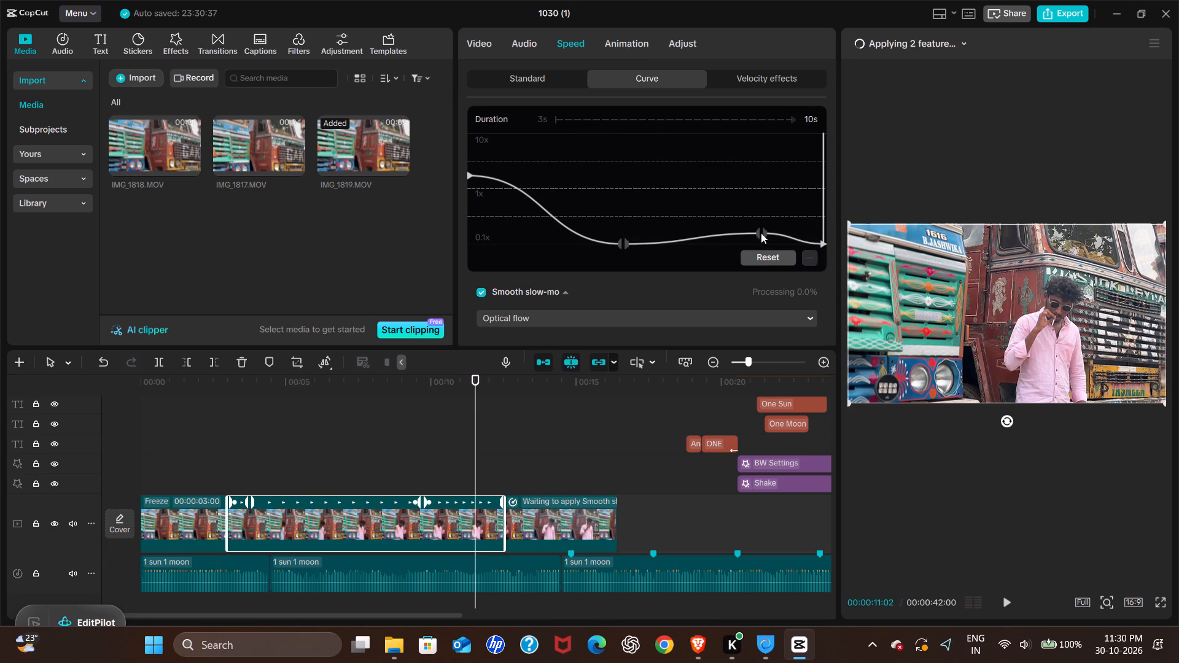
left_click_drag(762, 231, 769, 252)
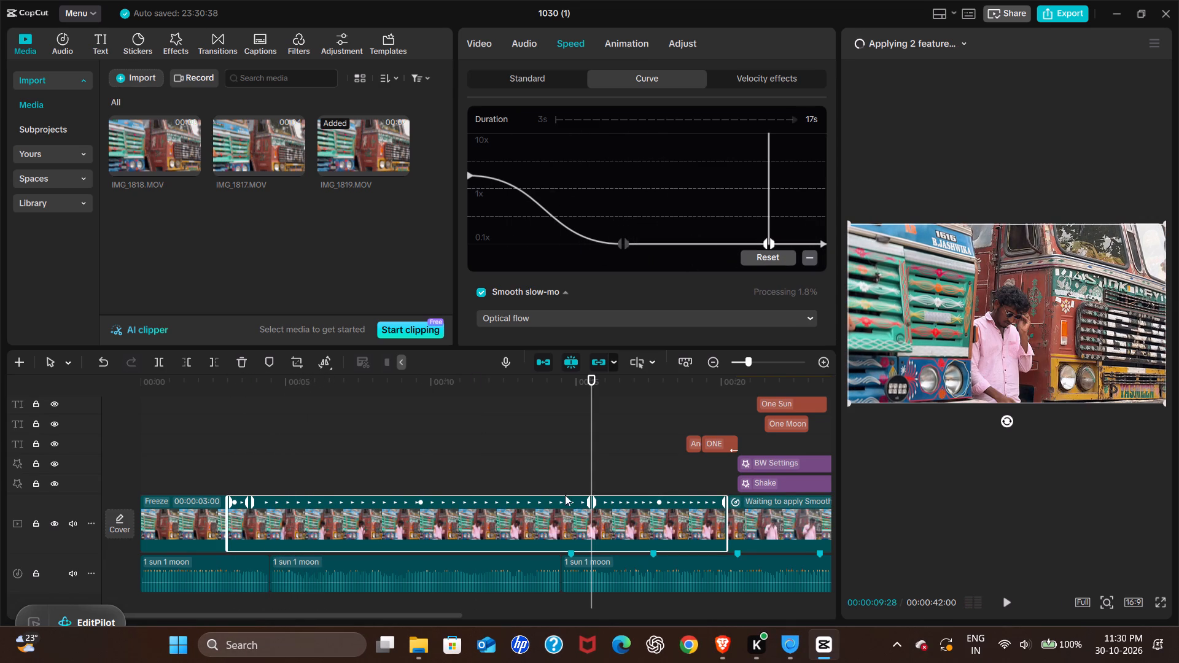
left_click(629, 188)
key("space")
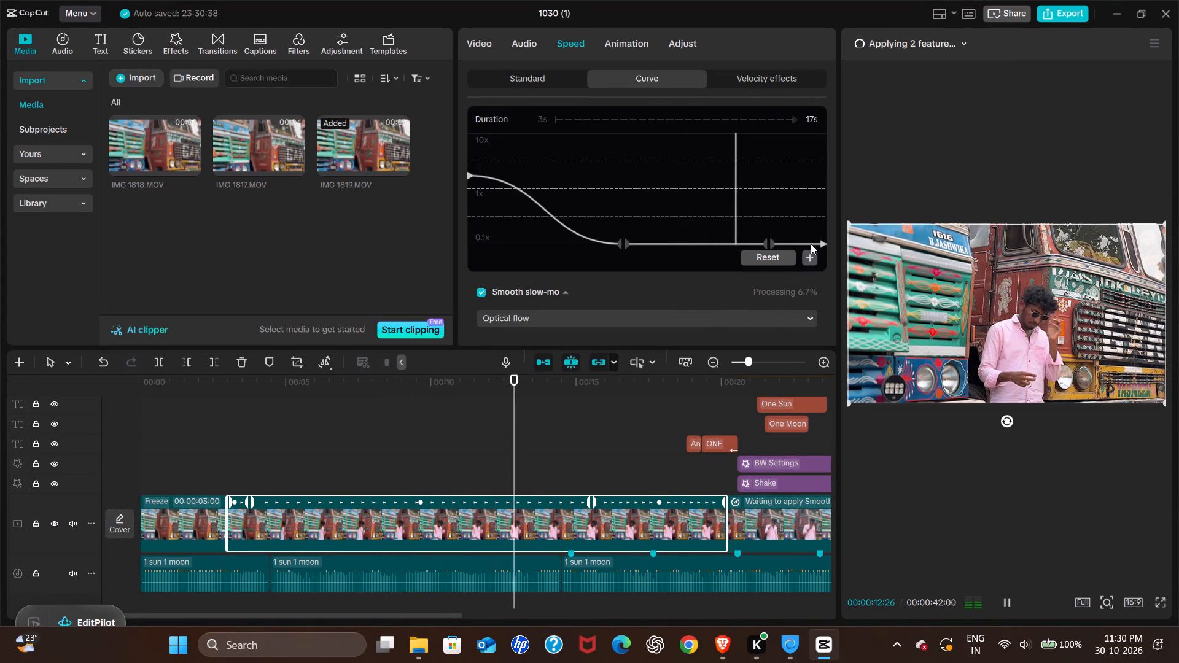
key("space")
Raise the end point of the speed curve to about 0.44x and play the ramp.
left_click_drag(822, 242, 817, 223)
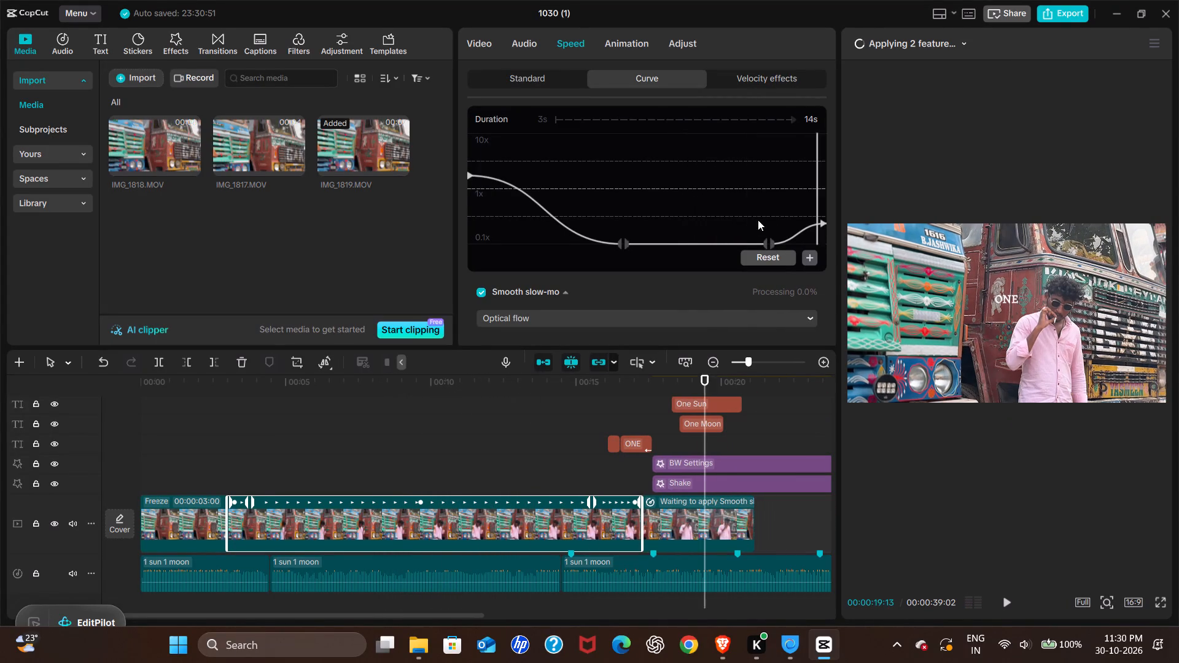
left_click(758, 220)
key("space")
left_click(750, 223)
key("space")
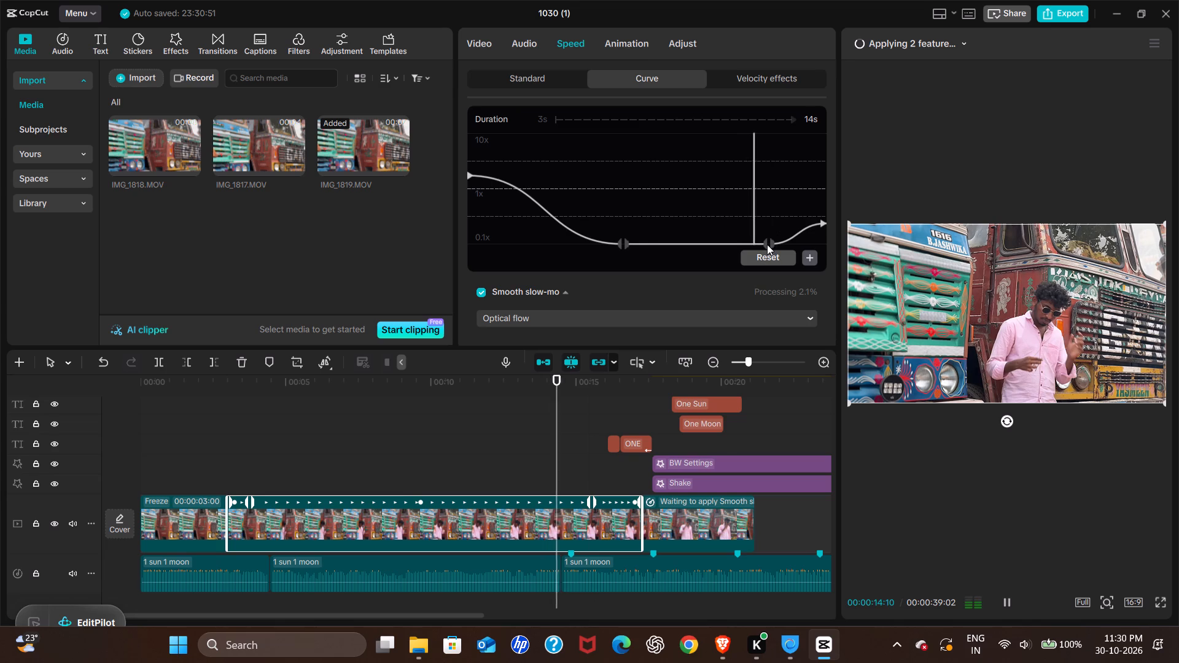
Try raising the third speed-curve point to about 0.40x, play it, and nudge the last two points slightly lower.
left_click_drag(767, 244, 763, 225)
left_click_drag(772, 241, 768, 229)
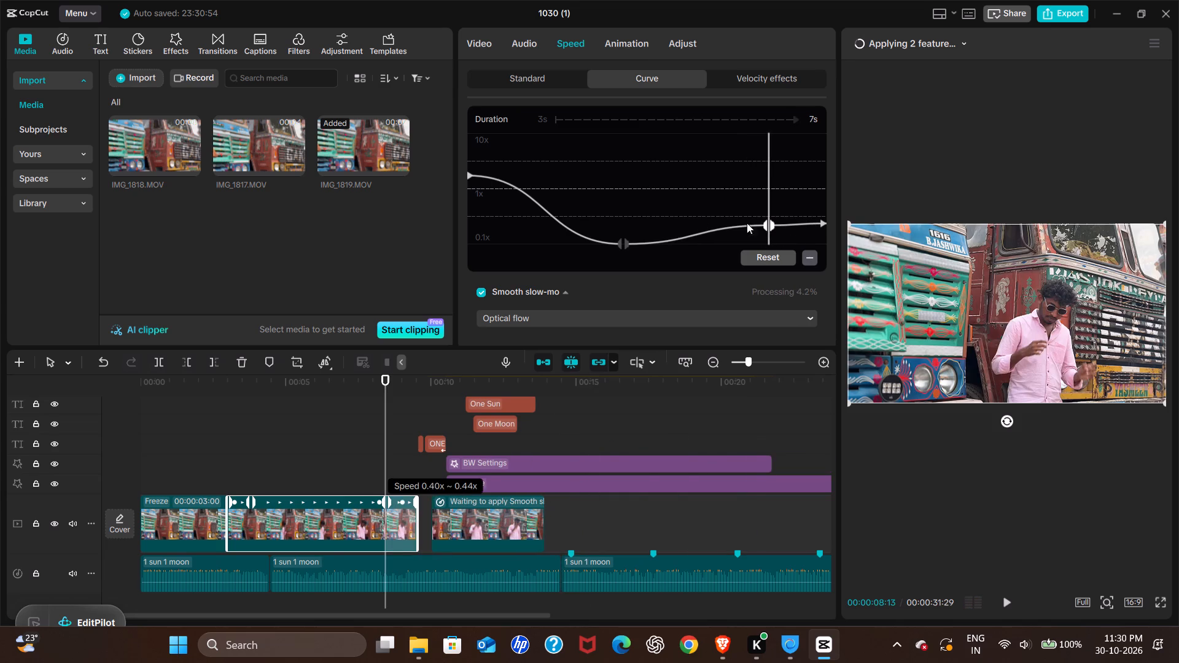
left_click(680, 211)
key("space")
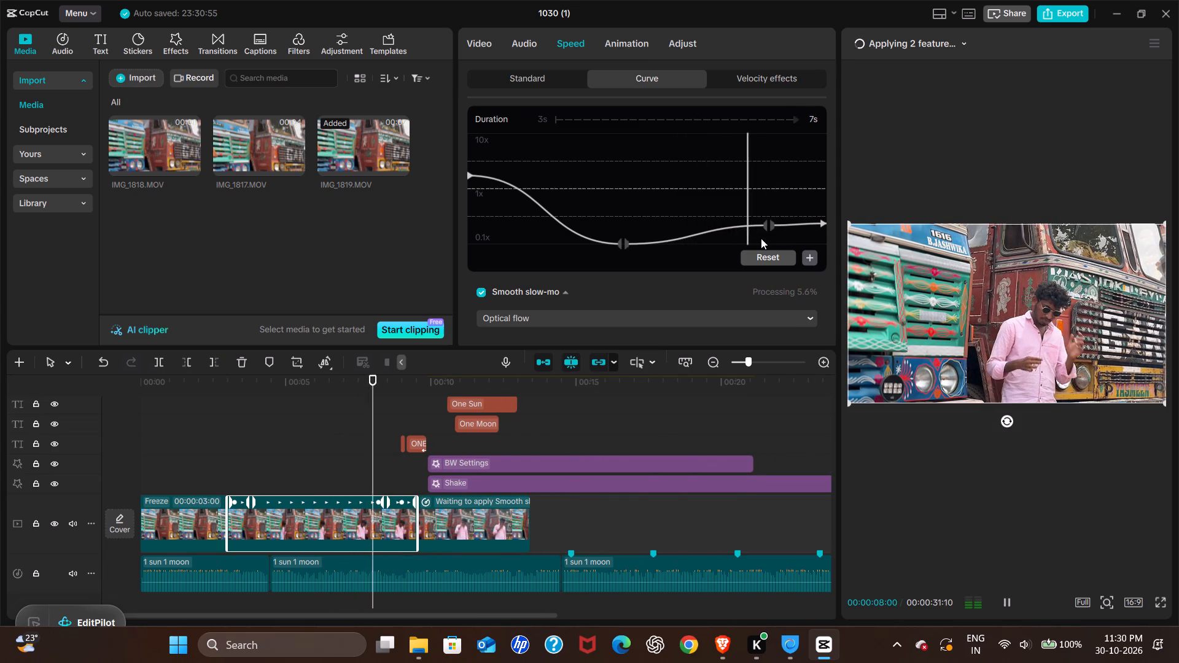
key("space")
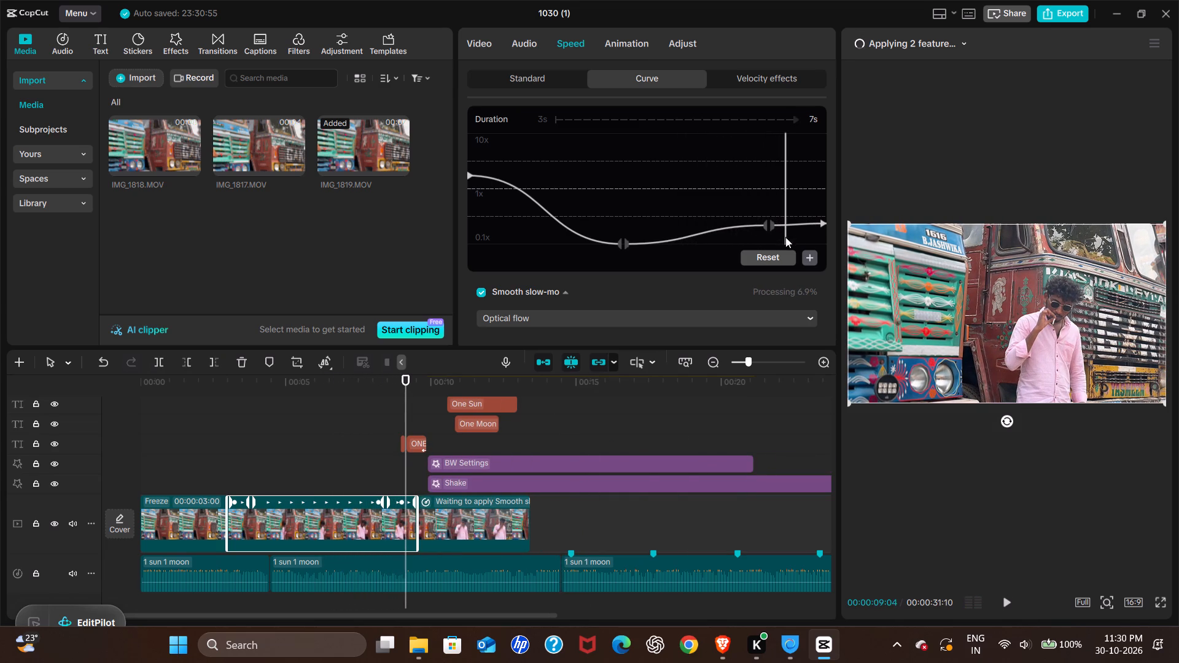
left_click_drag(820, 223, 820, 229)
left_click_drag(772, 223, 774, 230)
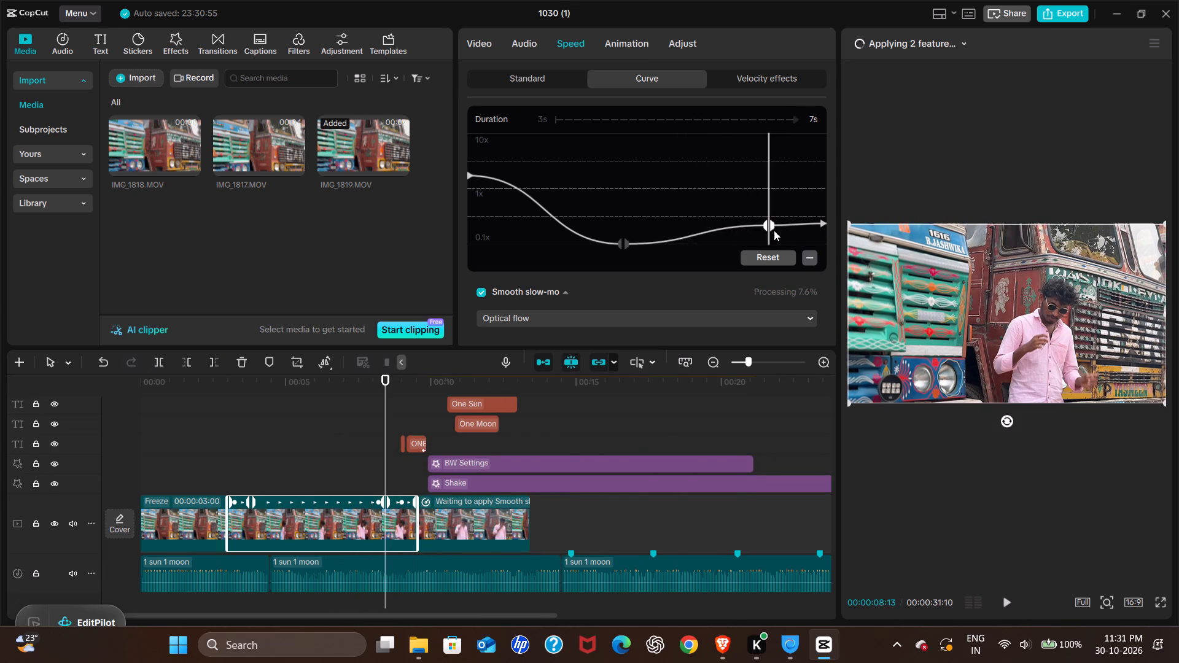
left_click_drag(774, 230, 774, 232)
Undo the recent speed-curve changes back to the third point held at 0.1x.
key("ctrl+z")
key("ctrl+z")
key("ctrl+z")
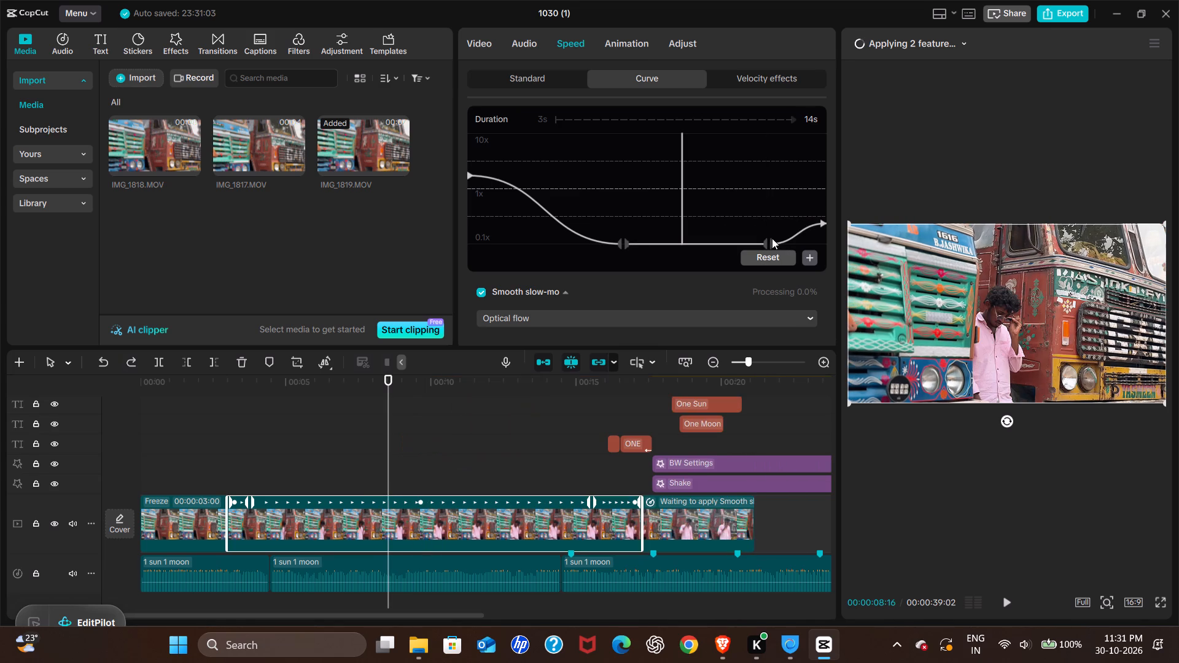
Play the slow section up to 00:00:16:05 and split the first IMG_1819 part there.
key("space")
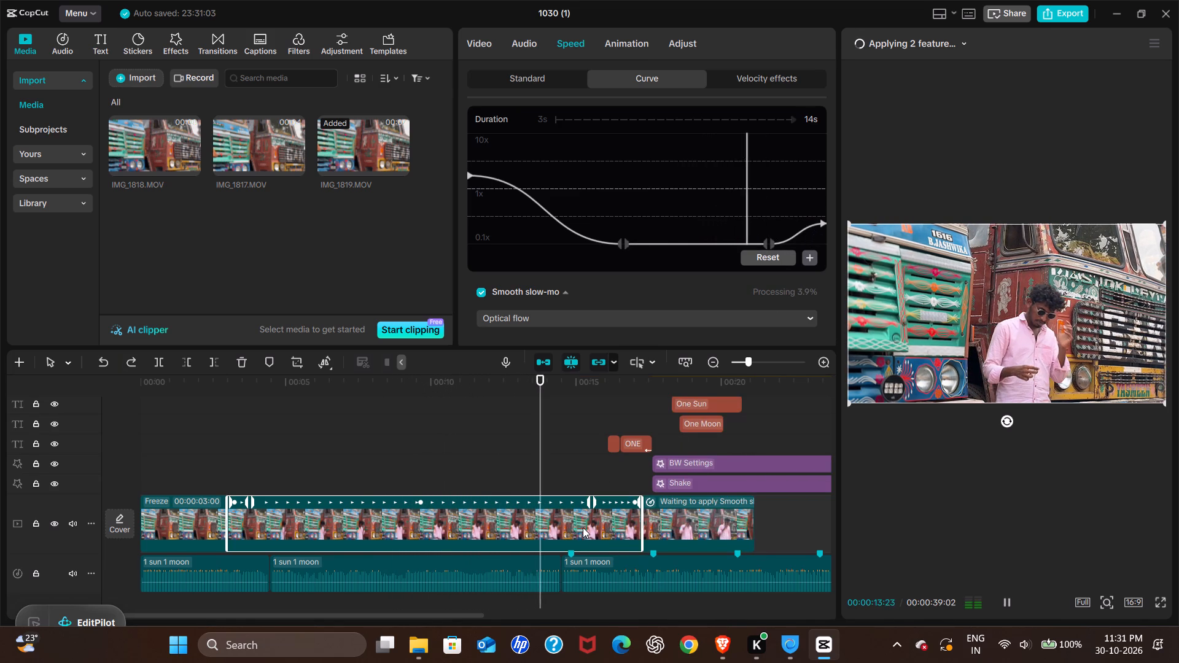
key("space")
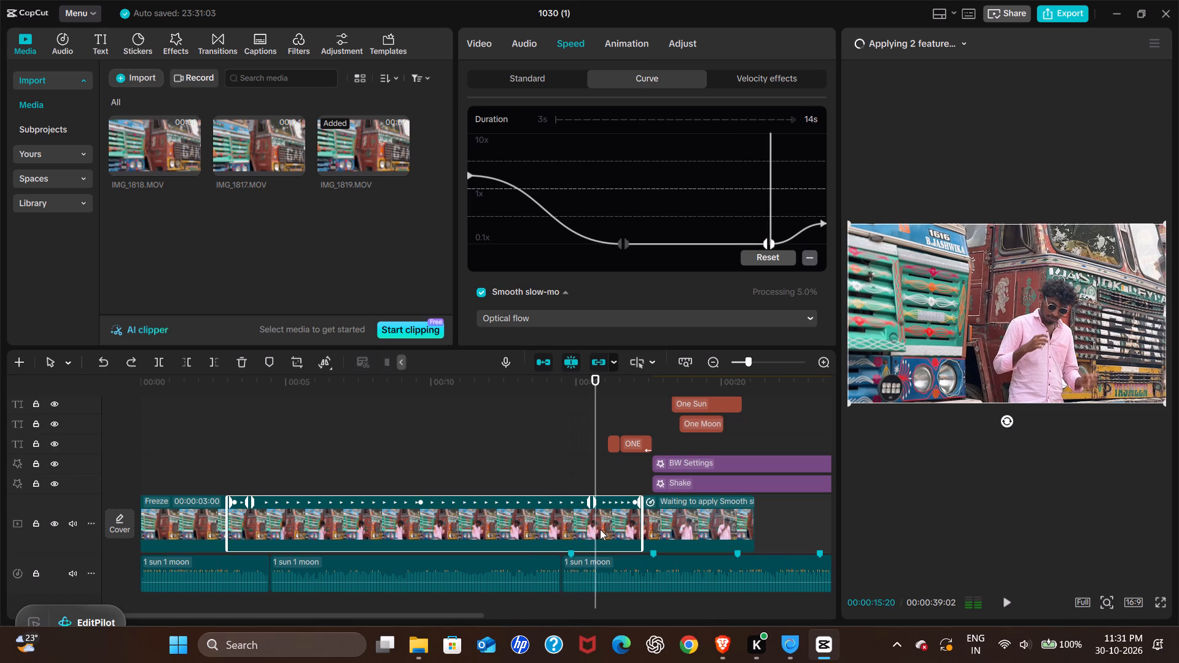
key("space")
key("space")
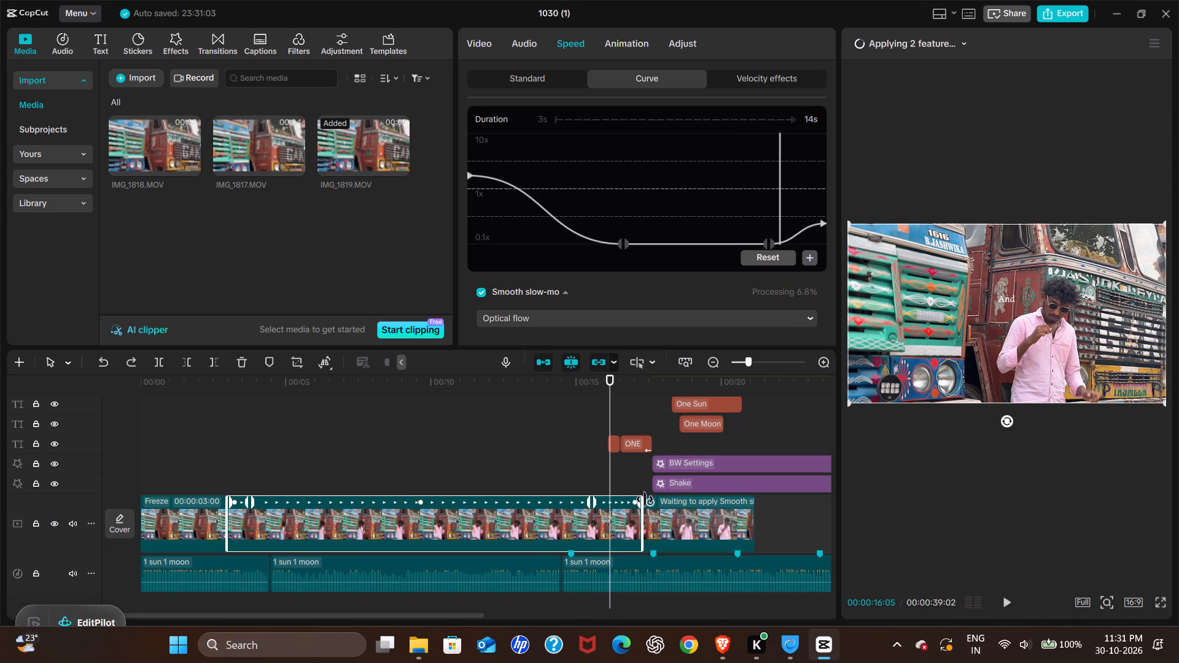
left_click(609, 519)
key("ctrl+b")
Select all filter, text and effect clips above the main track and move them about 30 seconds later, clear of the footage.
left_click(361, 463)
scroll(641, 471, "up", 1)
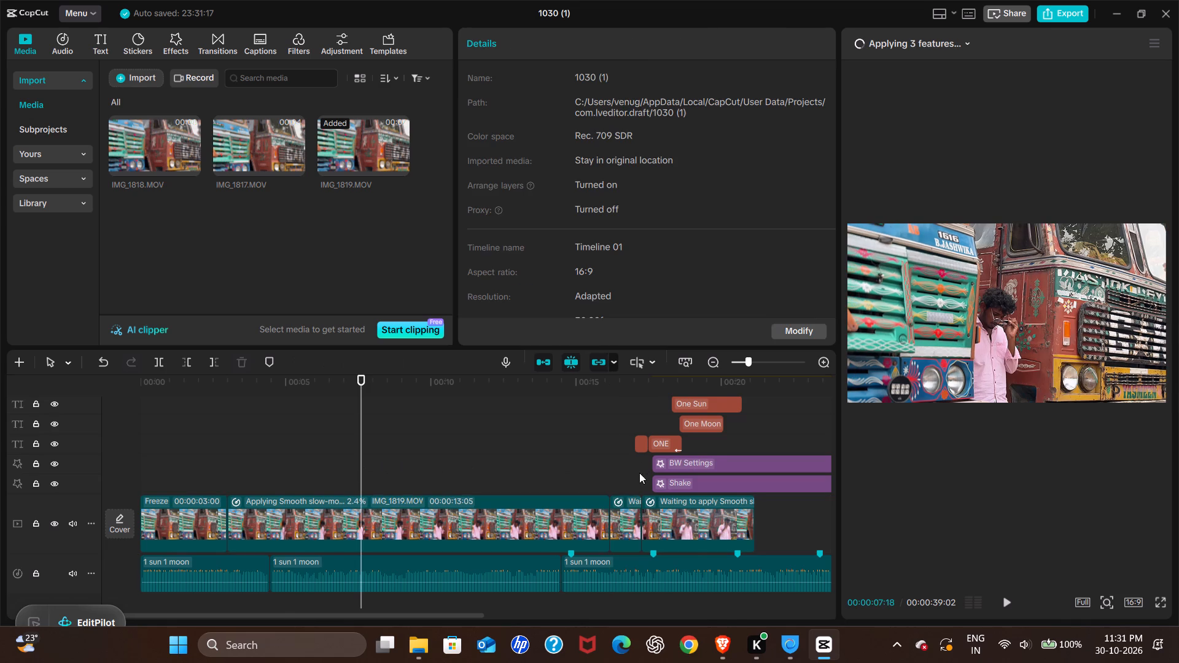
scroll(639, 473, "up", 1)
left_click_drag(271, 423, 434, 484)
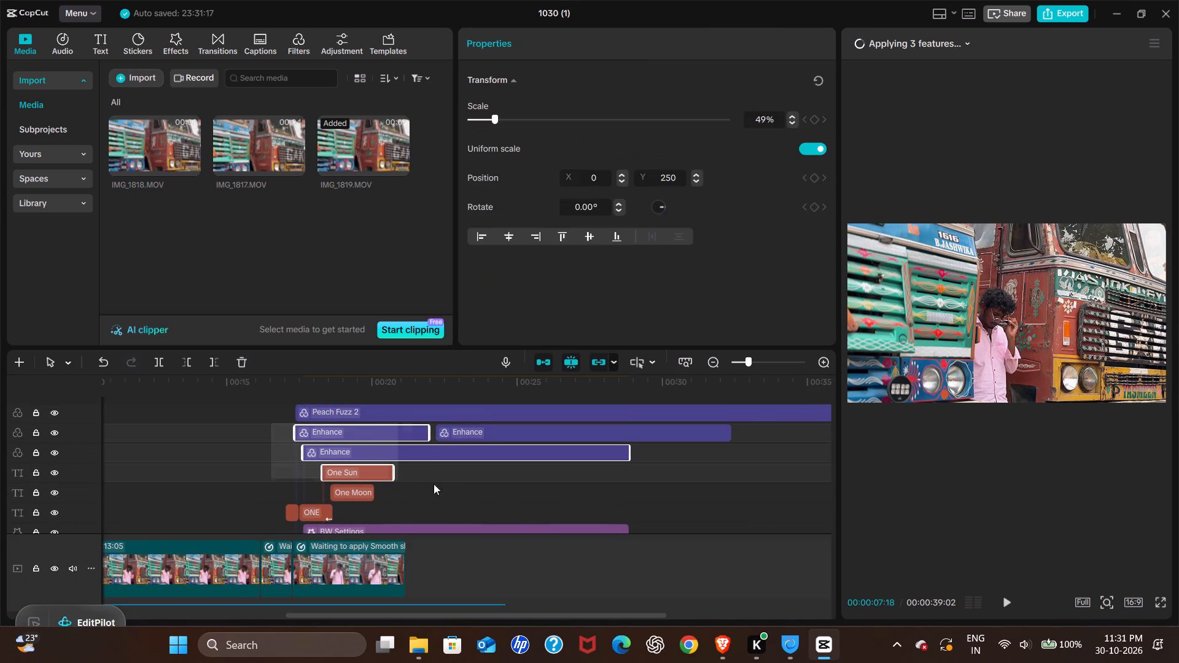
left_click_drag(434, 484, 457, 482)
left_click(474, 479)
scroll(305, 416, "up", 1)
left_click_drag(276, 408, 392, 444)
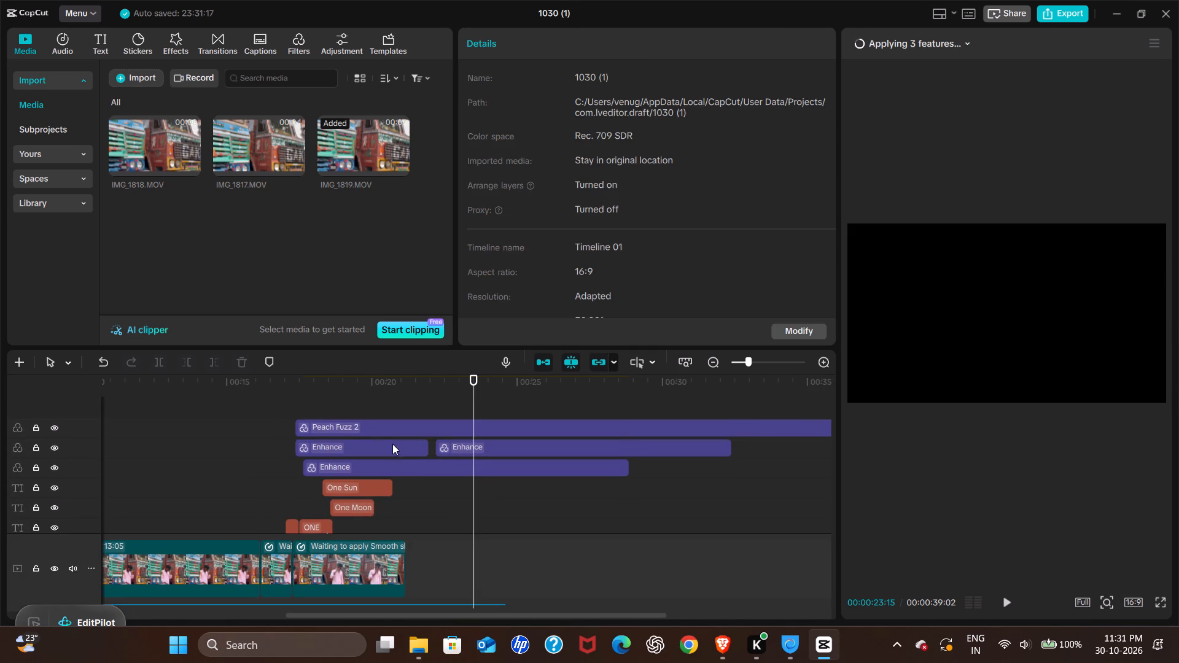
left_click_drag(392, 444, 770, 503)
scroll(500, 495, "down", 1)
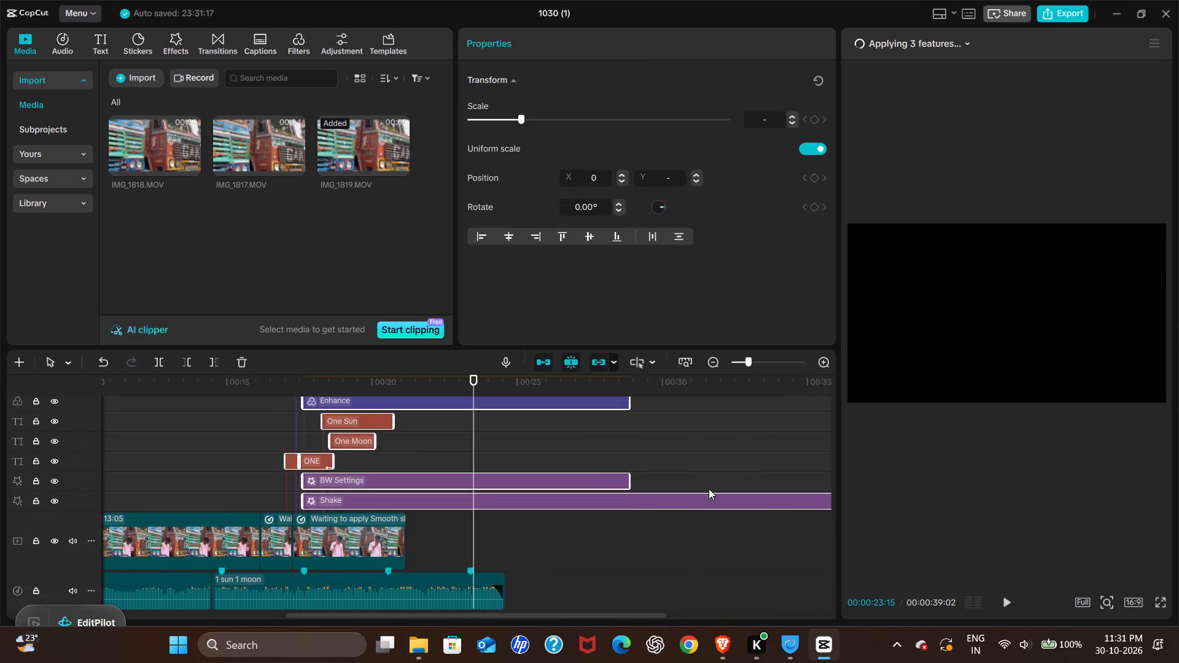
left_click_drag(344, 400, 738, 411)
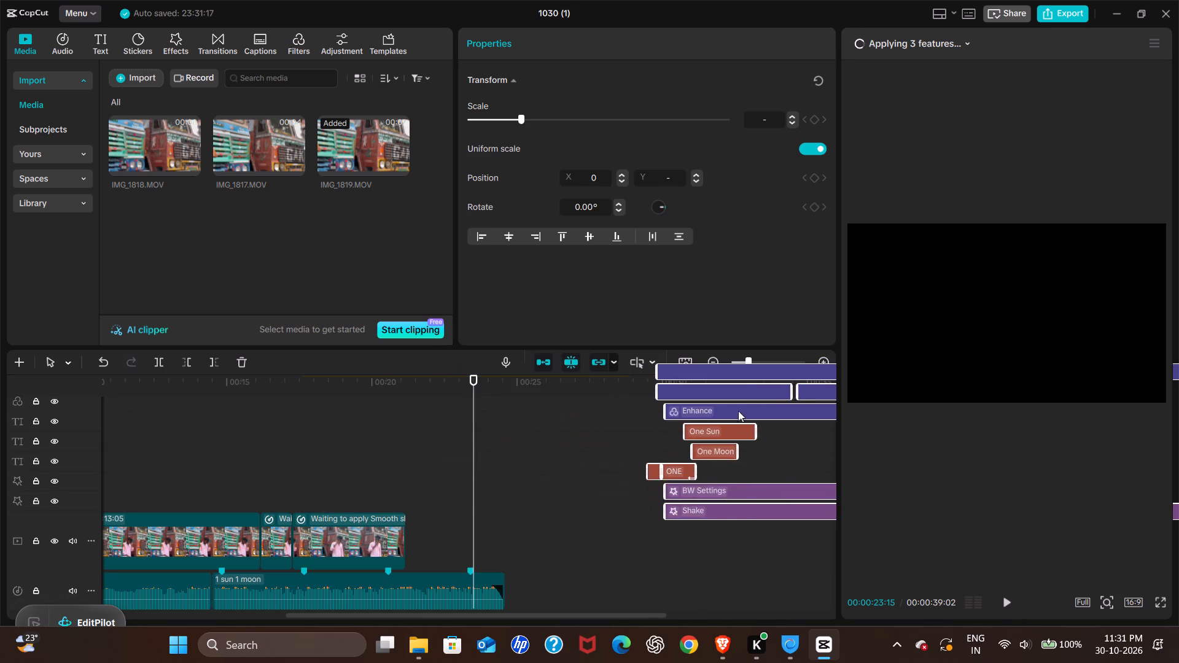
left_click_drag(738, 411, 901, 415)
Play the timeline from the start to review the freeze frame and speed ramp.
scroll(592, 423, "right", 3)
scroll(439, 449, "down", 3, "ctrl")
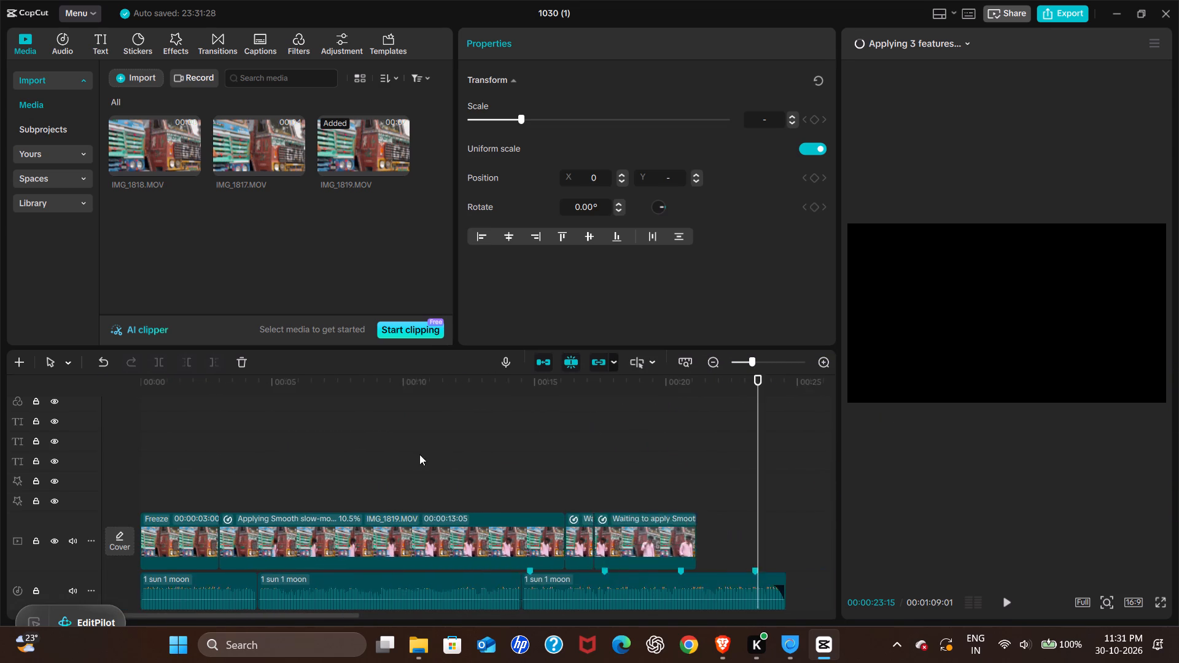
left_click(167, 471)
left_click_drag(167, 471, 33, 494)
key("space")
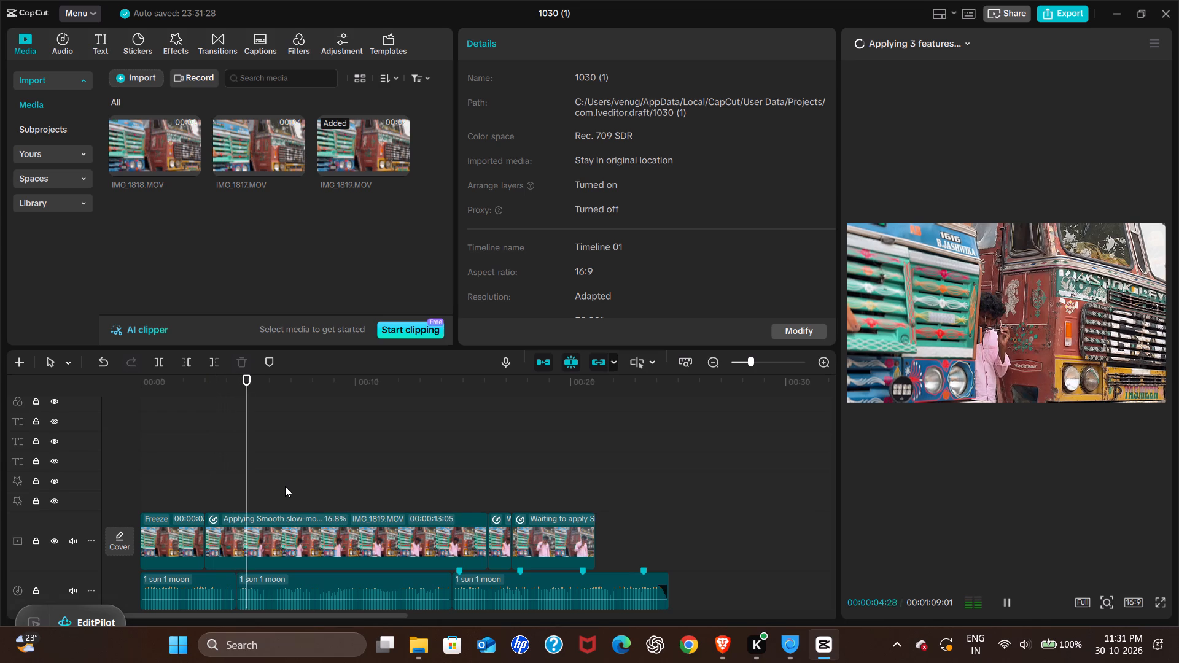
Replay the slow-motion section of the first IMG_1819 part between about 00:00:12 and 00:00:15 to check its pacing.
key("space")
left_click(184, 489)
key("space")
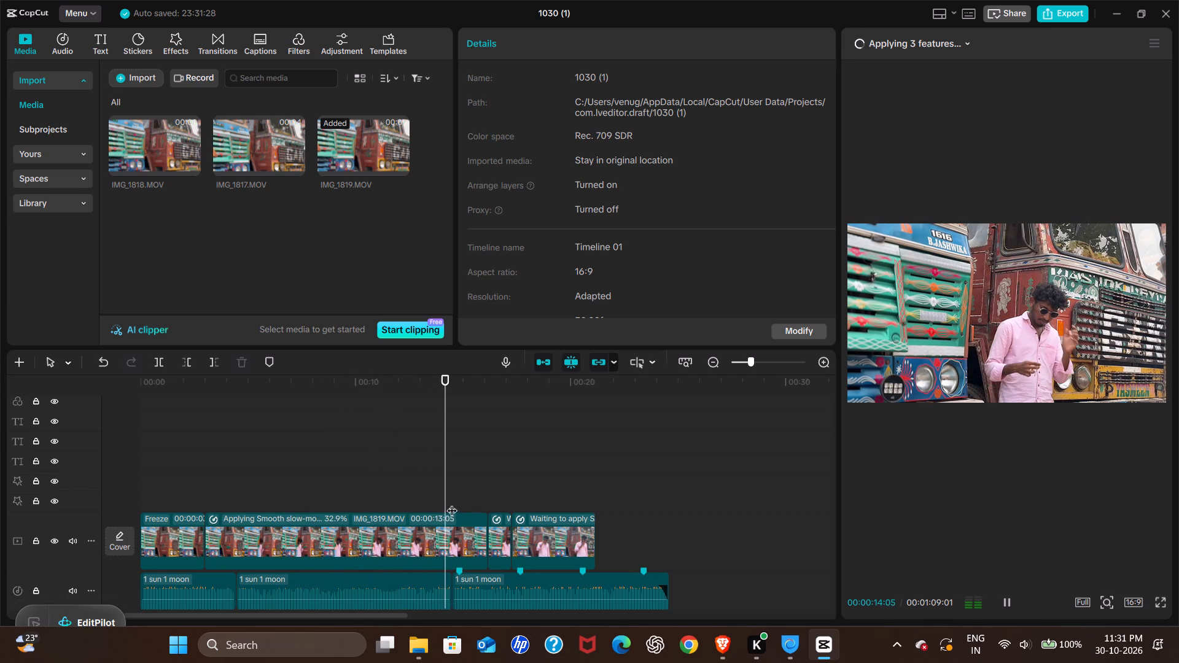
key("space")
left_click(404, 502)
key("space")
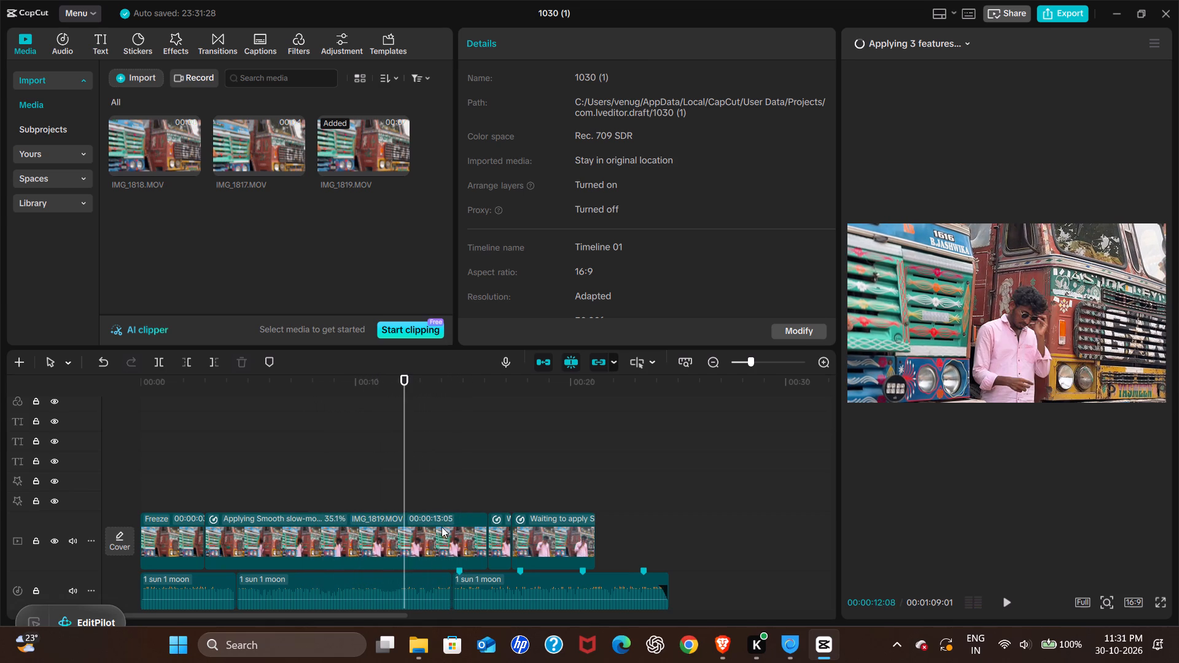
key("space")
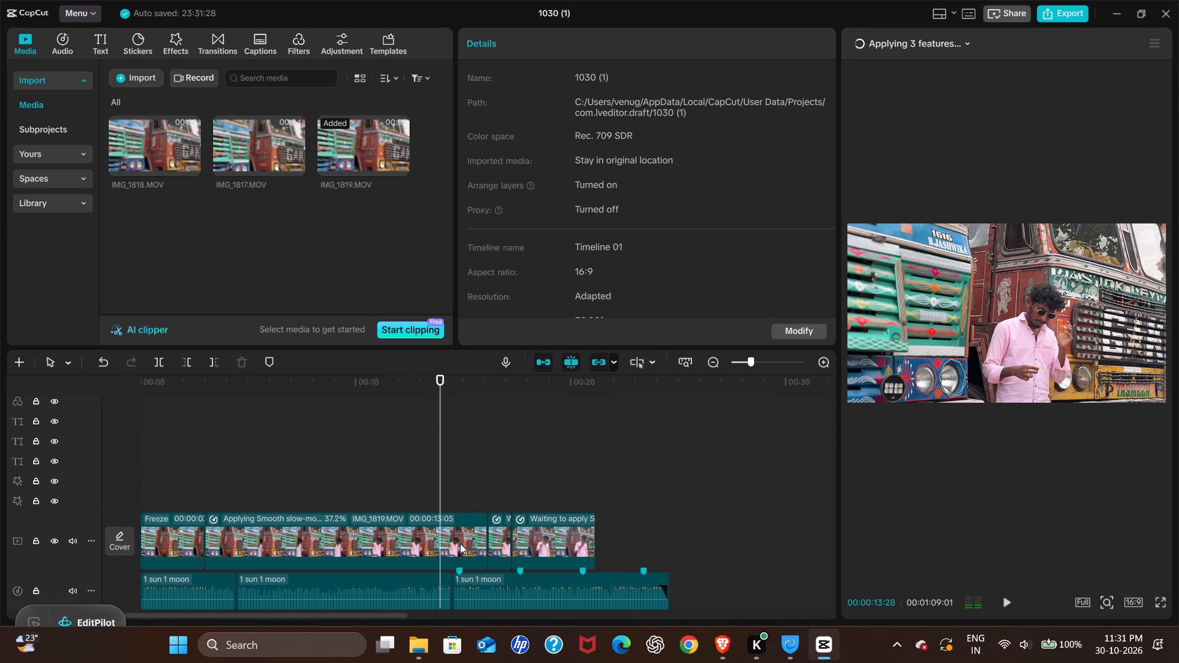
key("space")
key("space")
key("space")
key("space")
left_click(465, 543)
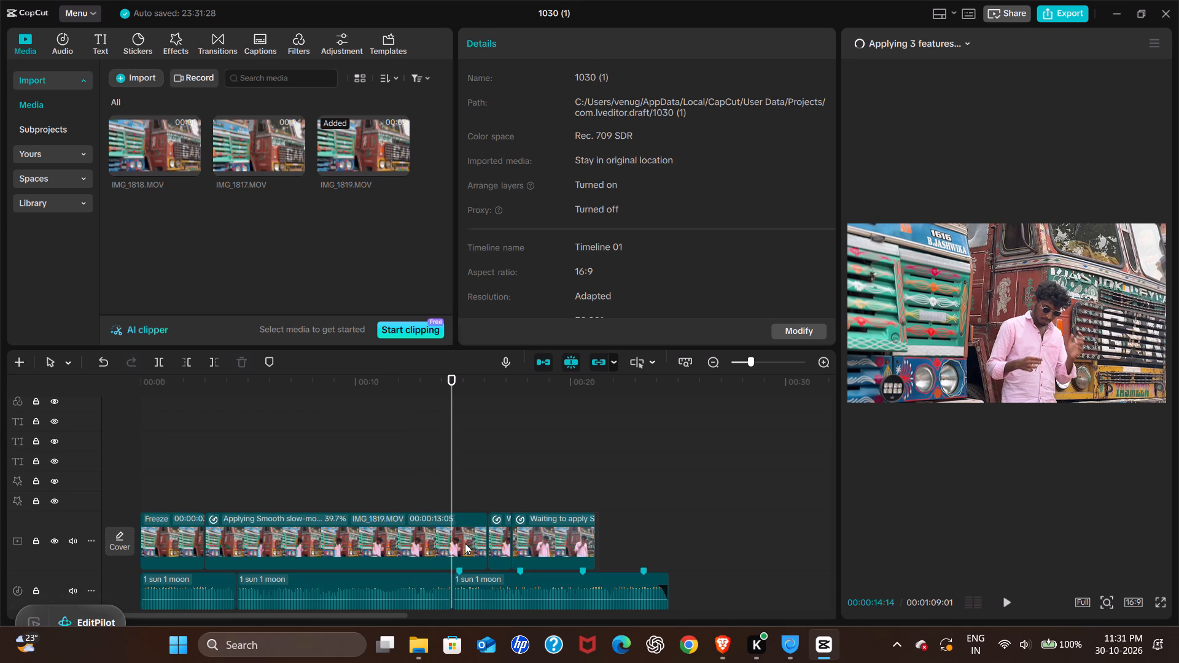
key("space")
key("space")
left_click(420, 496)
key("space")
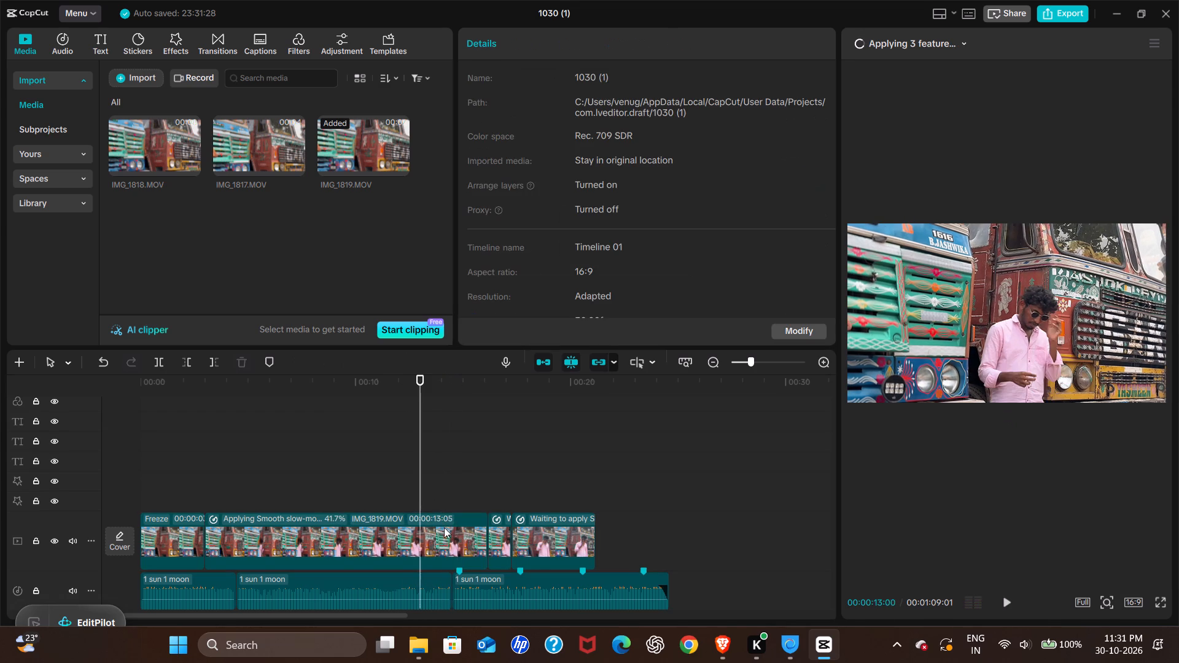
left_click(459, 547)
key("space")
In the first IMG_1819 part's speed curve, raise the end point to slightly above 1x, keeping the preceding point at 0.1x.
left_click(457, 545)
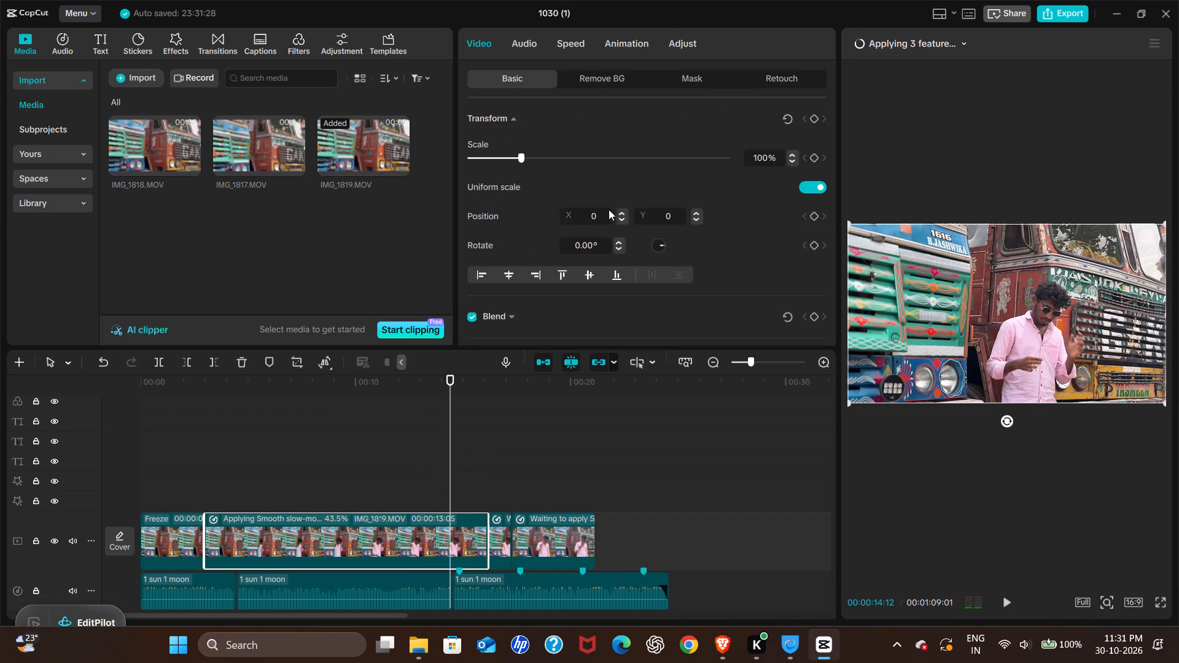
left_click(583, 41)
left_click(690, 188)
key("space")
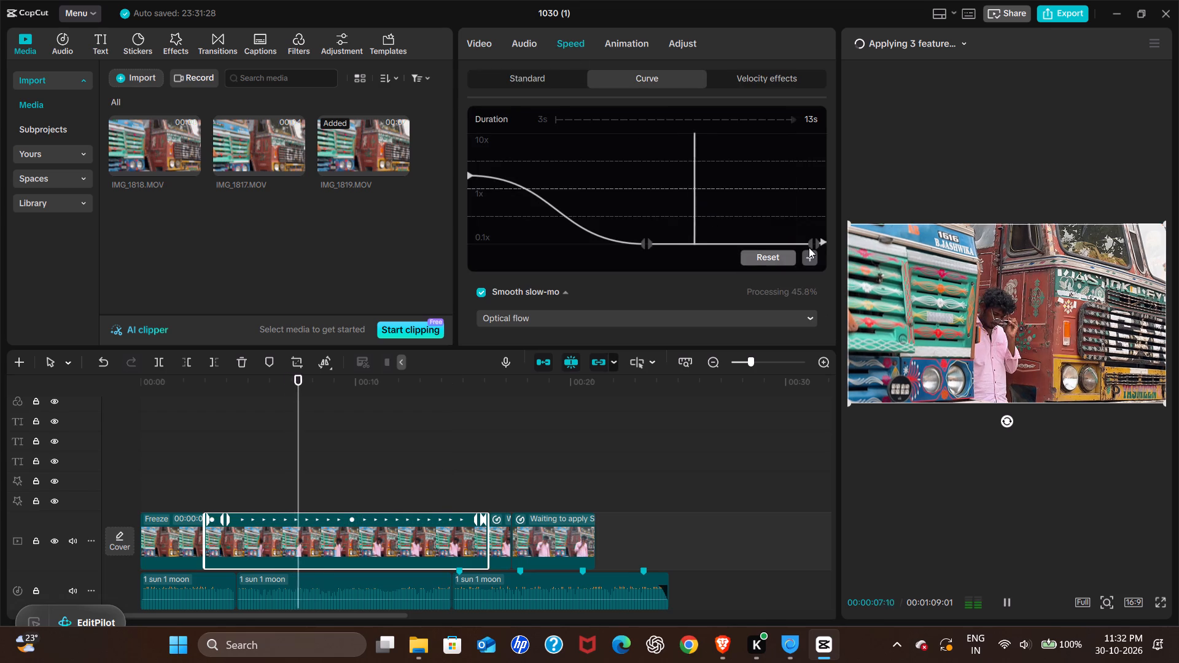
left_click_drag(814, 242, 804, 232)
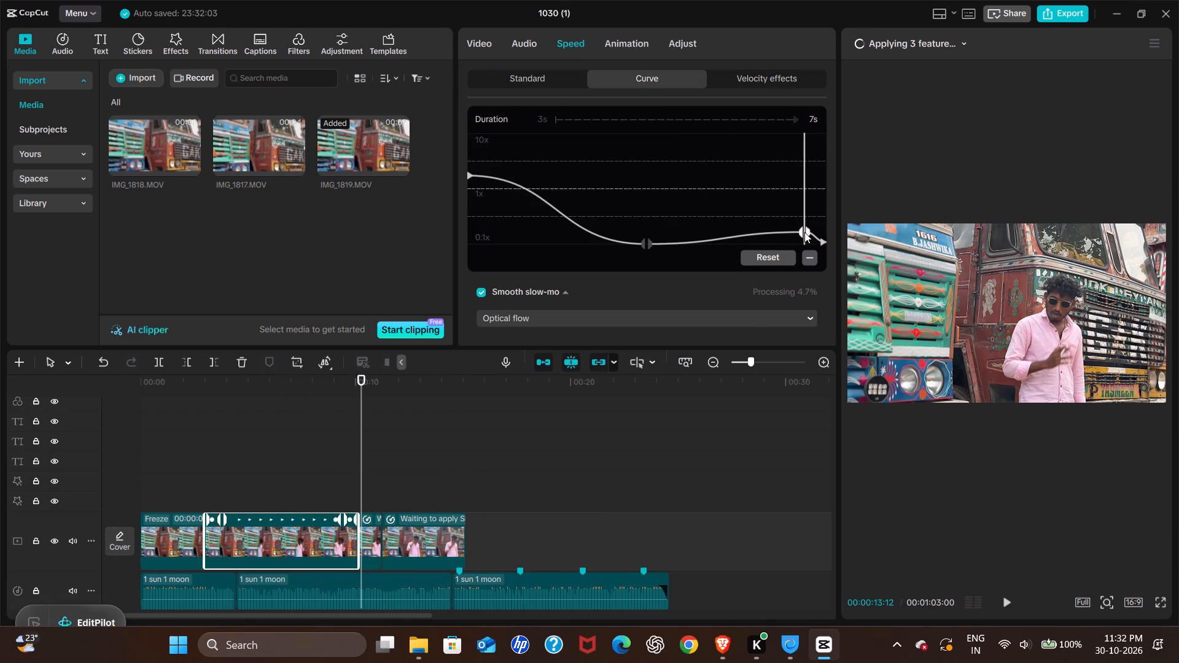
key("ctrl+z")
left_click(811, 242)
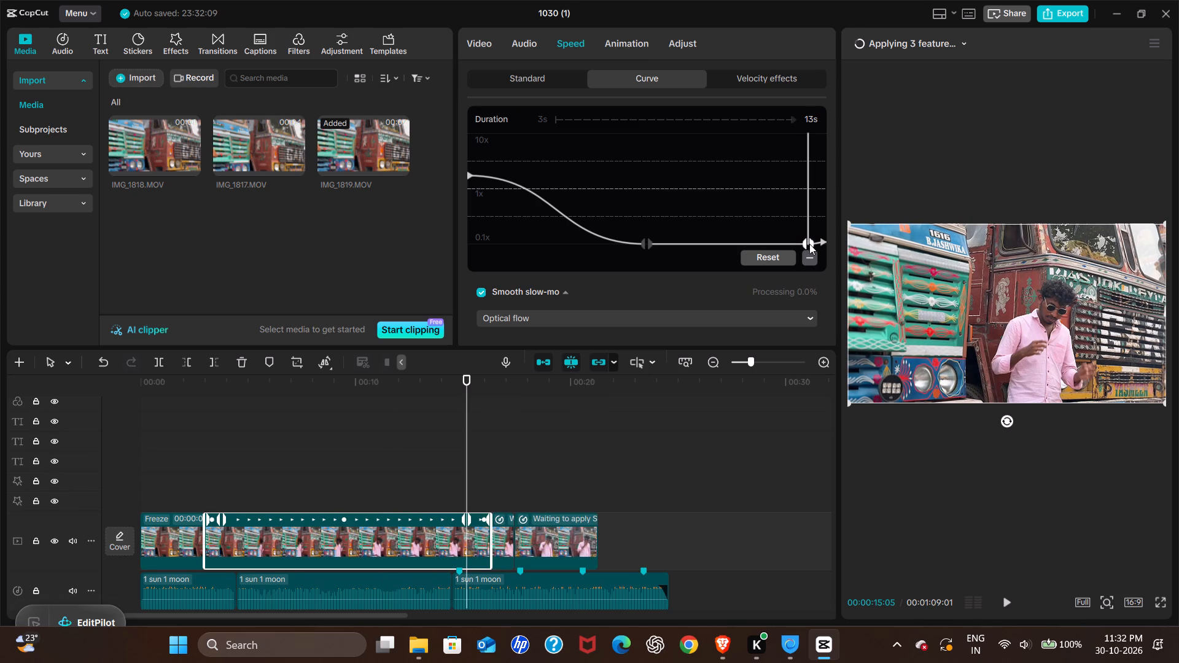
left_click_drag(822, 240, 822, 239)
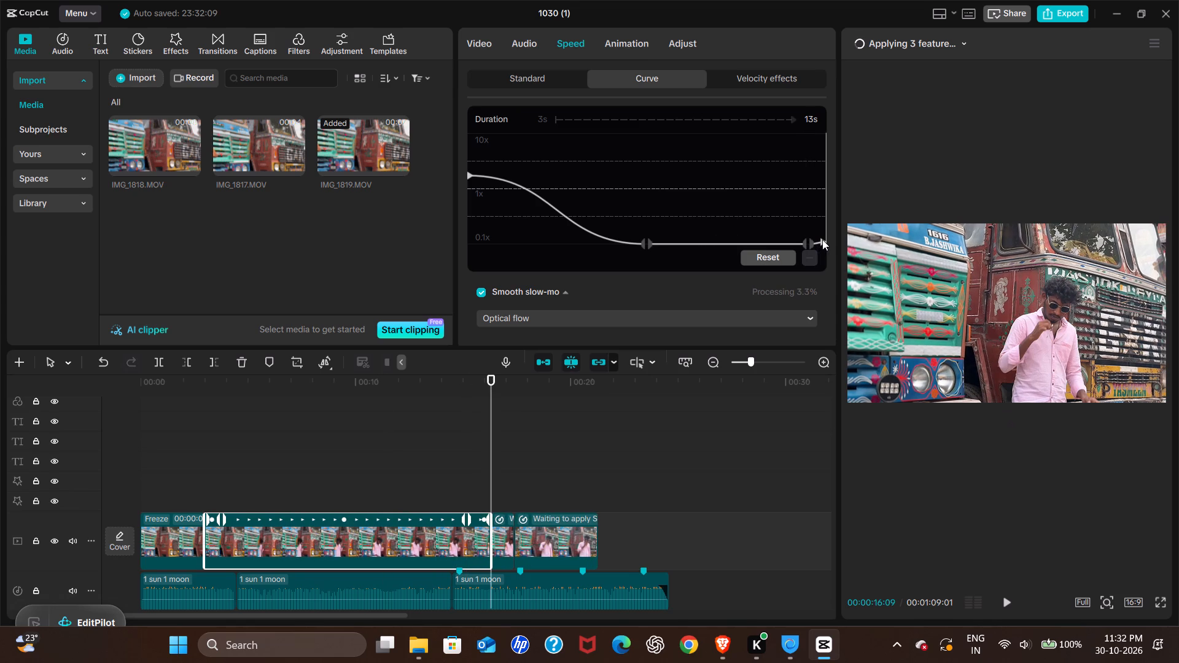
left_click_drag(822, 239, 818, 229)
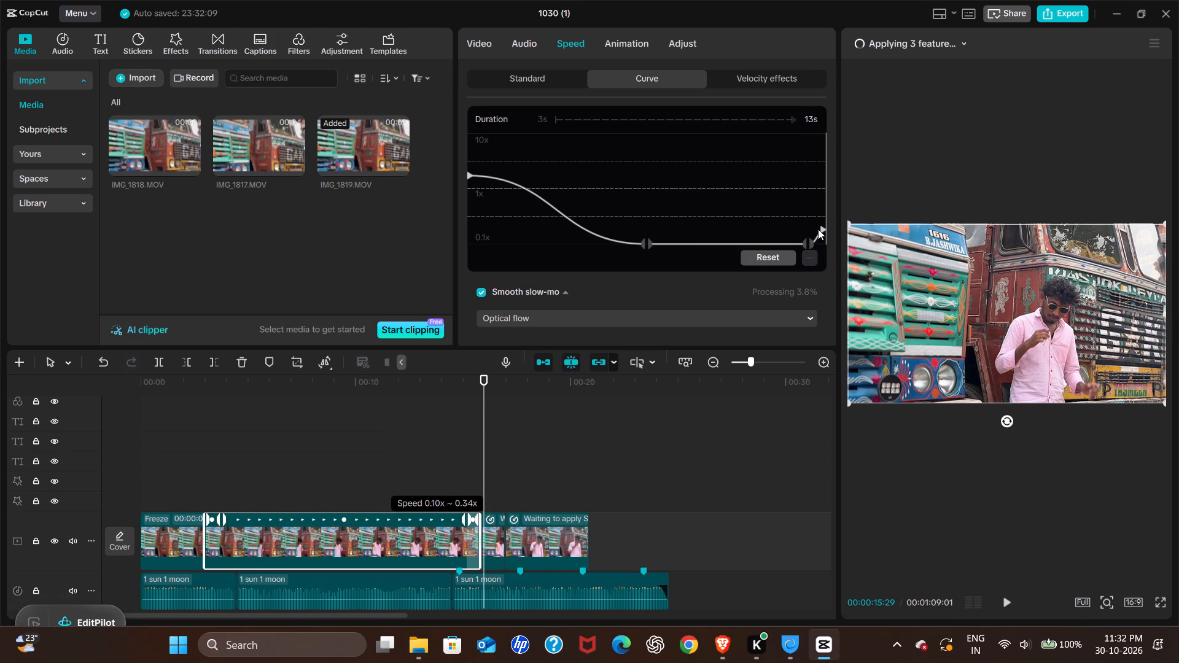
left_click_drag(818, 229, 808, 185)
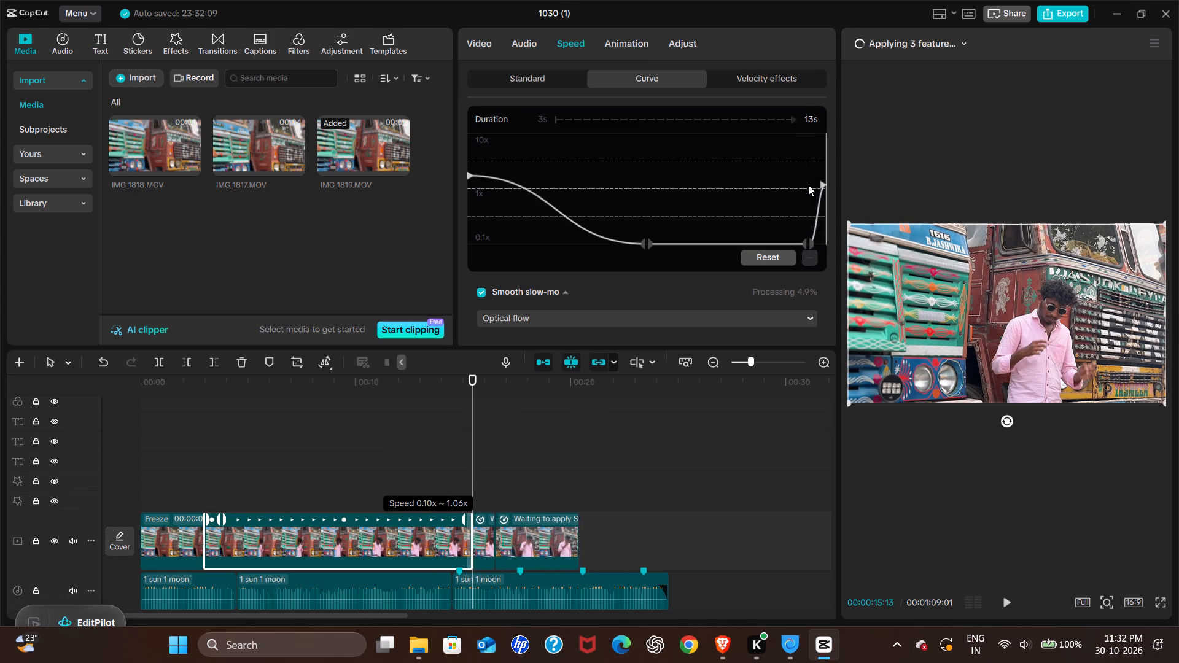
left_click_drag(808, 185, 808, 183)
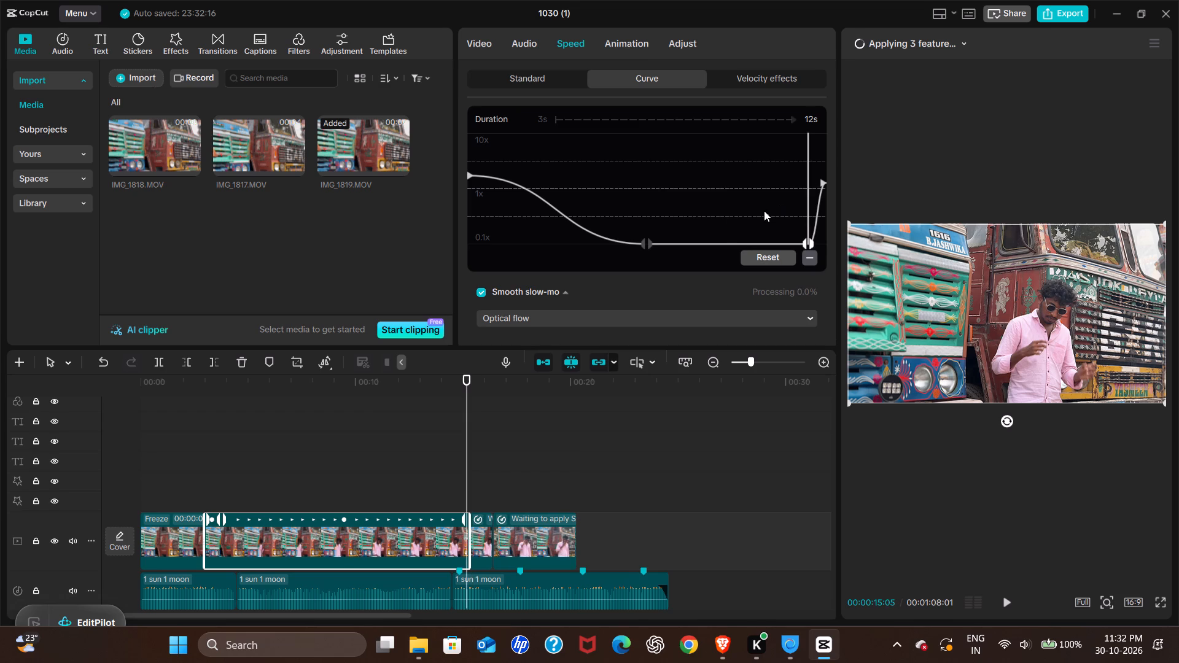
Move the speed curve's last 0.1x point slightly earlier and lower the end point to about 1x.
left_click(727, 206)
key("space")
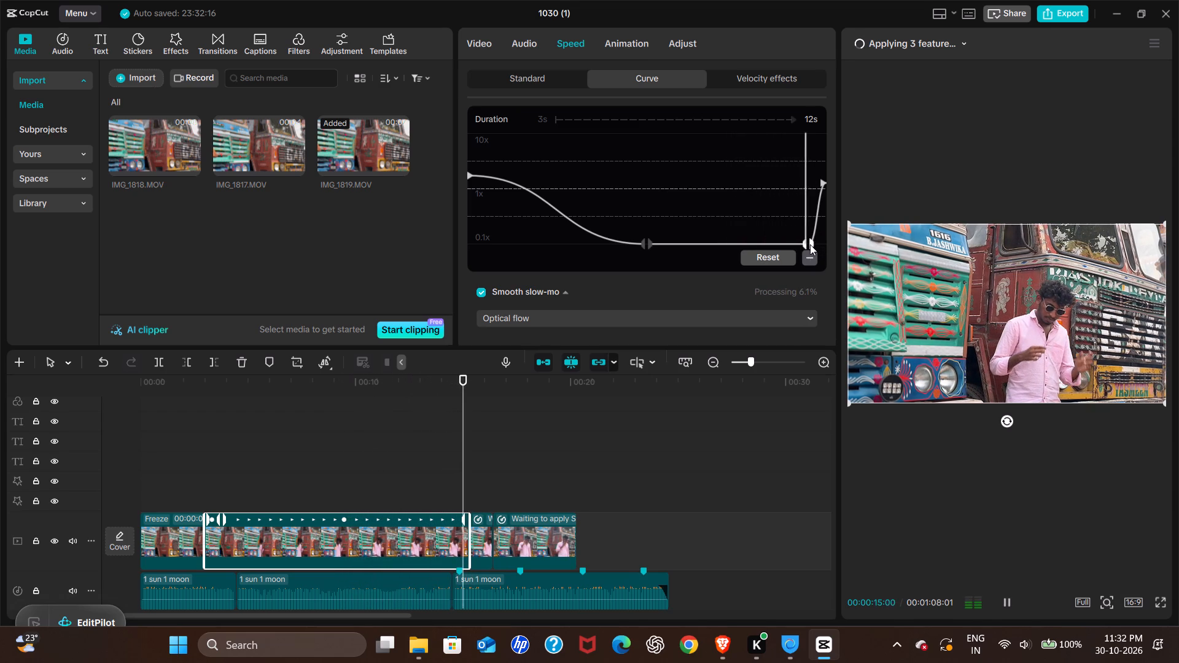
key("space")
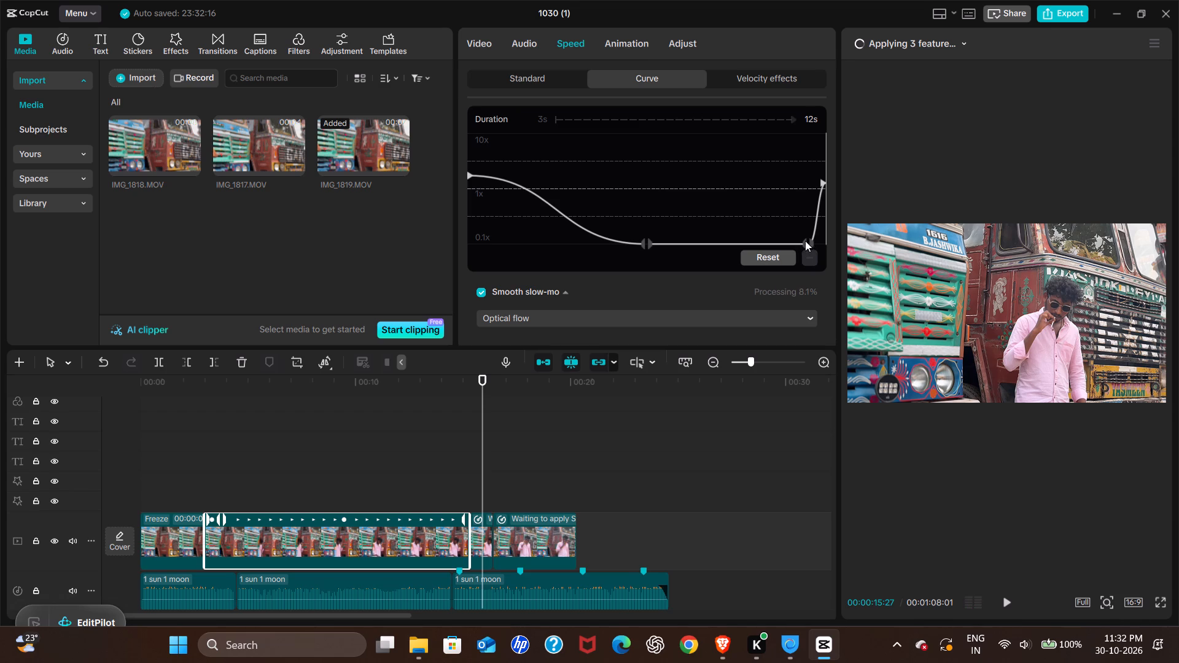
left_click(806, 241)
left_click_drag(809, 241, 793, 241)
left_click(757, 222)
key("space")
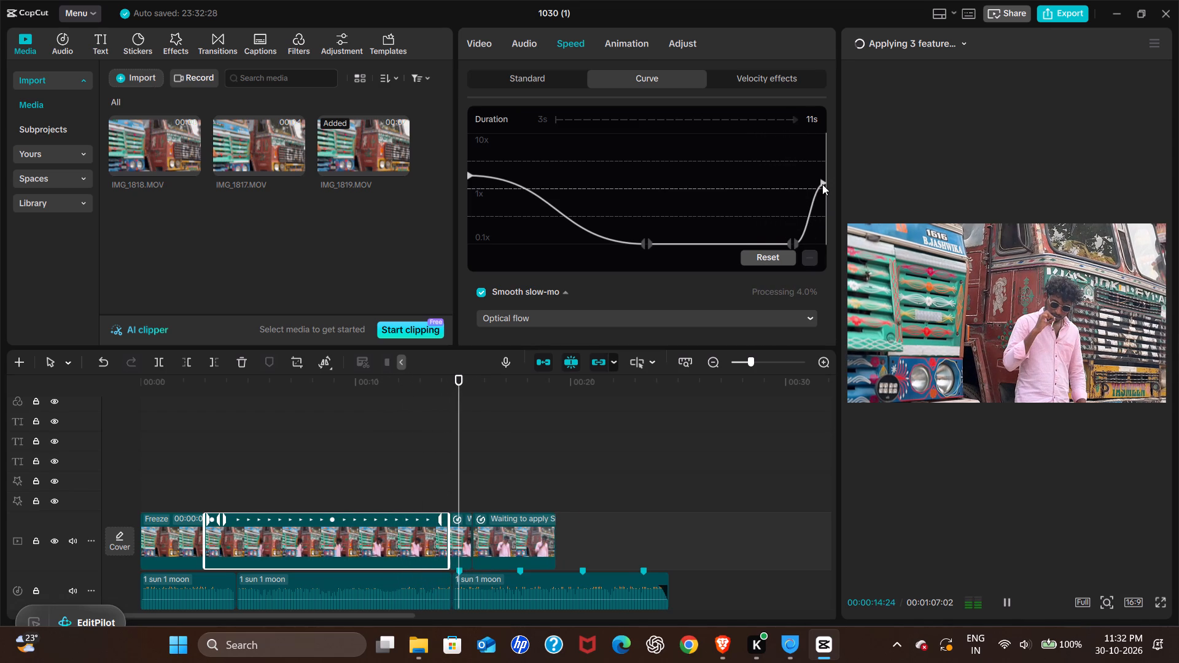
key("space")
left_click_drag(823, 180, 823, 187)
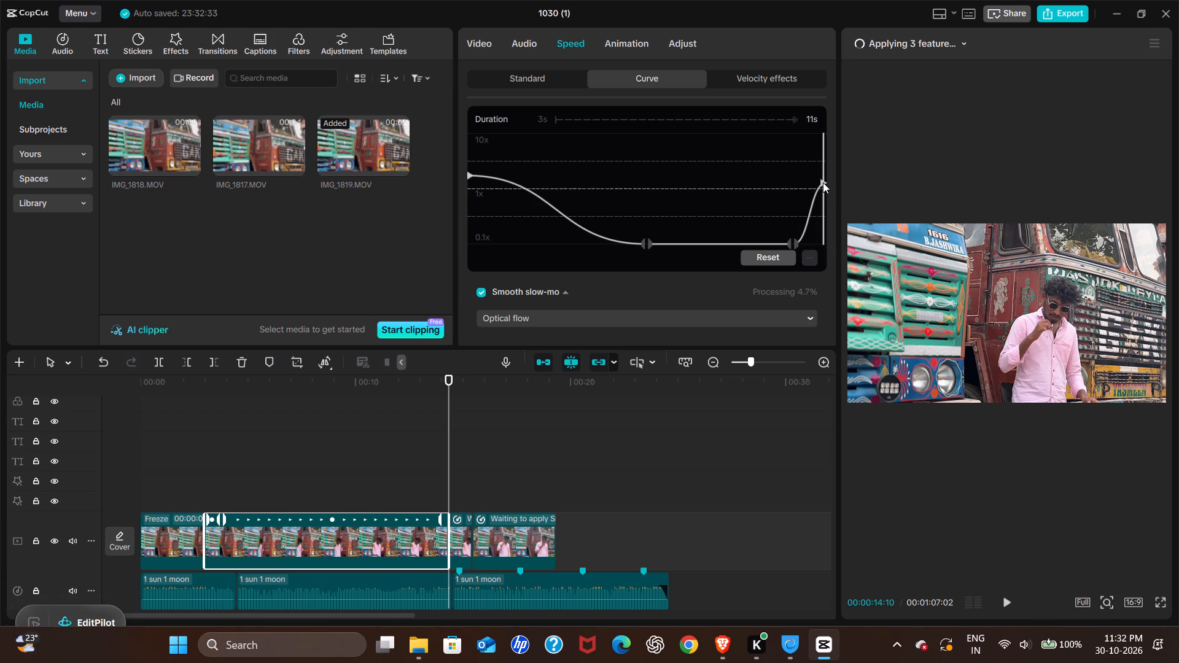
left_click_drag(823, 182, 823, 191)
Shift the curve's last 0.1x point a little earlier again to lengthen the ramp-up, and play through to the next clips.
left_click(690, 219)
key("space")
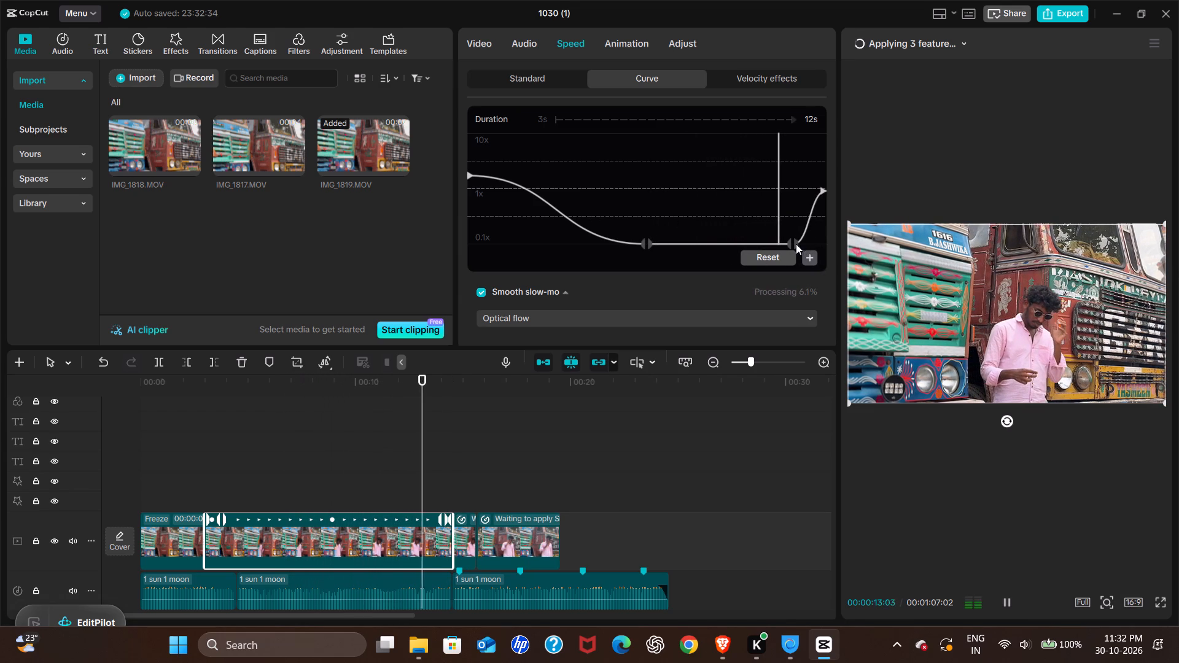
key("space")
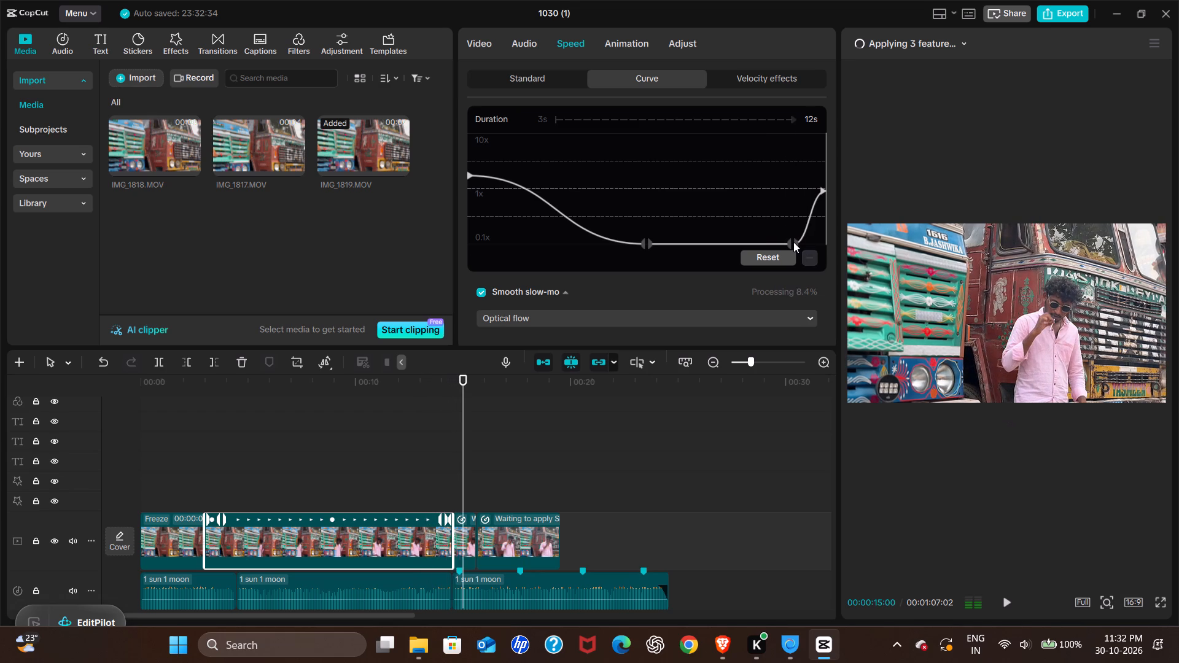
left_click_drag(795, 242, 777, 245)
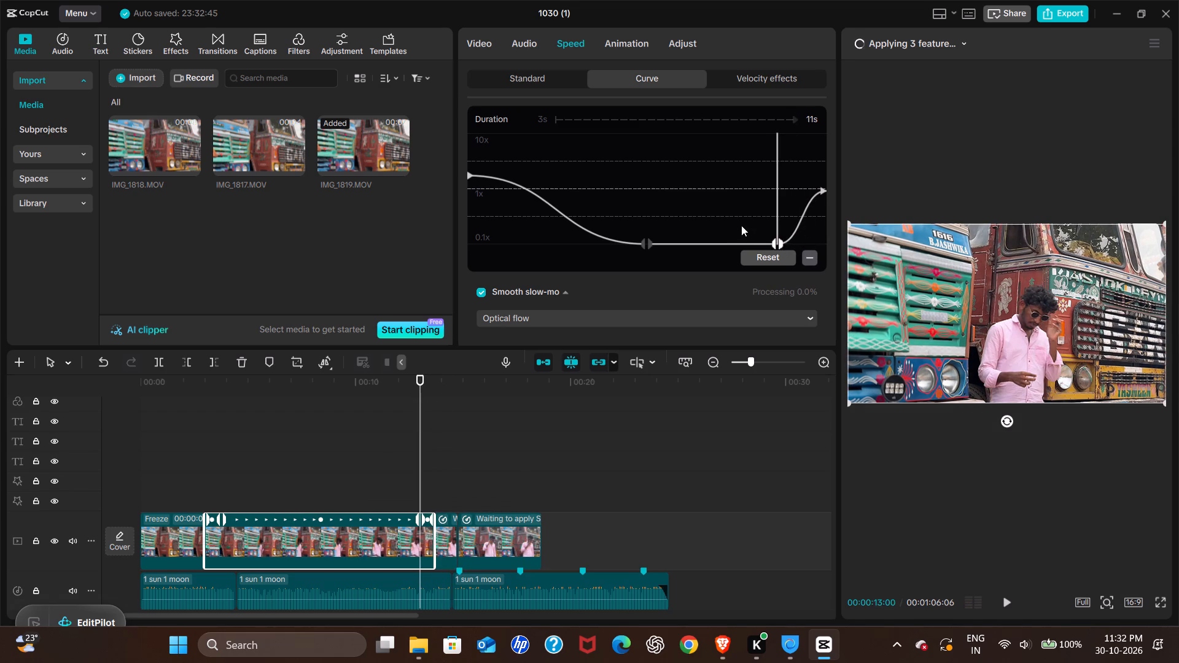
left_click(741, 225)
key("space")
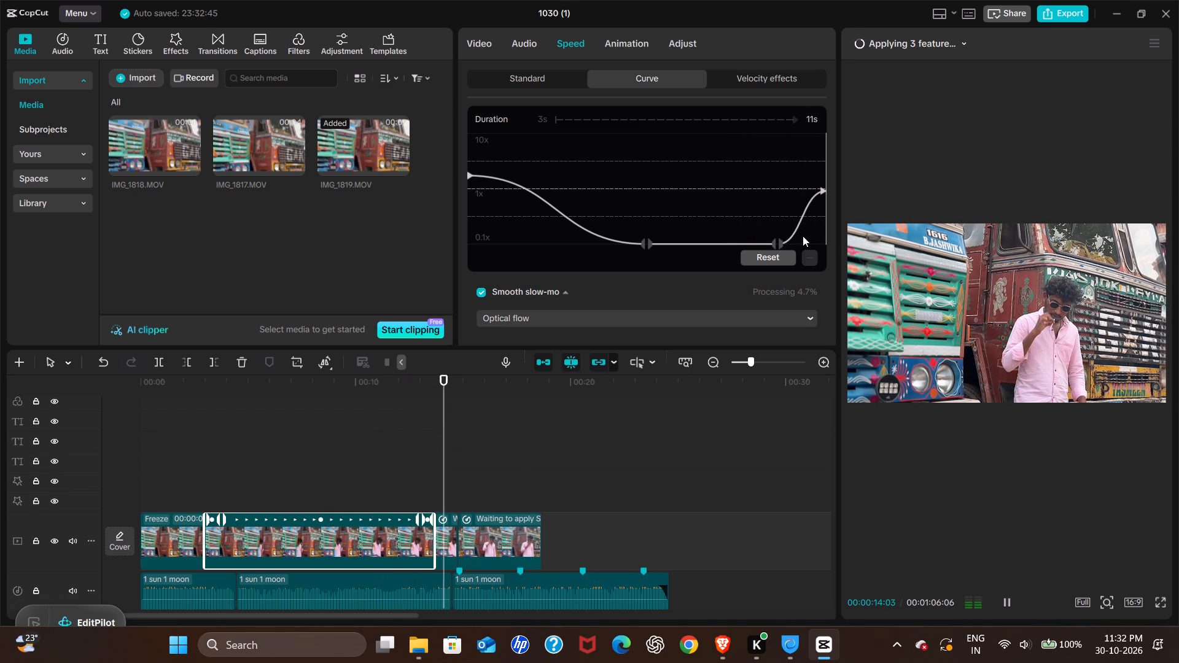
key("space")
left_click(822, 192)
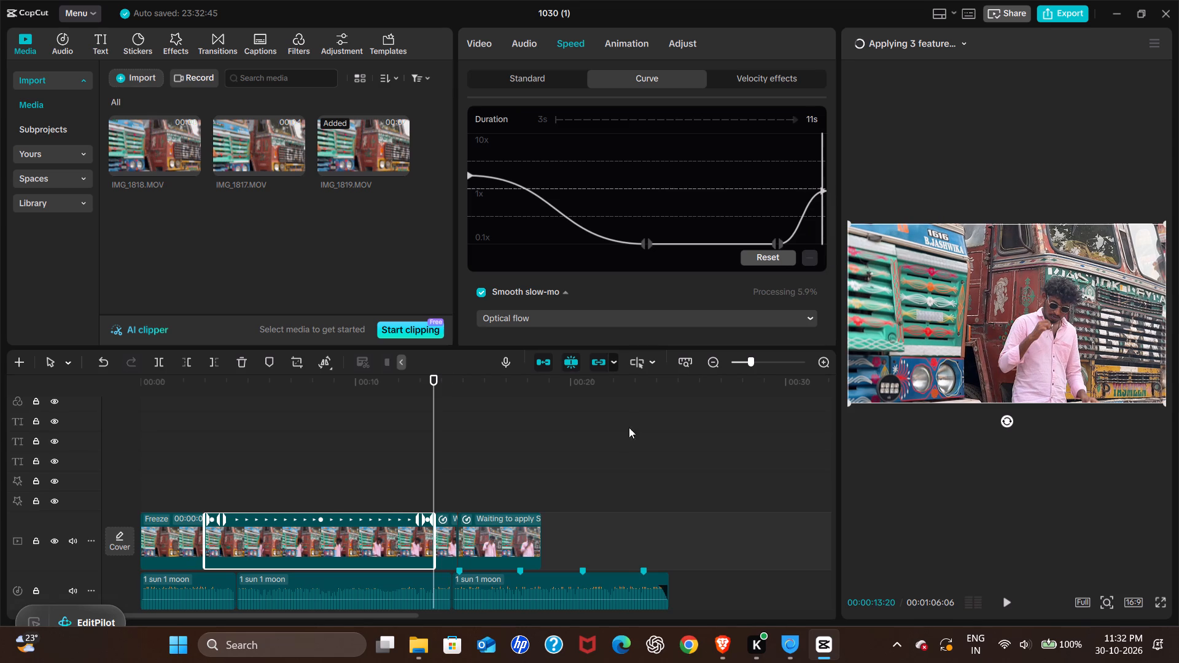
key("space")
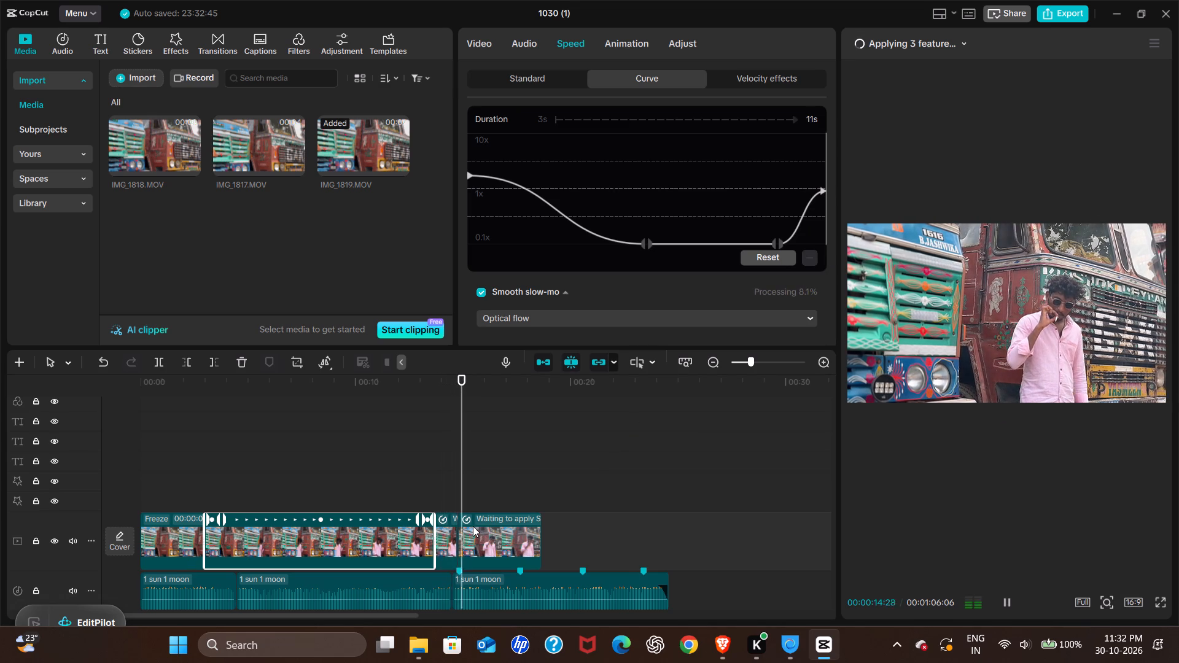
key("space")
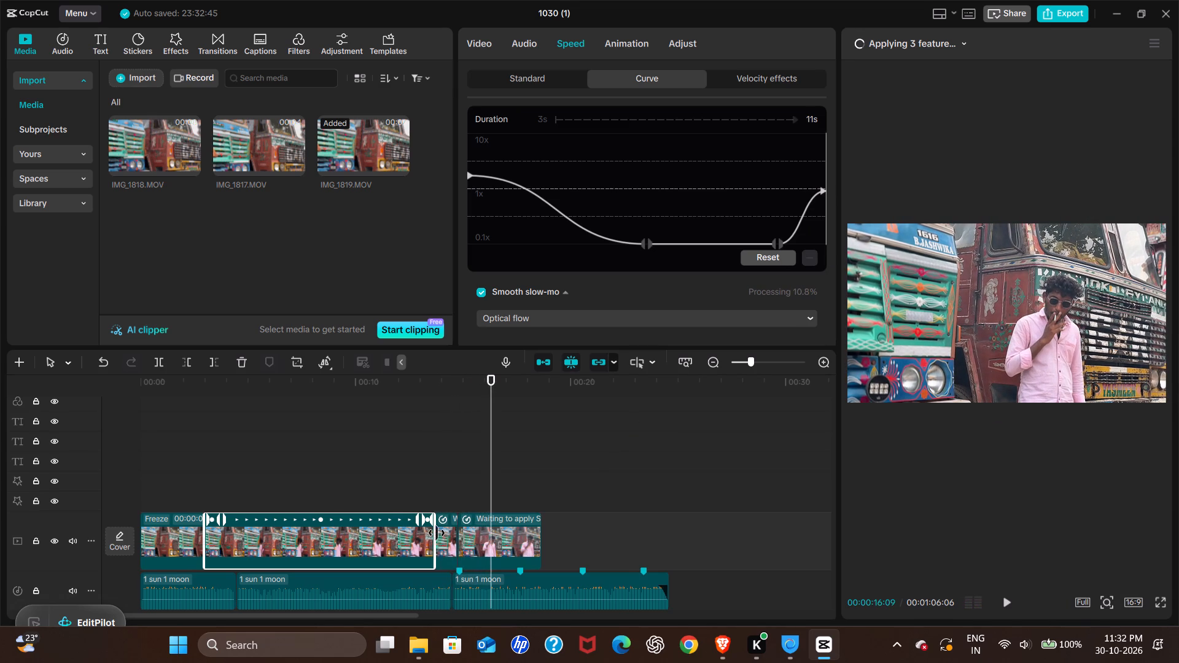
Move the short middle IMG_1819 part off the main track to a layer above, about 23 seconds in, past the remaining footage.
left_click(437, 533)
left_click(442, 542)
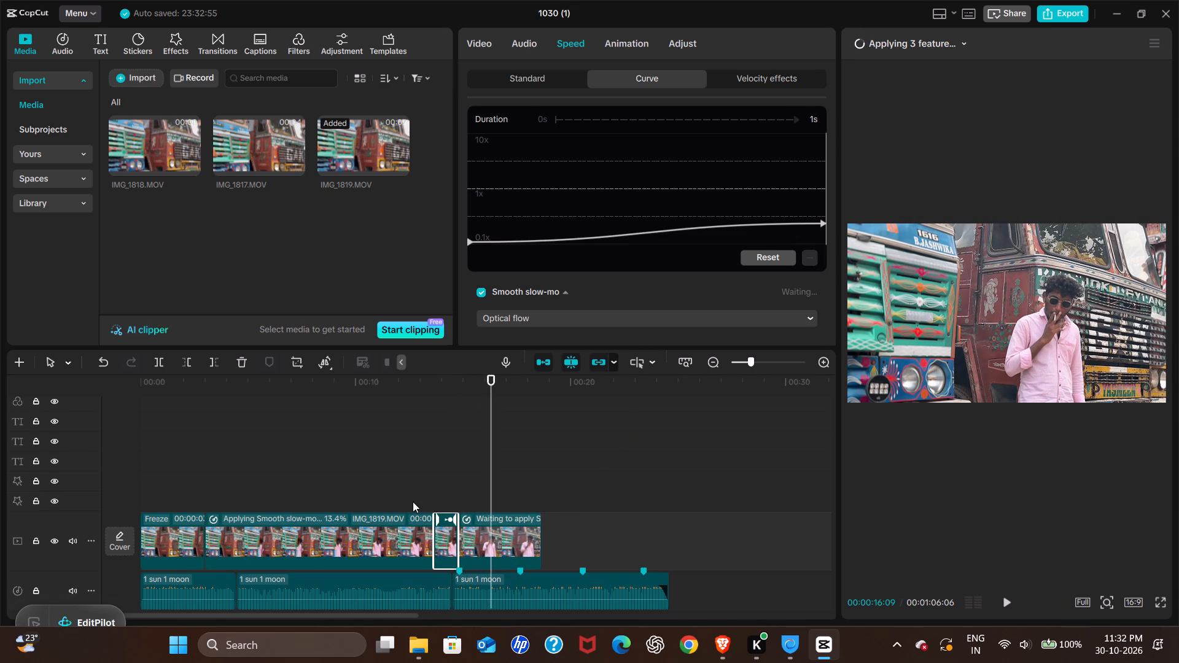
left_click(413, 502)
left_click(391, 505)
key("space")
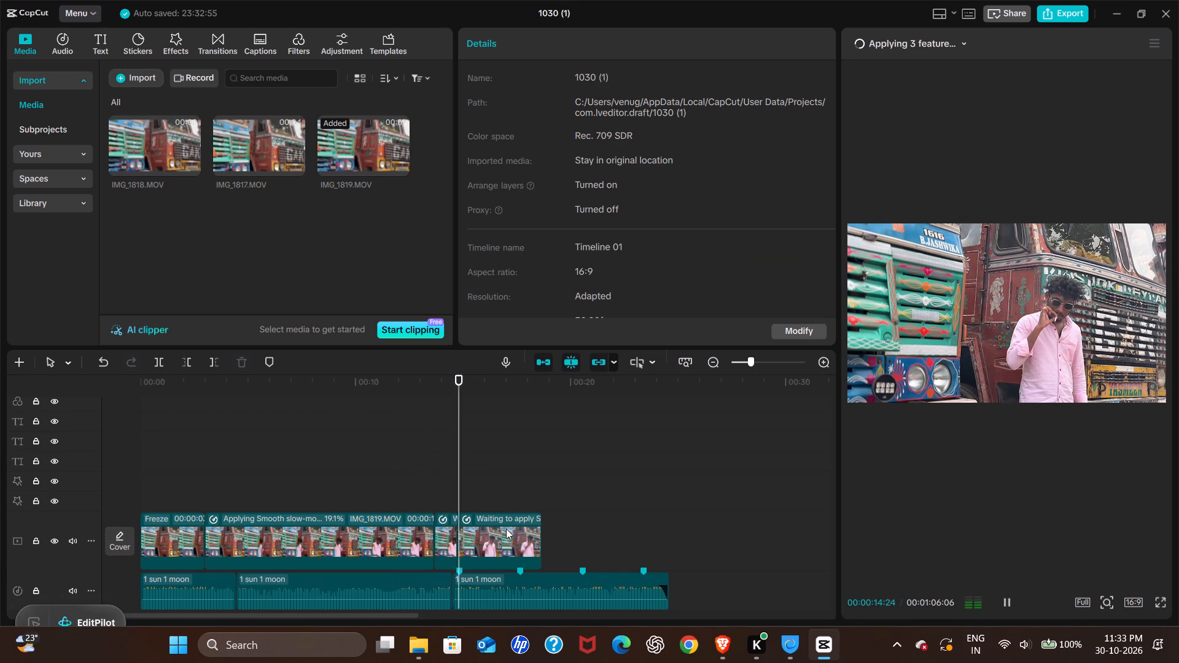
key("space")
left_click(477, 536)
key("space")
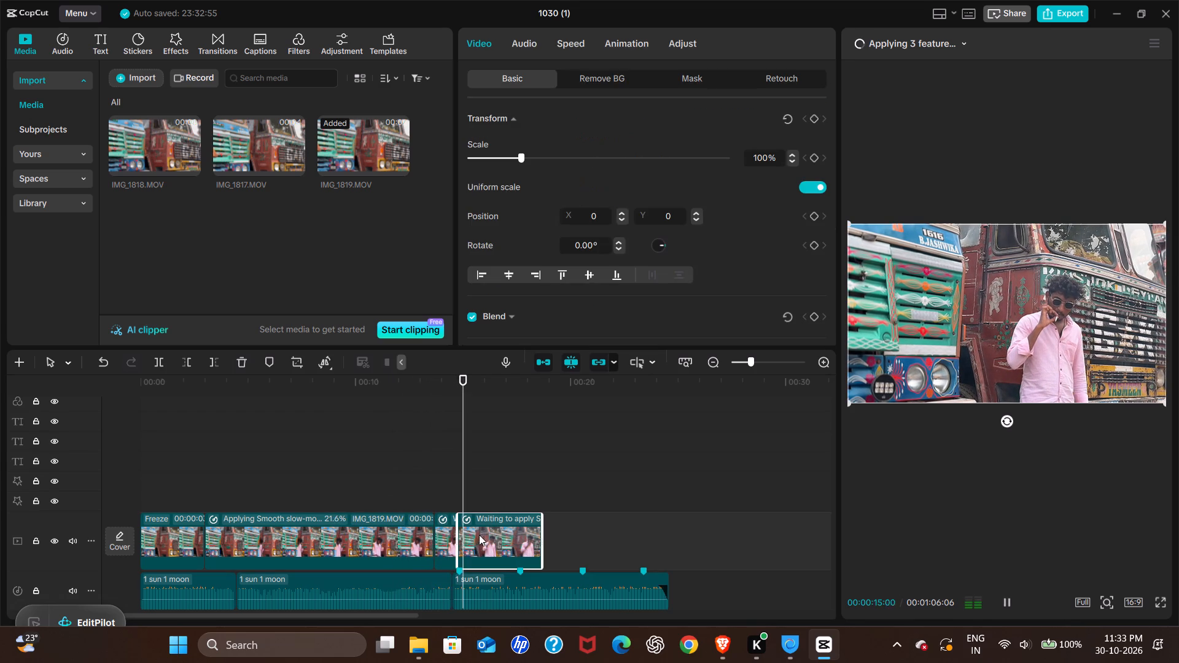
key("space")
left_click(443, 535)
left_click_drag(442, 535, 652, 459)
Play repeatedly across the cut between the ramped IMG_1819 part and the last part to review the transition and music timing.
left_click(424, 510)
key("space")
scroll(484, 548, "down", 1)
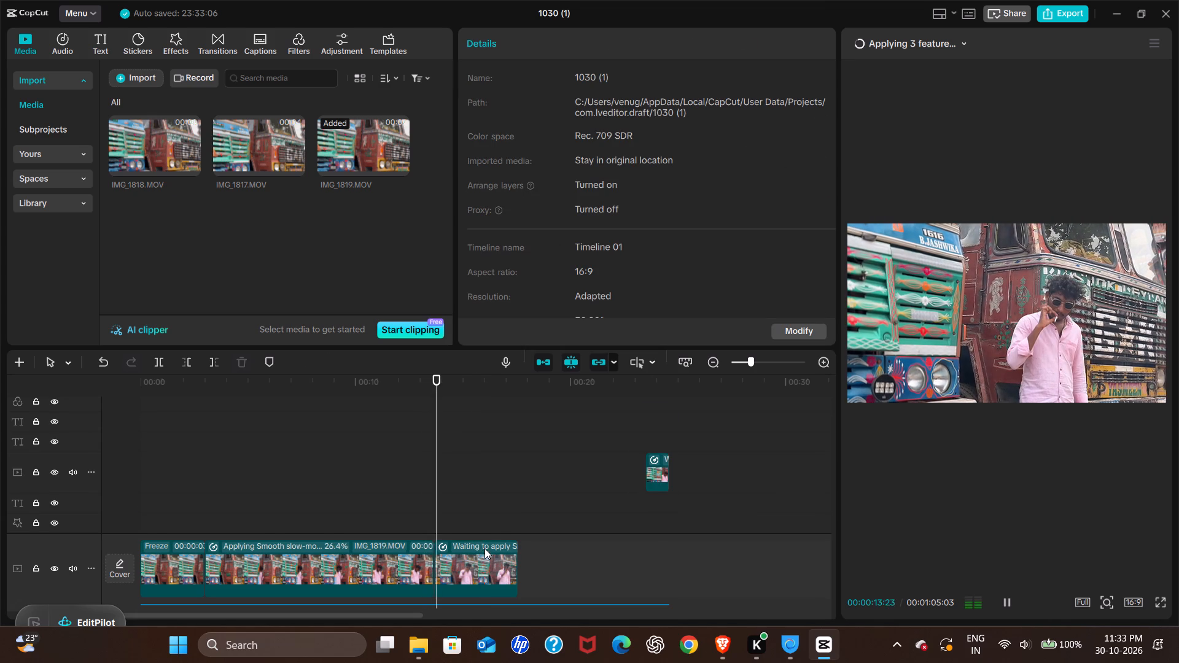
scroll(484, 548, "down", 1)
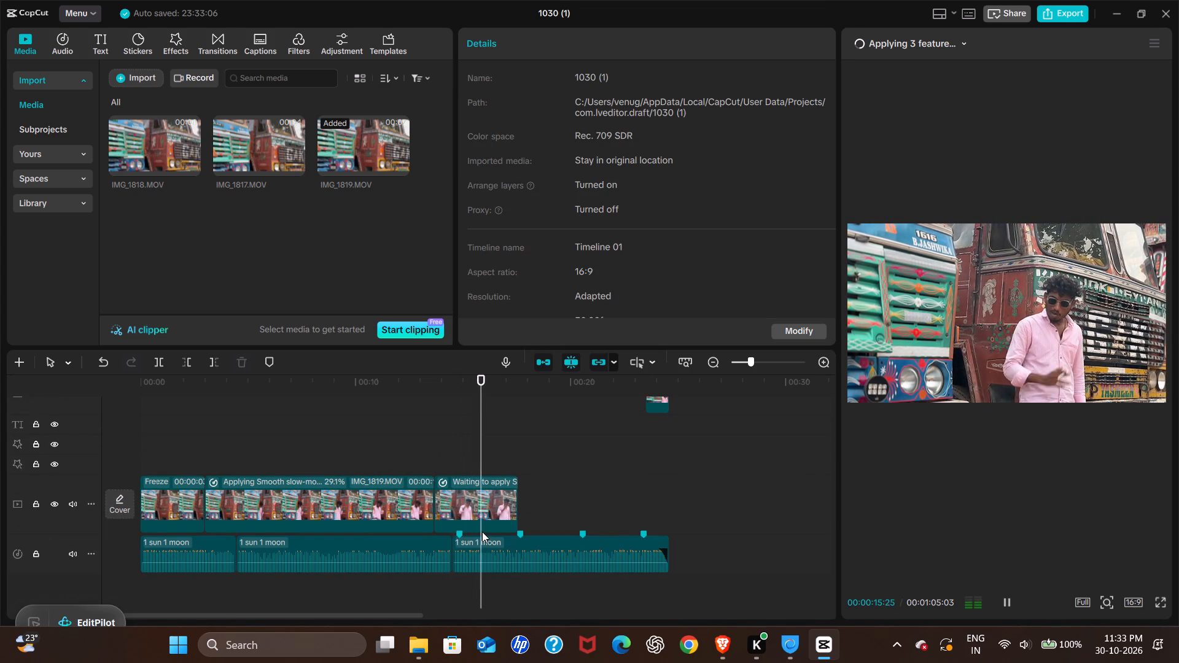
key("space")
left_click(433, 453)
key("space")
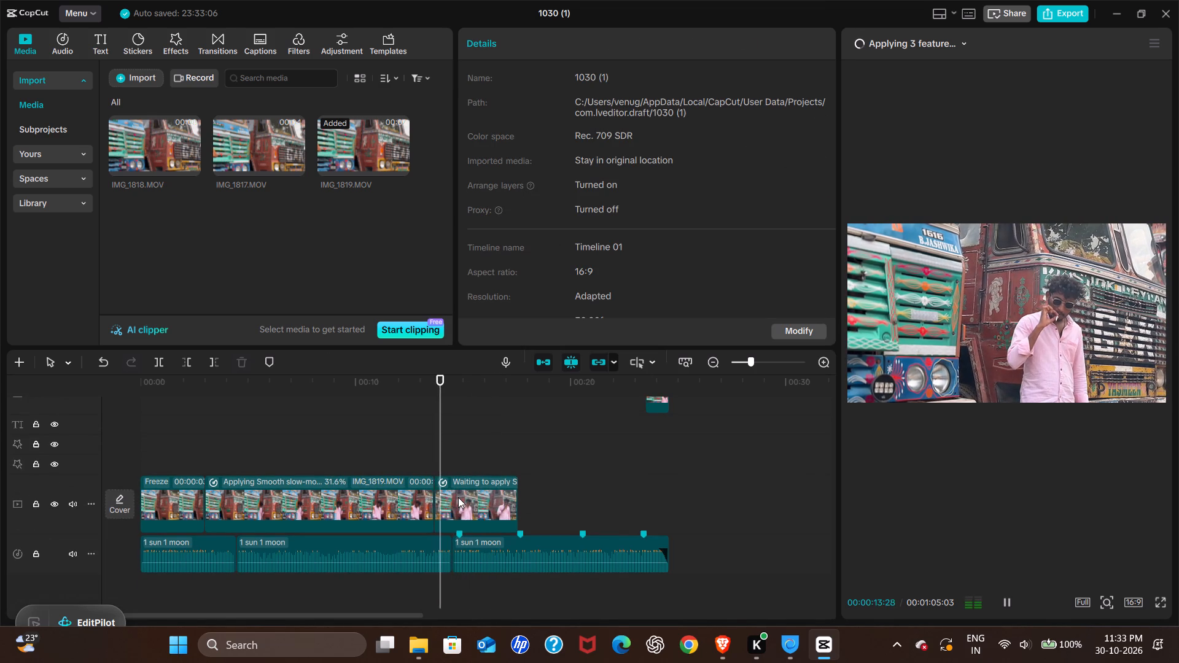
key("space")
left_click(430, 470)
key("space")
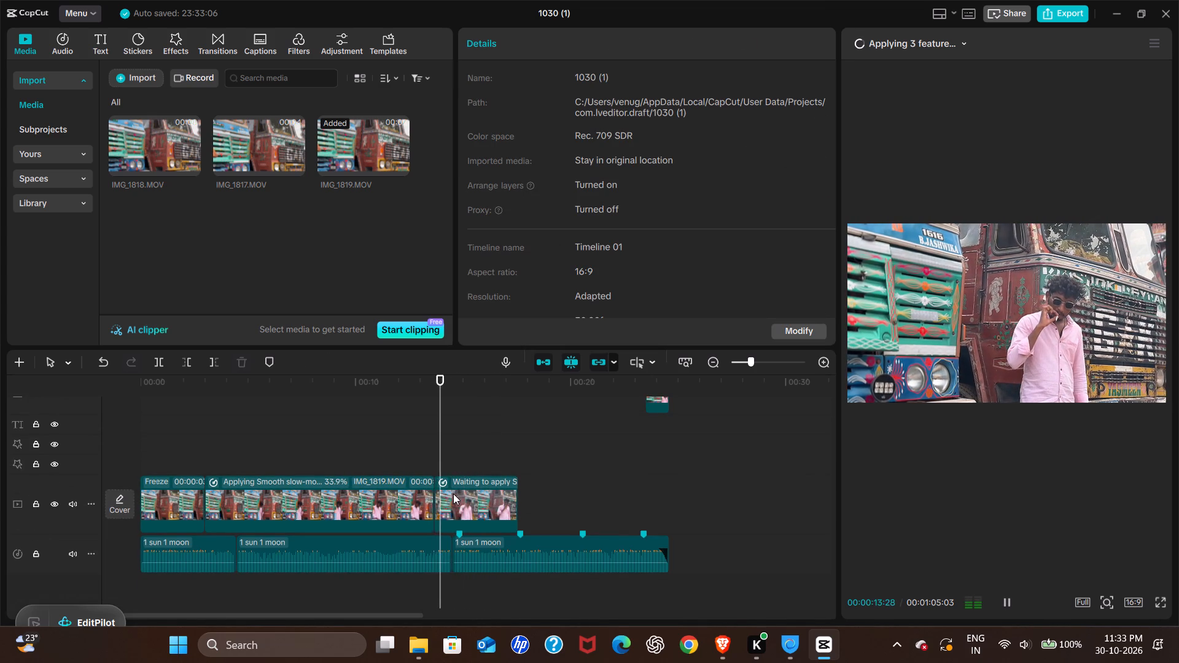
left_click(430, 458)
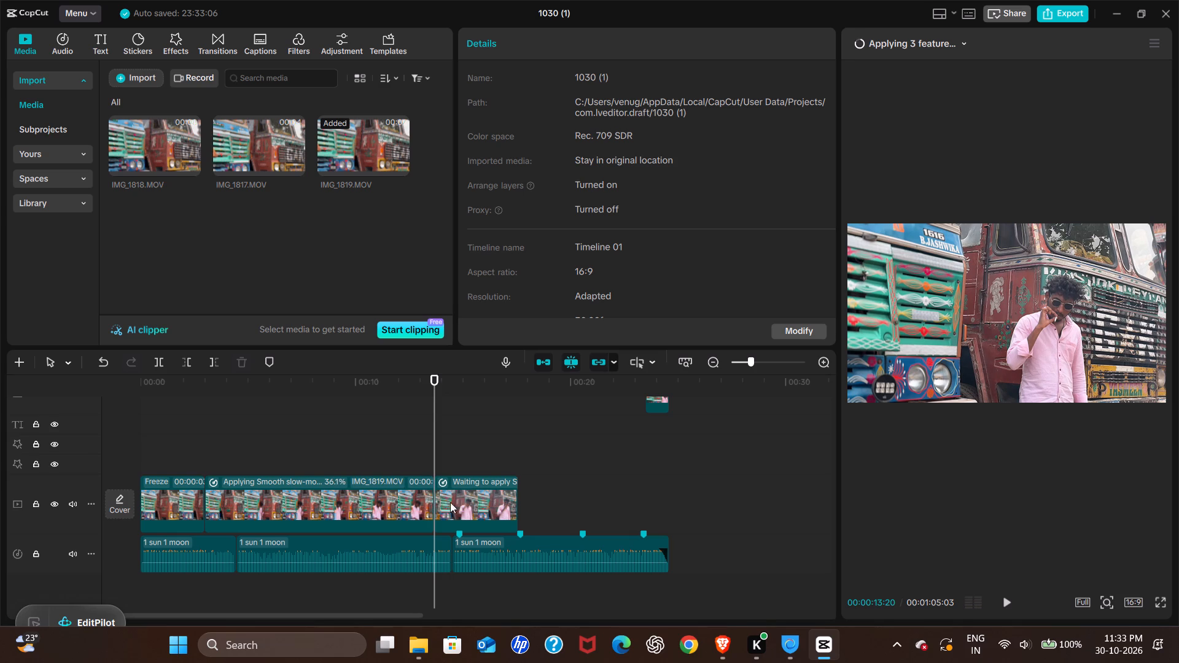
left_click(421, 441)
key("space")
key("space")
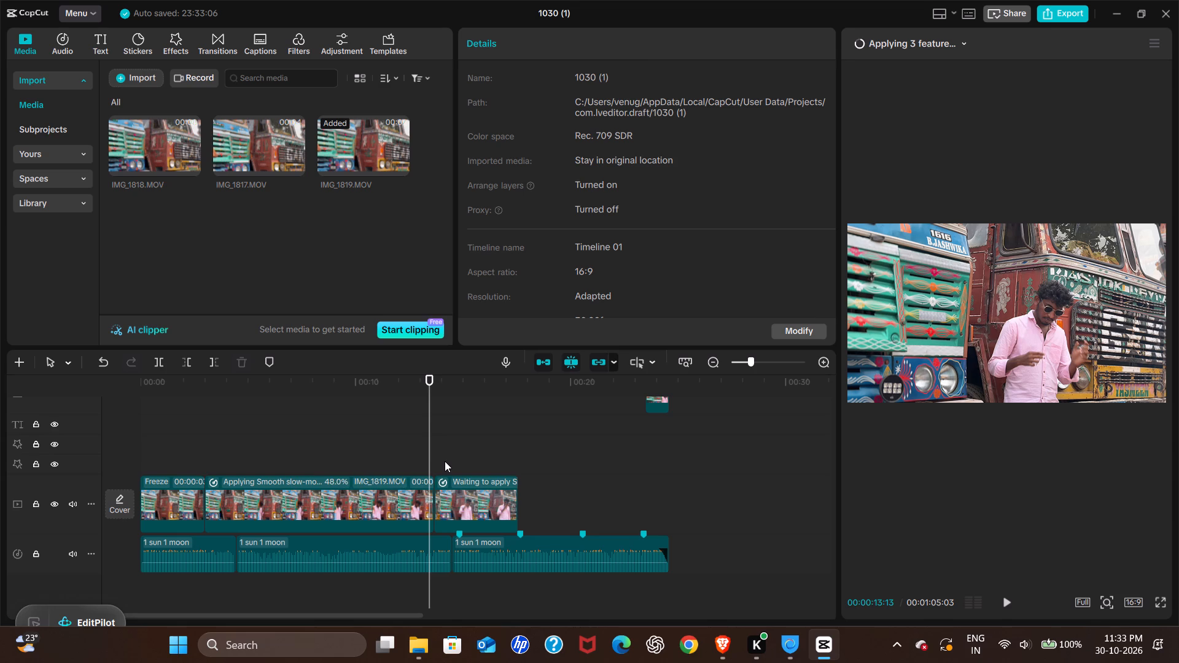
left_click(395, 461)
key("space")
scroll(448, 472, "left", 1)
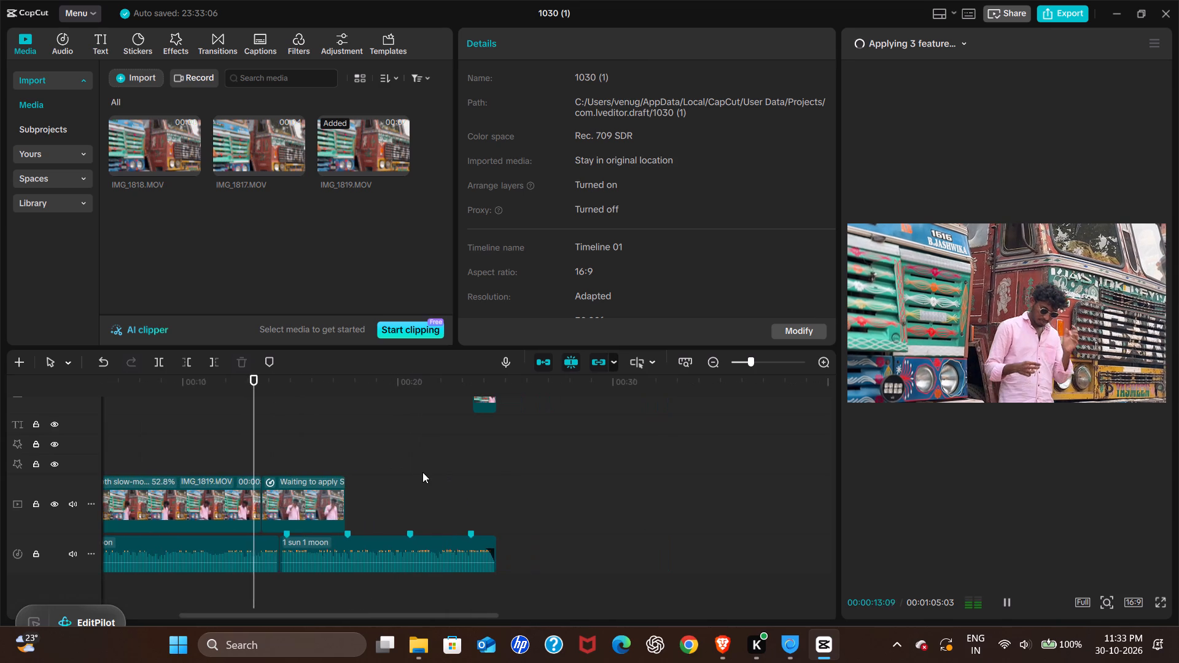
left_click(259, 465)
key("space")
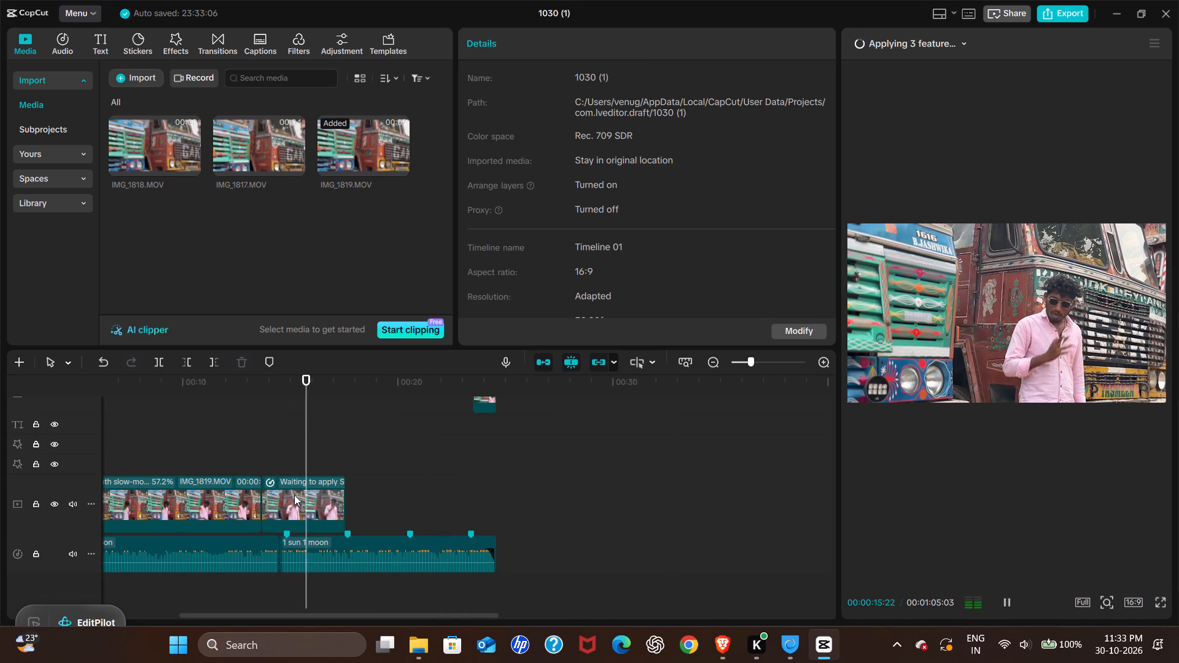
Find the frame where the hand reaches the mouth and split the last main-track IMG_1819 part there, at 00:00:15:19.
key("space")
key("space")
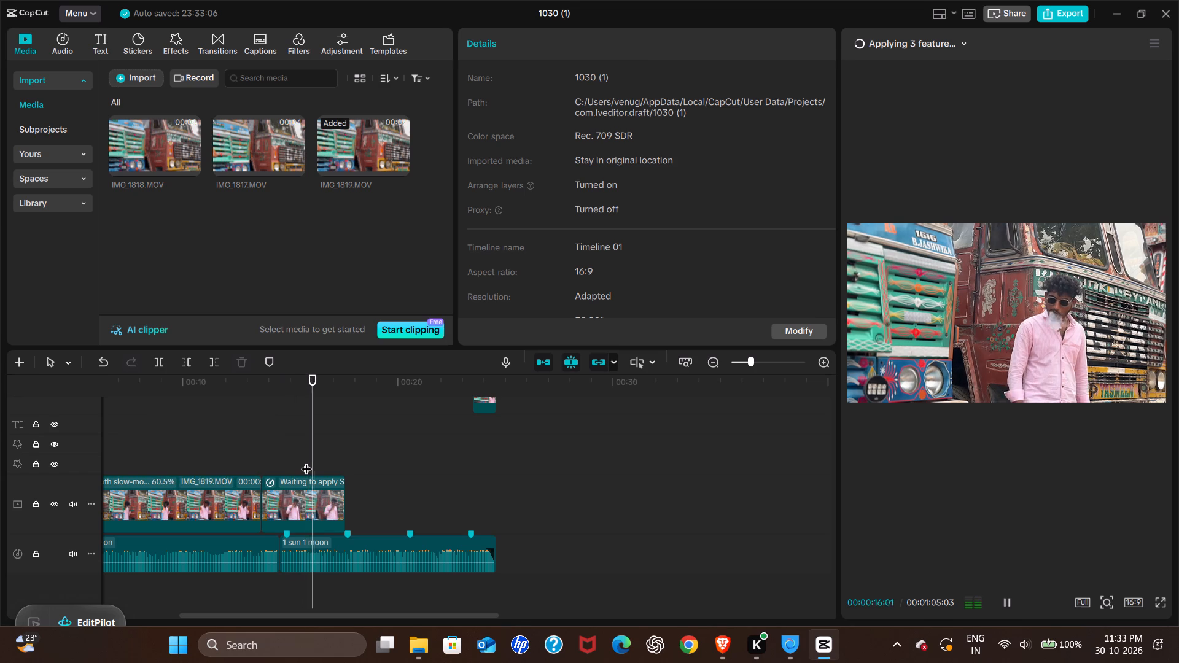
left_click(306, 461)
key("space")
left_click(322, 491)
key("space")
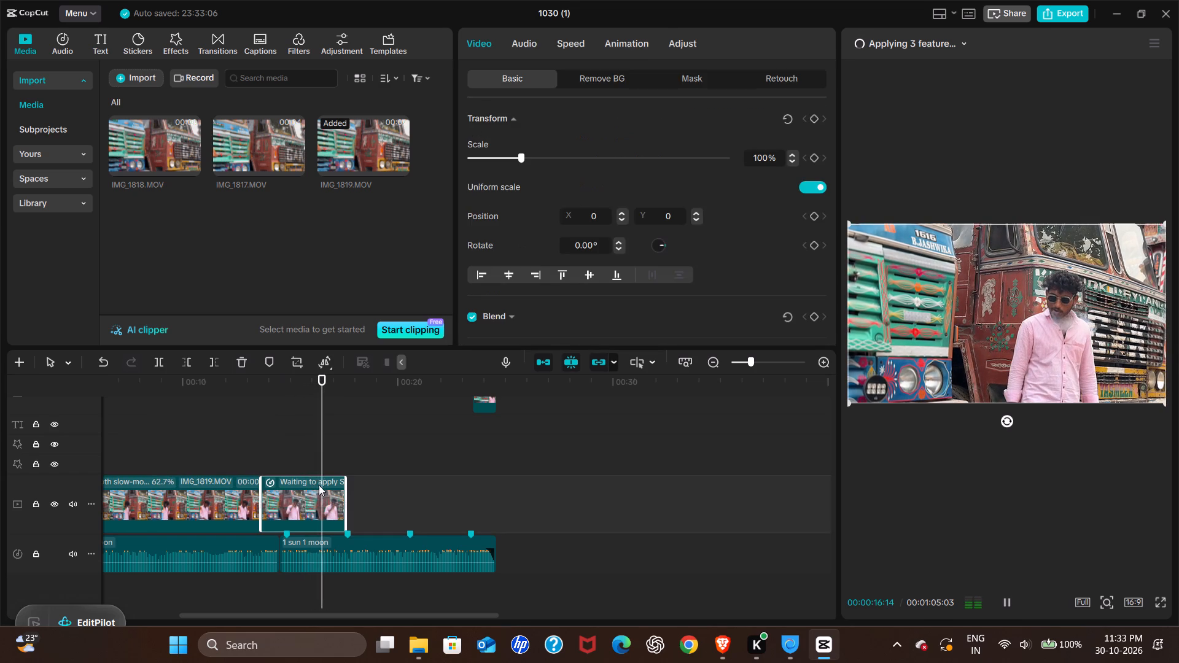
left_click_drag(324, 459, 290, 450)
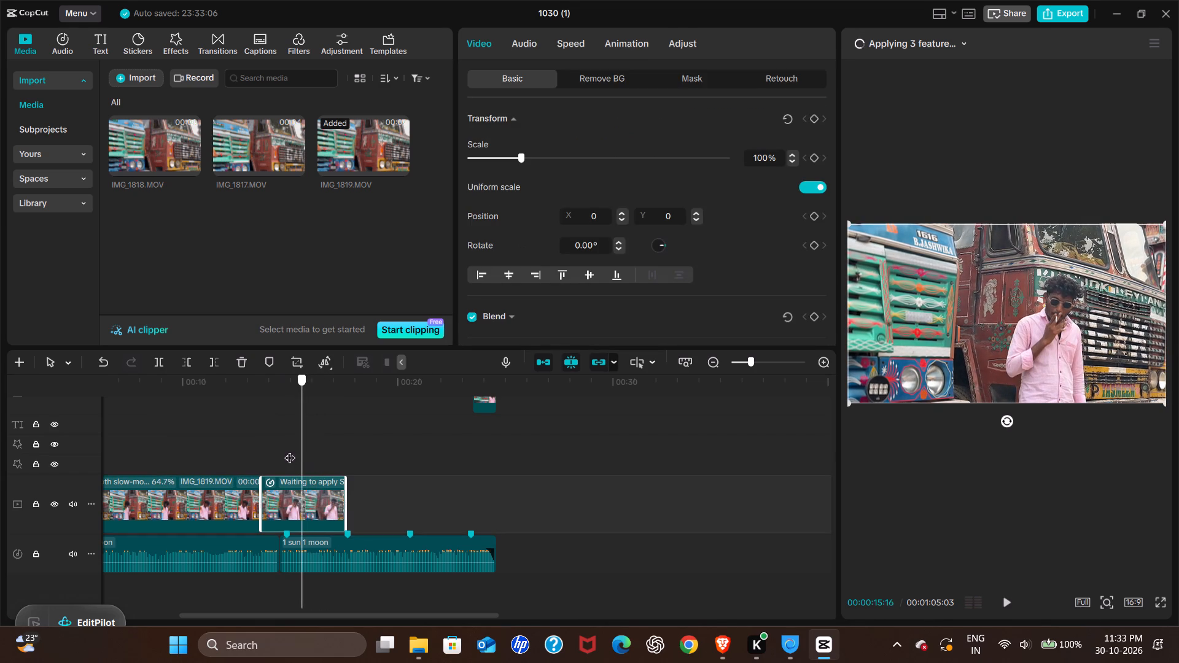
left_click_drag(290, 450, 306, 465)
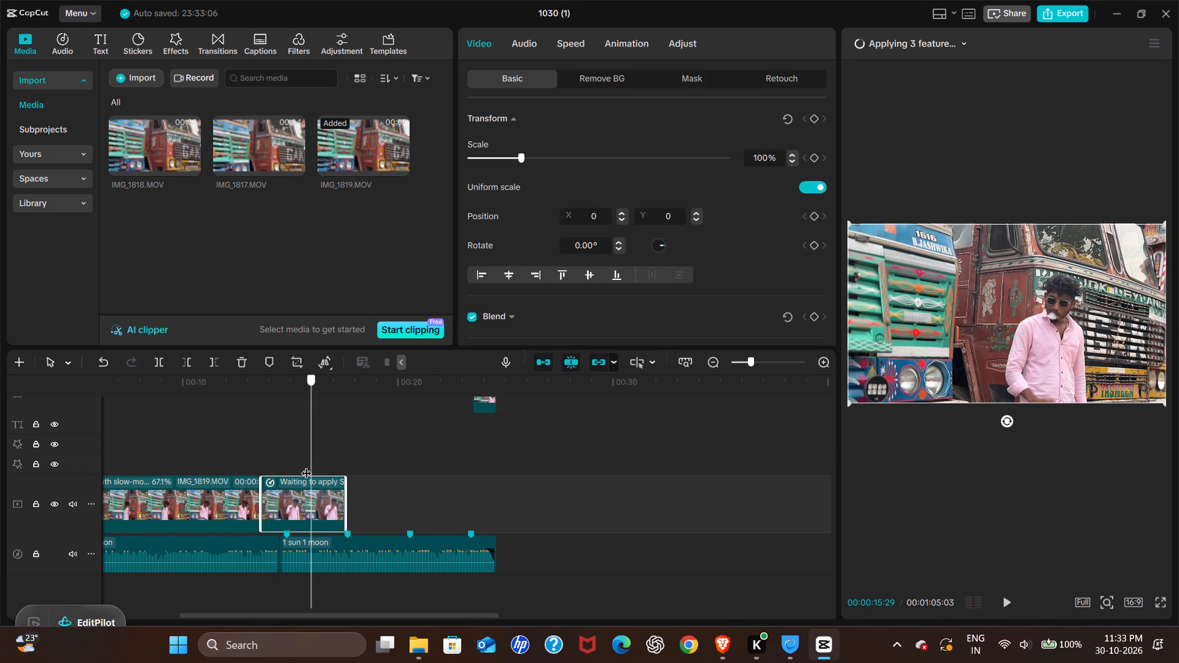
left_click_drag(306, 465, 303, 463)
left_click(316, 498)
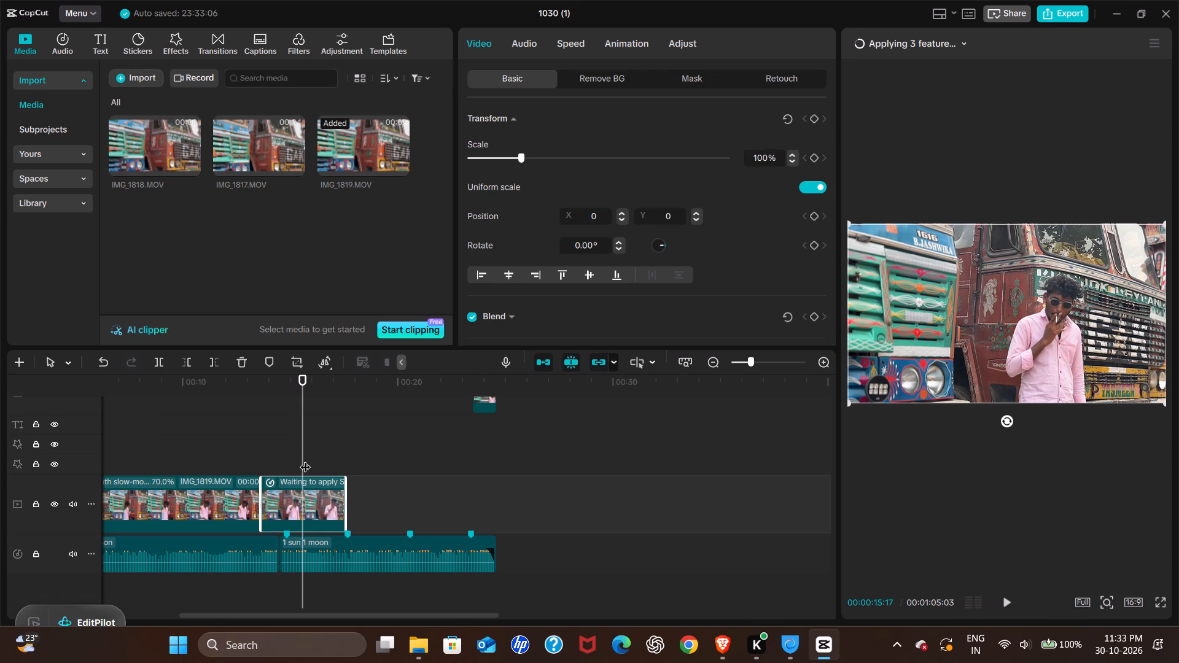
left_click(304, 459)
left_click(311, 490)
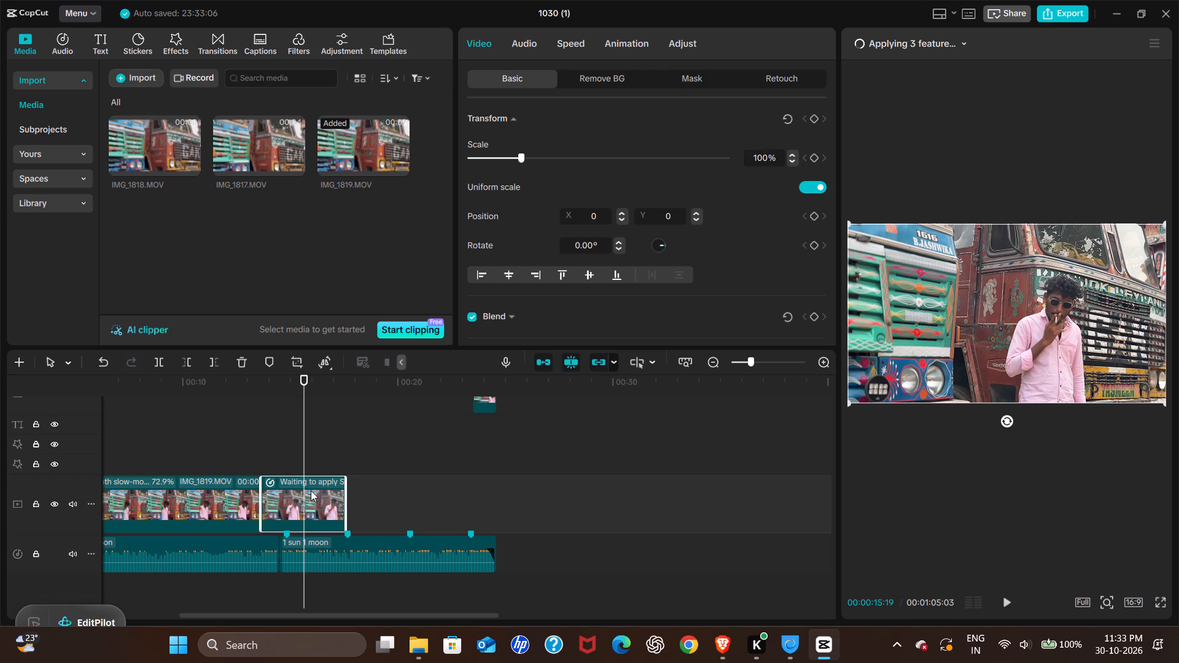
key("ctrl+b")
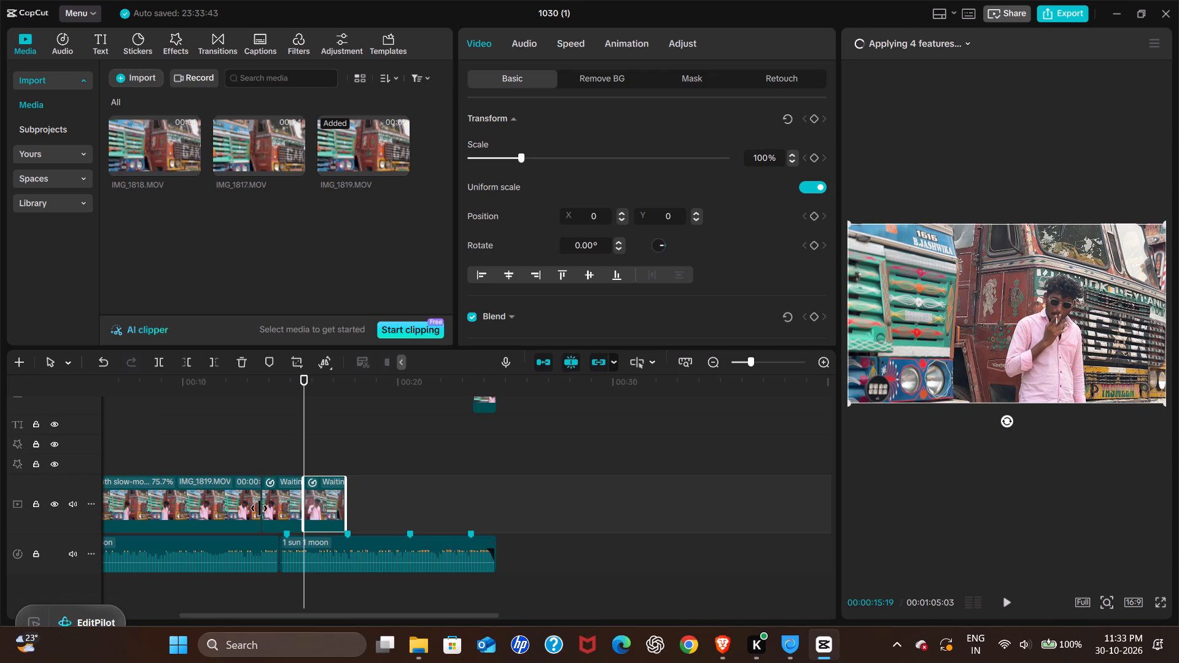
Play repeatedly across the cut into the second-to-last IMG_1819 part, around 13 to 15 seconds, to check its motion against the music beat.
left_click(198, 453)
scroll(203, 454, "right", 1)
left_click(399, 456)
left_click(430, 457)
key("space")
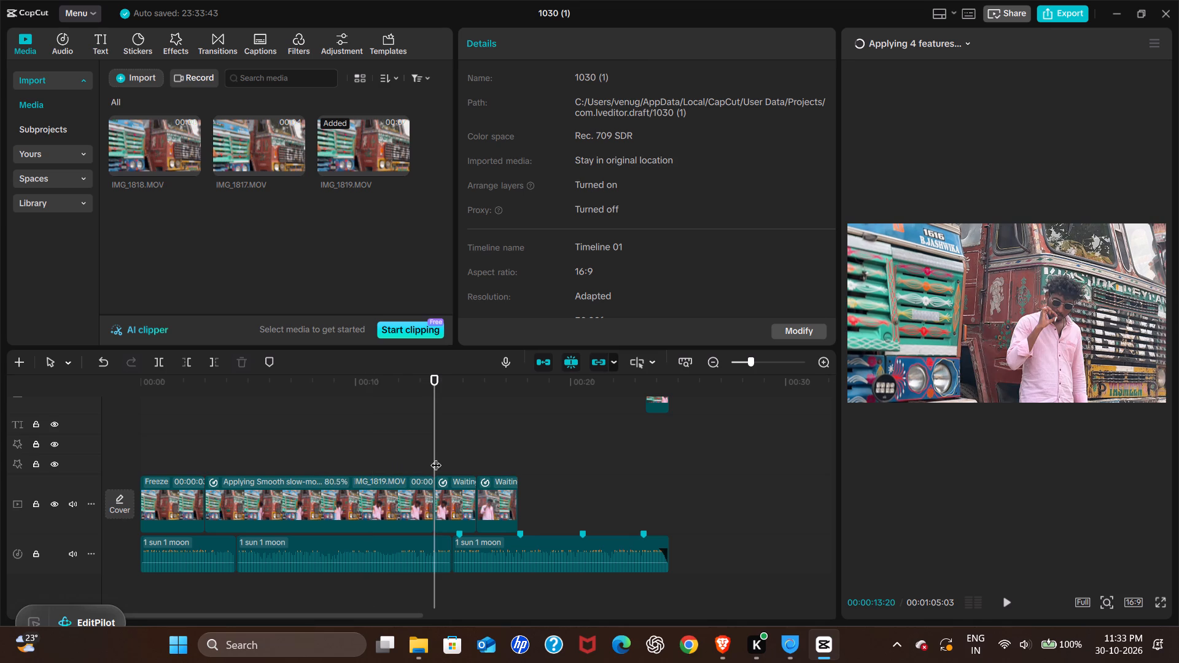
scroll(441, 454, "left", 1)
key("space")
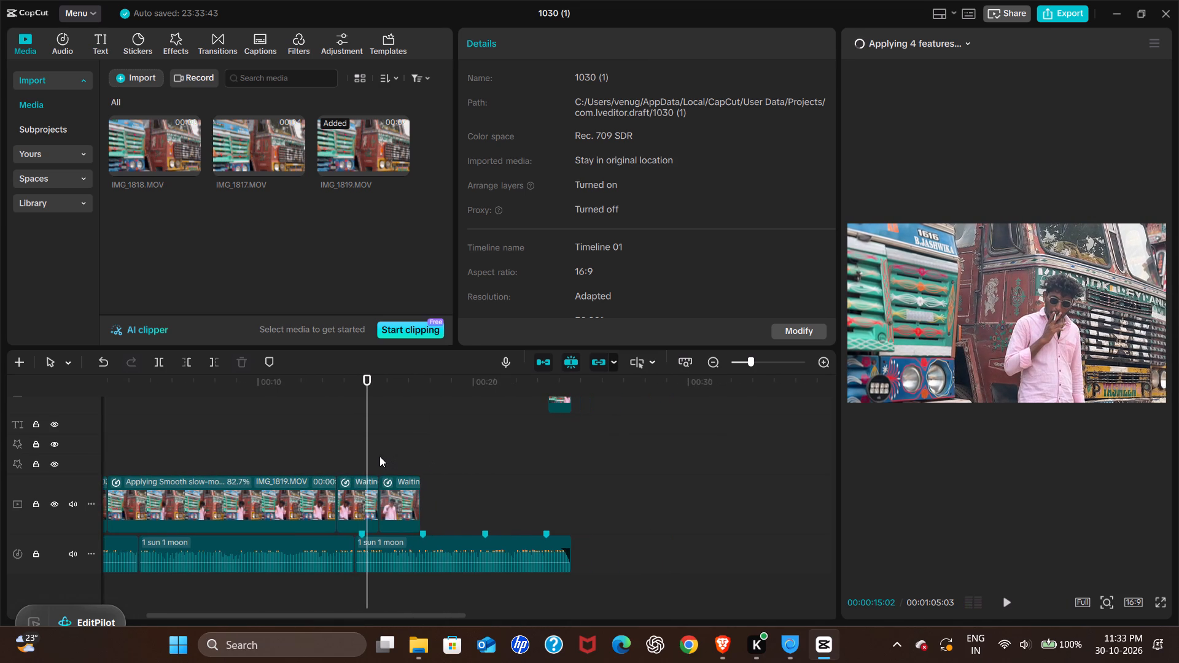
left_click(341, 458)
key("space")
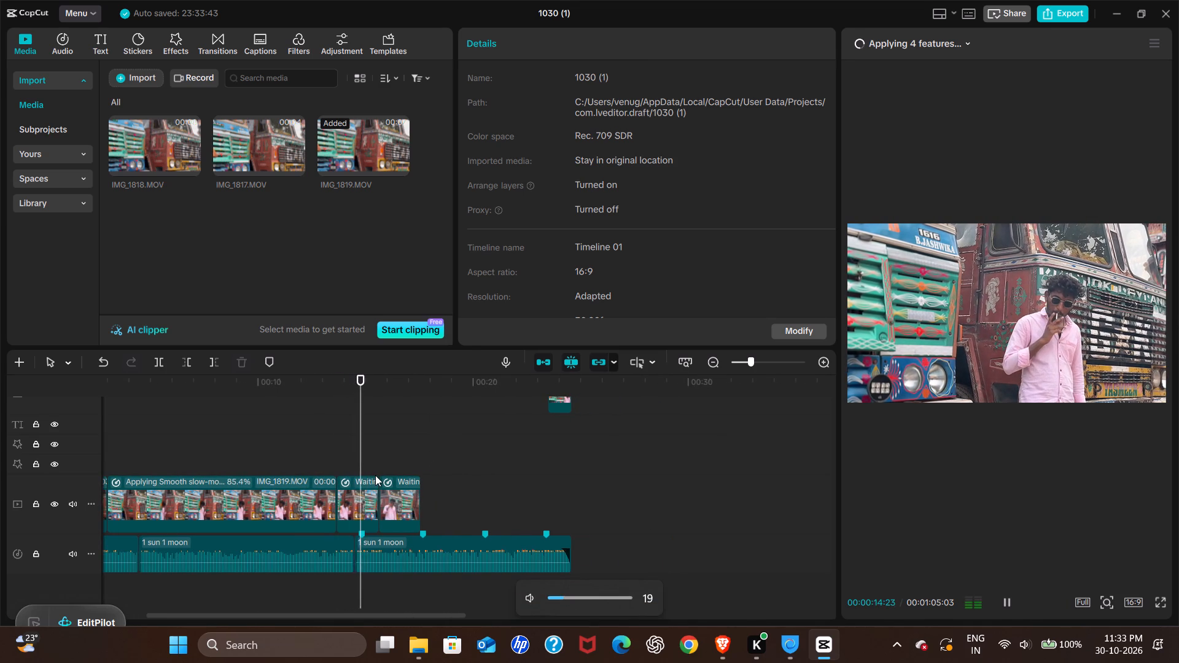
key("space")
left_click(325, 452)
key("space")
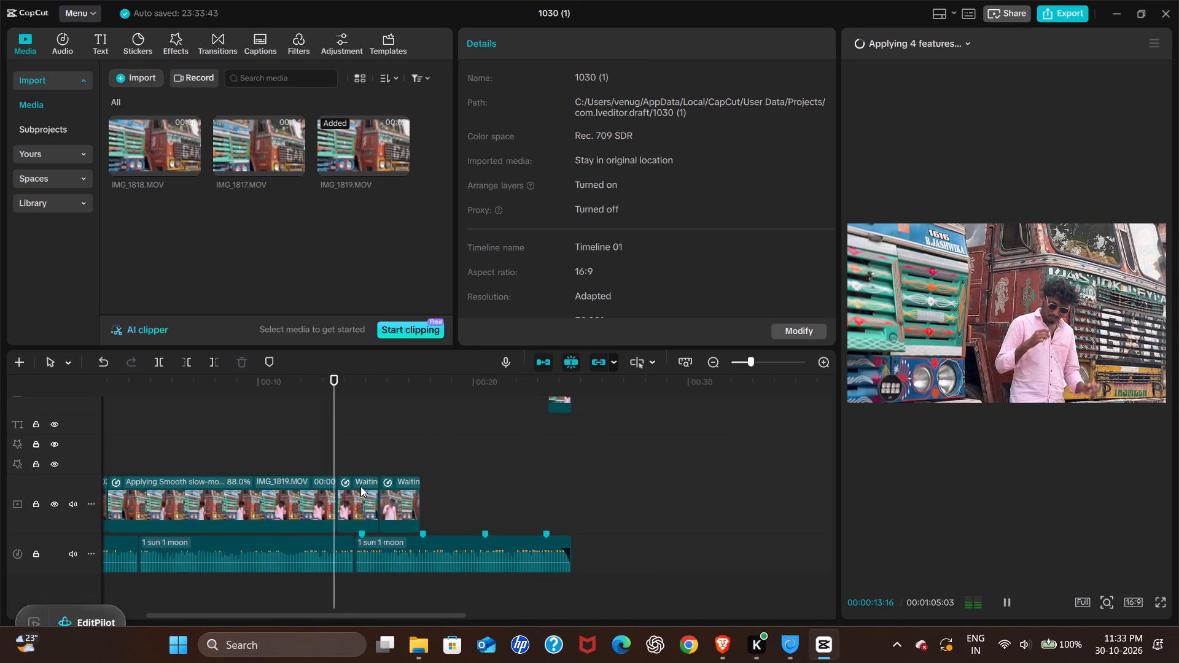
key("space")
left_click(330, 459)
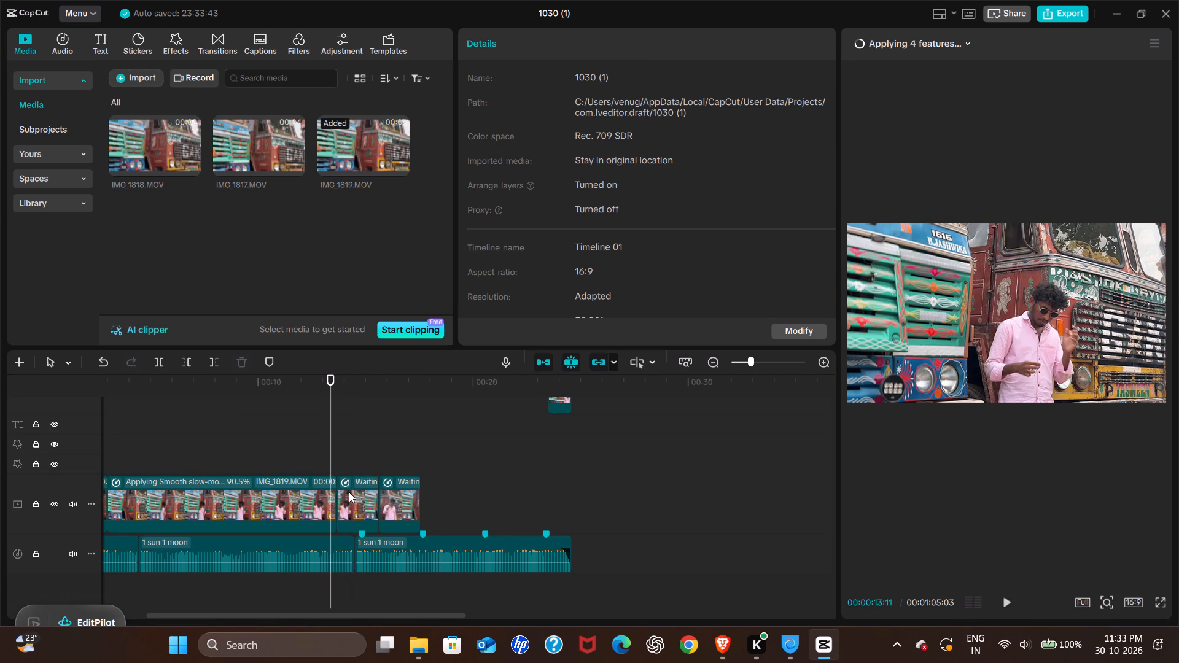
key("space")
key("space")
In the second-to-last IMG_1819 part's speed curve, add a point about three quarters along and lower both its halves well below 1x.
left_click(354, 494)
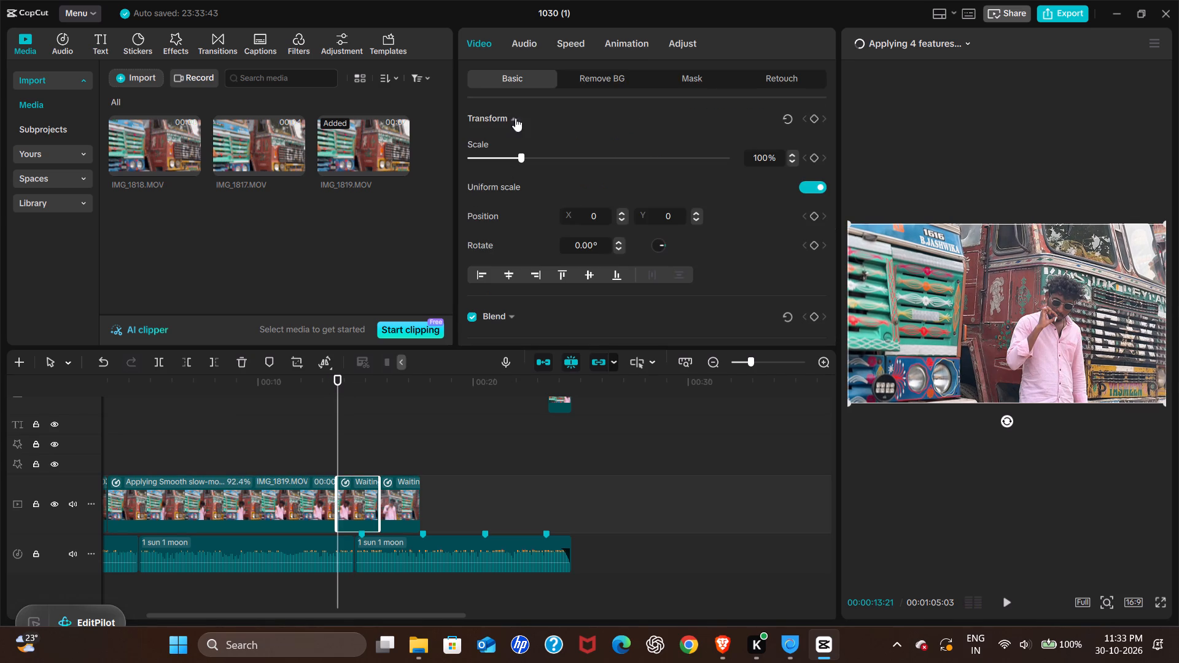
left_click(578, 42)
left_click(566, 188)
left_click_drag(539, 195, 493, 195)
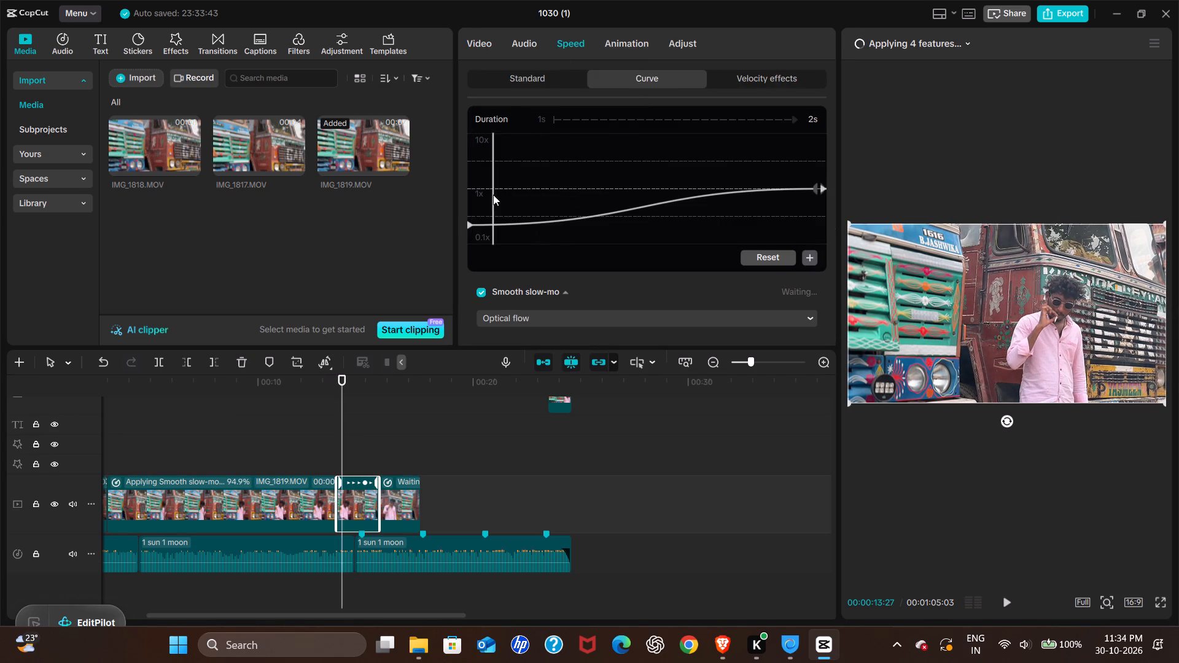
left_click_drag(480, 195, 473, 196)
key("space")
key("space")
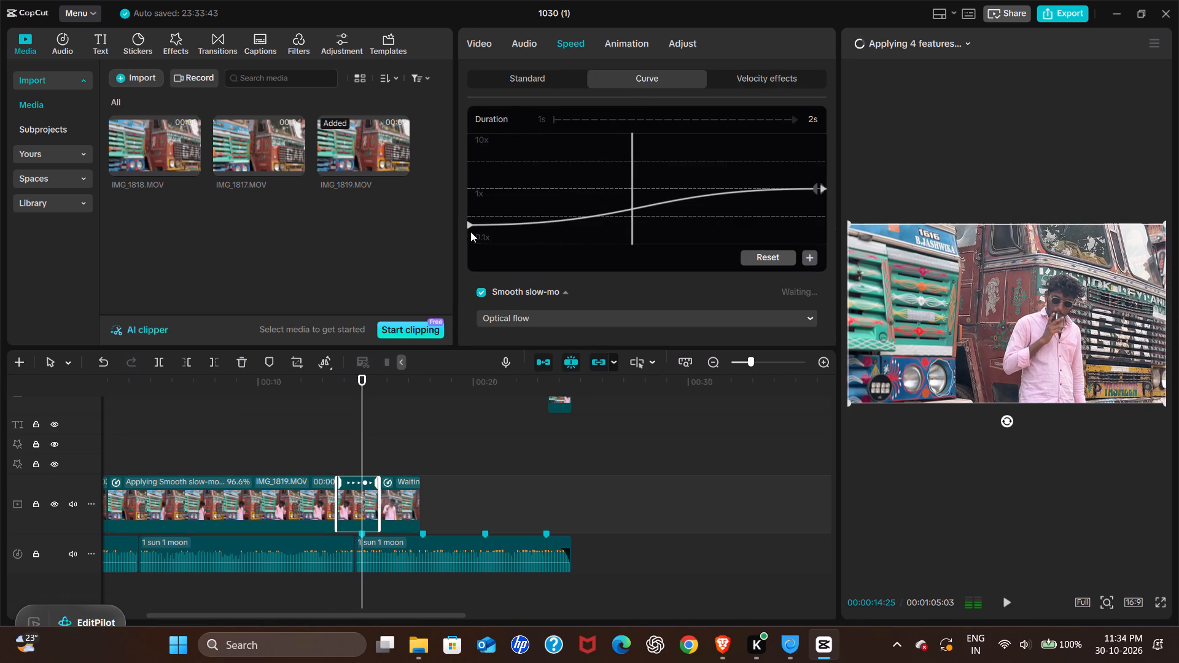
key("space")
key("space")
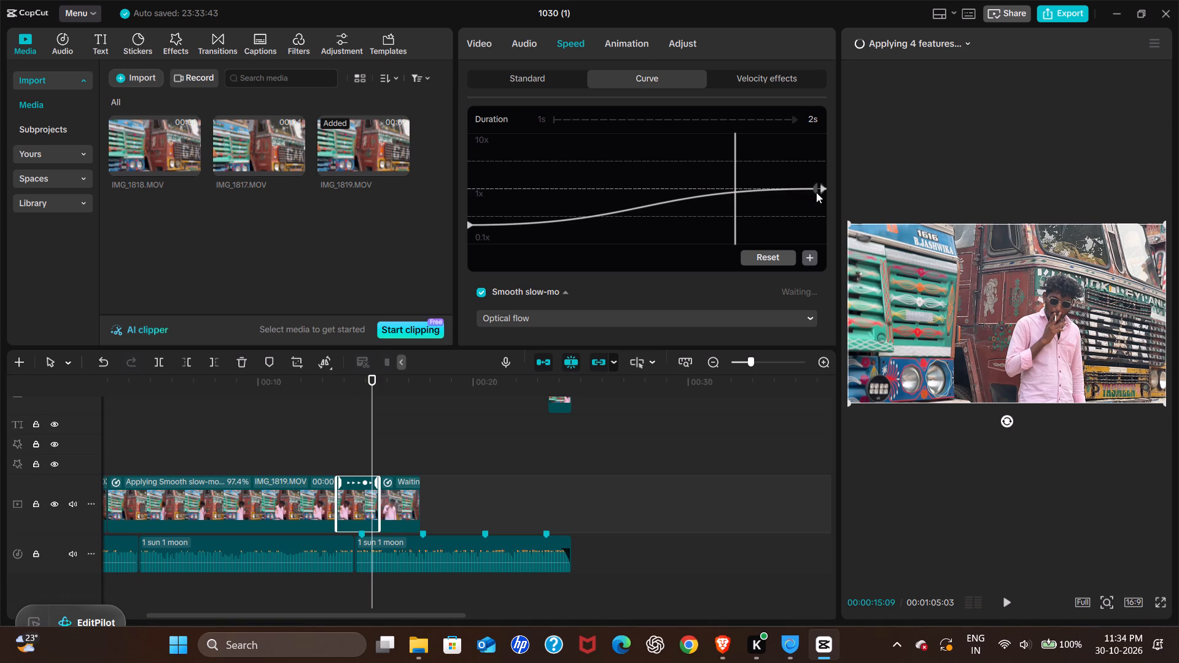
left_click(811, 265)
left_click_drag(737, 193, 741, 225)
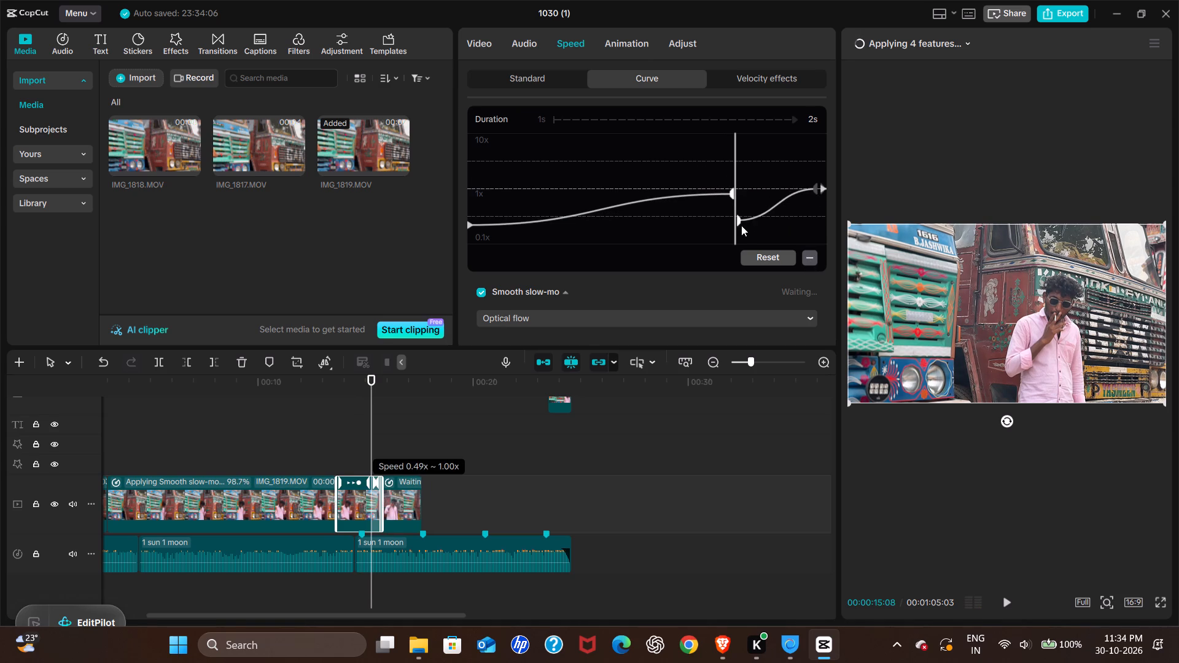
left_click_drag(741, 225, 741, 227)
left_click_drag(733, 194, 736, 229)
Add another speed curve point about 30% along the same part, raise it to about 1x, and play the ramp from the clip's start.
left_click(569, 201)
left_click(572, 221)
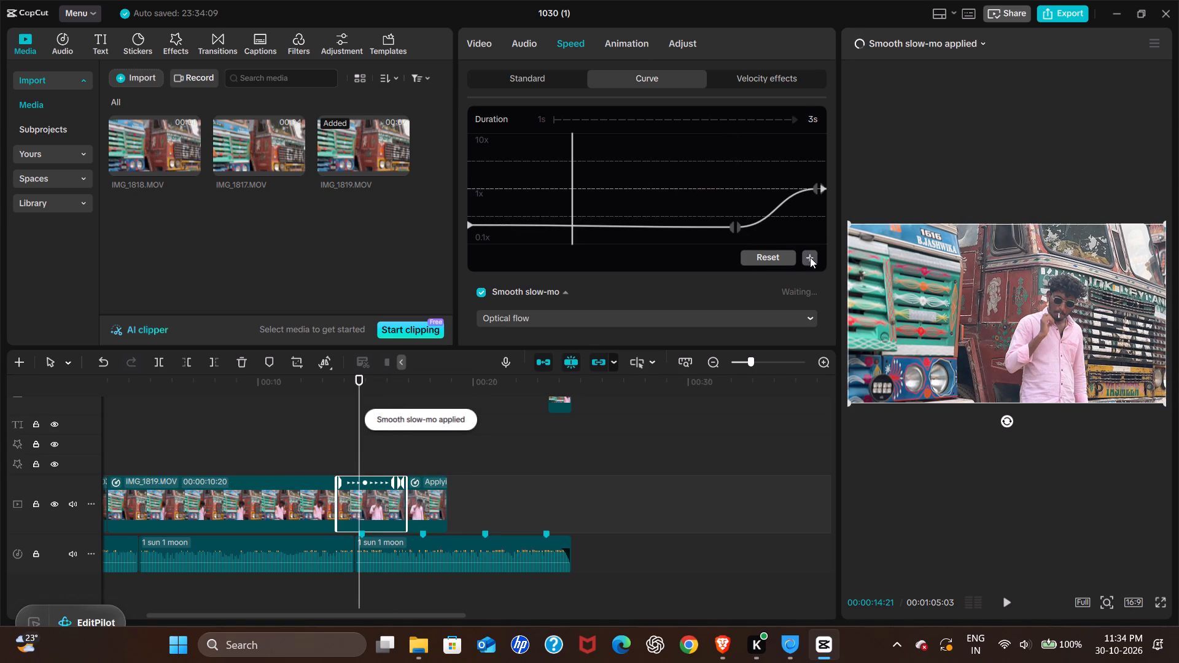
left_click(810, 257)
left_click_drag(572, 228, 574, 188)
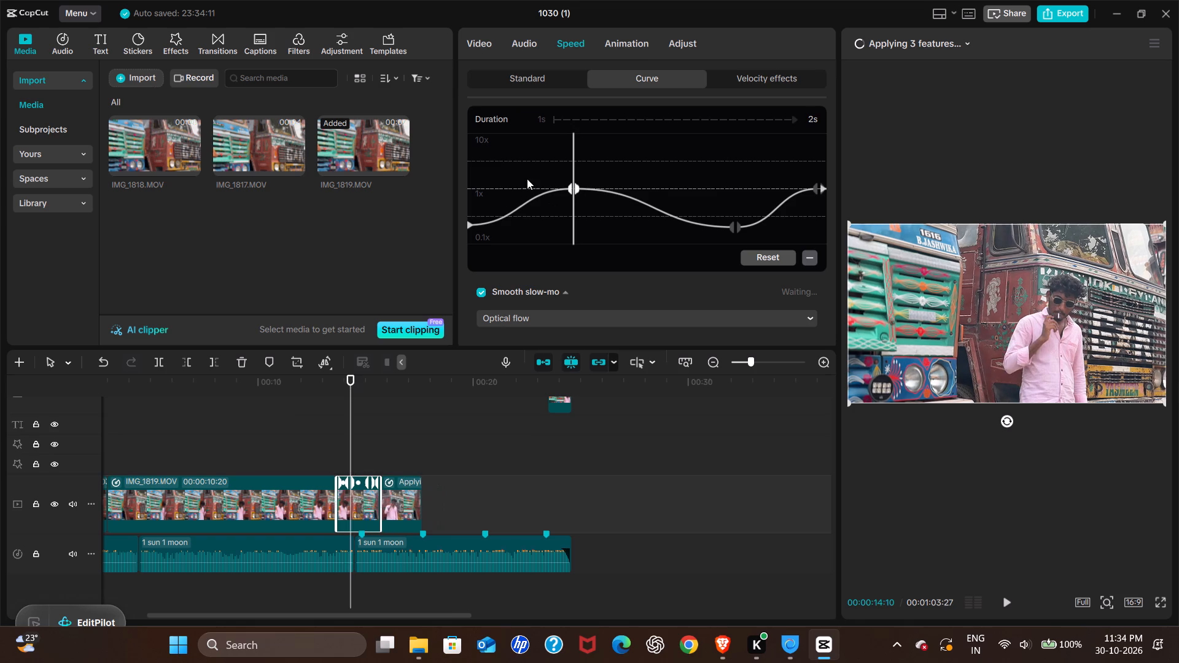
left_click_drag(526, 177, 451, 180)
key("space")
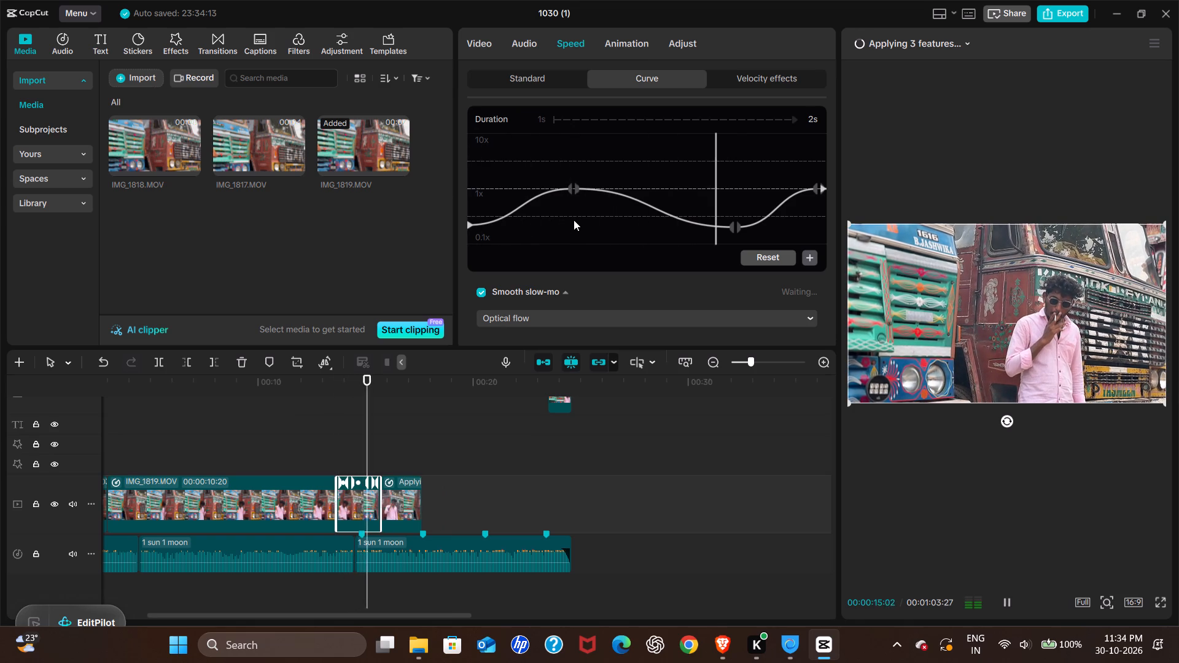
key("space")
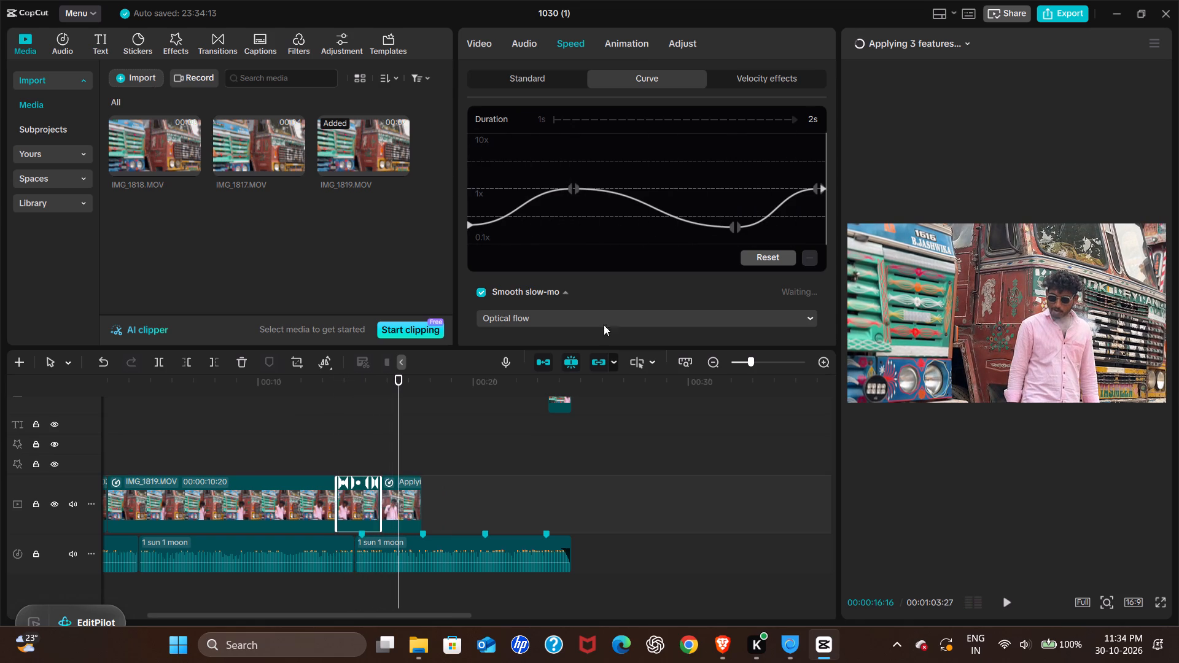
left_click(324, 460)
key("space")
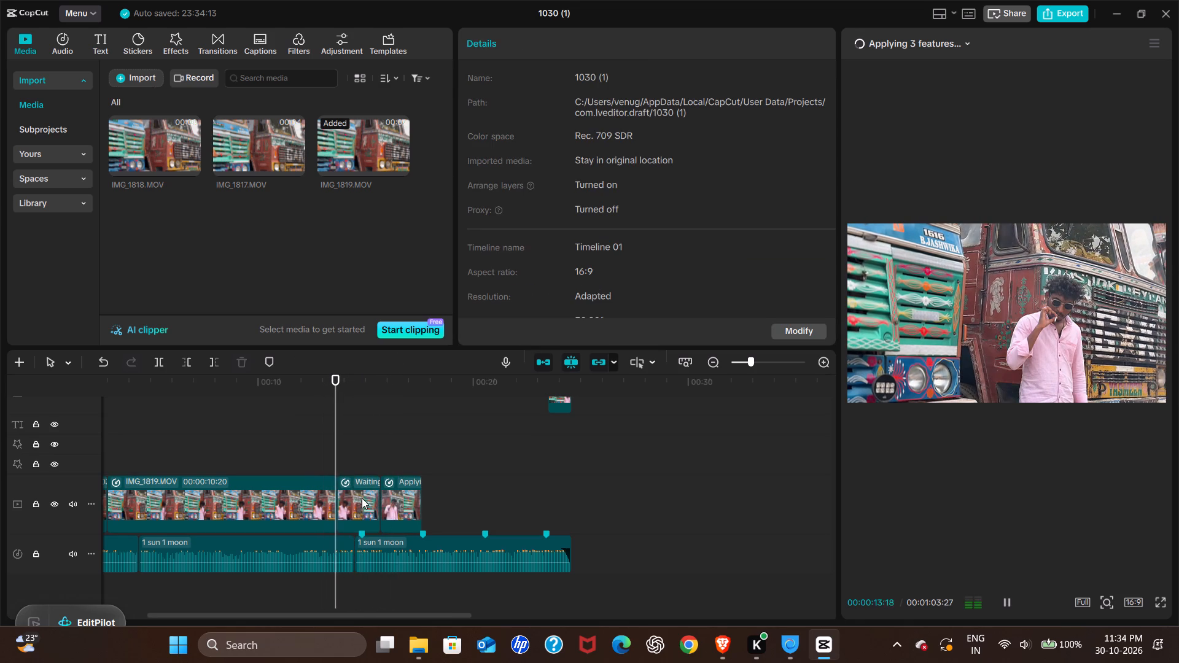
key("space")
Lower the start point of this part's speed curve to 0.1x and play from the clip's beginning.
left_click(361, 498)
left_click(562, 43)
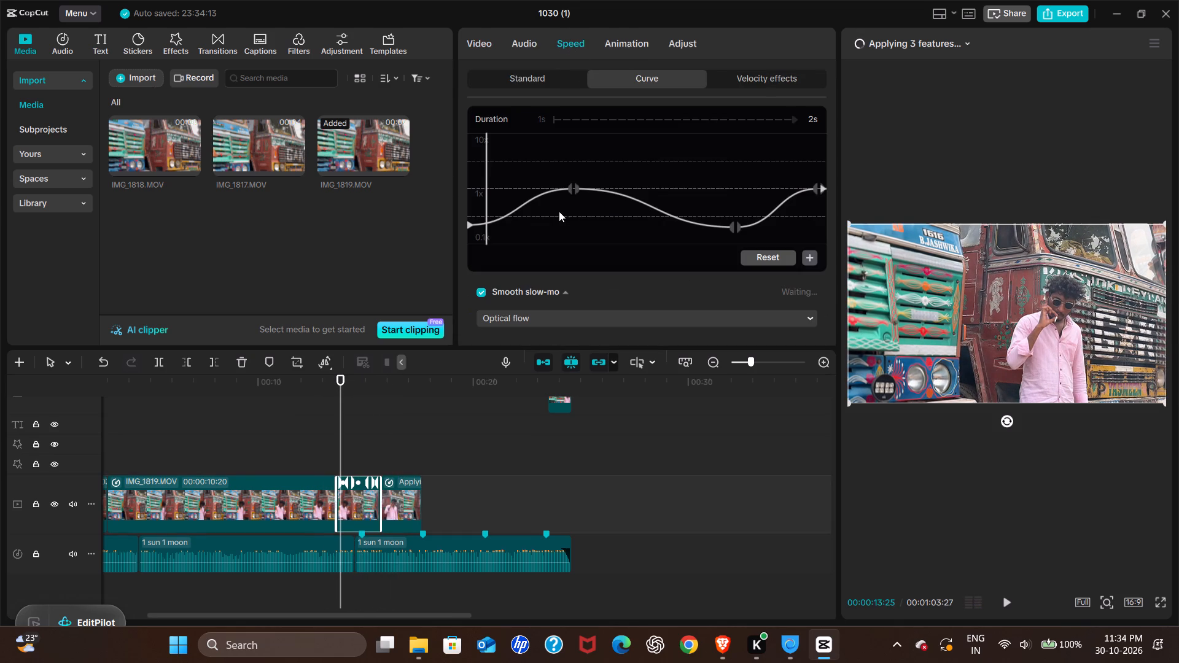
left_click_drag(469, 223, 477, 265)
left_click_drag(478, 217, 436, 215)
key("space")
key("space")
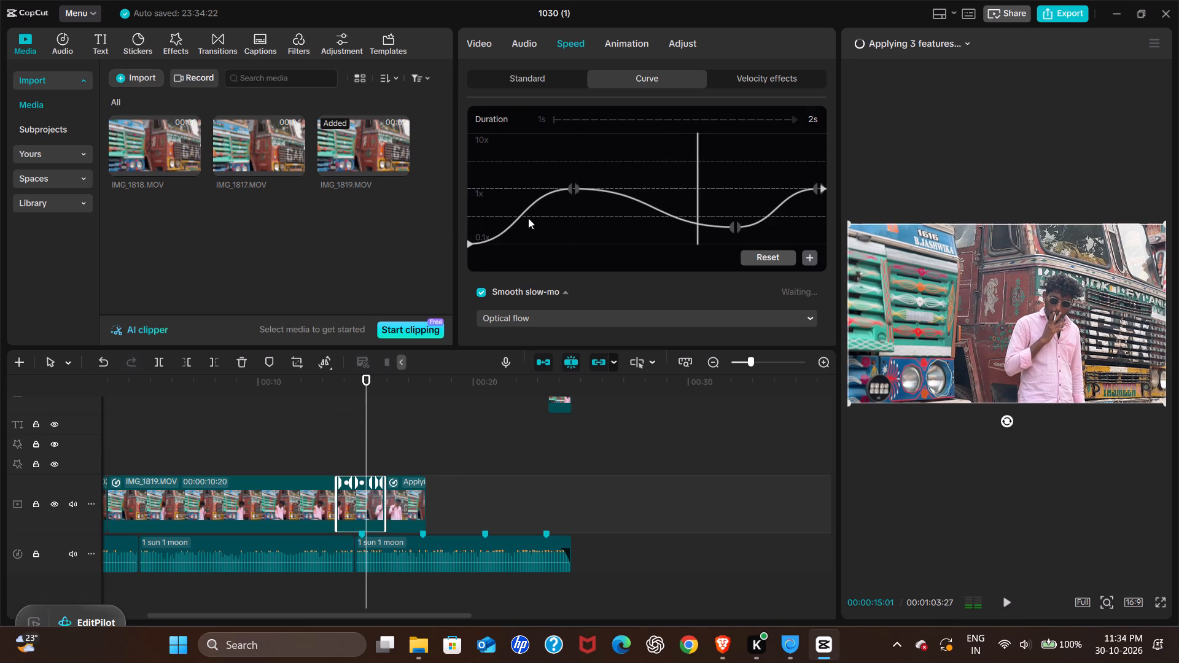
Lower the curve point about three quarters along to 0.10x and shift both its halves slightly earlier.
left_click_drag(736, 222, 740, 249)
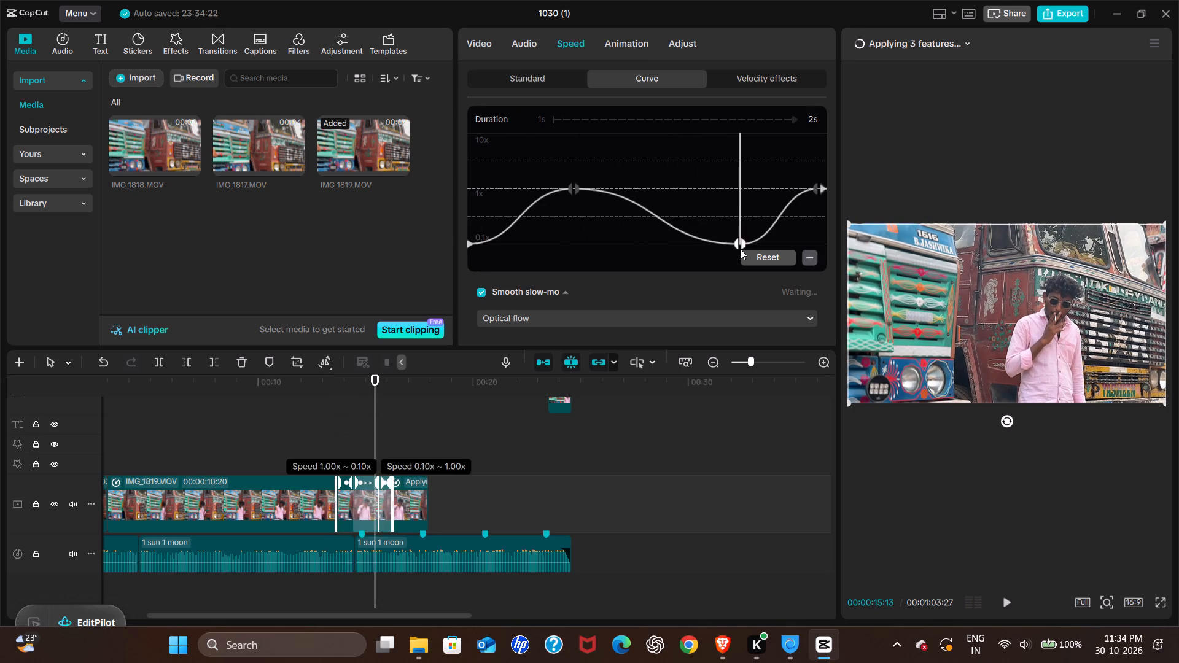
left_click(621, 233)
key("space")
key("space")
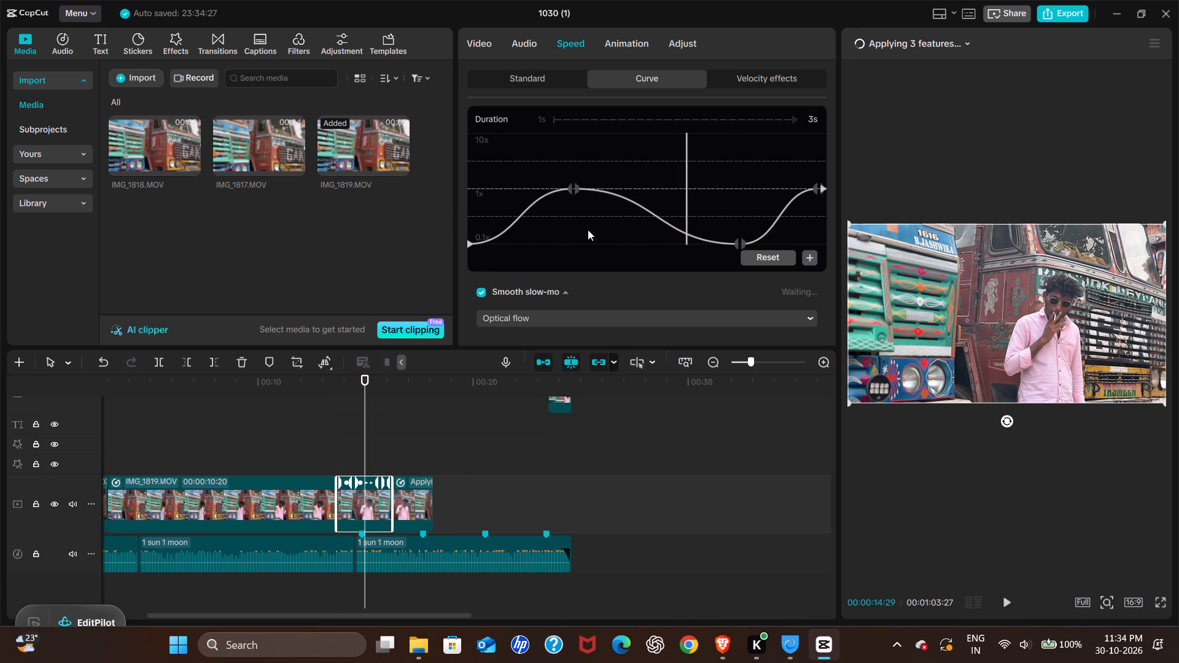
left_click_drag(739, 242, 734, 242)
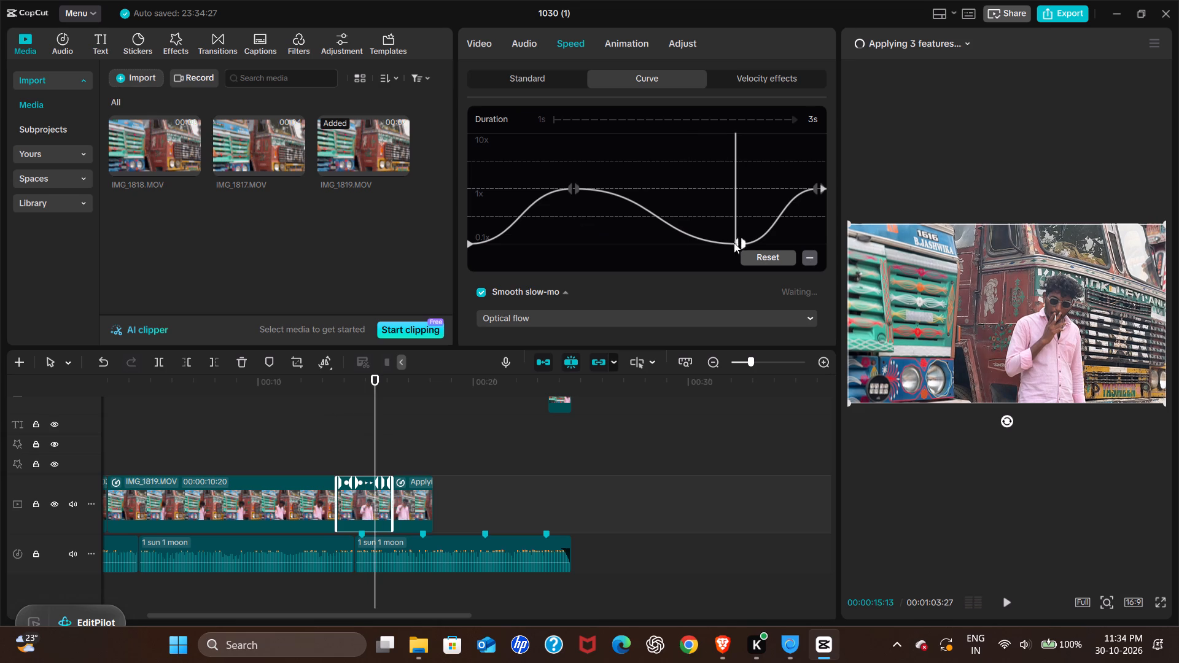
left_click_drag(734, 242, 733, 243)
left_click_drag(741, 246, 733, 244)
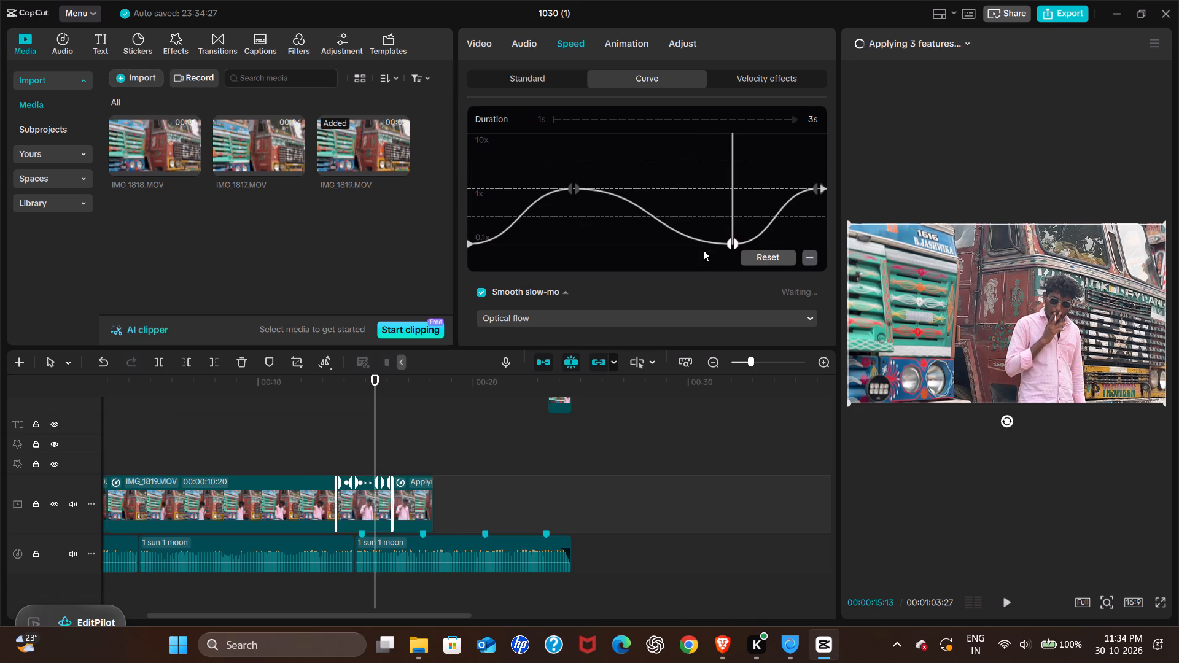
Replay the opening of the re-ramped part several times to check its speed-up against the music.
left_click_drag(593, 240, 498, 236)
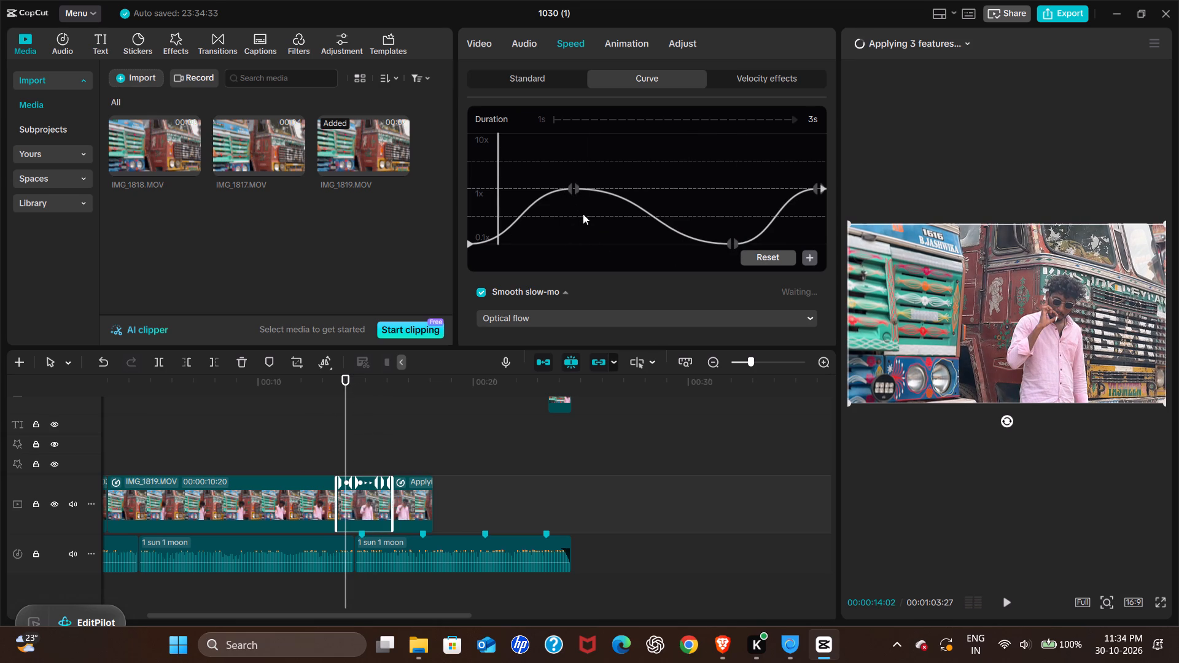
key("space")
left_click(515, 195)
left_click_drag(504, 195, 427, 195)
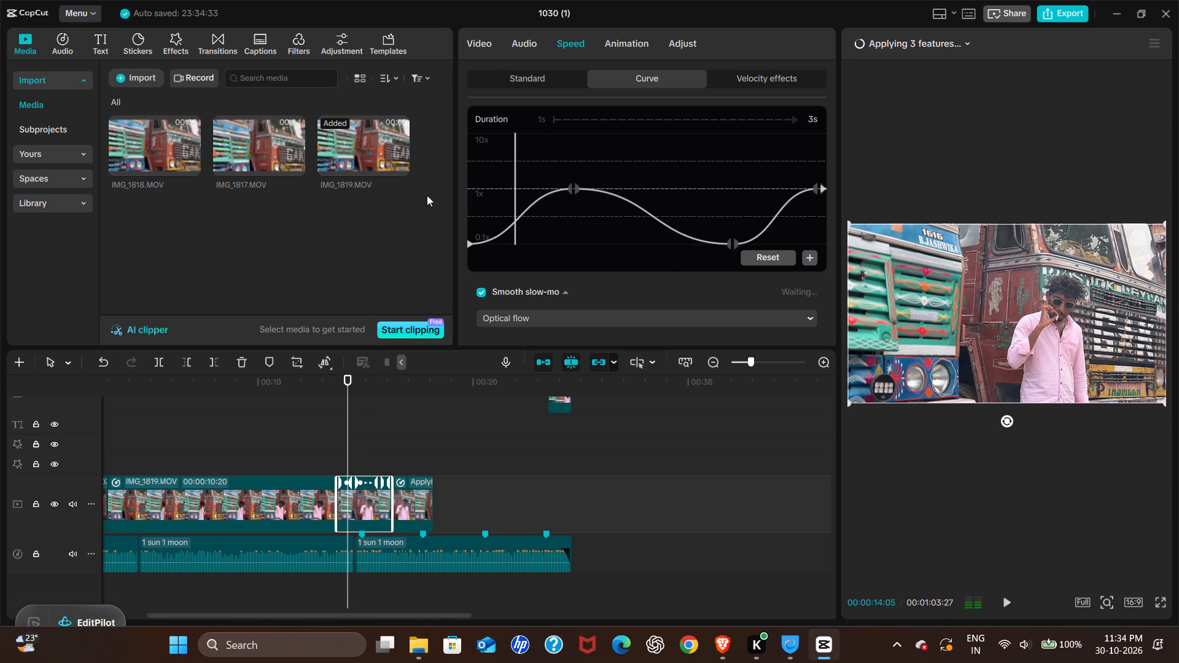
left_click_drag(427, 195, 410, 195)
key("space")
key("space")
left_click(510, 192)
left_click_drag(510, 192, 451, 189)
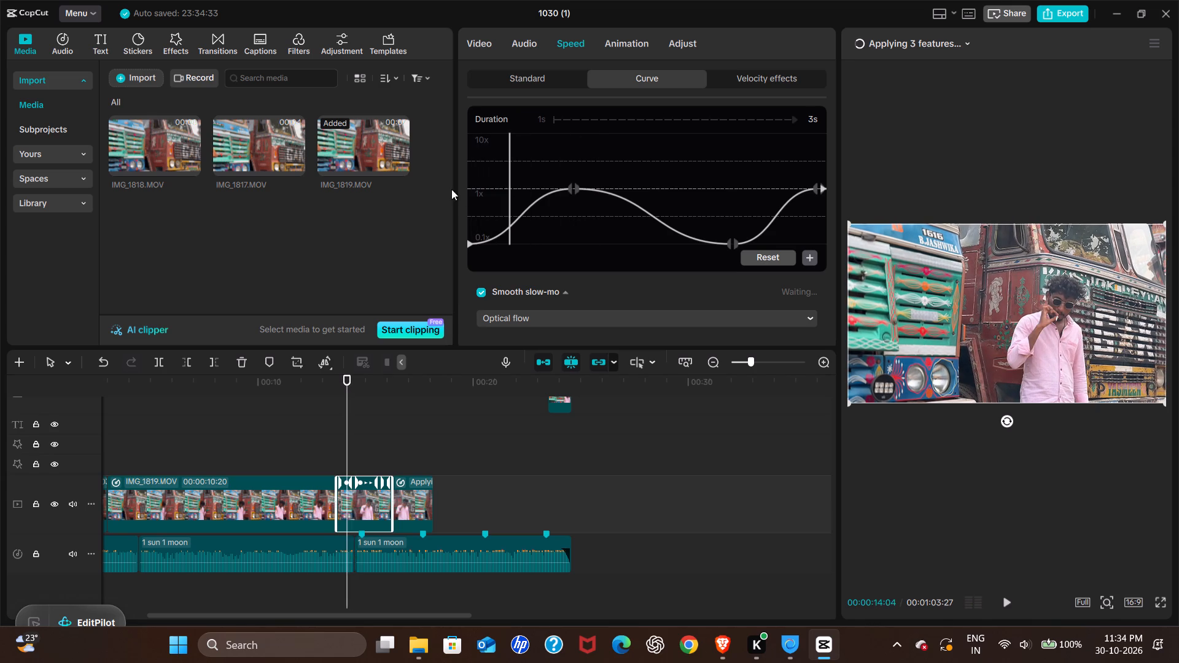
left_click_drag(451, 189, 431, 190)
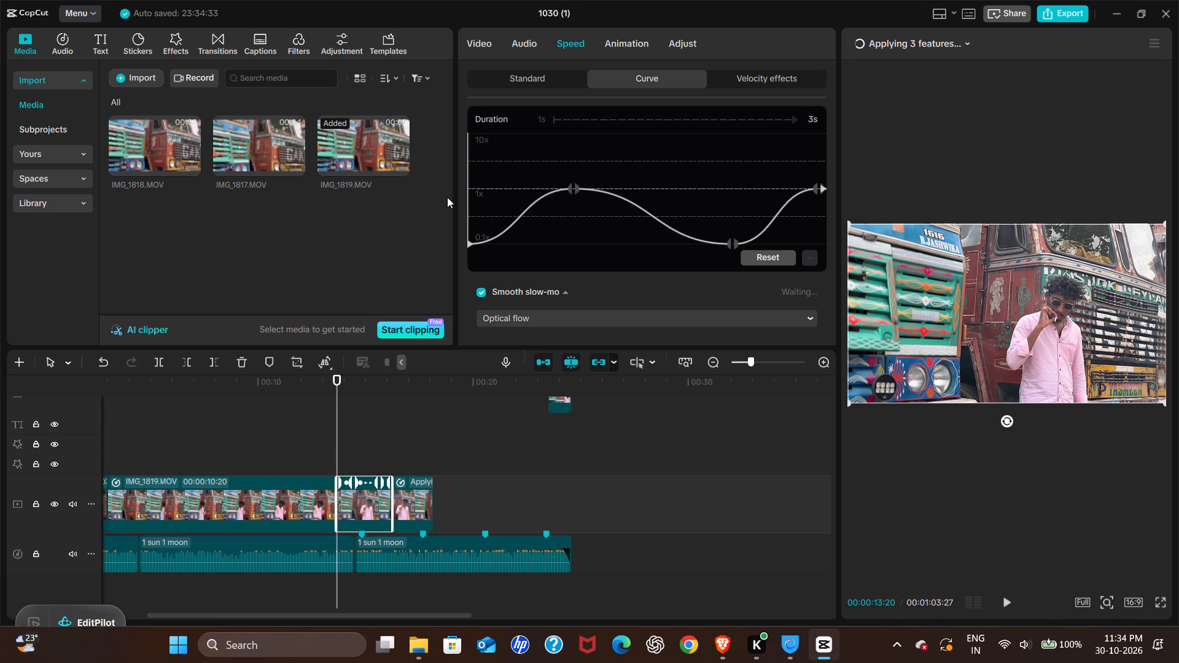
key("space")
key("space")
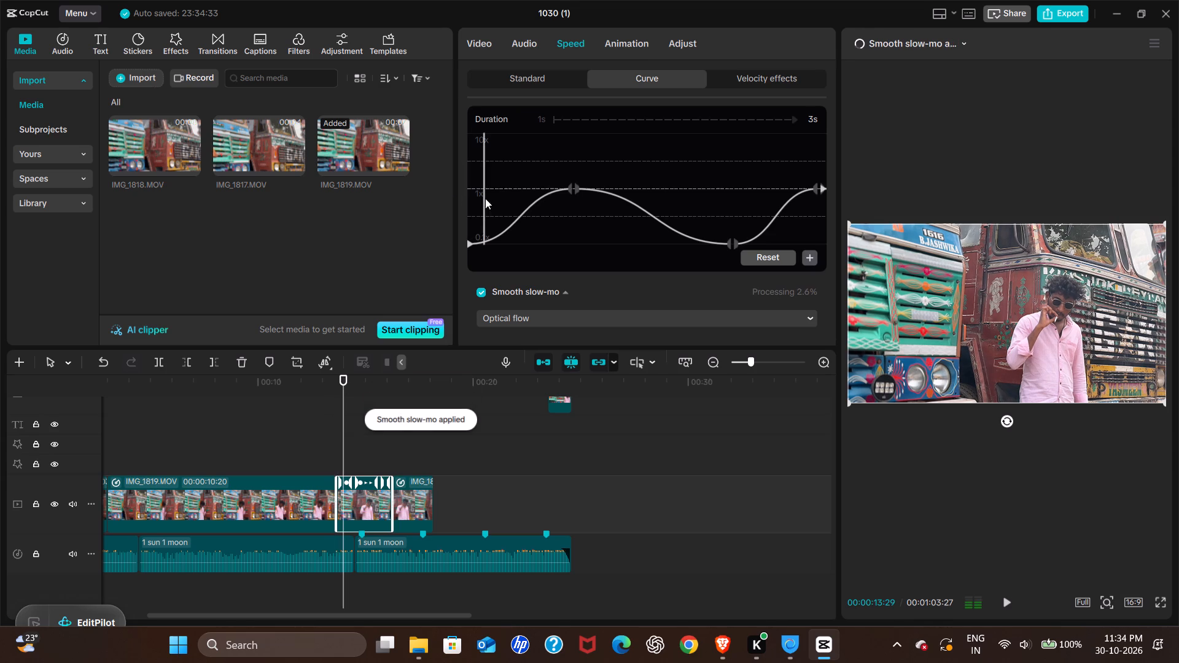
left_click(495, 206)
left_click_drag(494, 206, 429, 215)
key("space")
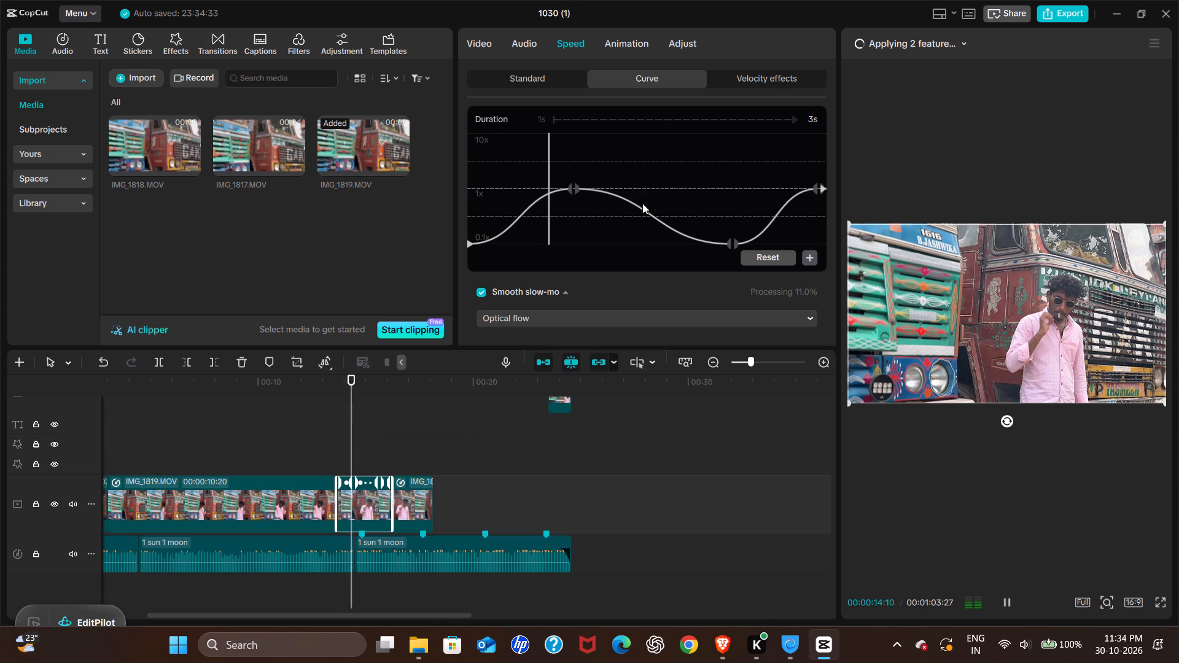
Replay the re-ramped middle IMG_1819 part from its start several times to check the speed-up against the beat.
key("space")
left_click_drag(523, 176, 430, 177)
key("space")
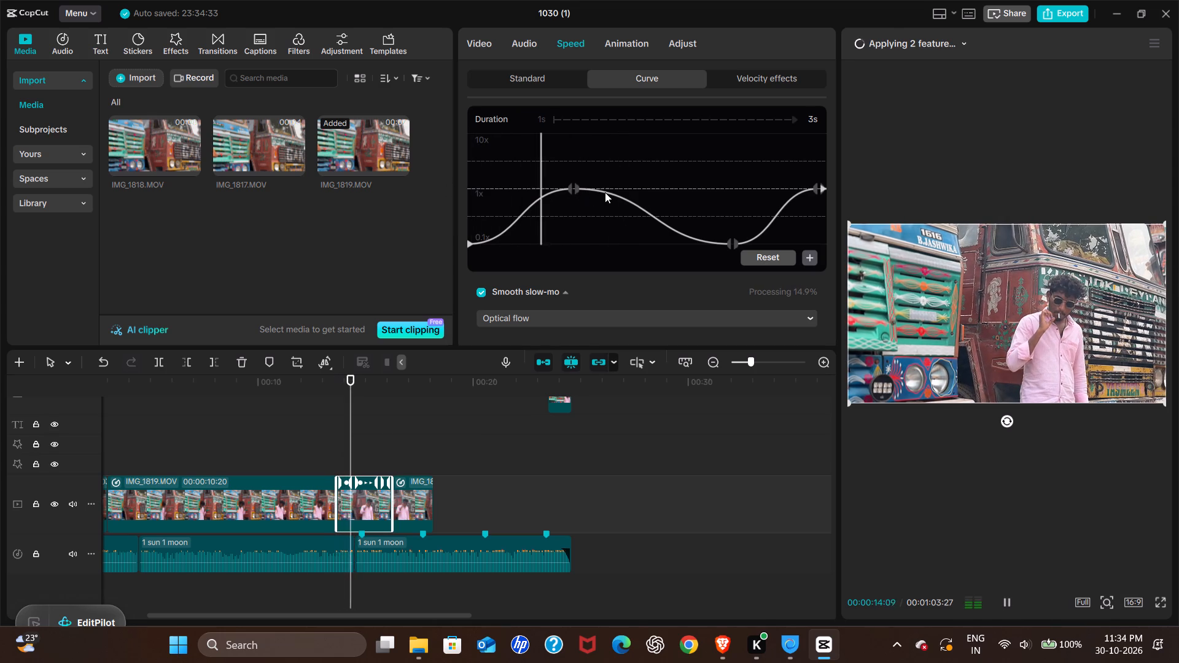
key("space")
left_click(515, 178)
left_click_drag(512, 176, 433, 178)
key("space")
key("space")
left_click(513, 178)
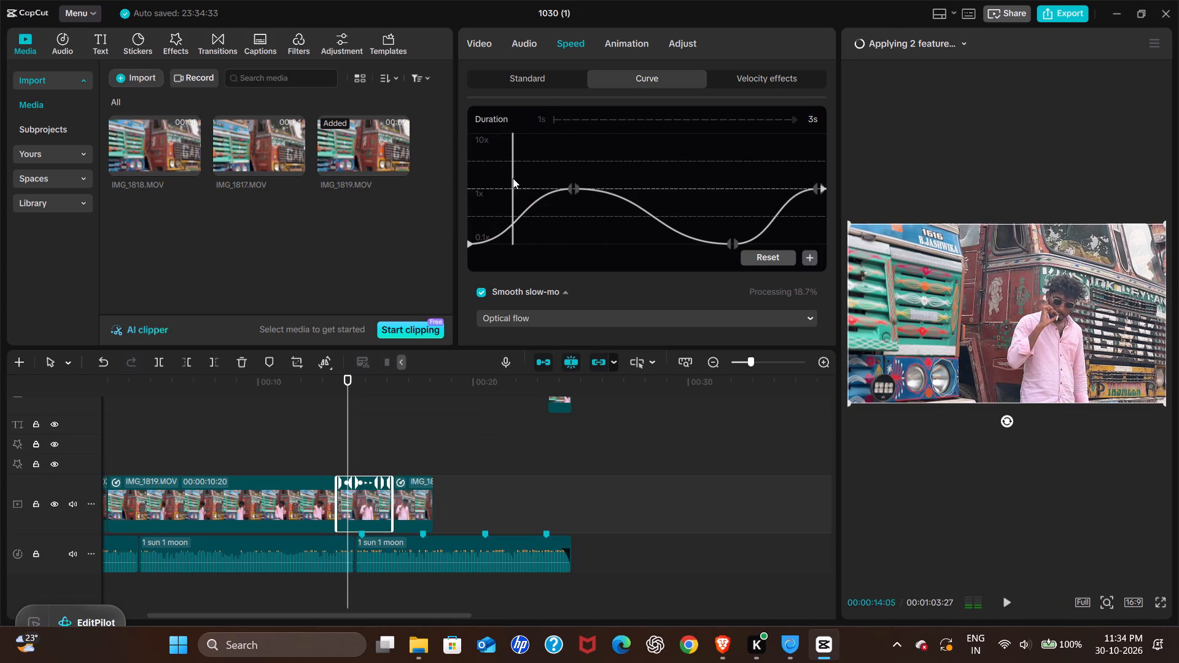
left_click_drag(513, 178, 417, 193)
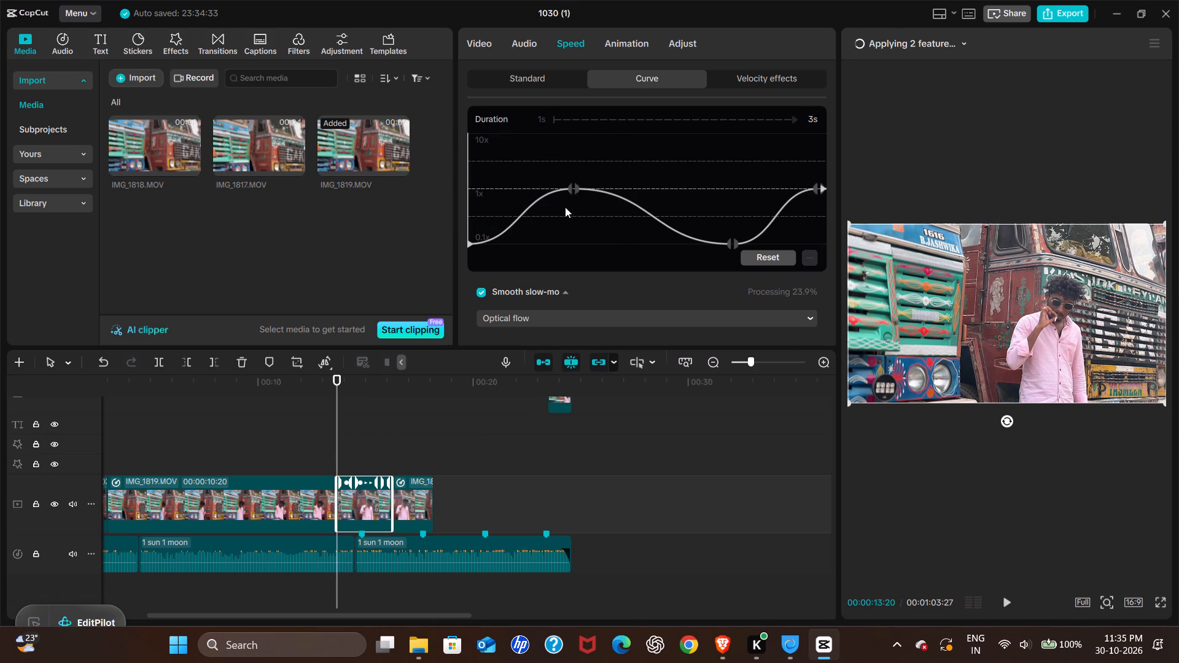
key("space")
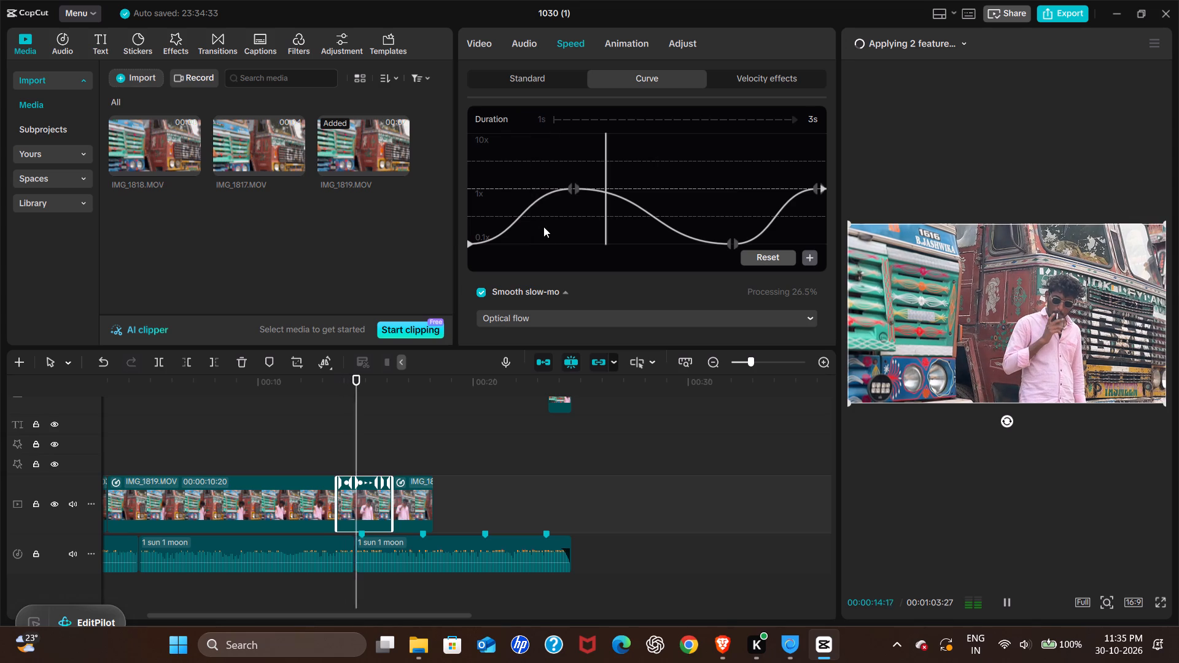
key("space")
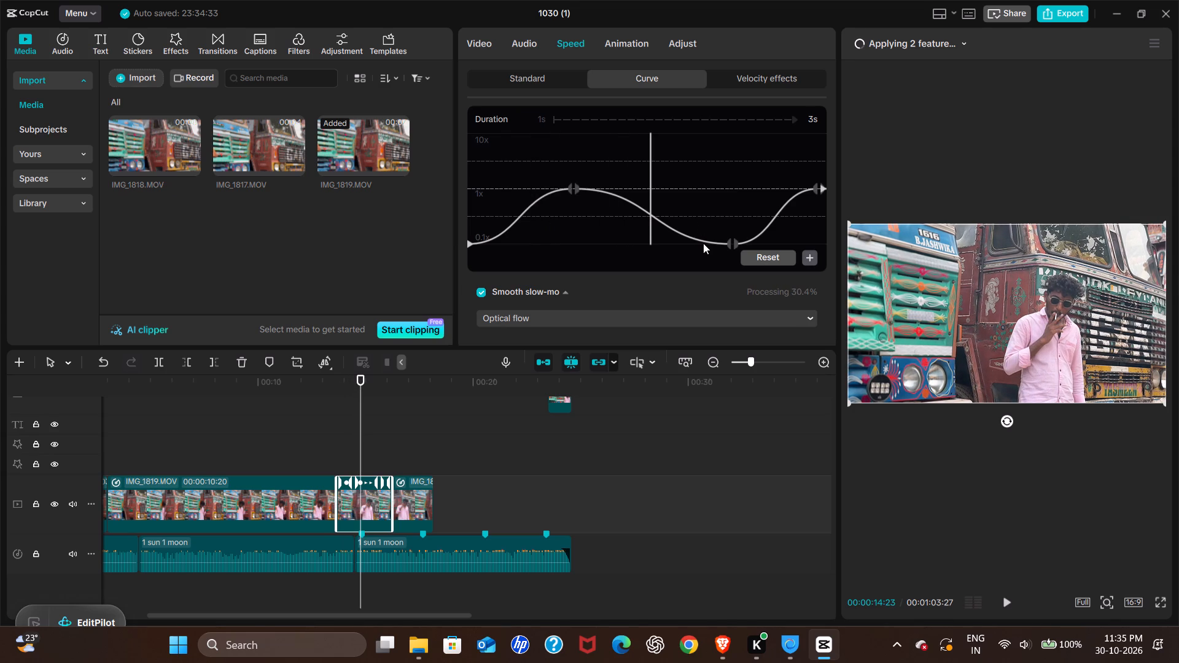
Play on through the middle part's slow-down and across the cut into the last IMG_1819 part.
key("space")
key("space")
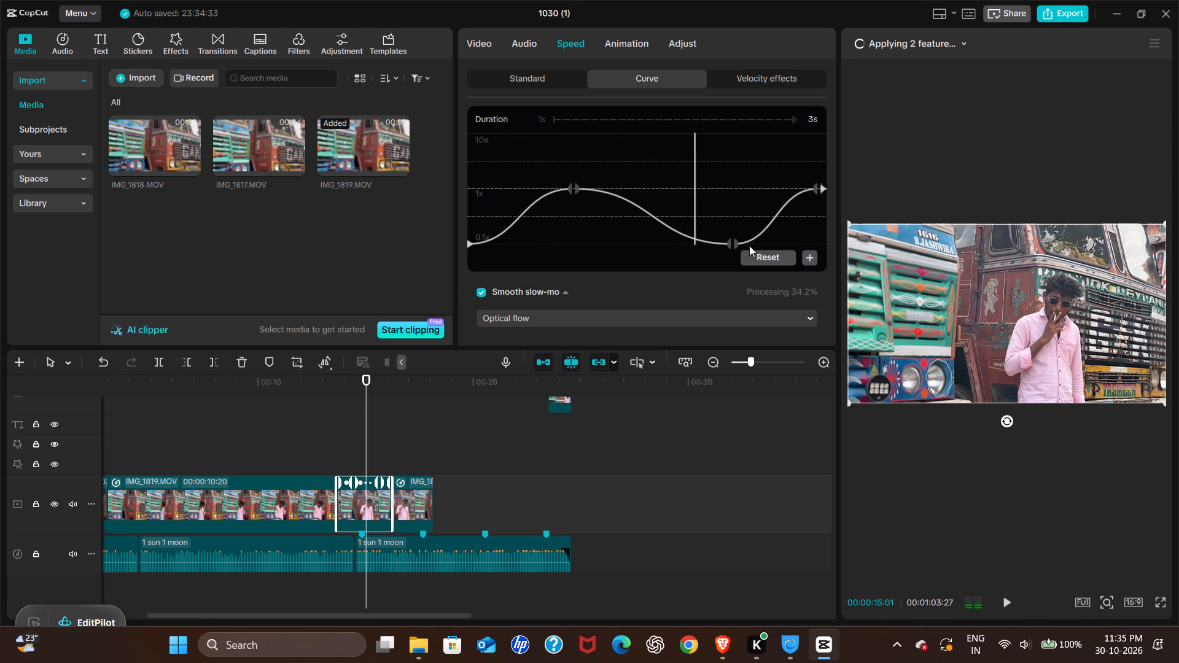
key("space")
key("space")
left_click(620, 241)
key("space")
key("space")
key("space")
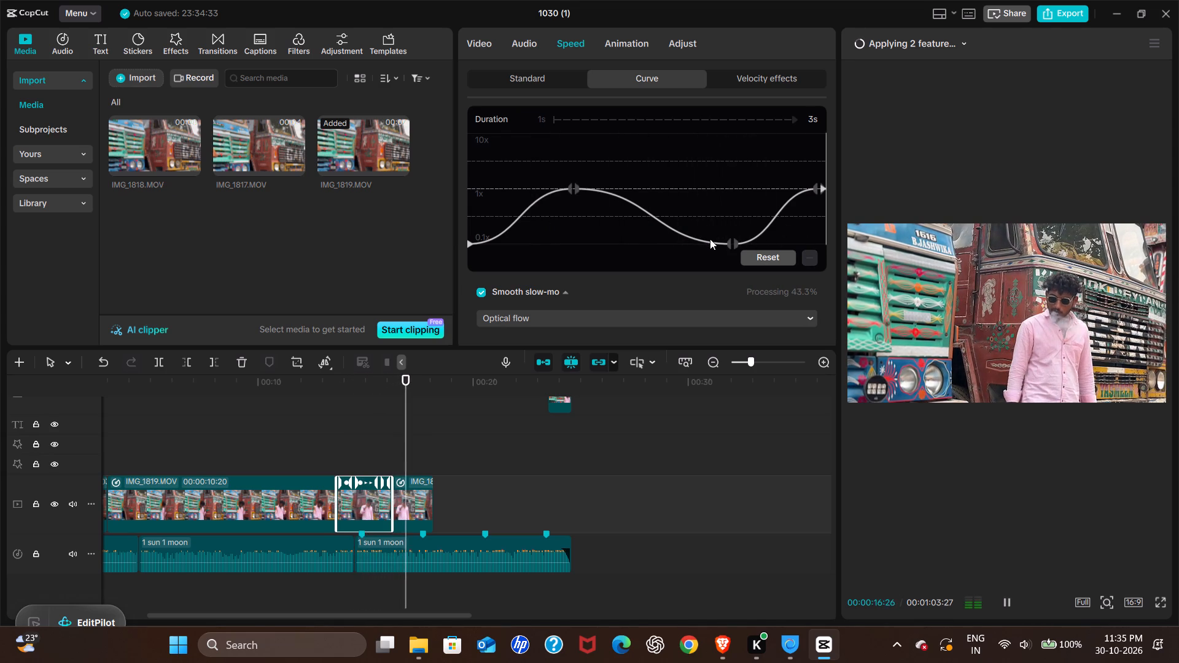
key("space")
Add a speed curve point about 15% along the last IMG_1819 part and lower it to 0.1x.
left_click(404, 489)
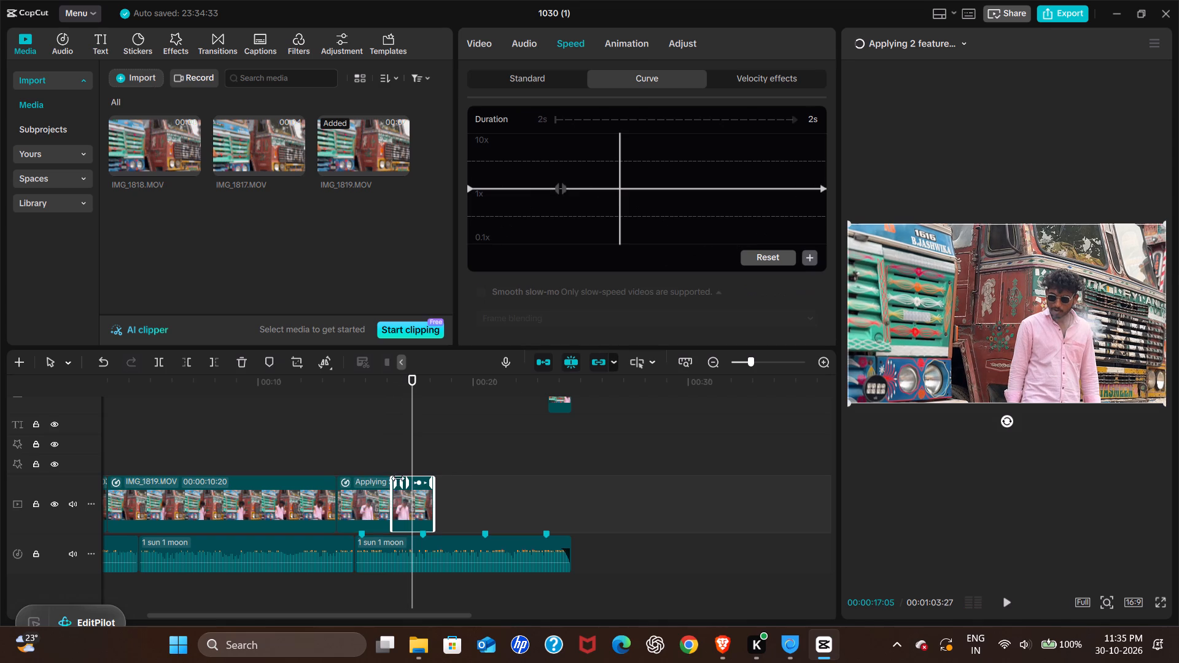
left_click(545, 152)
left_click_drag(523, 158, 473, 163)
key("space")
key("space")
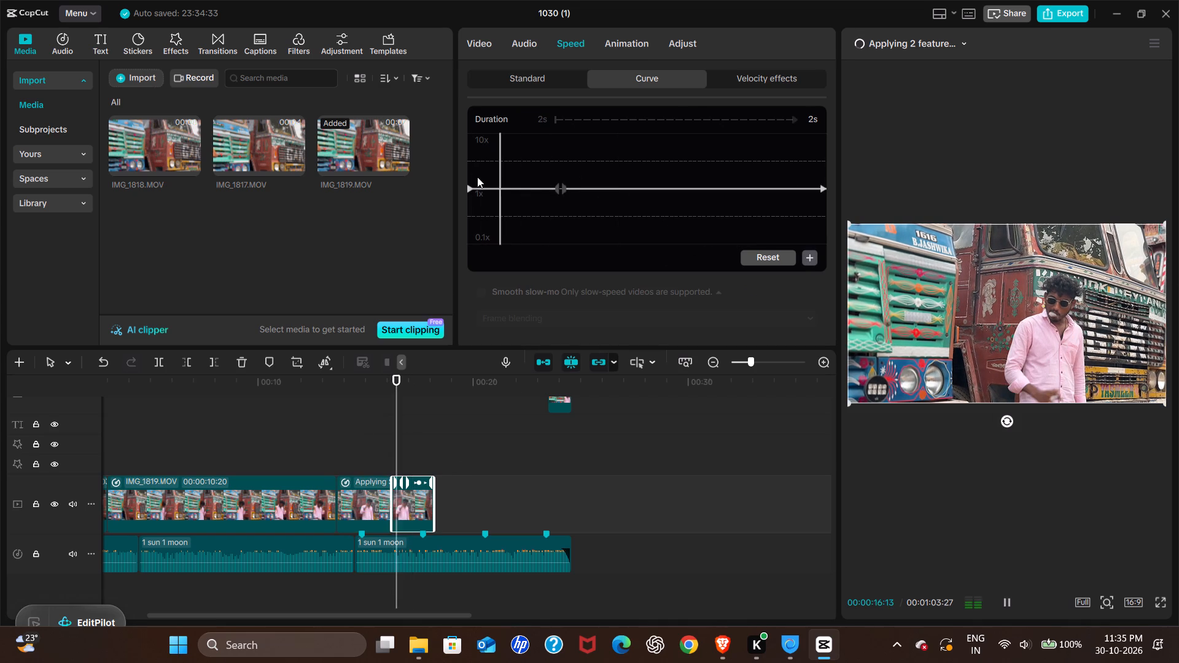
left_click(807, 258)
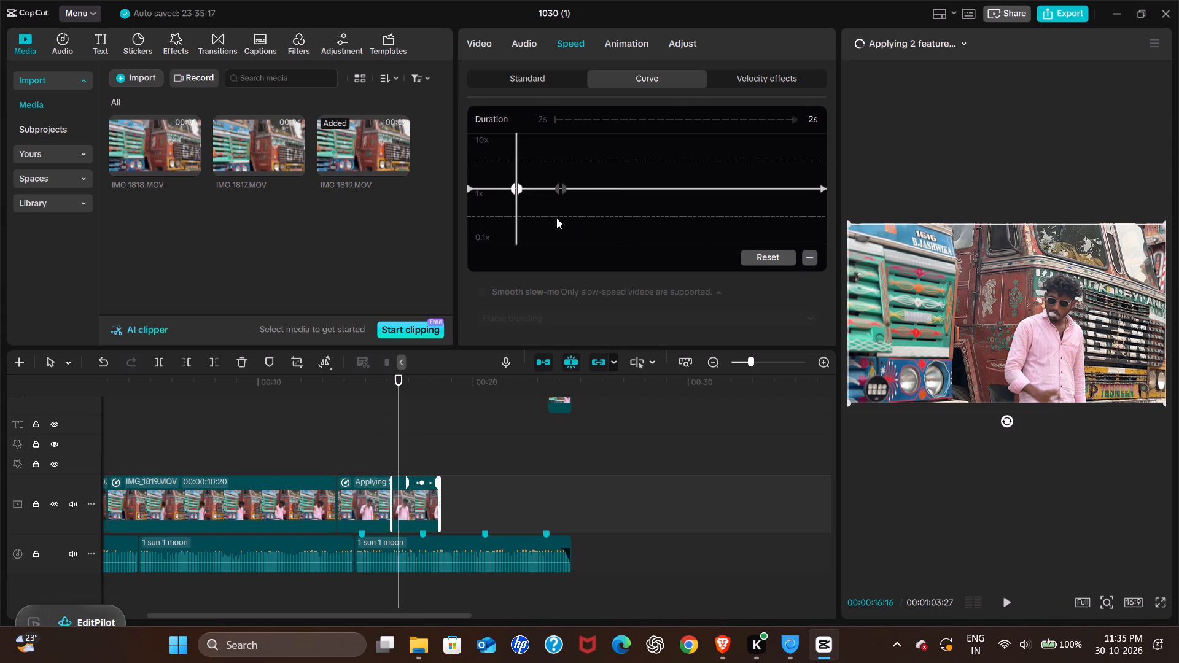
left_click_drag(516, 185, 523, 248)
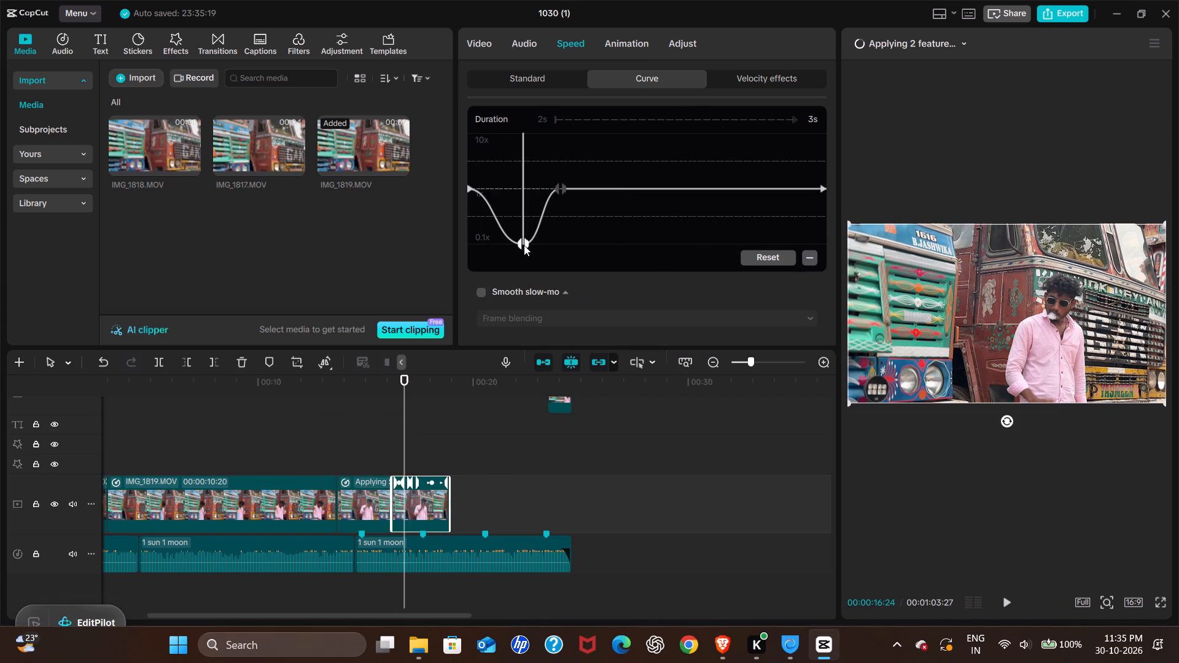
Turn on Smooth slow-mo for the last part and choose its slow-motion method.
left_click(481, 291)
left_click(500, 320)
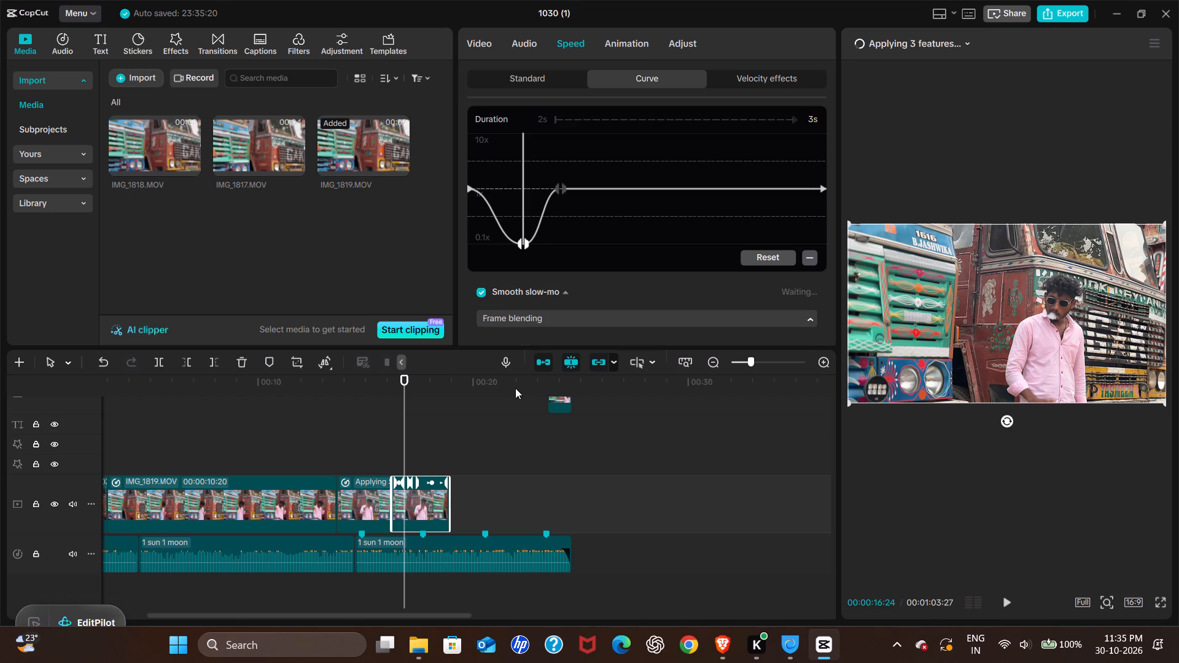
left_click(516, 383)
Check the middle IMG_1819 part's speed curve and select the last part.
left_click(371, 471)
left_click(377, 499)
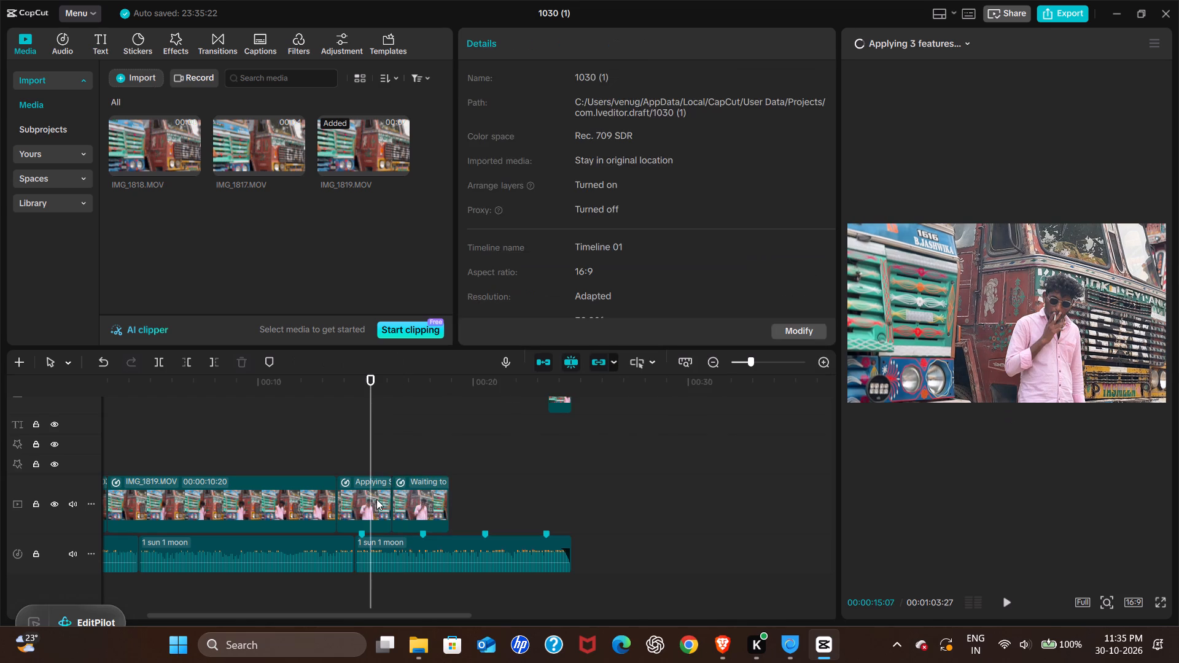
left_click(569, 51)
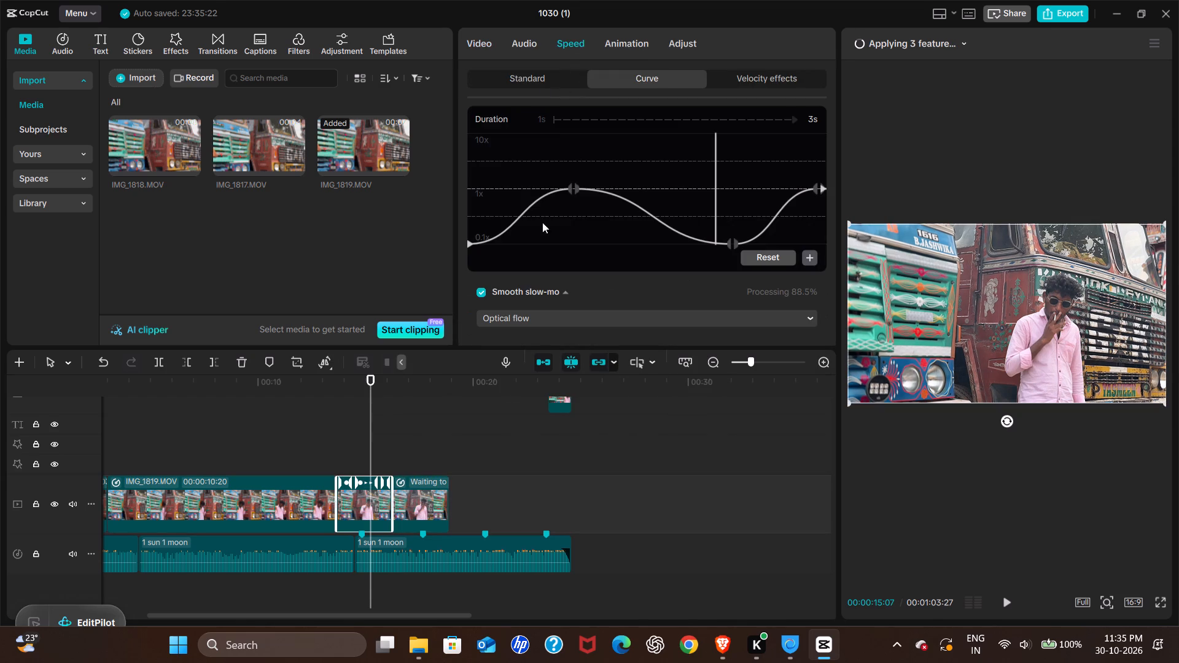
left_click(416, 465)
left_click(422, 494)
Play the edit full screen from the very beginning to review the freeze frame and speed ramps.
left_click(243, 456)
scroll(233, 456, "right", 3)
left_click(184, 454)
left_click_drag(184, 454, 128, 459)
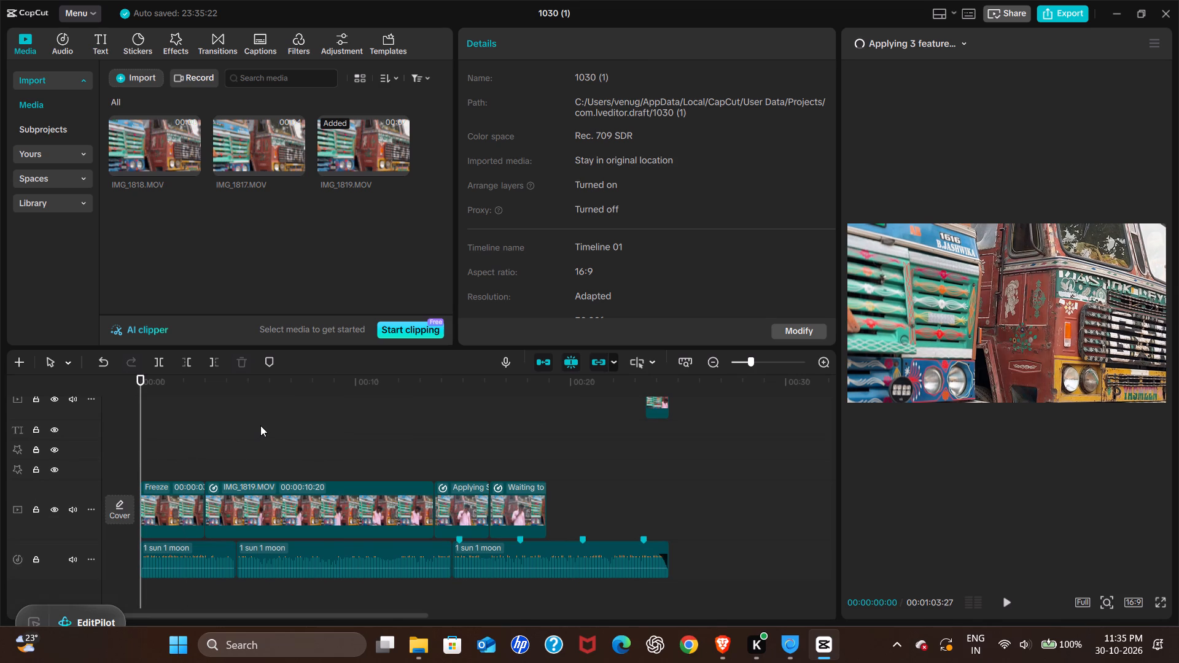
key("z")
key("space")
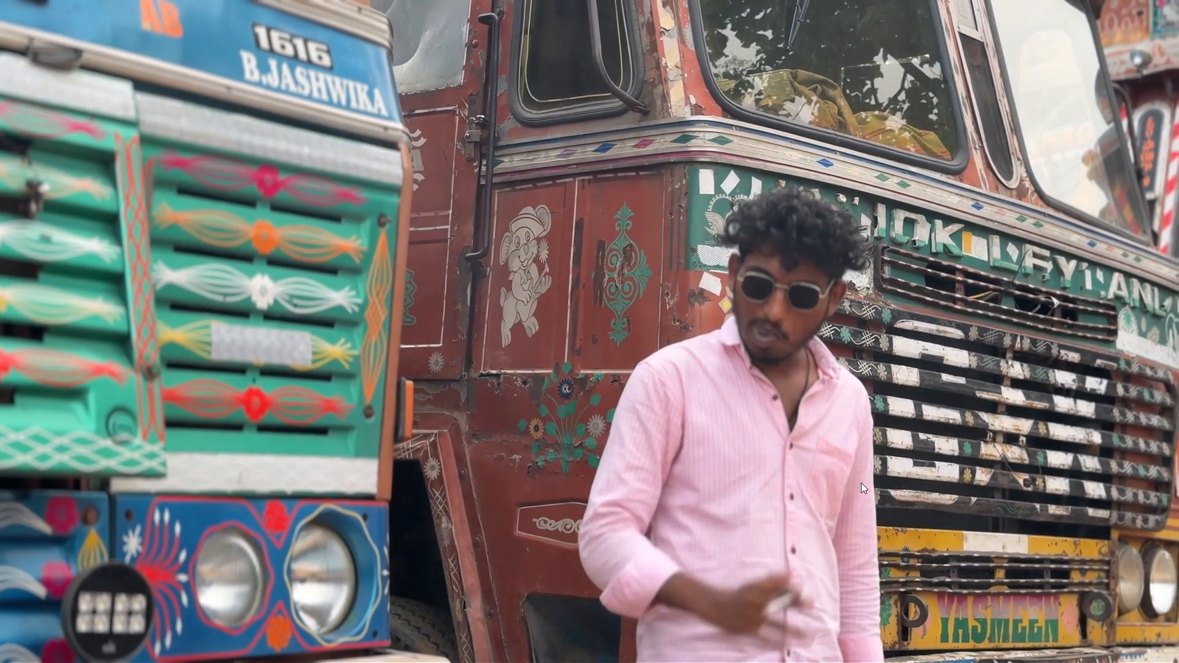
key("Escape")
key("space")
Add the Shake & Flash transition at the cut before the middle re-ramped IMG_1819 part and play across it.
left_click(436, 459)
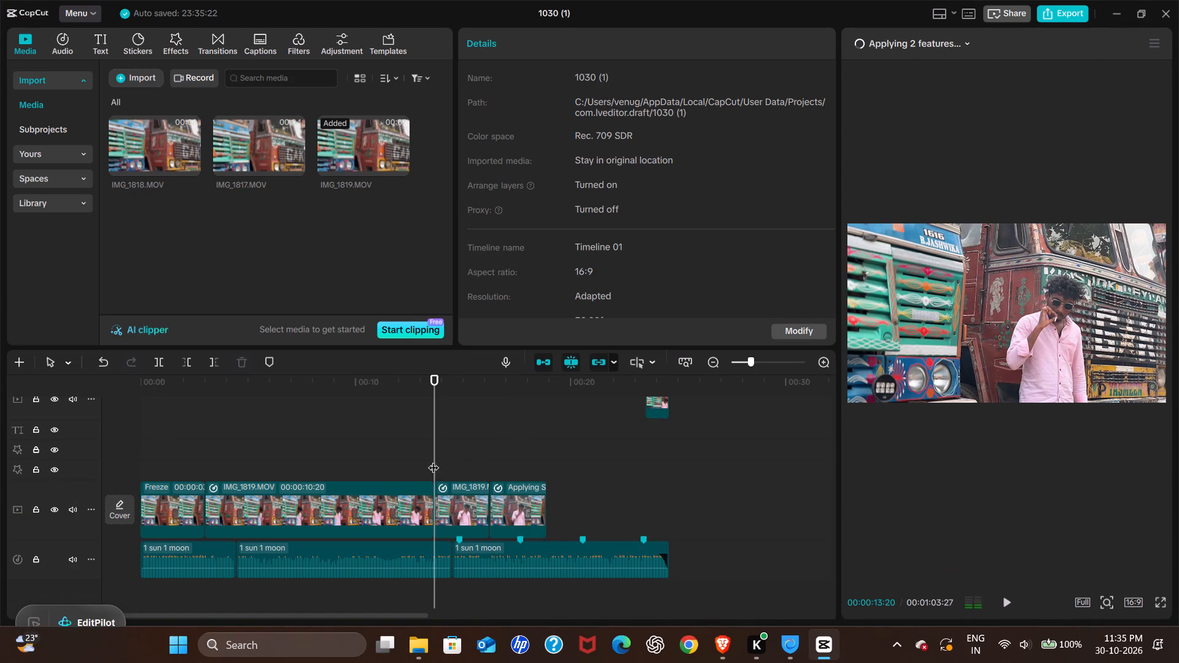
left_click(180, 42)
left_click(229, 39)
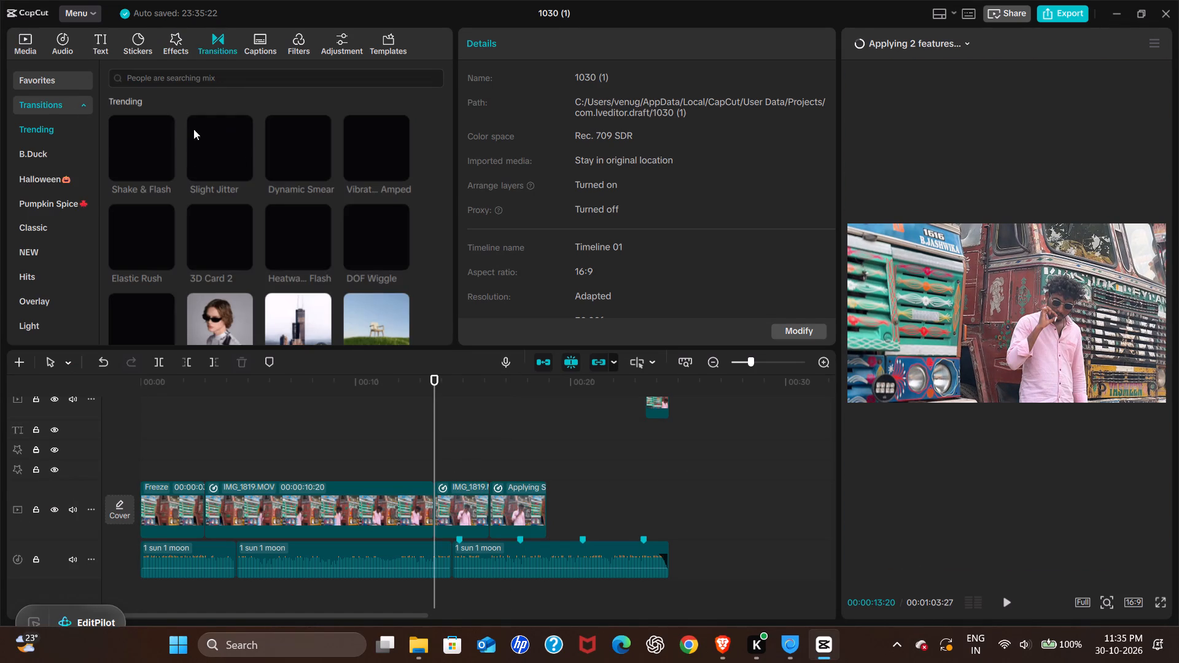
left_click_drag(149, 143, 440, 501)
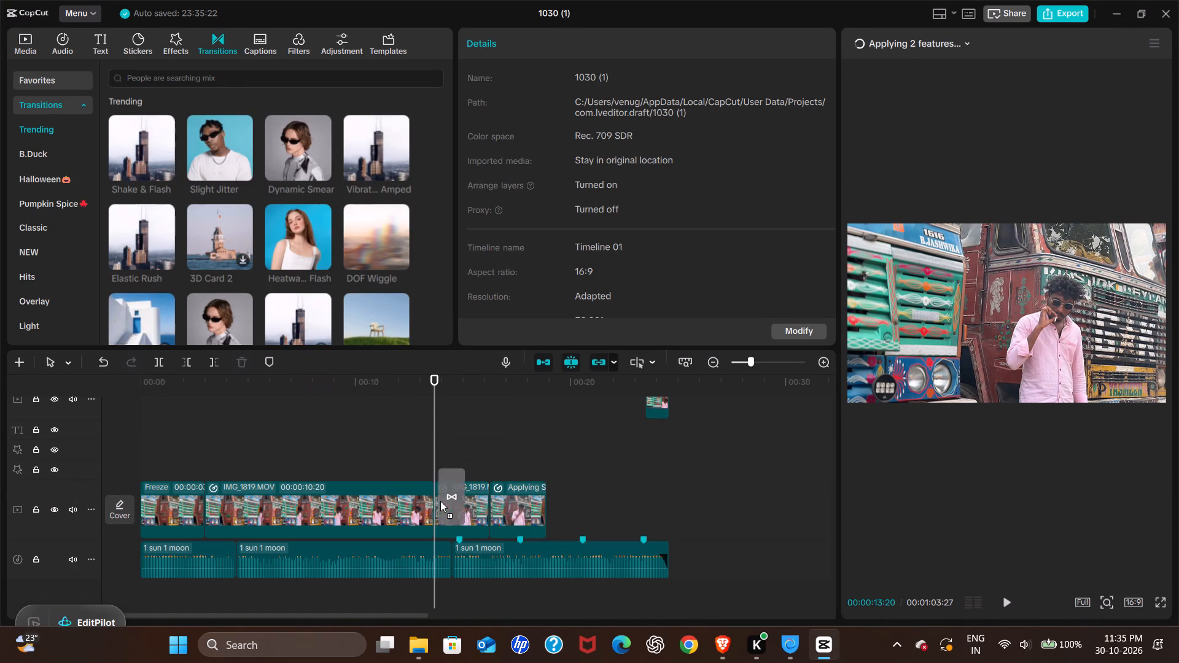
left_click_drag(440, 501, 439, 503)
left_click(411, 462)
key("space")
key("space")
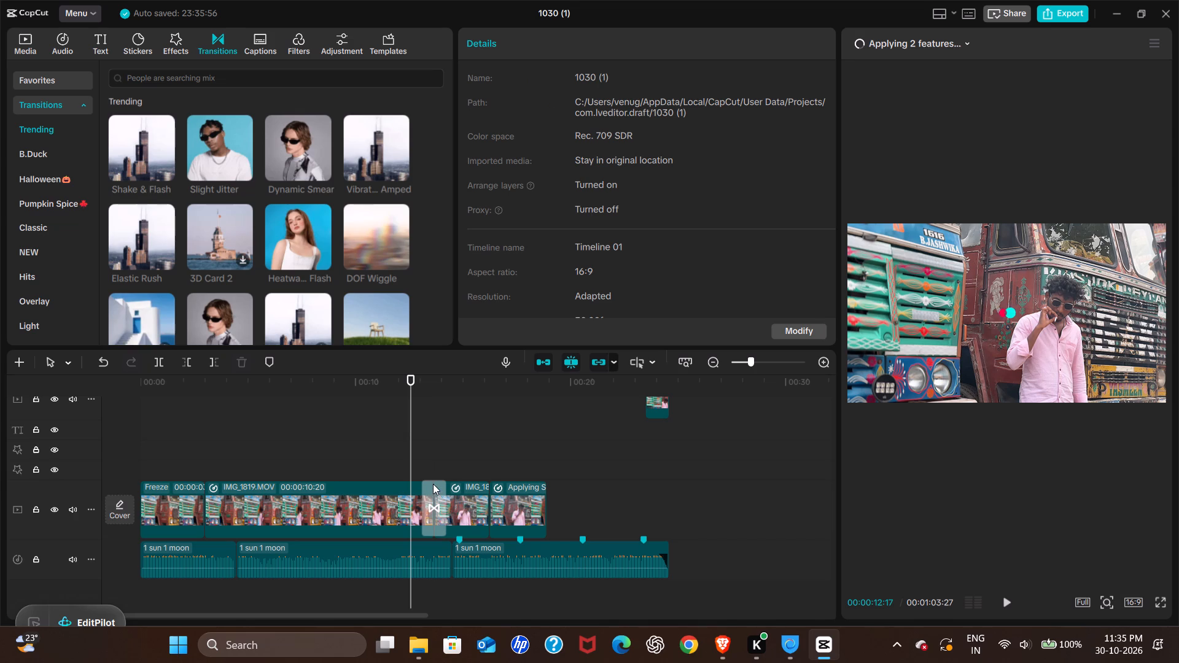
key("space")
key("space")
key("space")
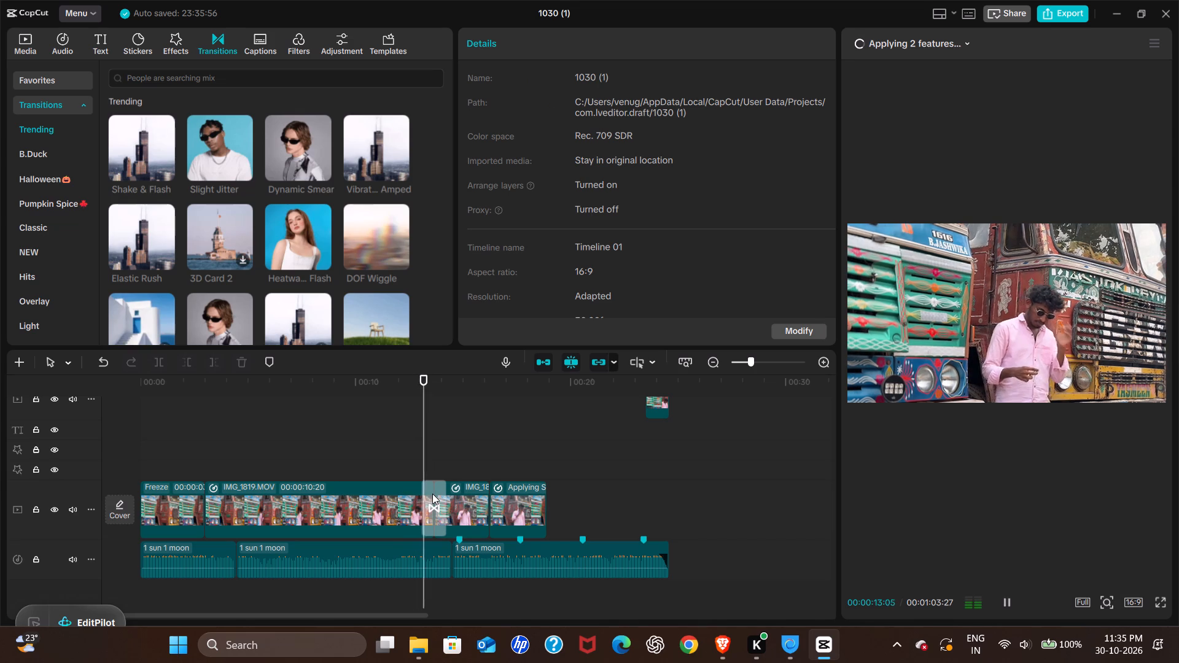
key("space")
Extend the end of the Shake & Flash transition slightly and play through it from about 12 seconds.
left_click(437, 502)
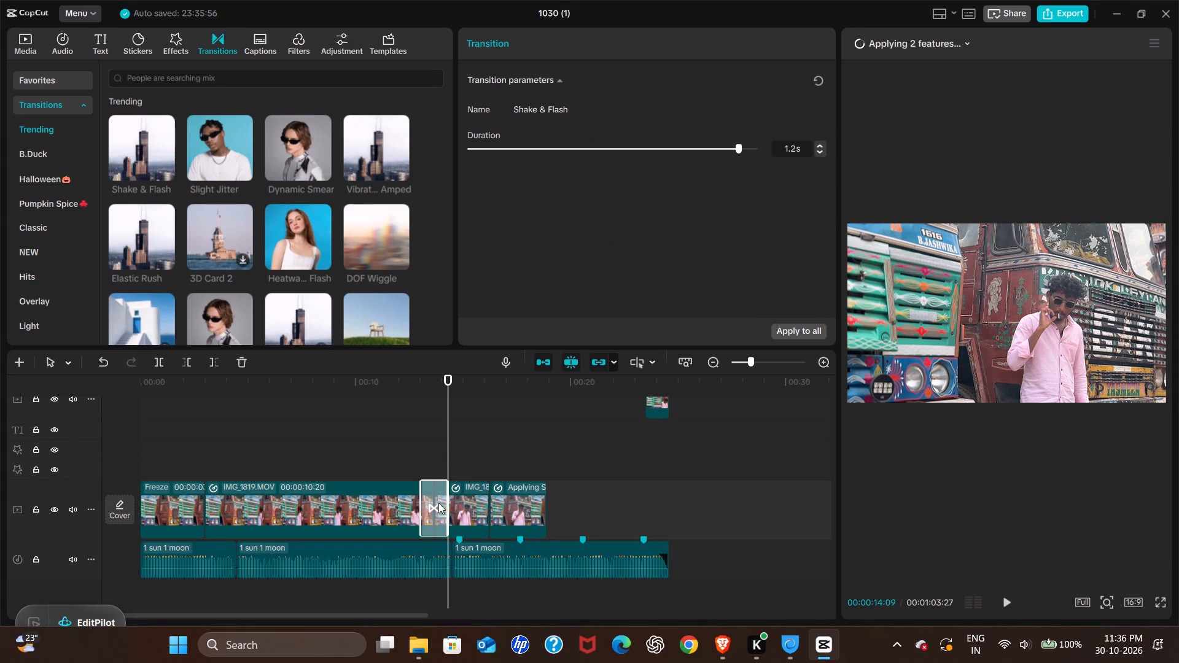
left_click_drag(443, 508, 457, 513)
left_click(401, 457)
key("space")
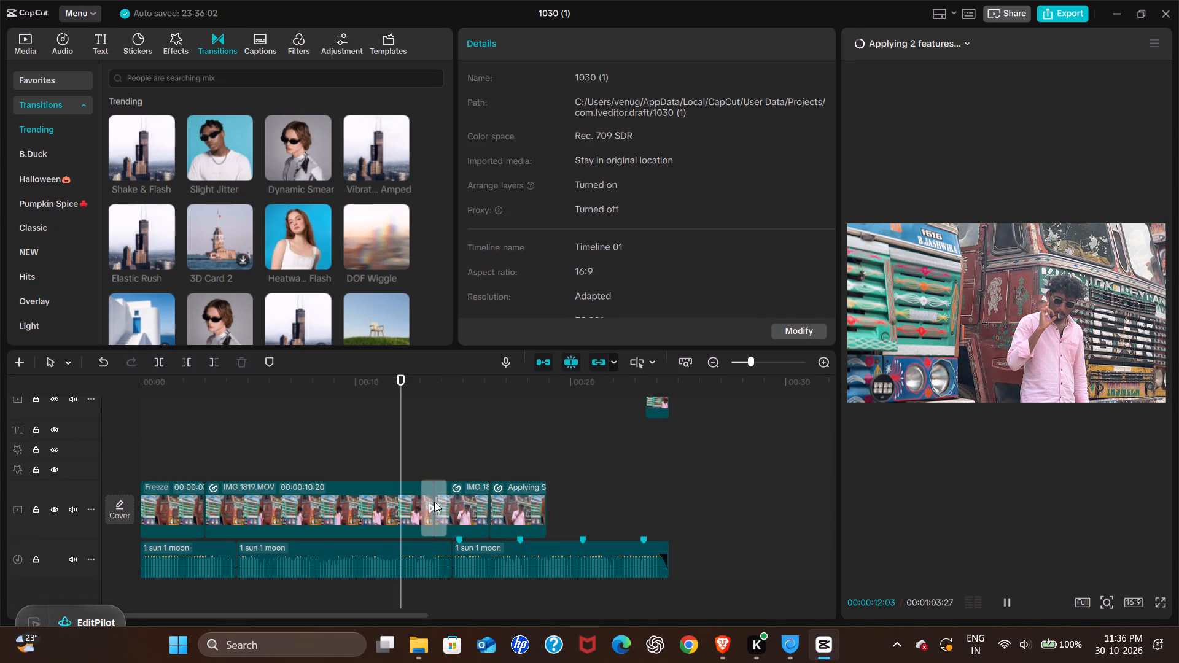
key("space")
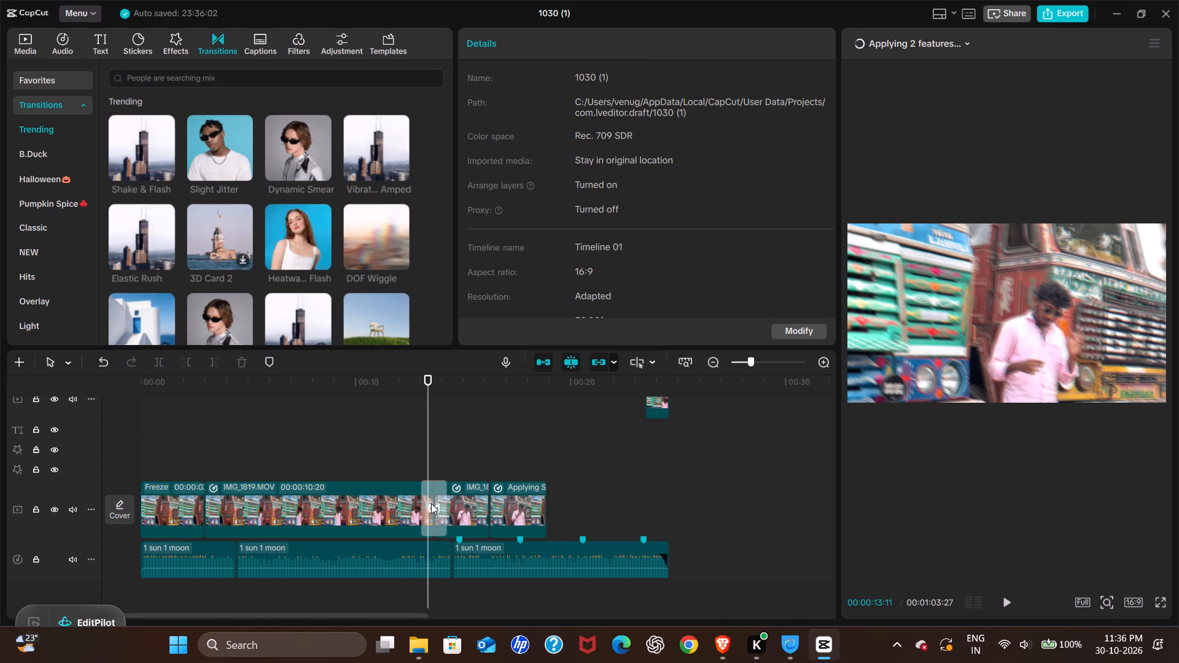
key("space")
key("space")
key("space")
key("space")
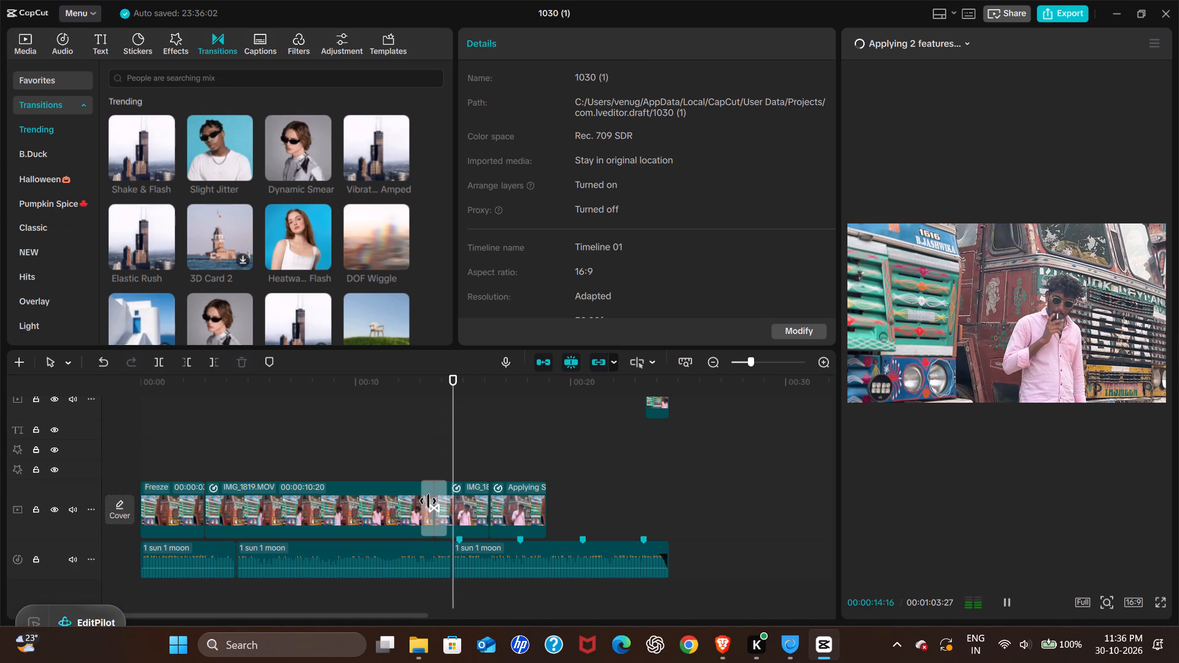
key("space")
Open the speed curve of the part after the transition and replay its opening several times to check the ramp.
left_click(470, 505)
key("space")
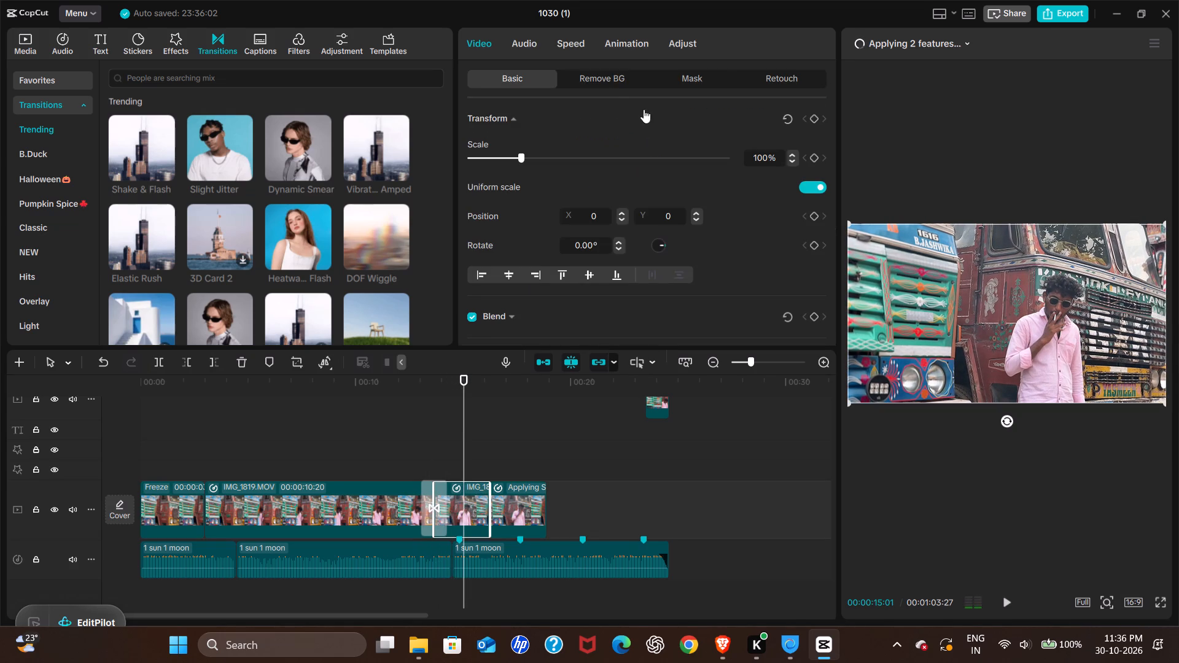
left_click(575, 47)
left_click_drag(588, 147, 469, 163)
key("space")
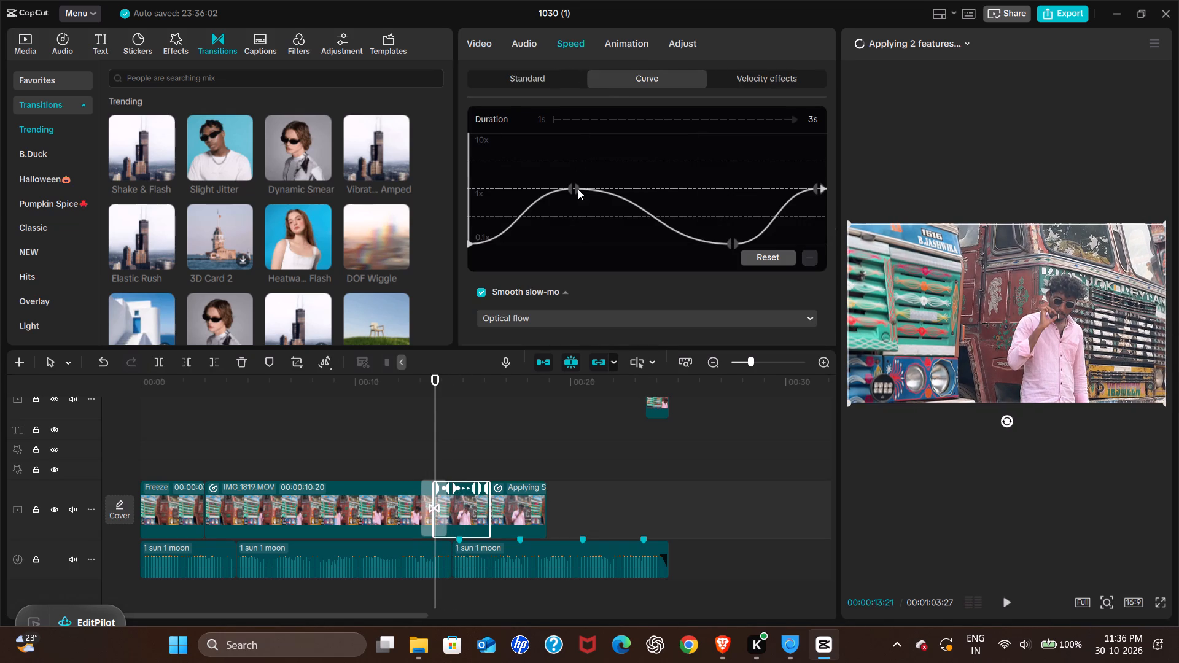
key("space")
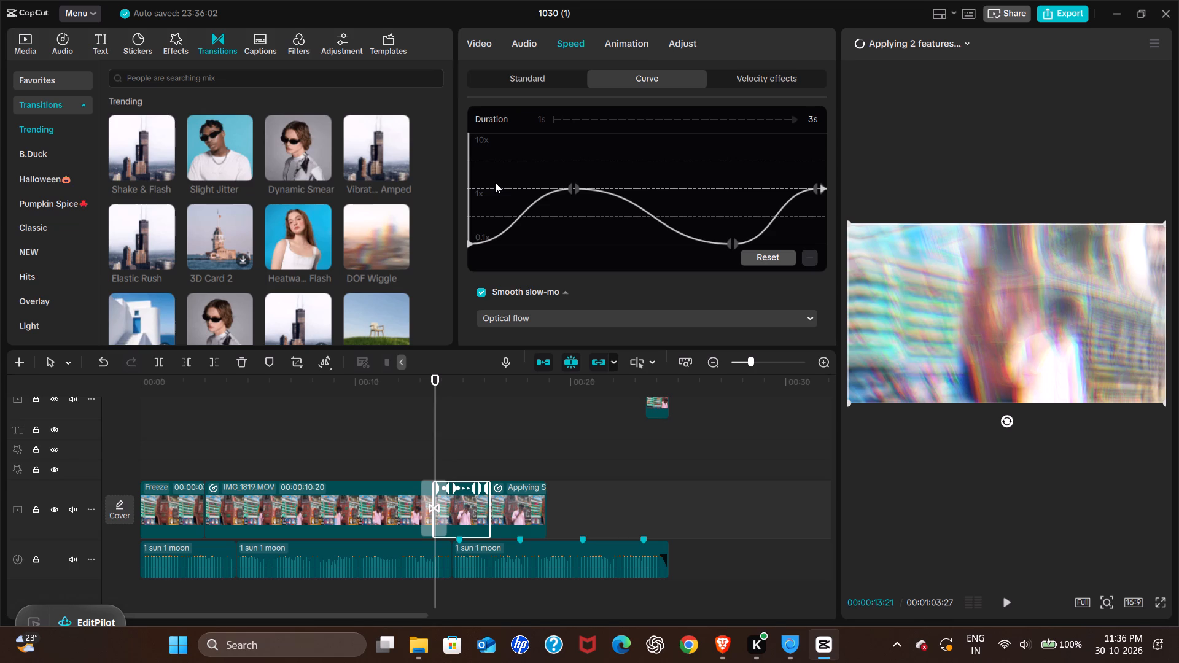
key("space")
key("space")
key("space")
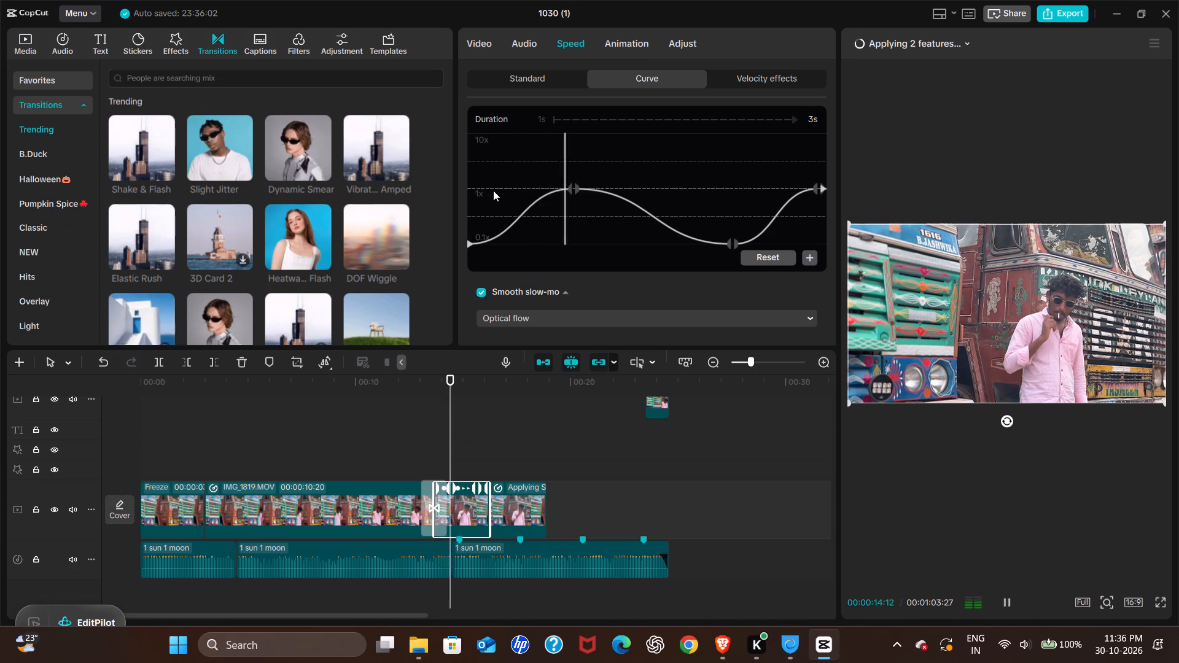
key("space")
left_click(494, 190)
left_click_drag(494, 190, 429, 190)
key("space")
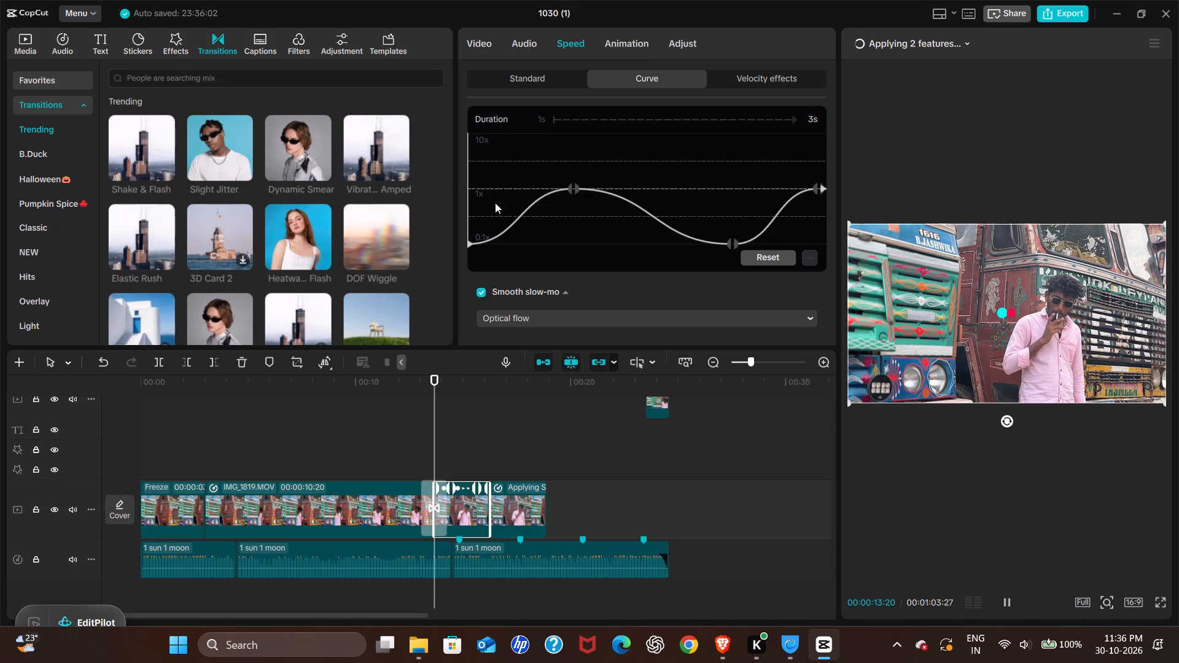
key("space")
left_click(491, 204)
left_click_drag(490, 204, 455, 204)
key("space")
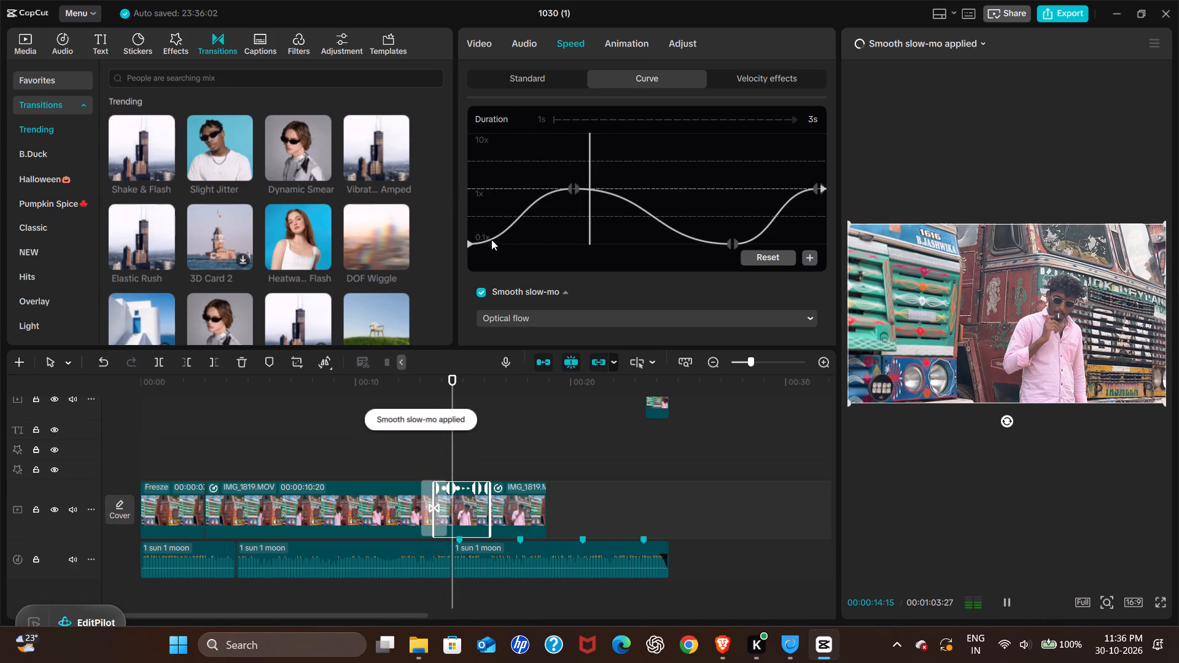
key("space")
Play from about 11 seconds through the Shake & Flash transition into the following part to check the flow.
left_click(379, 456)
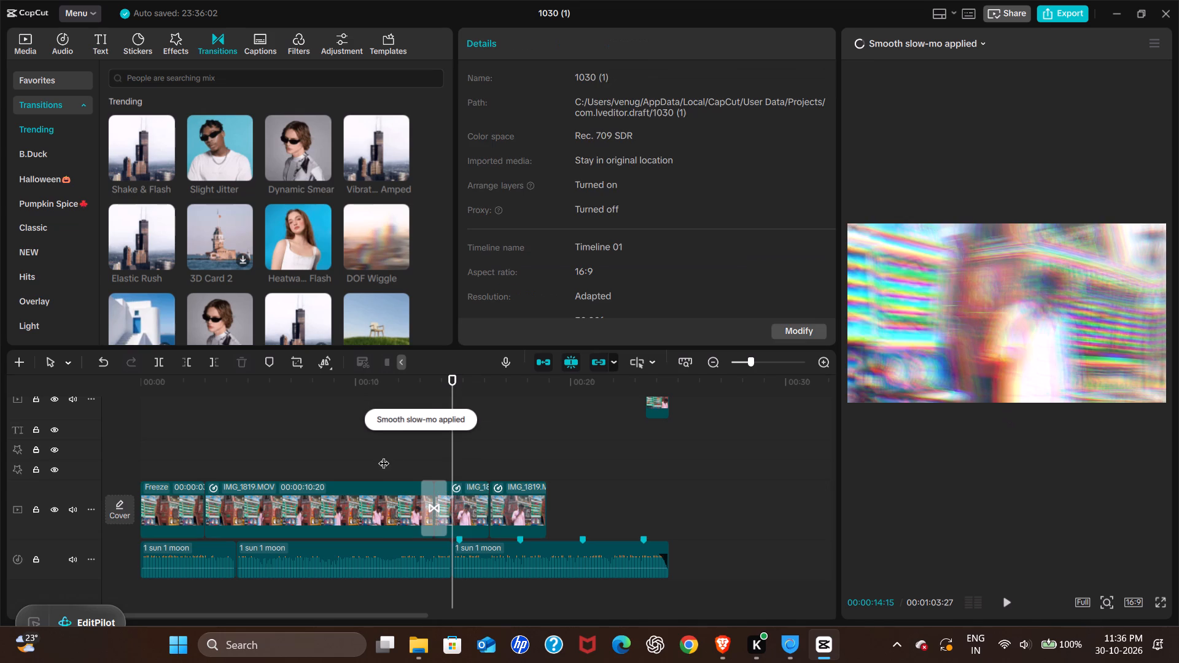
key("space")
key("space")
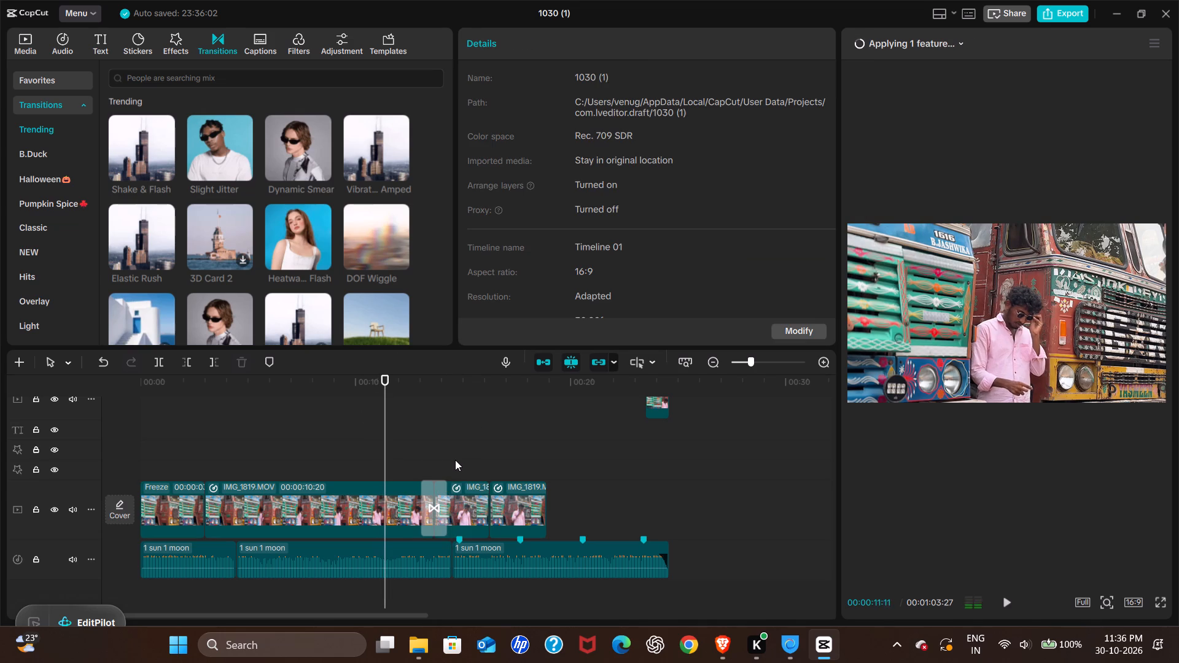
key("space")
key("space")
key("space")
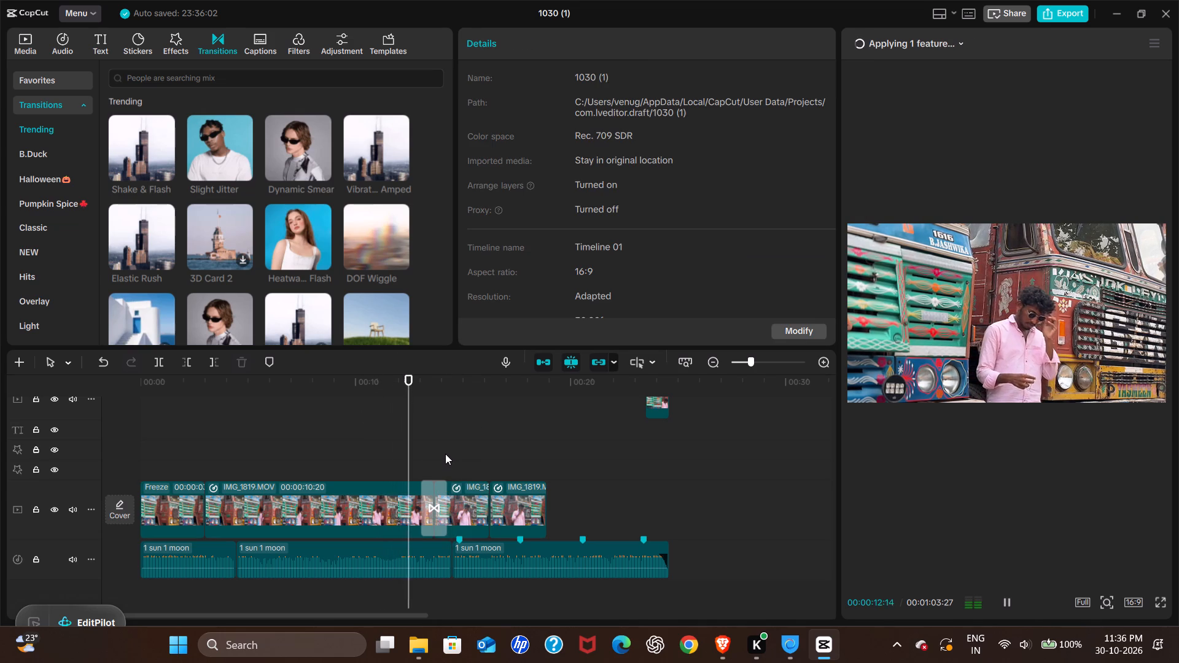
key("space")
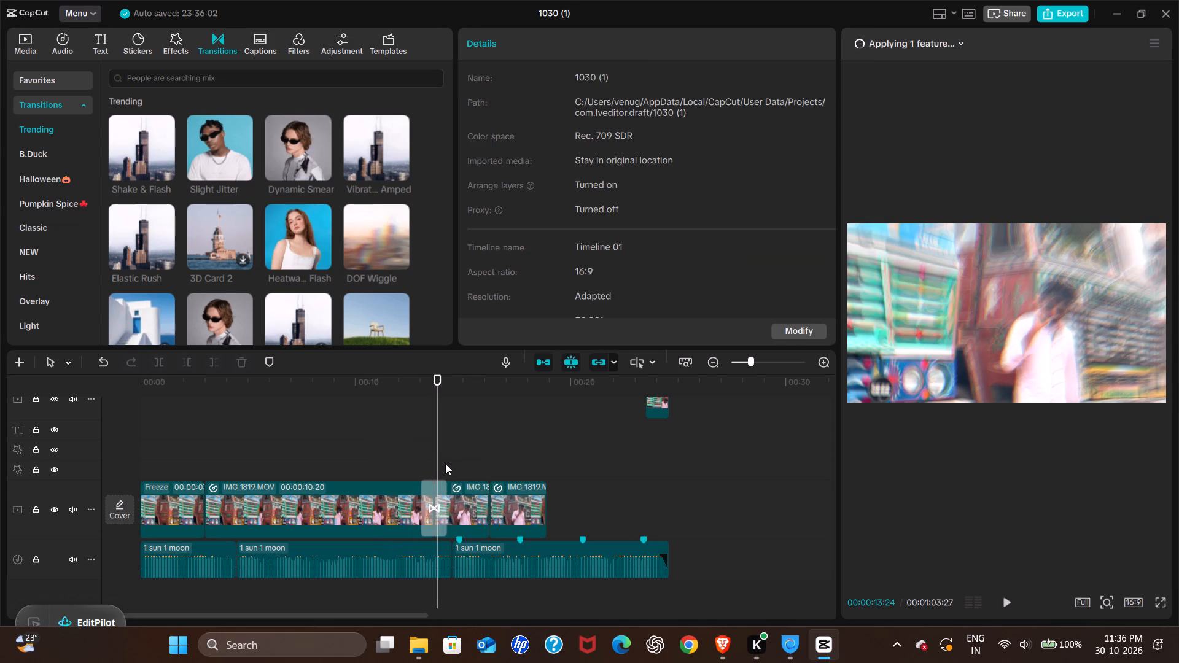
key("space")
key("space")
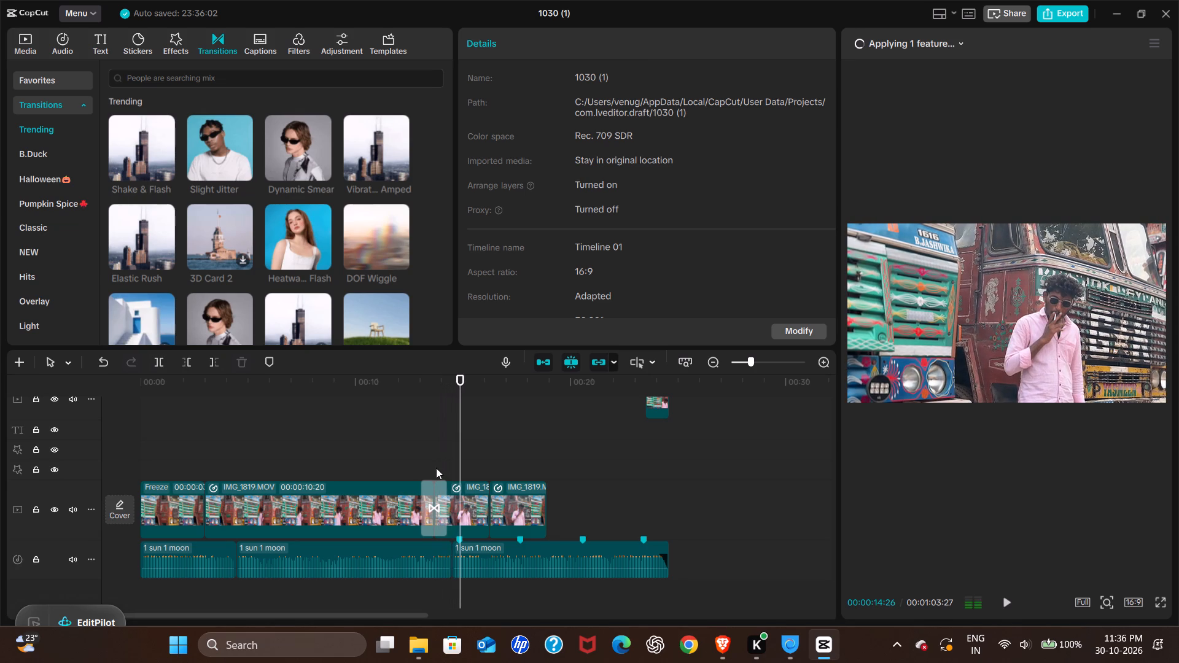
Open the speed curve of the IMG_1819 part after the transition and replay its opening ramp.
left_click(464, 510)
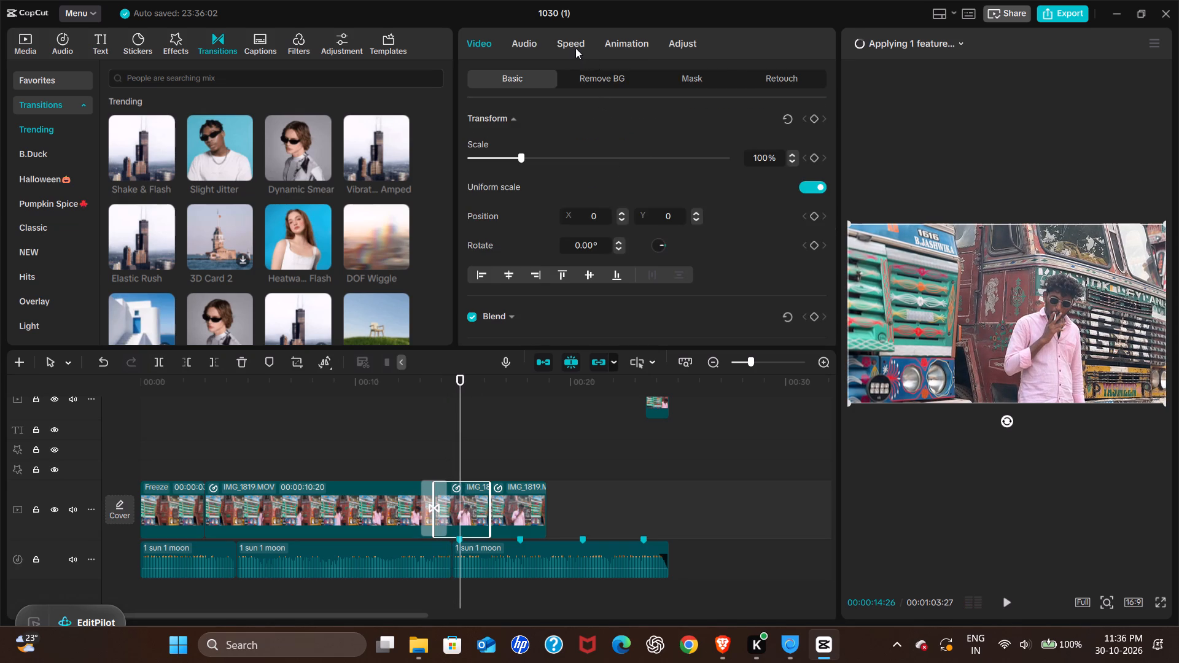
left_click(576, 48)
left_click_drag(518, 188, 449, 190)
key("space")
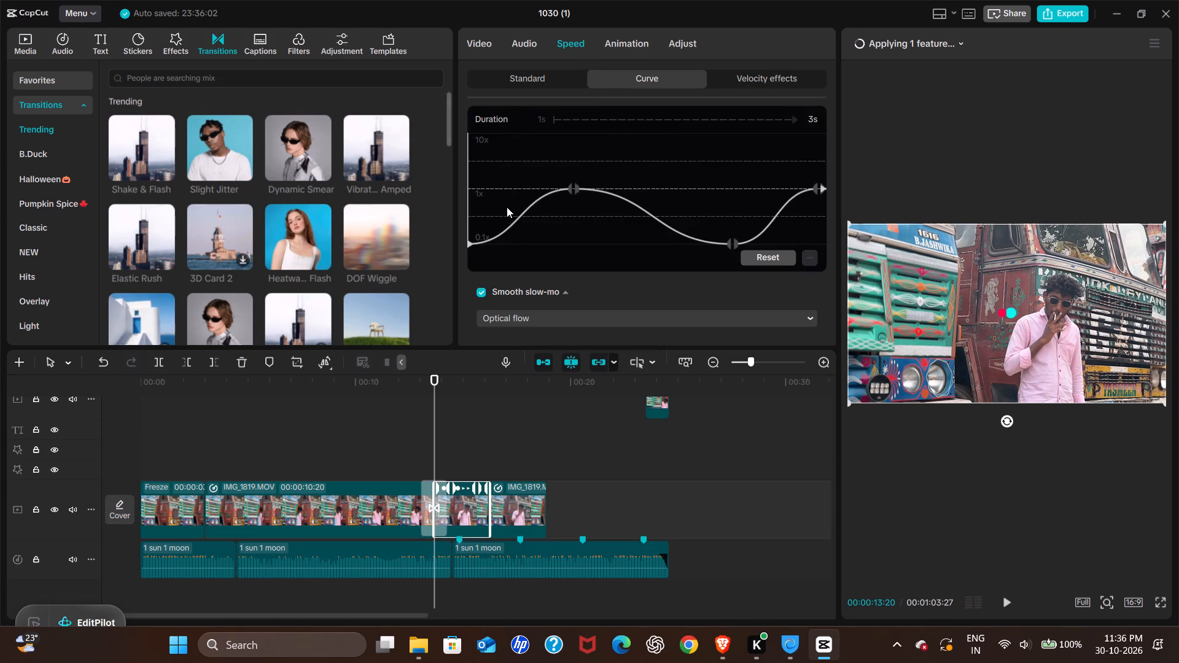
key("space")
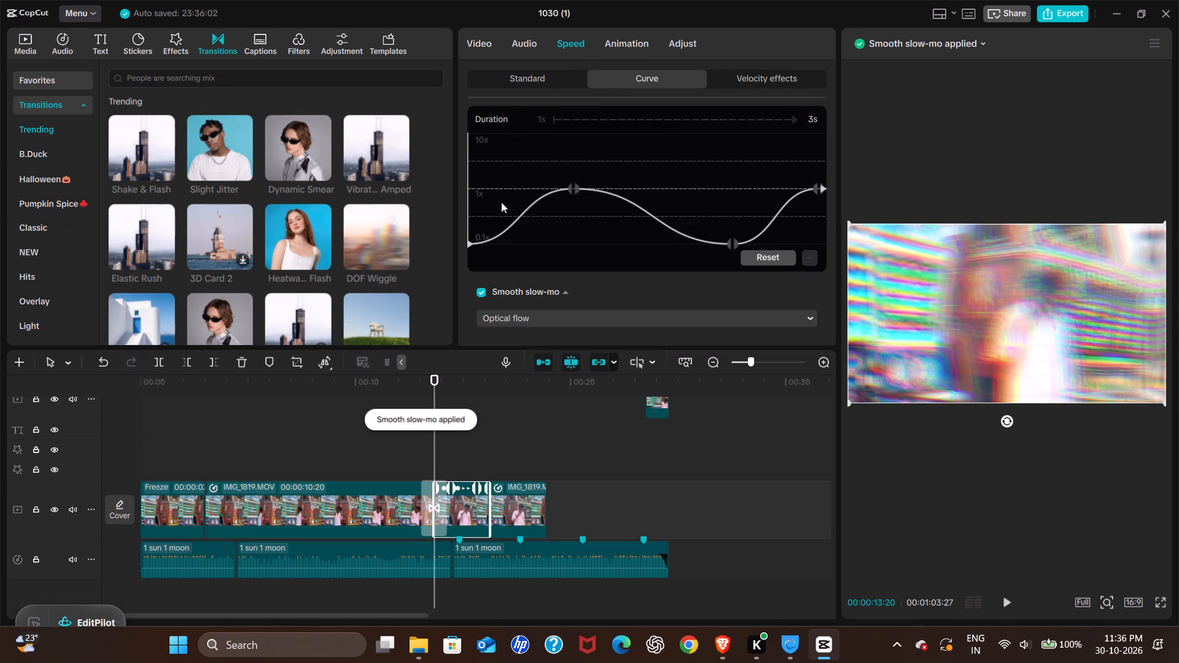
key("space")
key("space")
key("space")
key("space")
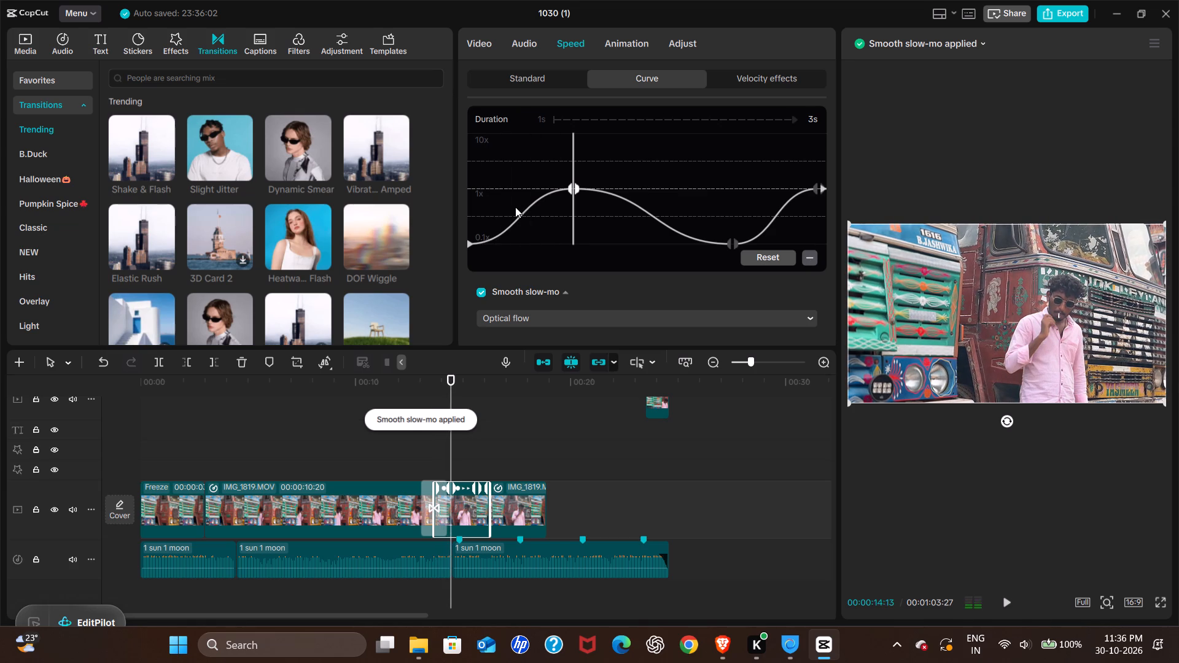
Move the second slow point on this part's speed curve earlier, keeping it at 0.1x, and play onward.
key("space")
key("space")
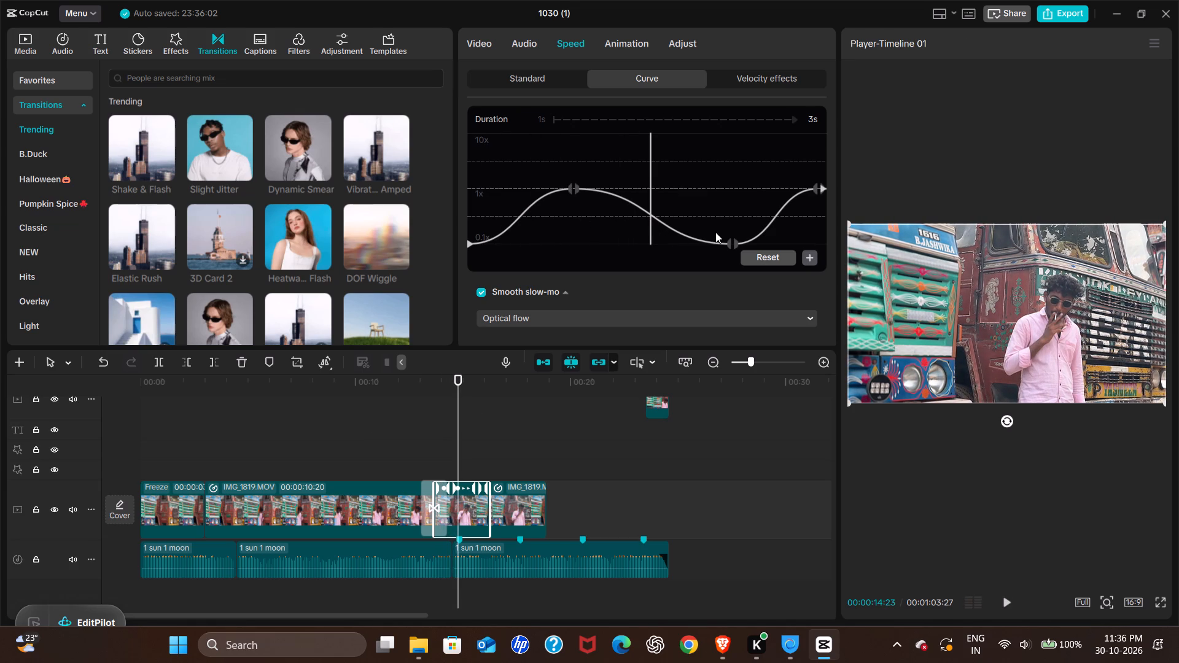
key("space")
key("space")
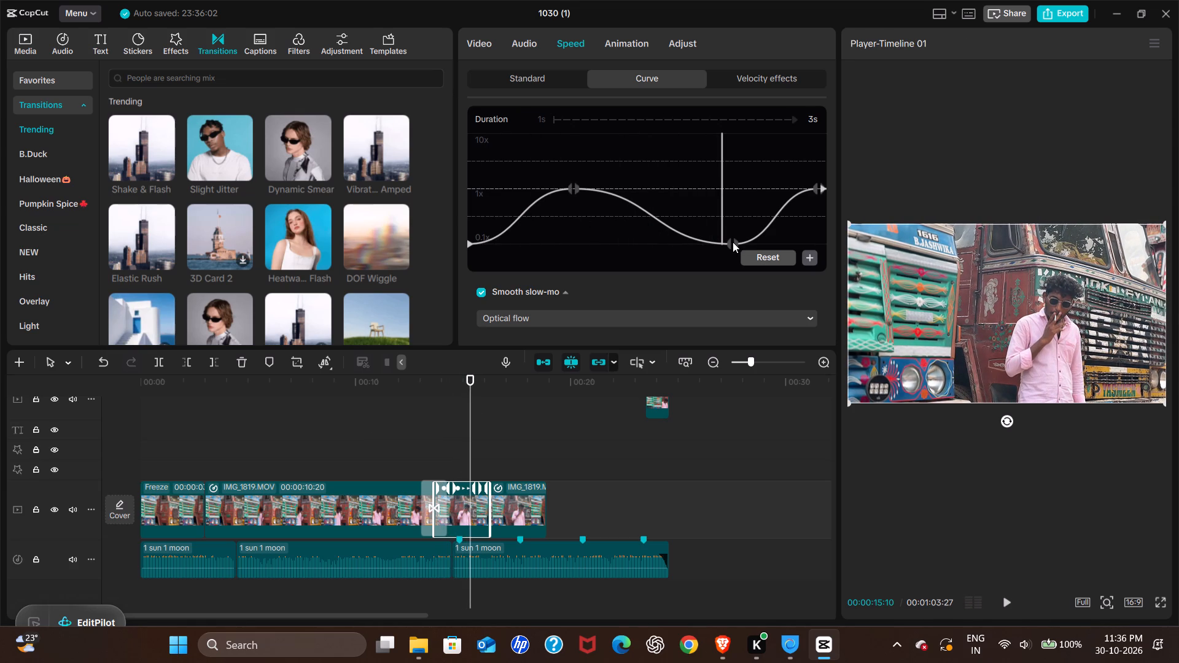
left_click_drag(733, 242, 690, 247)
left_click(611, 243)
key("space")
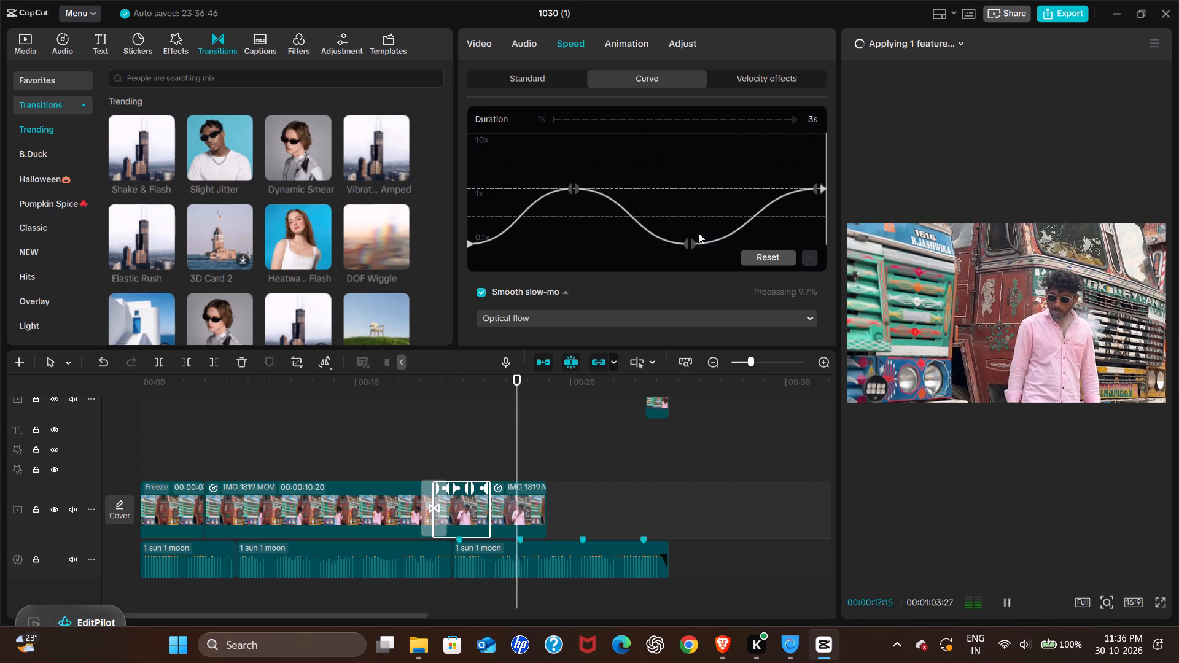
key("space")
On the last IMG_1819 part's speed curve, move the point after the dip later and lower both its halves below 1x.
left_click(492, 471)
left_click(488, 467)
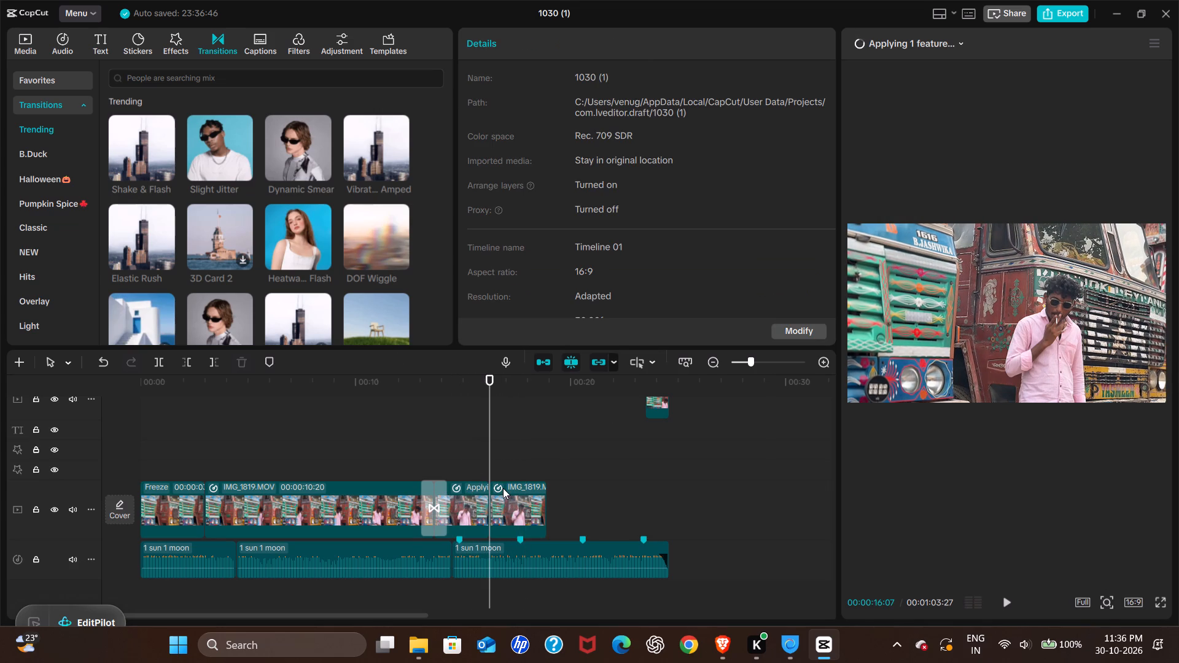
left_click(505, 488)
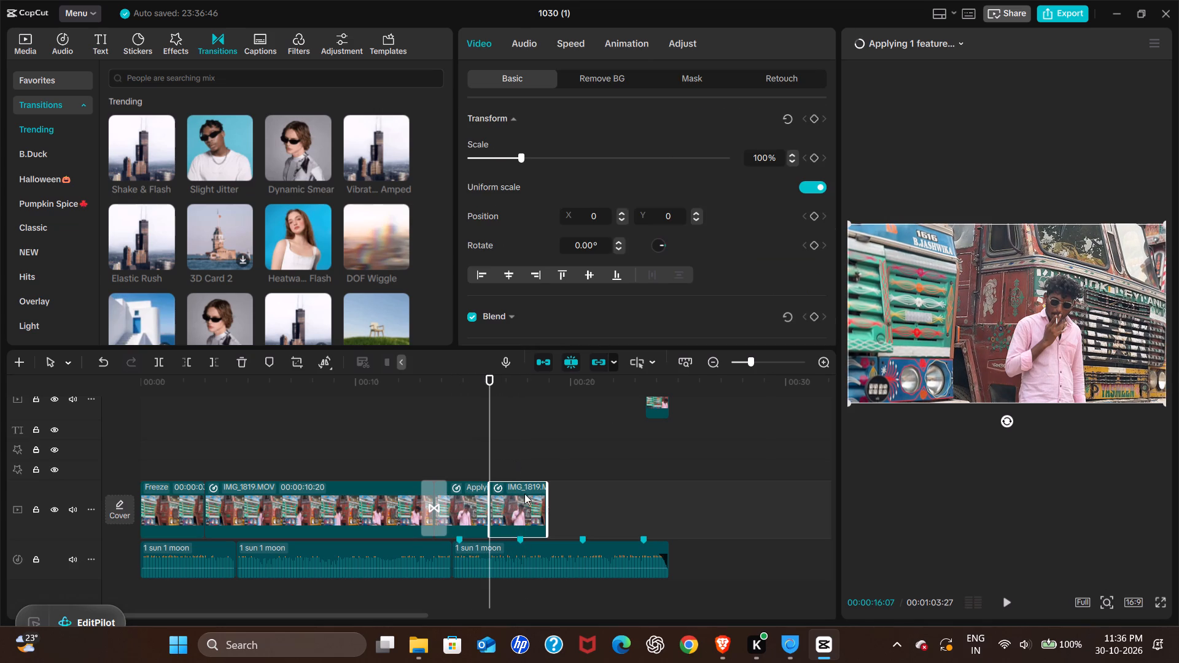
left_click(579, 48)
left_click(515, 173)
left_click_drag(494, 174, 474, 179)
left_click_drag(474, 179, 446, 171)
key("space")
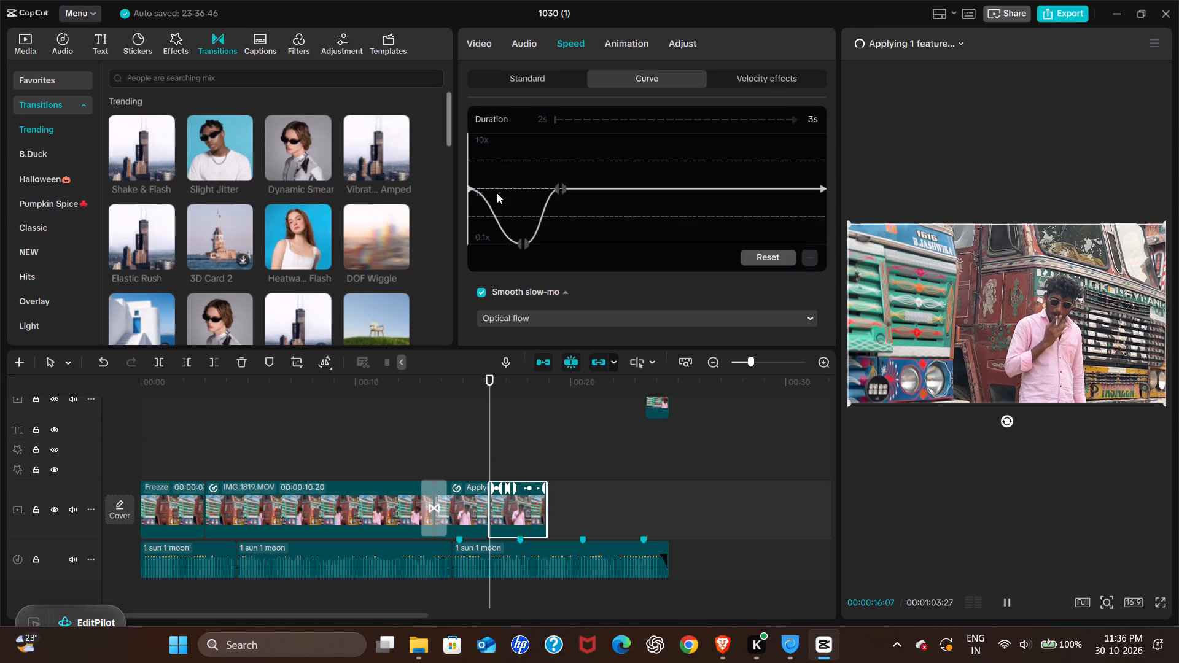
key("space")
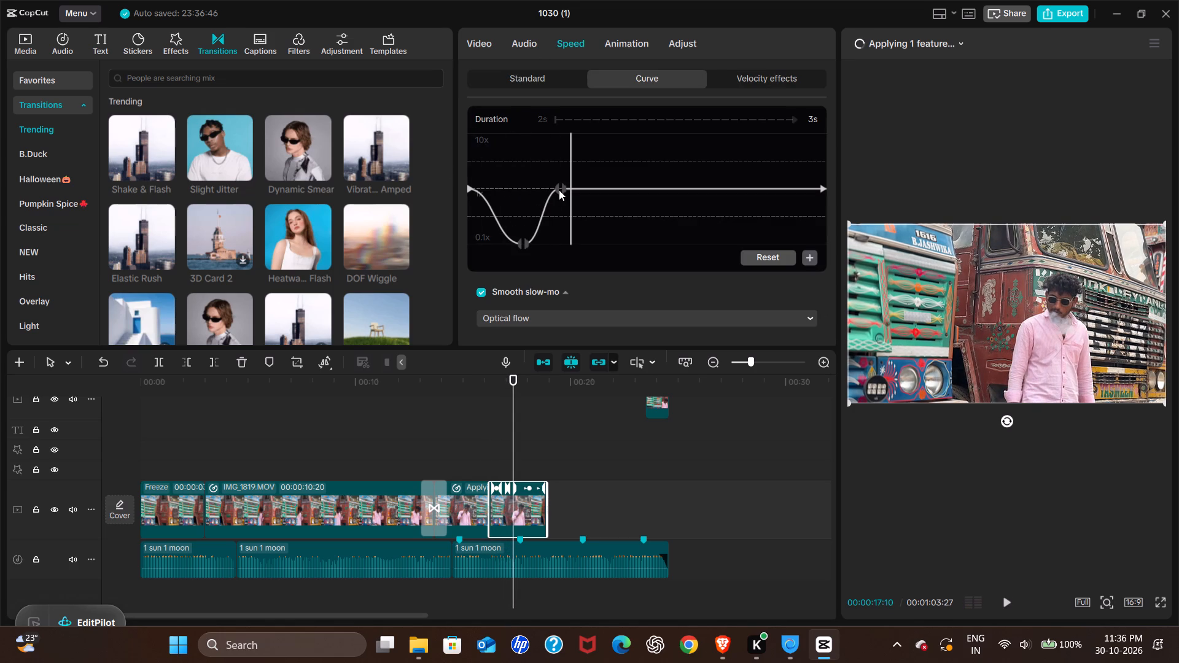
left_click(559, 190)
left_click_drag(559, 190, 632, 212)
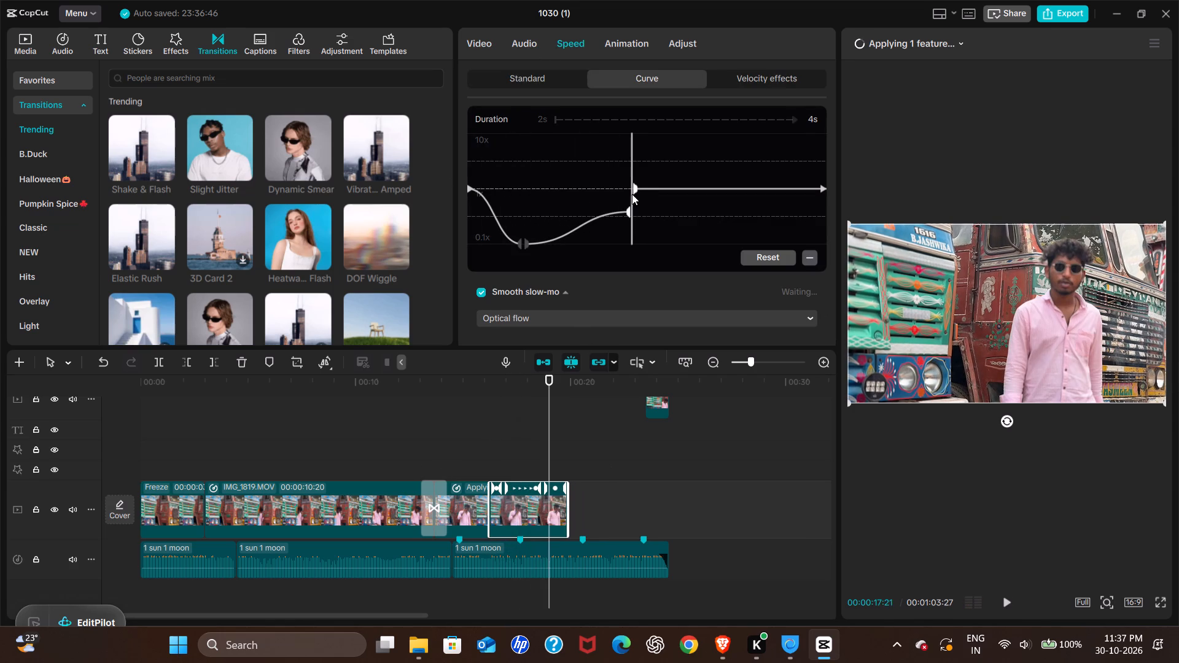
left_click_drag(636, 186, 634, 211)
left_click_drag(573, 203, 465, 200)
key("space")
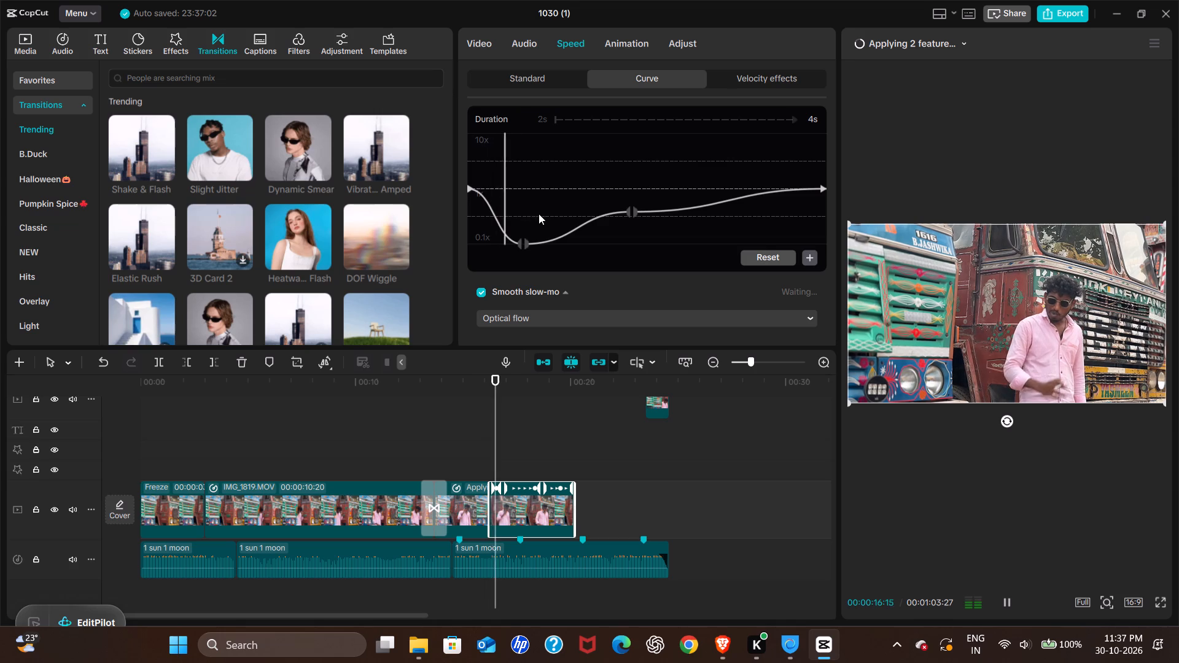
key("space")
Move that curve point still later and lower, stretching the last part to about 6 s, and replay the slow motion.
left_click(631, 211)
left_click_drag(631, 211, 668, 228)
left_click_drag(622, 219, 481, 215)
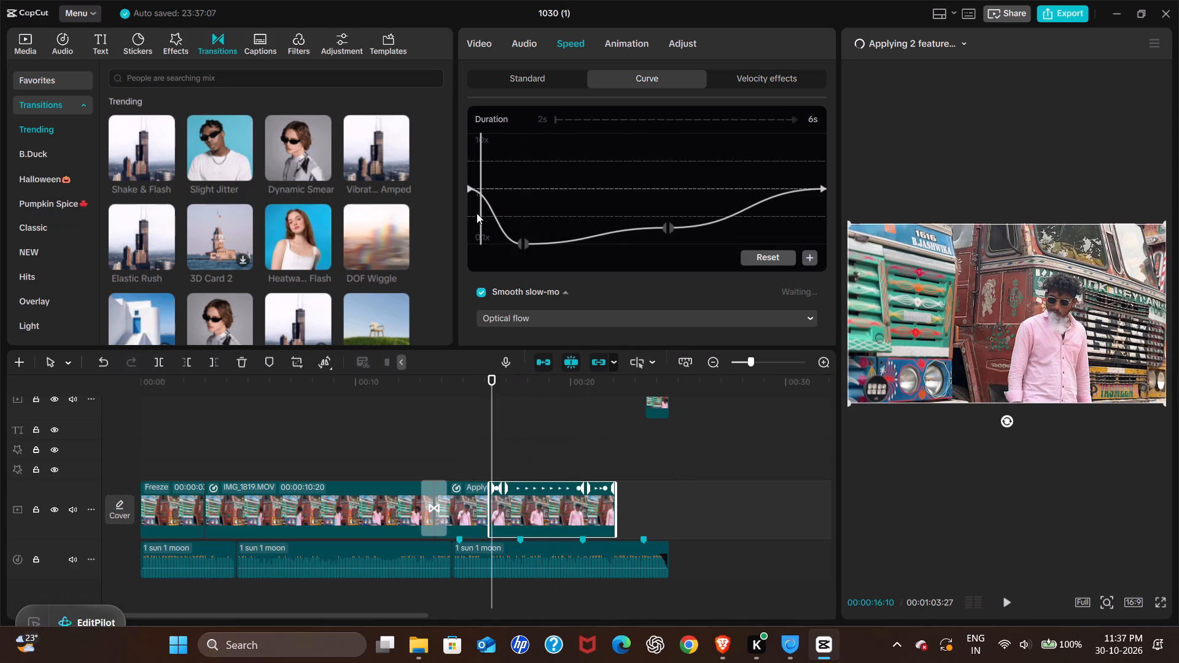
left_click_drag(477, 213, 450, 204)
key("space")
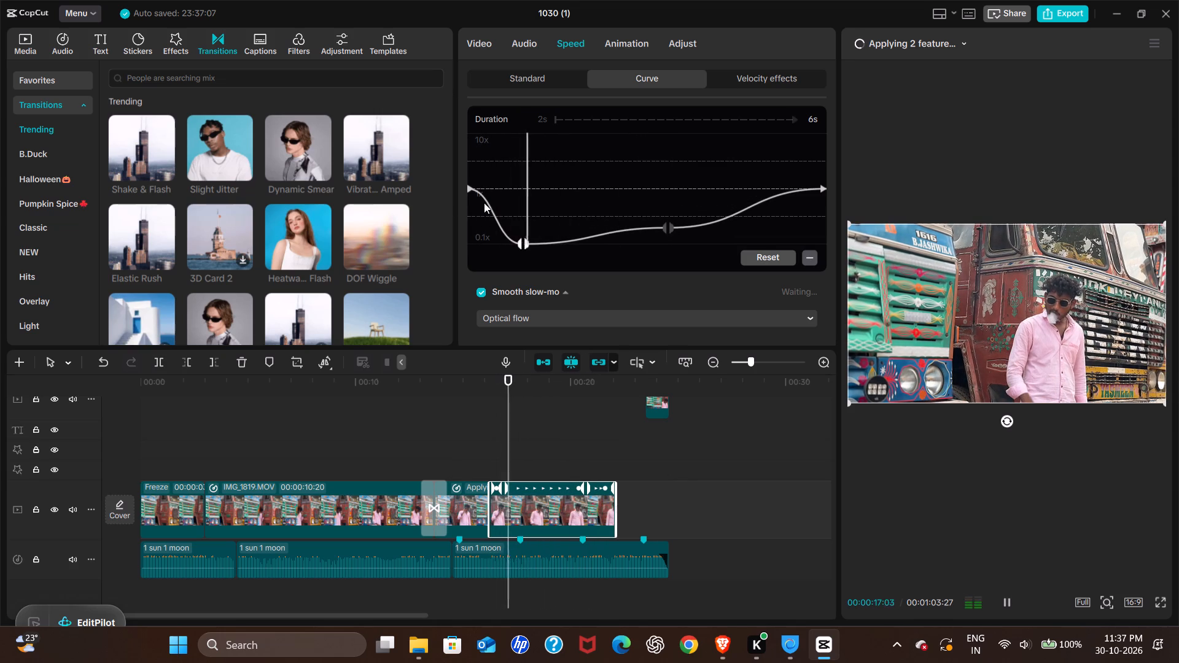
key("space")
left_click(473, 204)
left_click(456, 204)
key("space")
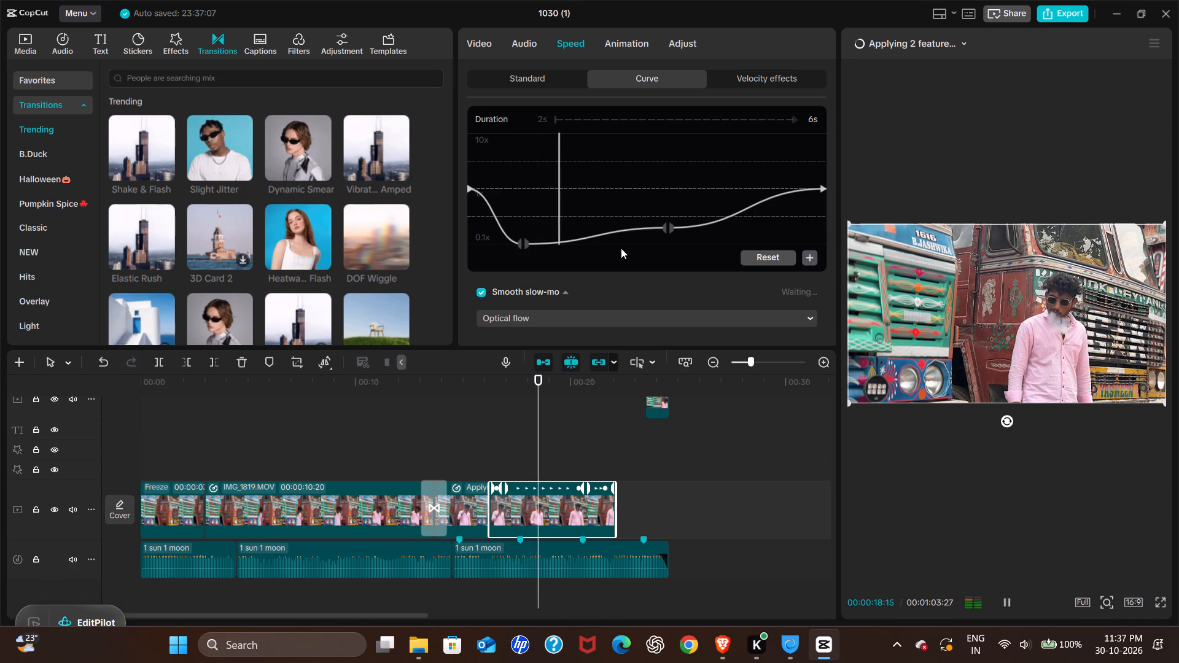
key("space")
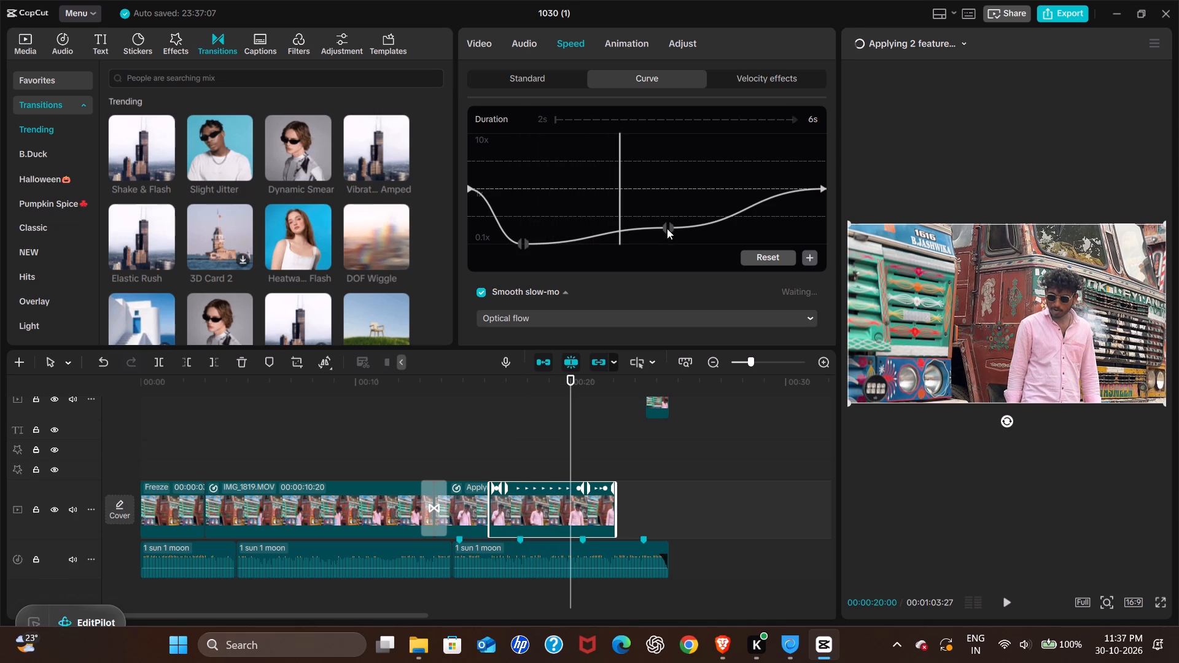
key("space")
key("space")
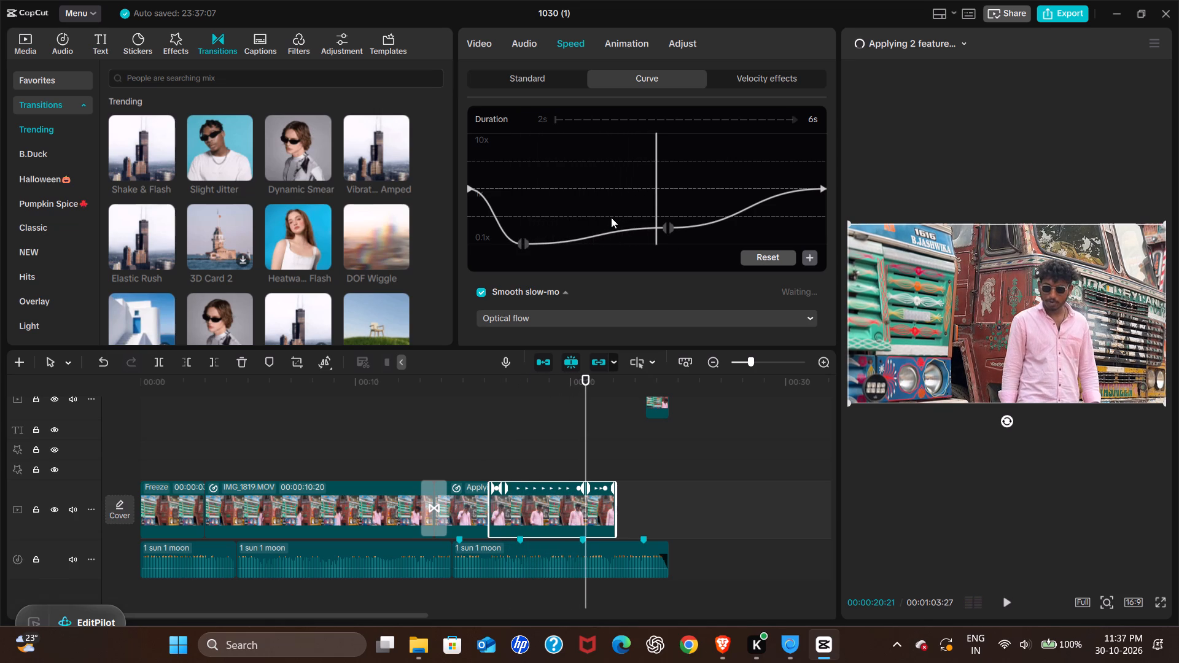
left_click_drag(610, 217, 447, 212)
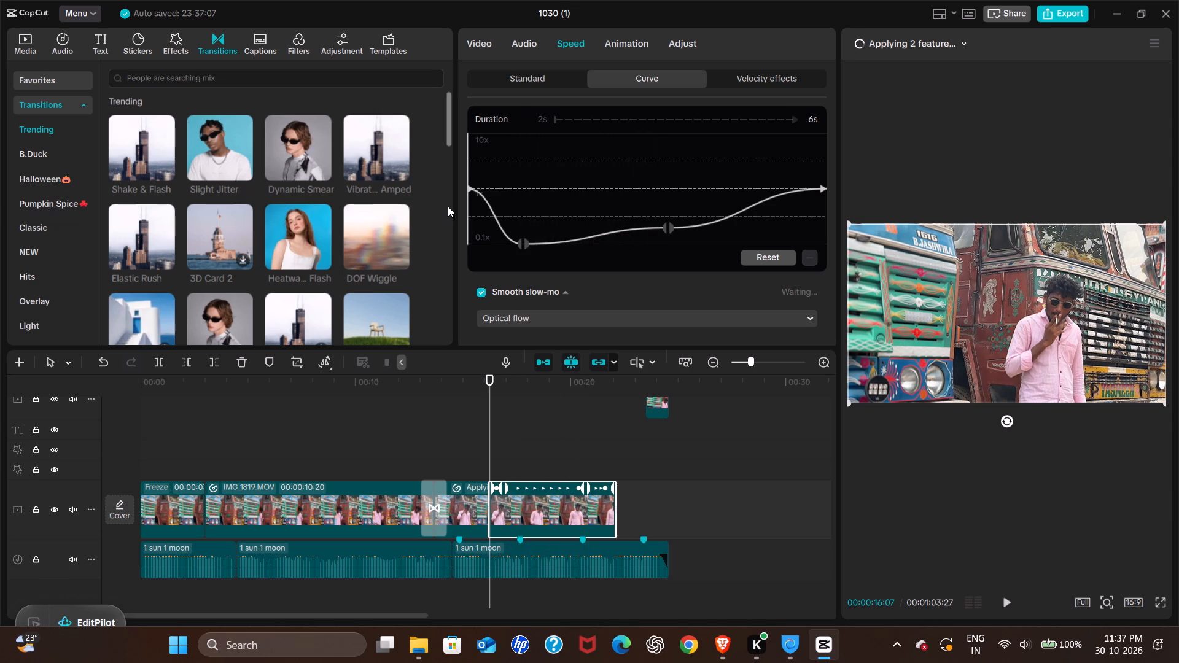
Play the last part's slow motion and split the clip at 00:00:19:27.
key("space")
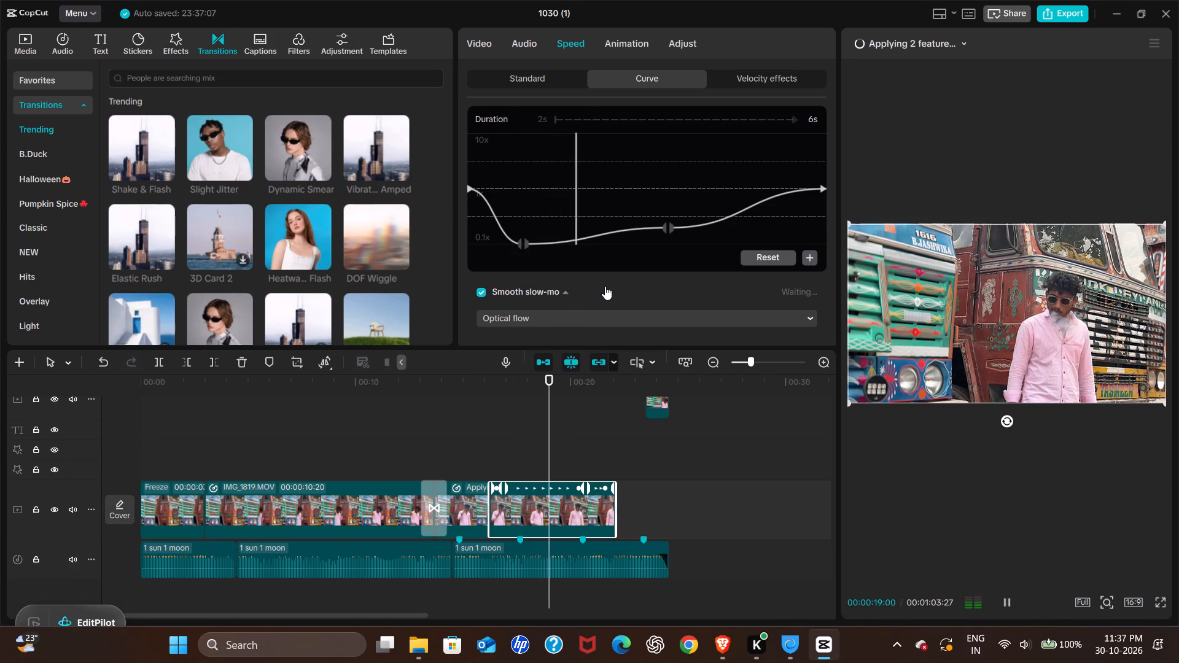
key("space")
left_click(580, 500)
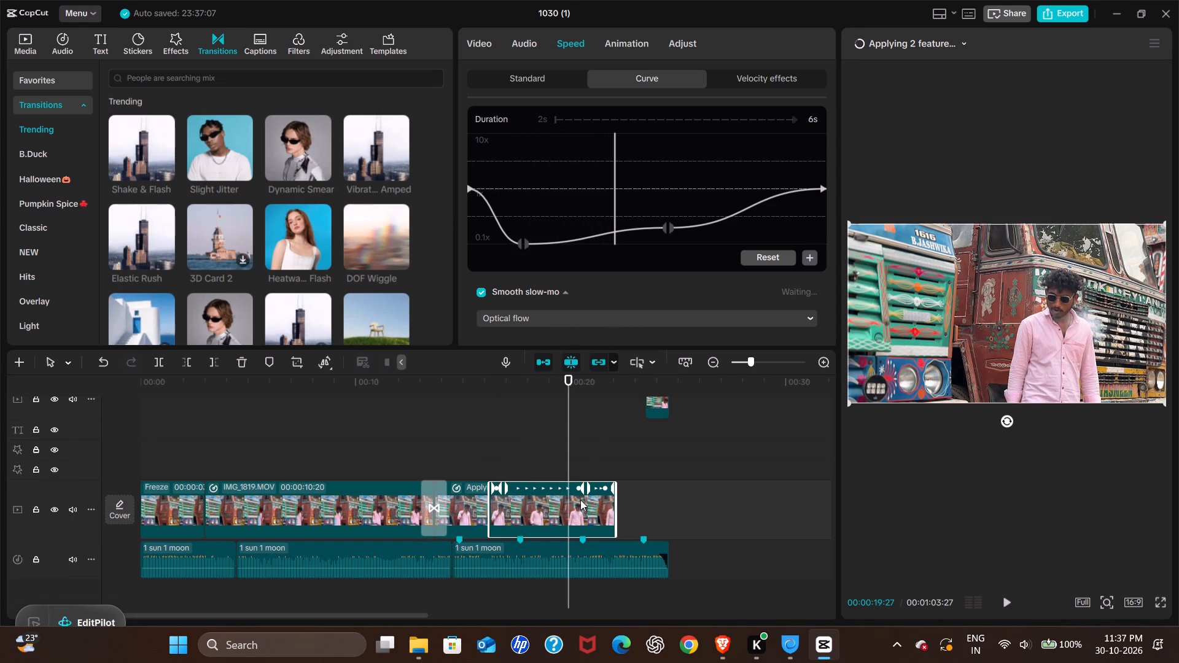
key("ctrl+b")
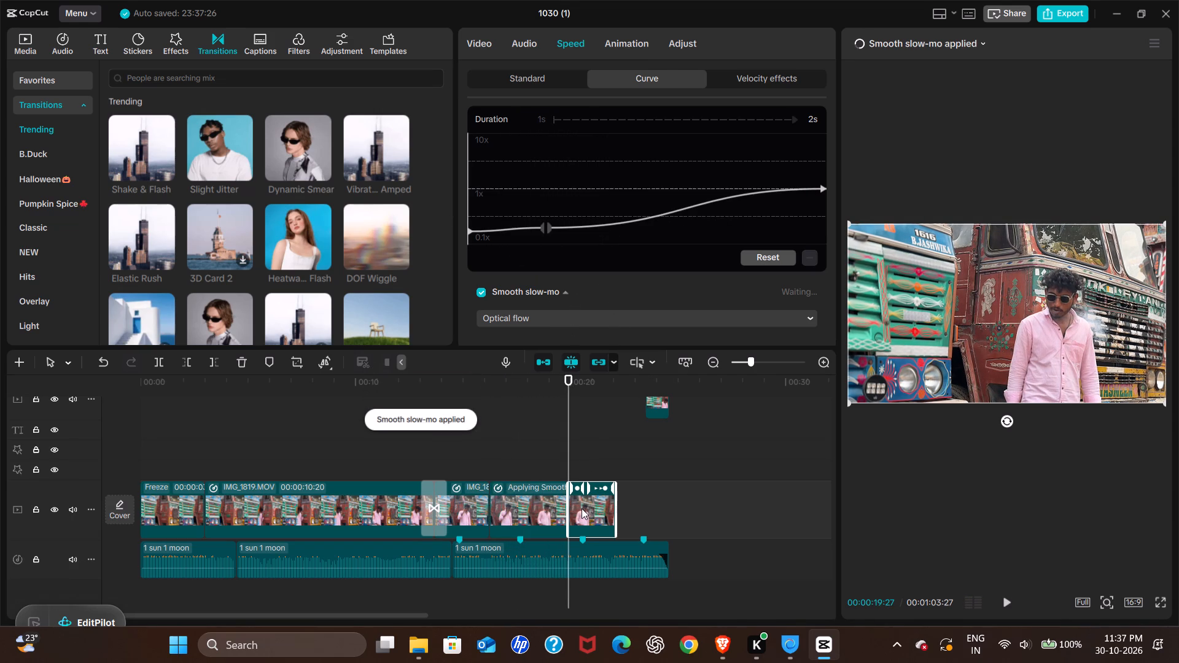
Raise the starting point of the newly split last part's speed curve to 1x and play its opening.
key("space")
key("space")
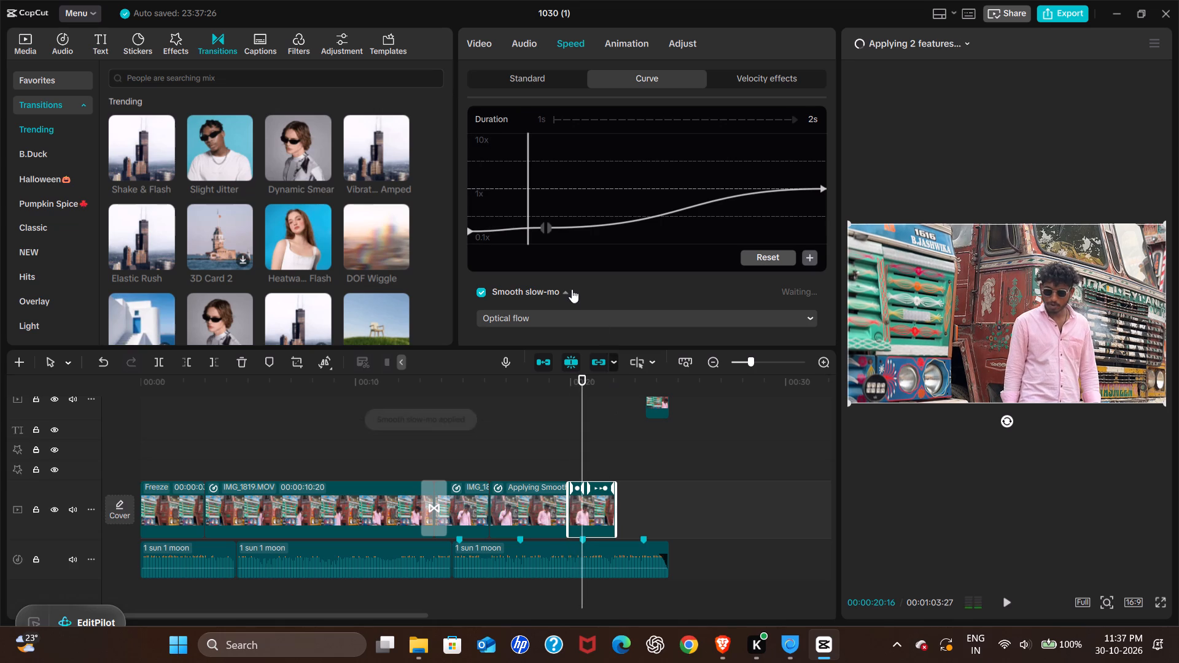
key("space")
key("space")
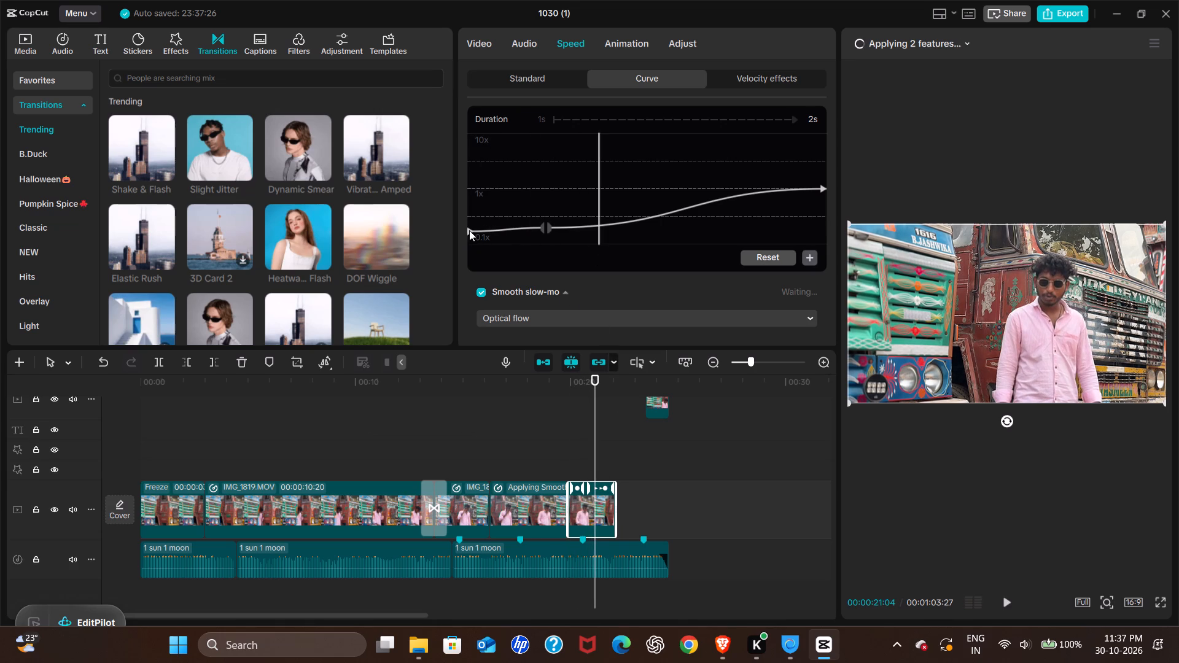
left_click_drag(469, 230, 467, 186)
key("space")
key("space")
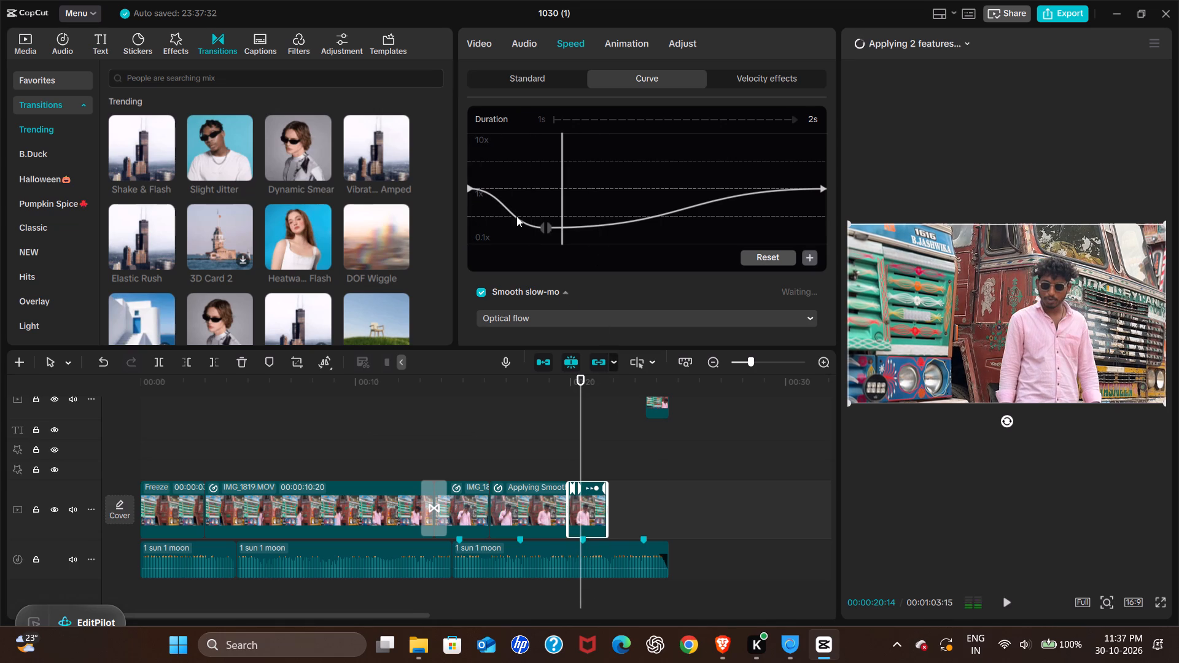
key("space")
key("space")
Move the middle point of this speed curve later and down to 0.1x, and play the new ramp.
left_click_drag(542, 230, 571, 238)
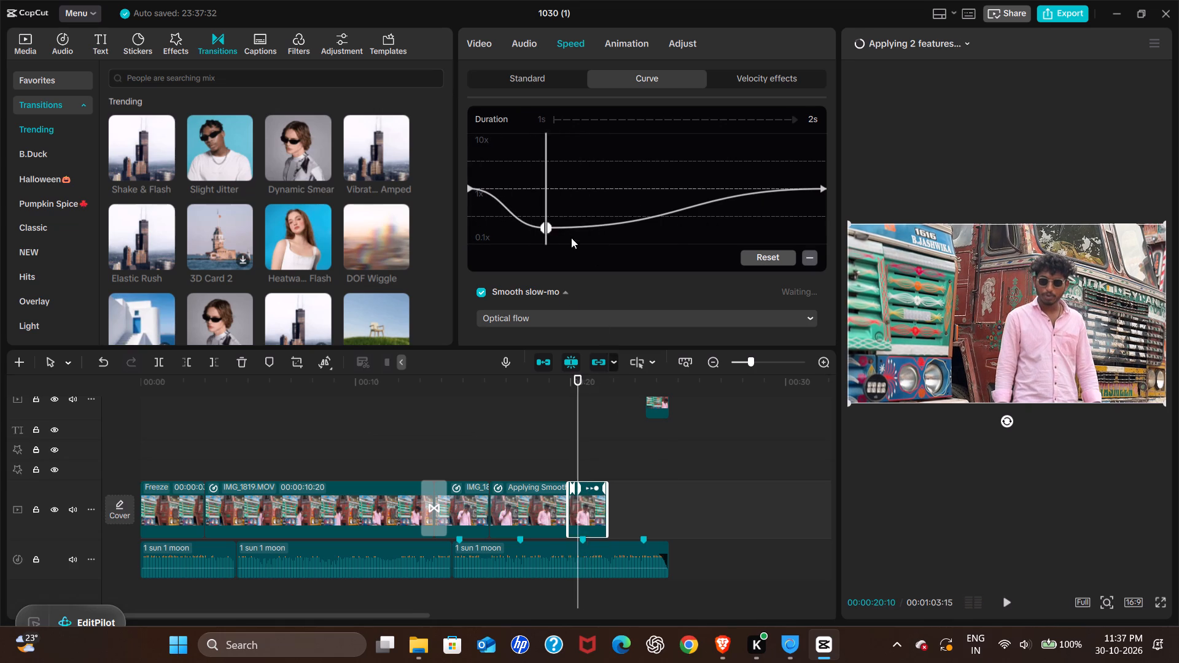
left_click_drag(571, 238, 591, 247)
left_click_drag(594, 227, 597, 242)
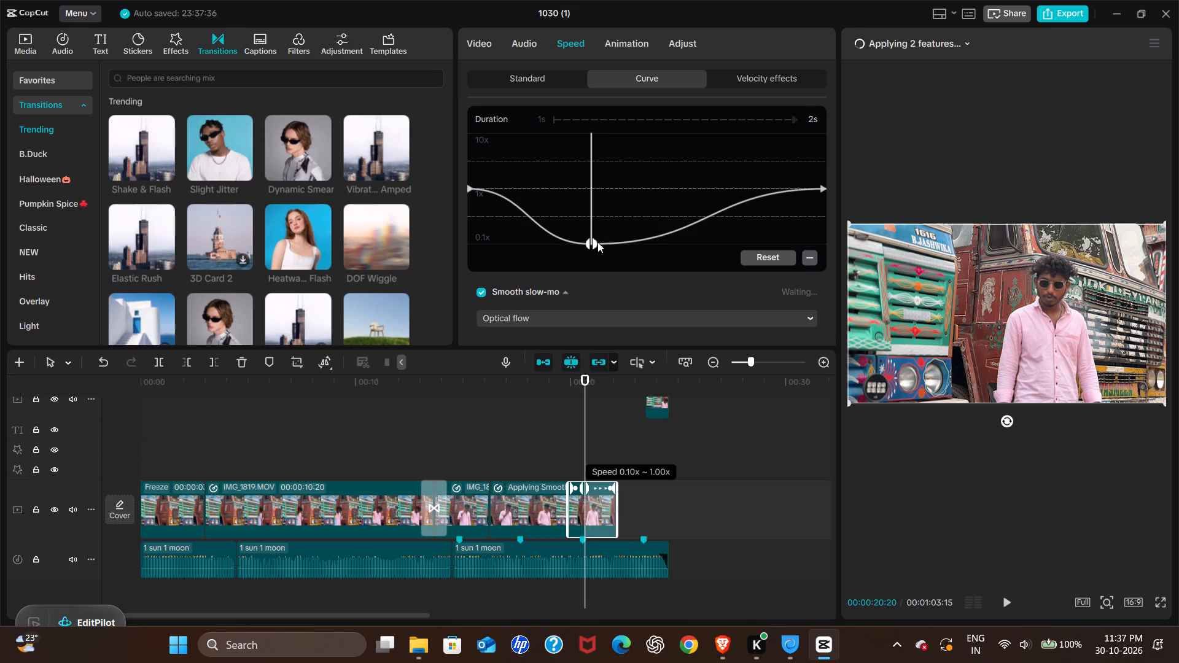
left_click_drag(597, 242, 597, 242)
left_click_drag(531, 231, 470, 225)
key("space")
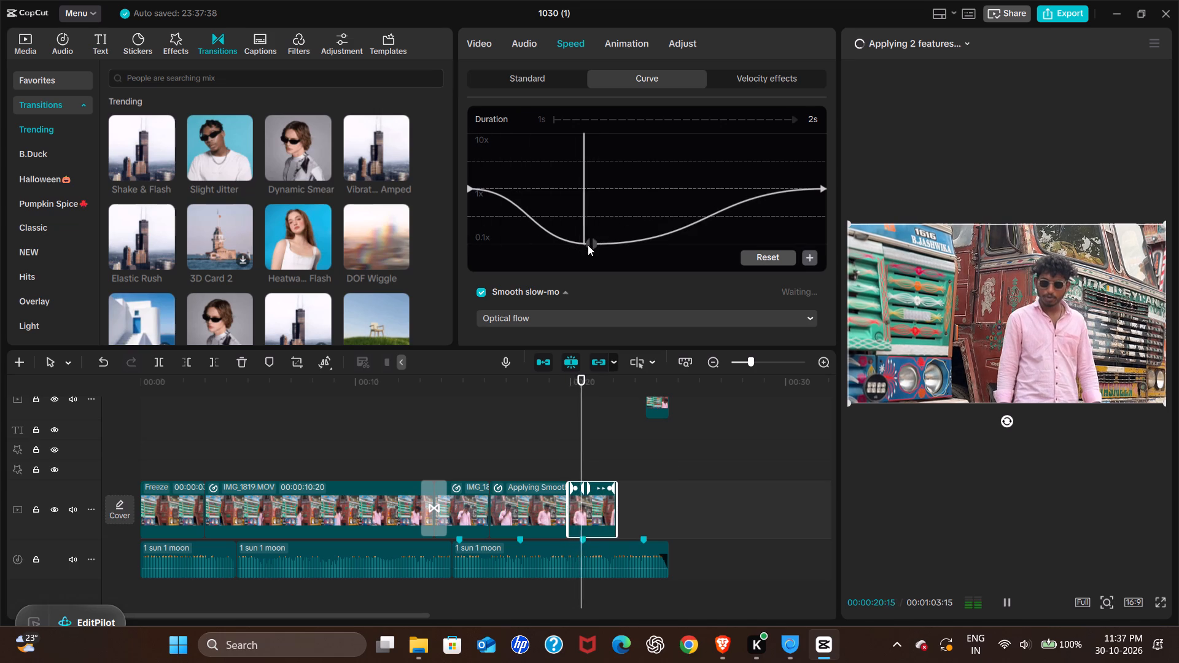
key("space")
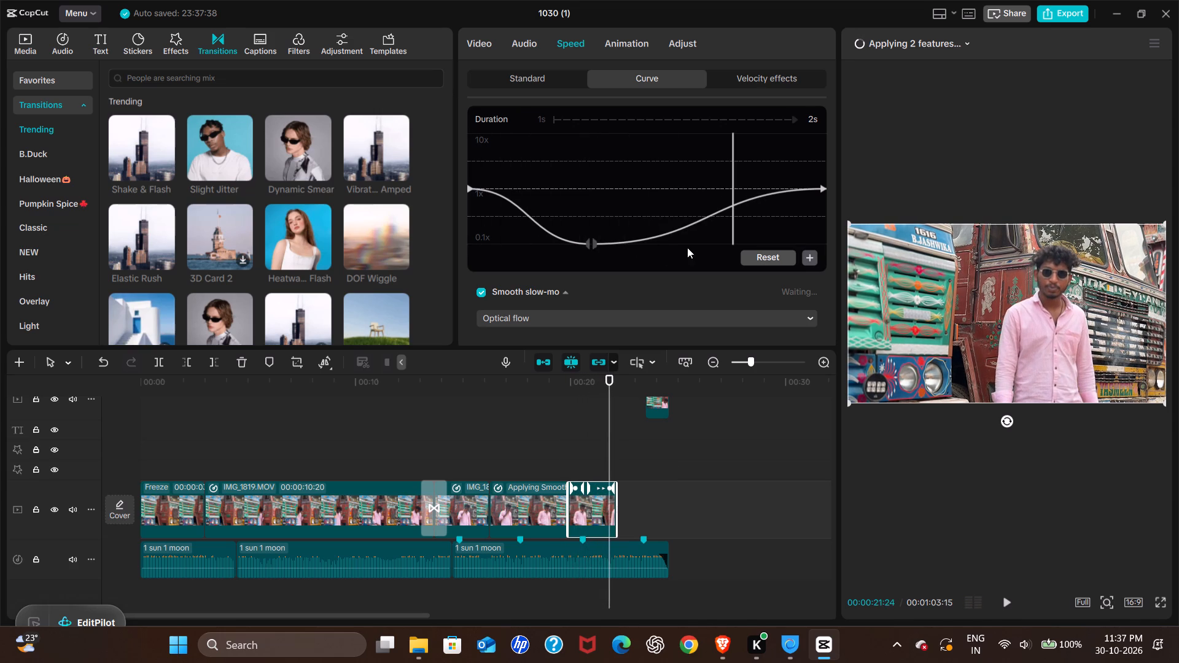
Trim about half a second off the end of the last clip part and play its slow motion with the speed curve open.
key("space")
key("space")
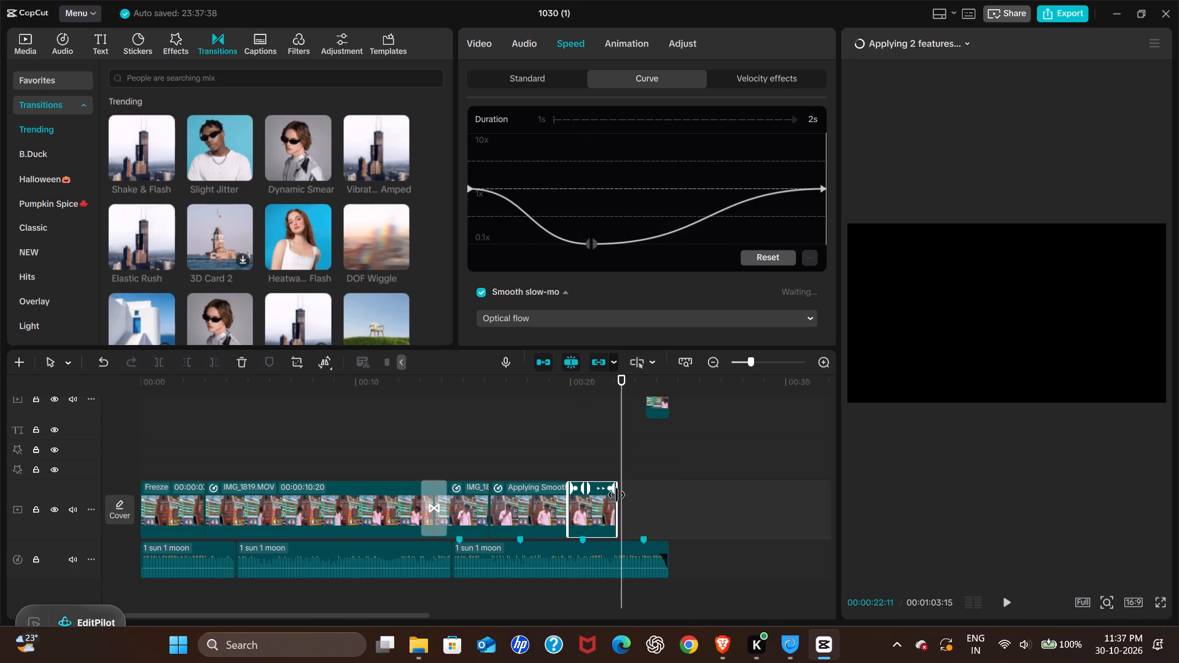
left_click_drag(615, 495, 606, 495)
left_click(561, 459)
key("space")
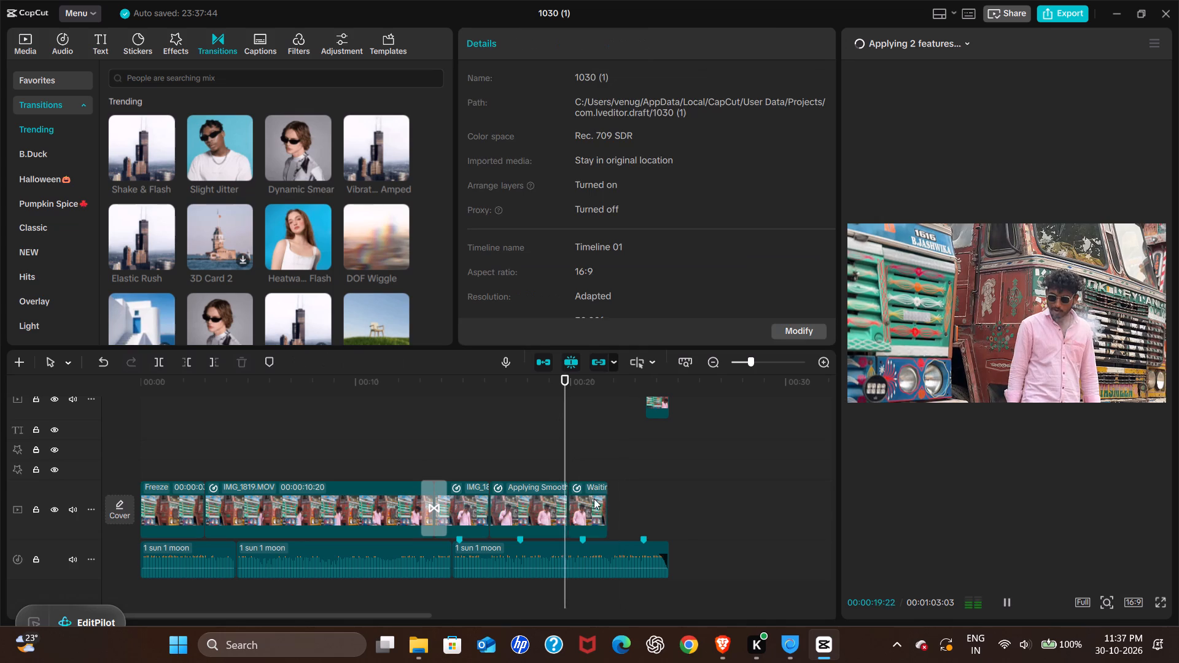
left_click(594, 505)
key("space")
left_click(566, 48)
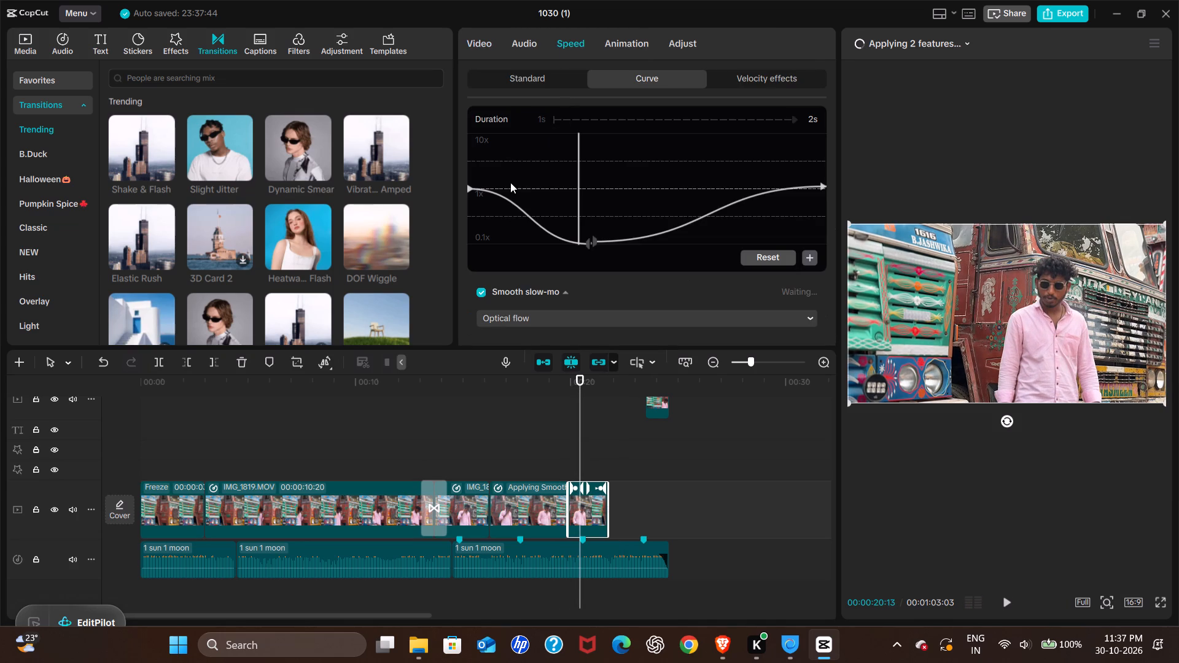
left_click(478, 210)
left_click_drag(477, 210, 442, 206)
key("space")
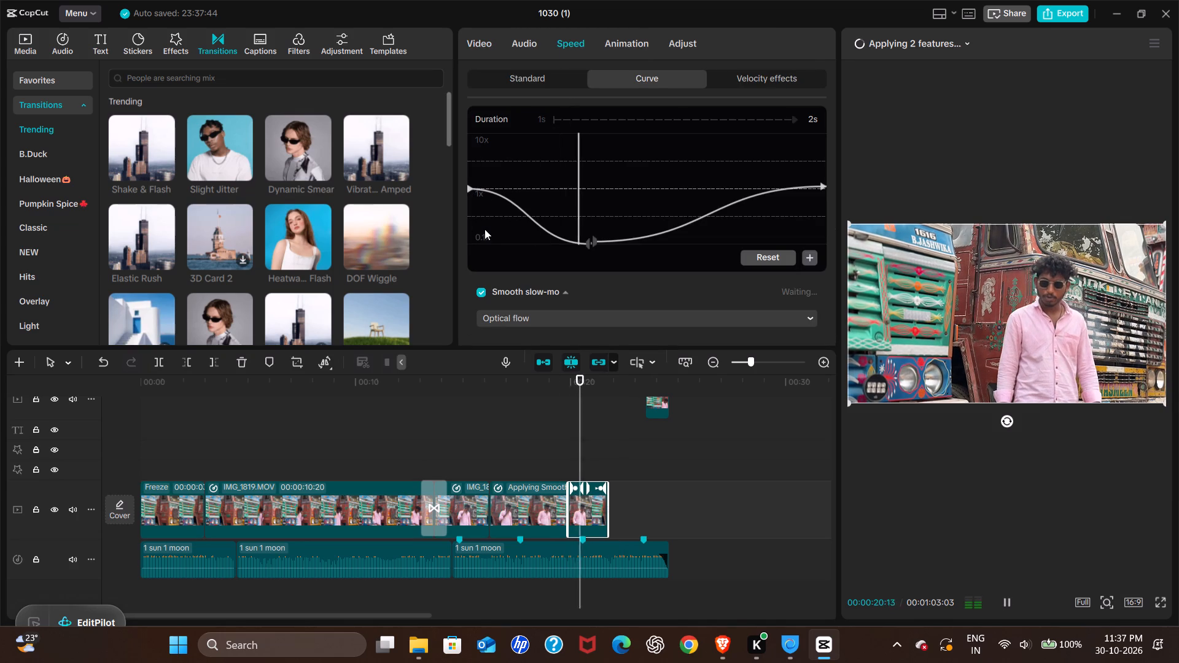
key("space")
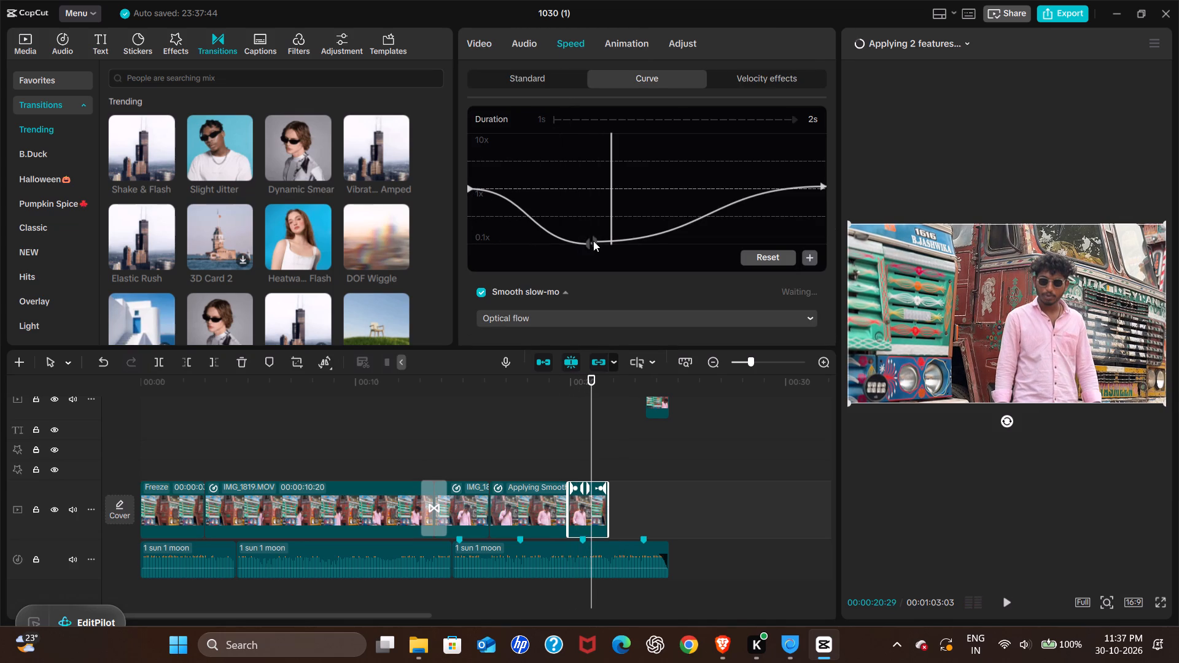
Lower the middle point of the last part's speed curve back to 0.1x and play the ramp.
left_click(593, 242)
left_click(513, 228)
key("space")
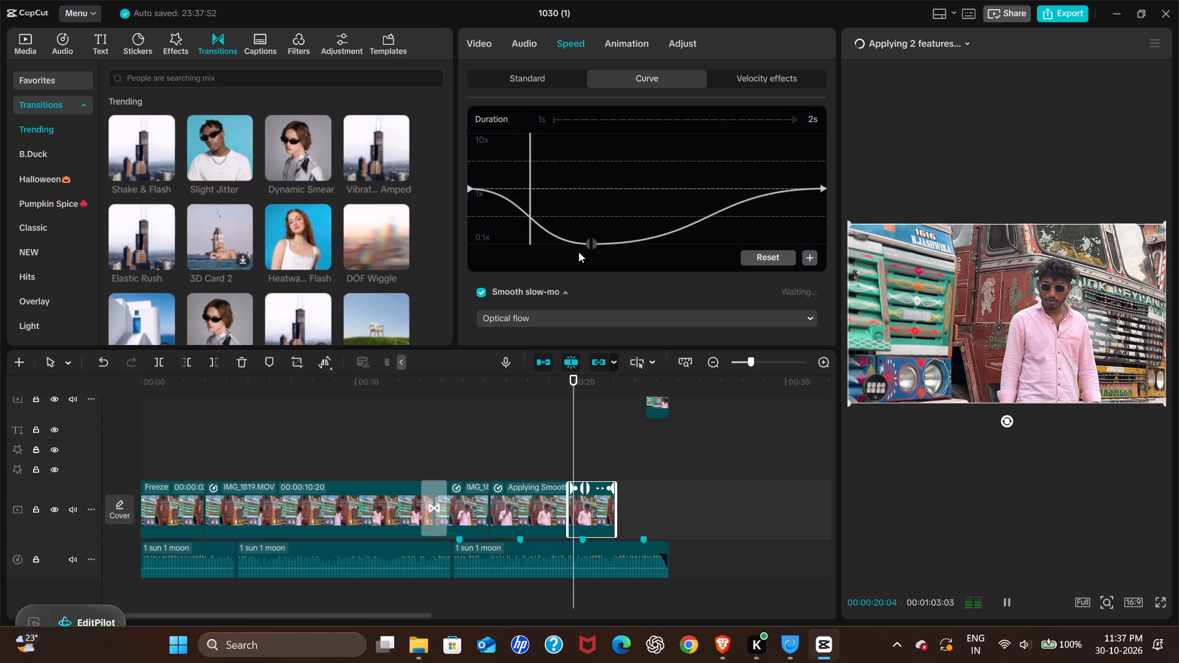
key("space")
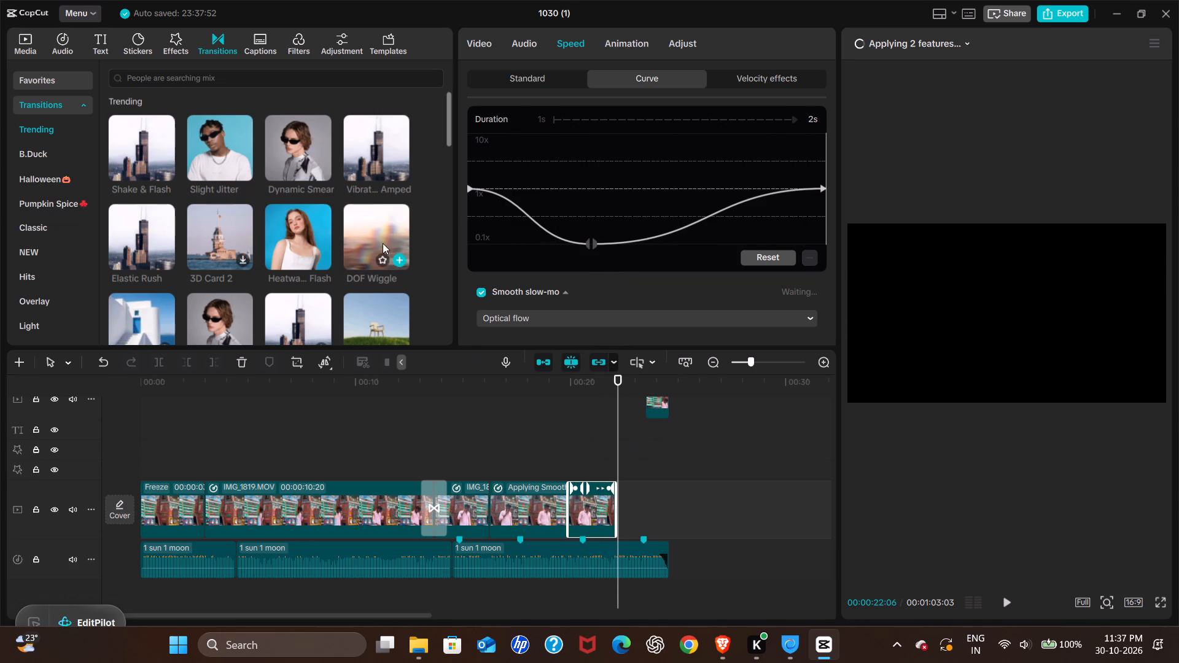
Preview the imported clips IMG_1817 and IMG_1818, including in full screen, to judge footage for the next shot.
left_click(25, 39)
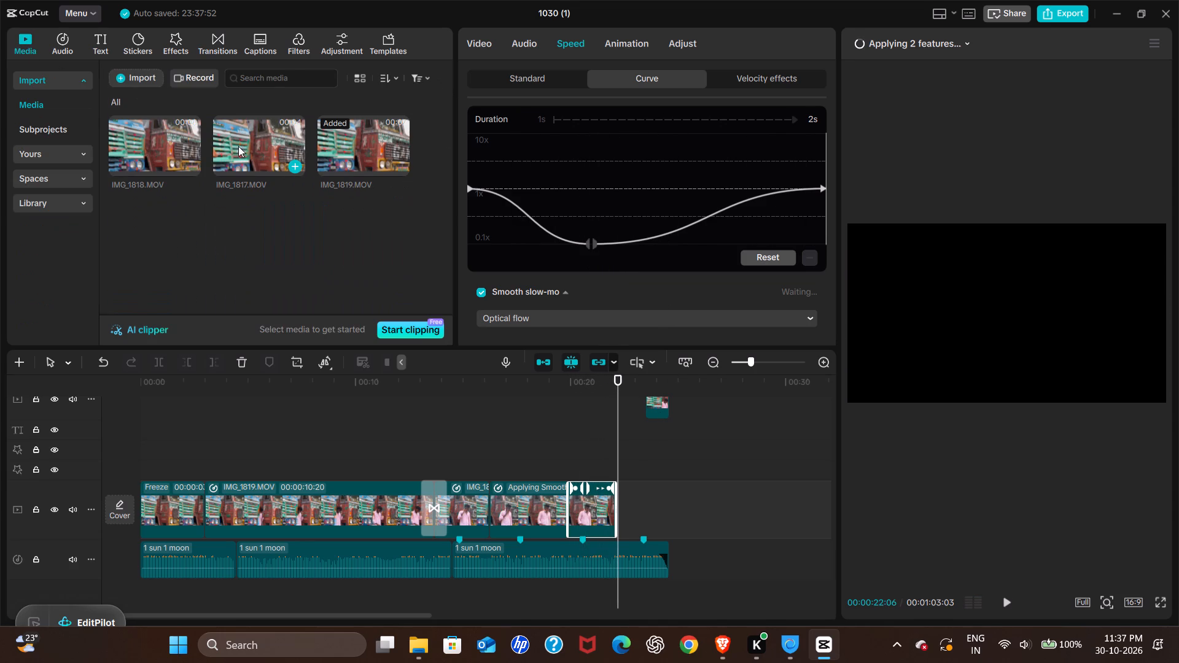
left_click(245, 144)
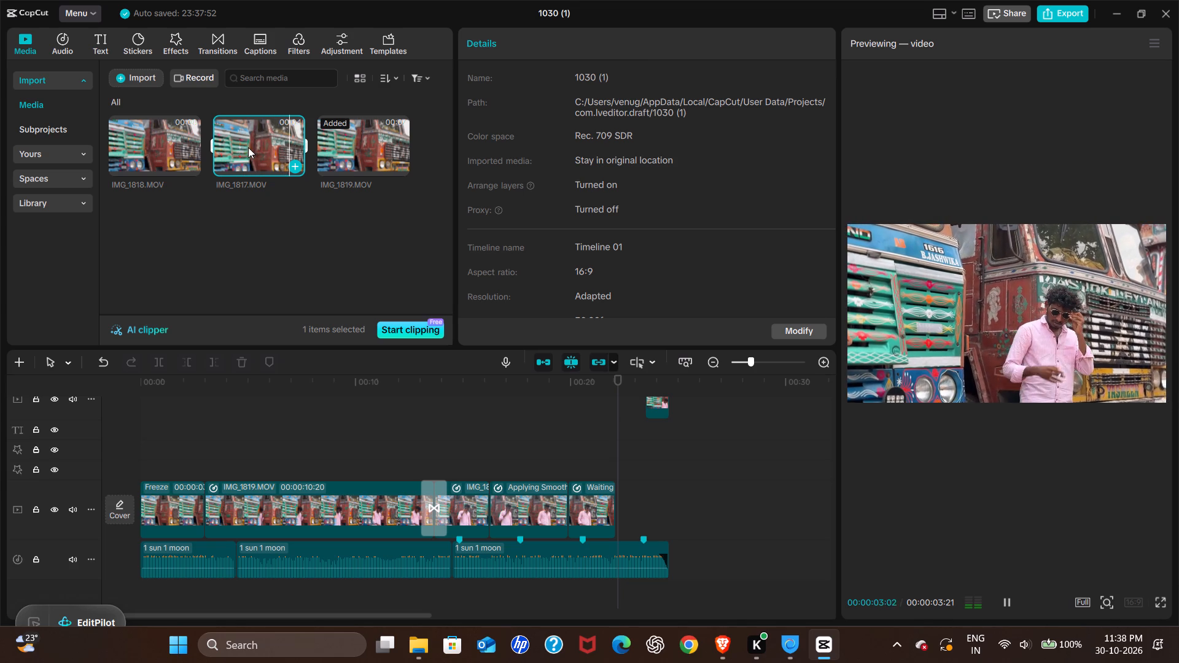
left_click(147, 145)
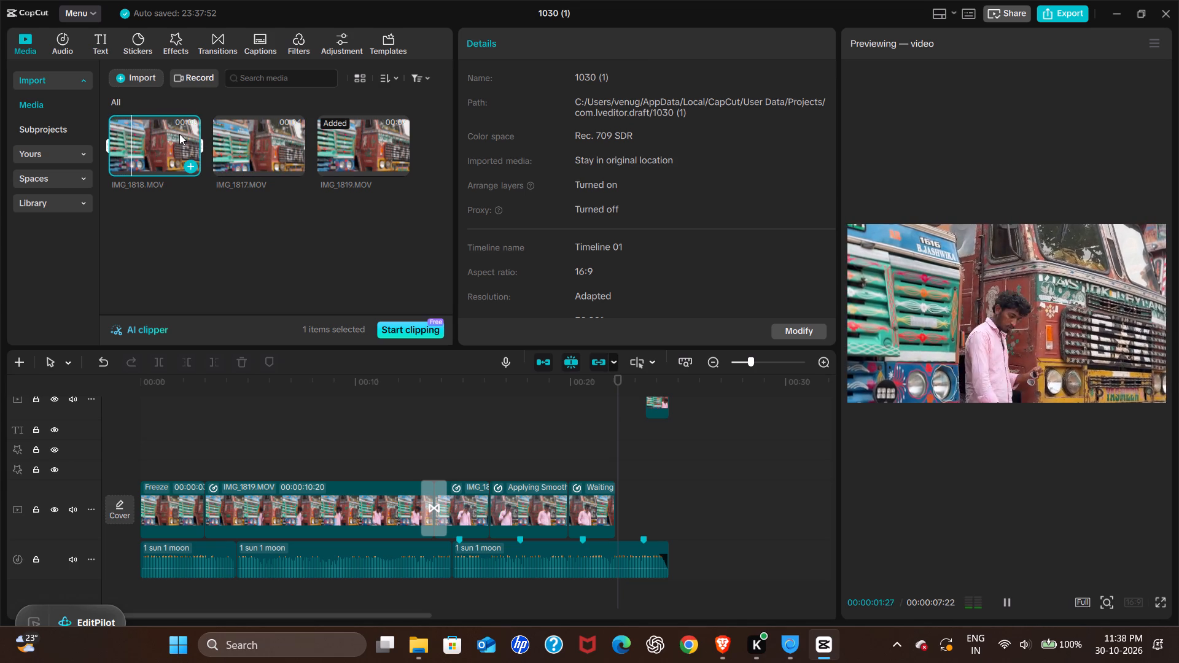
left_click(165, 129)
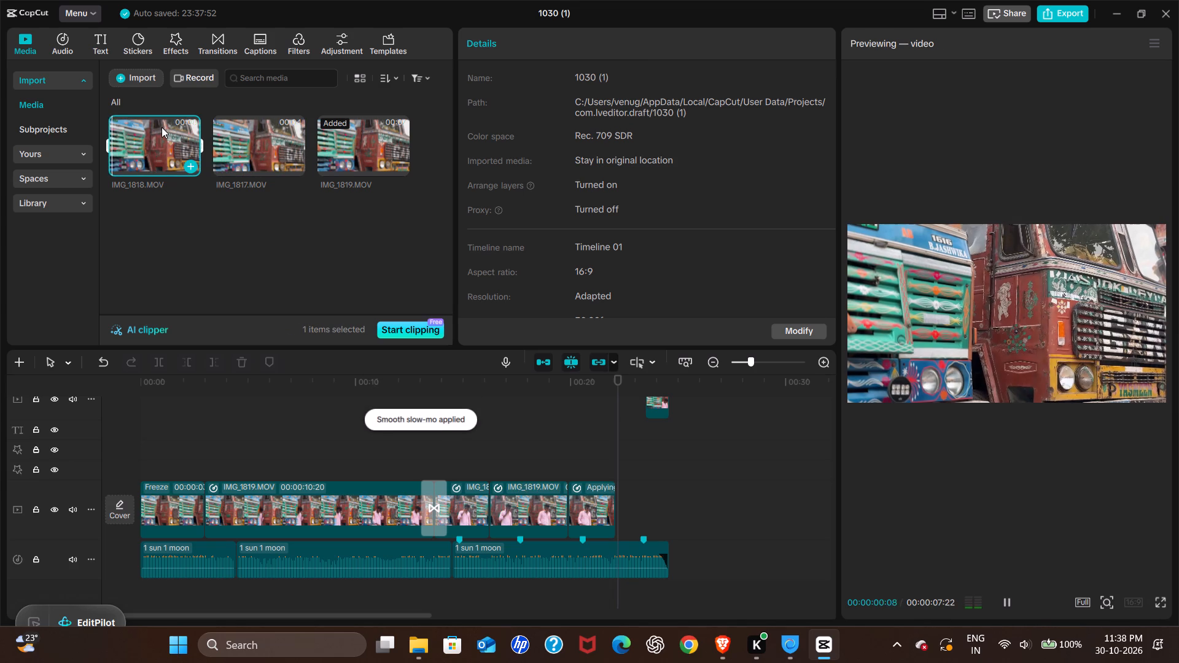
key("z")
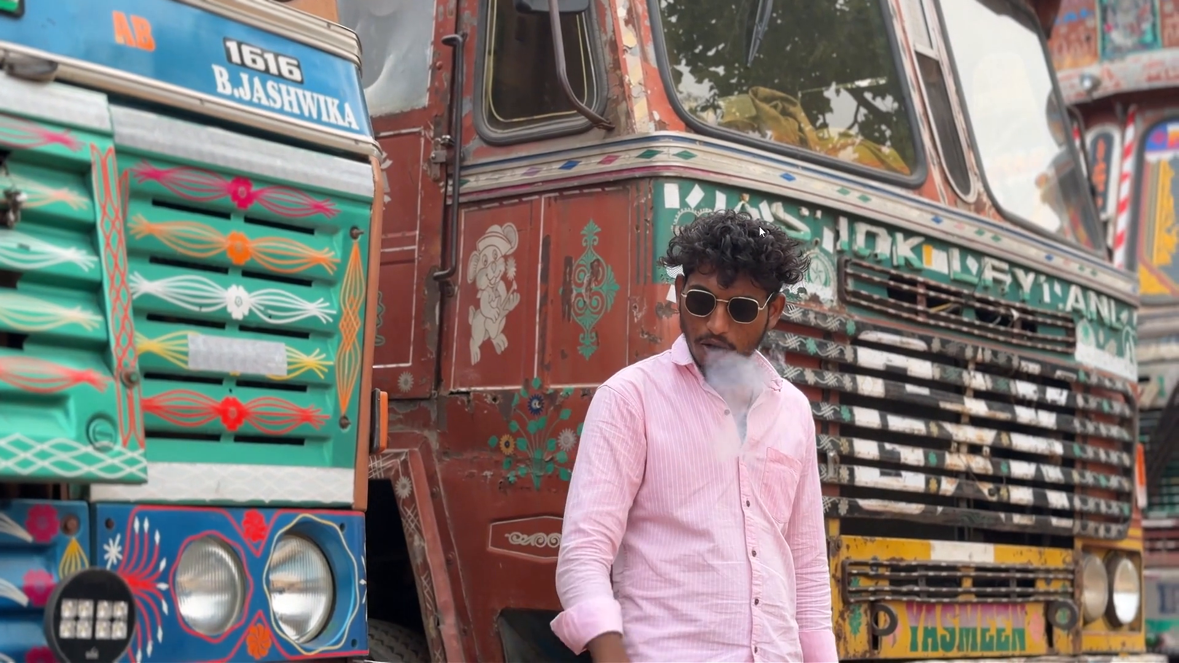
key("Escape")
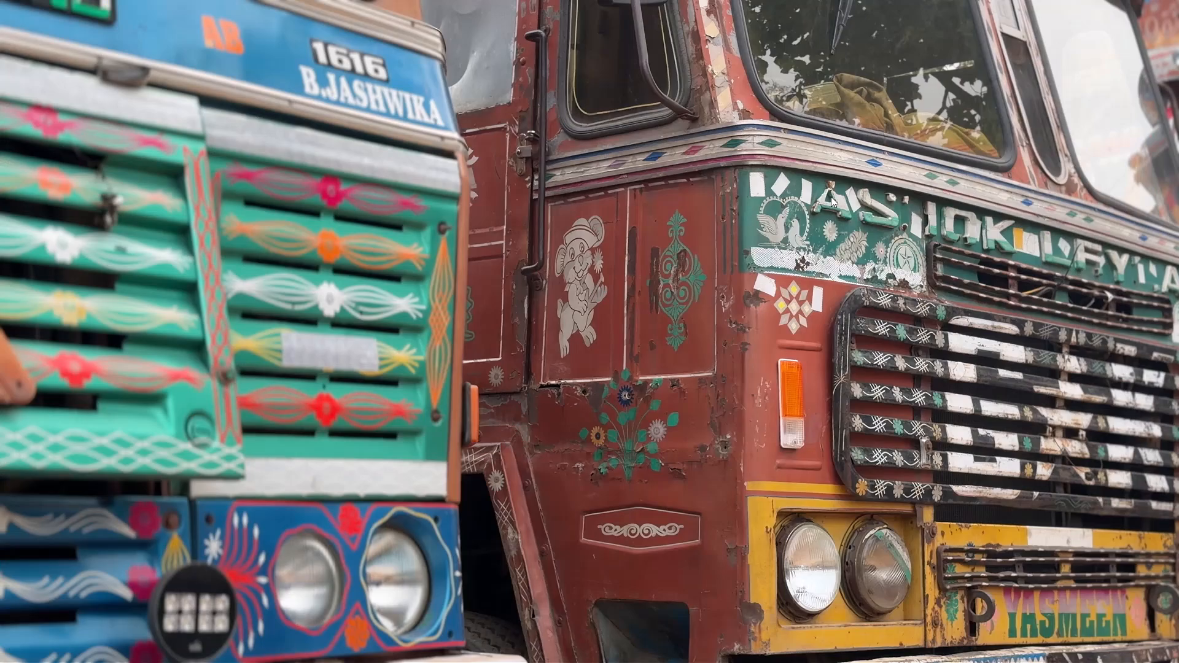
left_click(277, 139)
key("z")
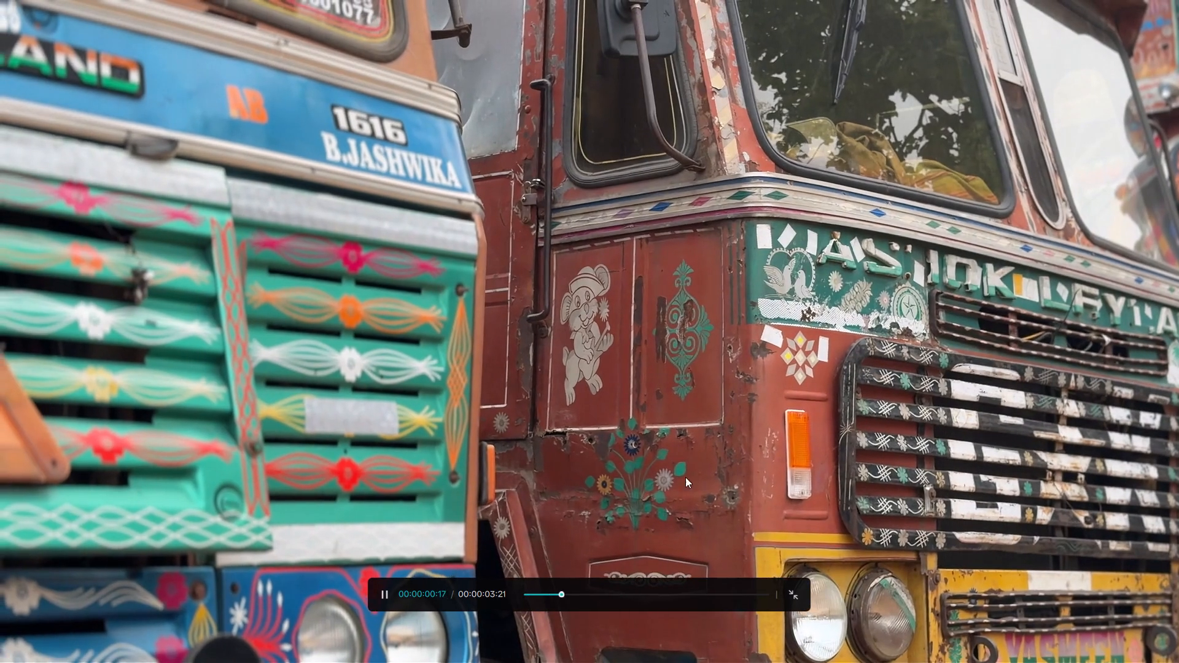
left_click(724, 597)
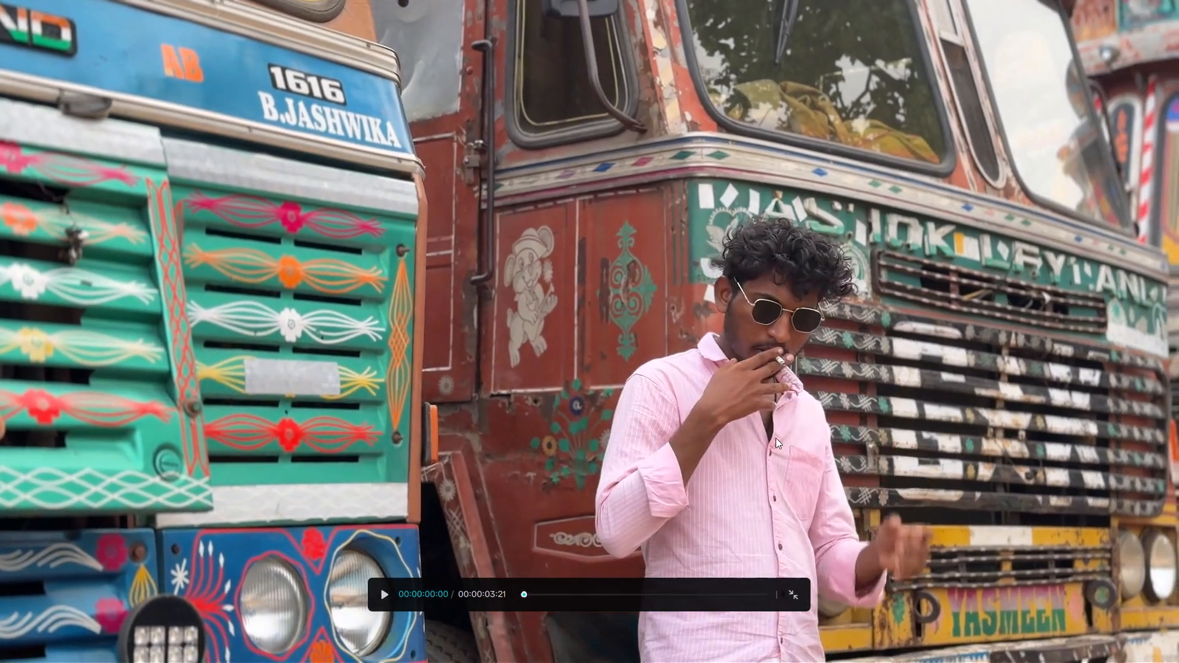
key("Escape")
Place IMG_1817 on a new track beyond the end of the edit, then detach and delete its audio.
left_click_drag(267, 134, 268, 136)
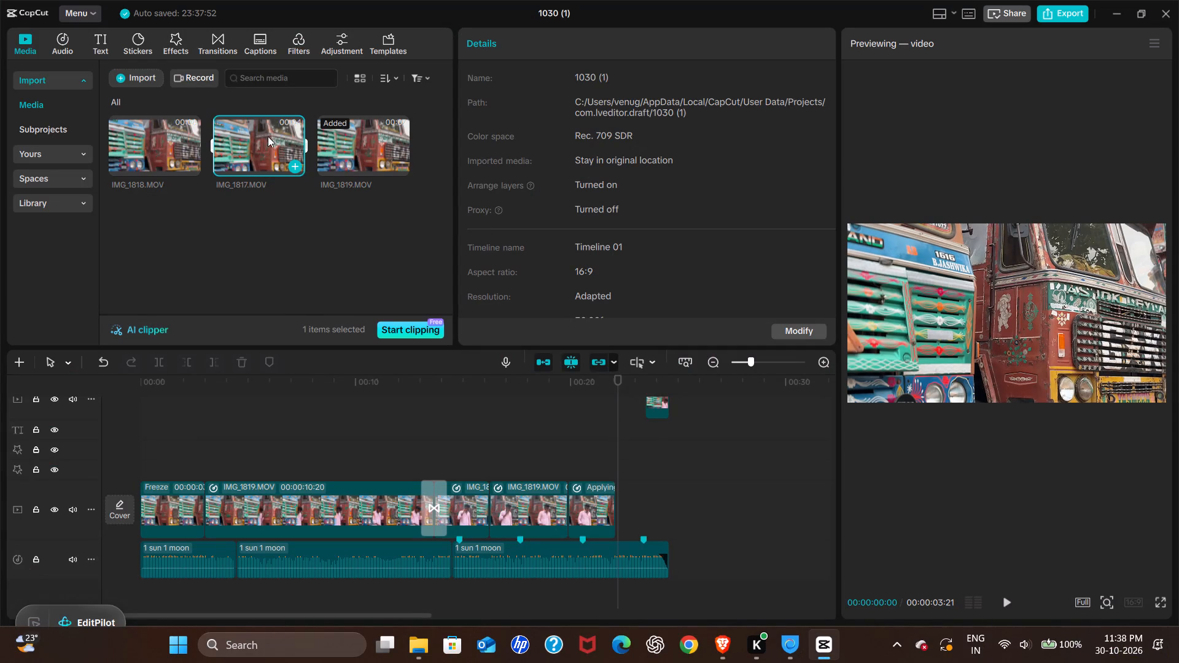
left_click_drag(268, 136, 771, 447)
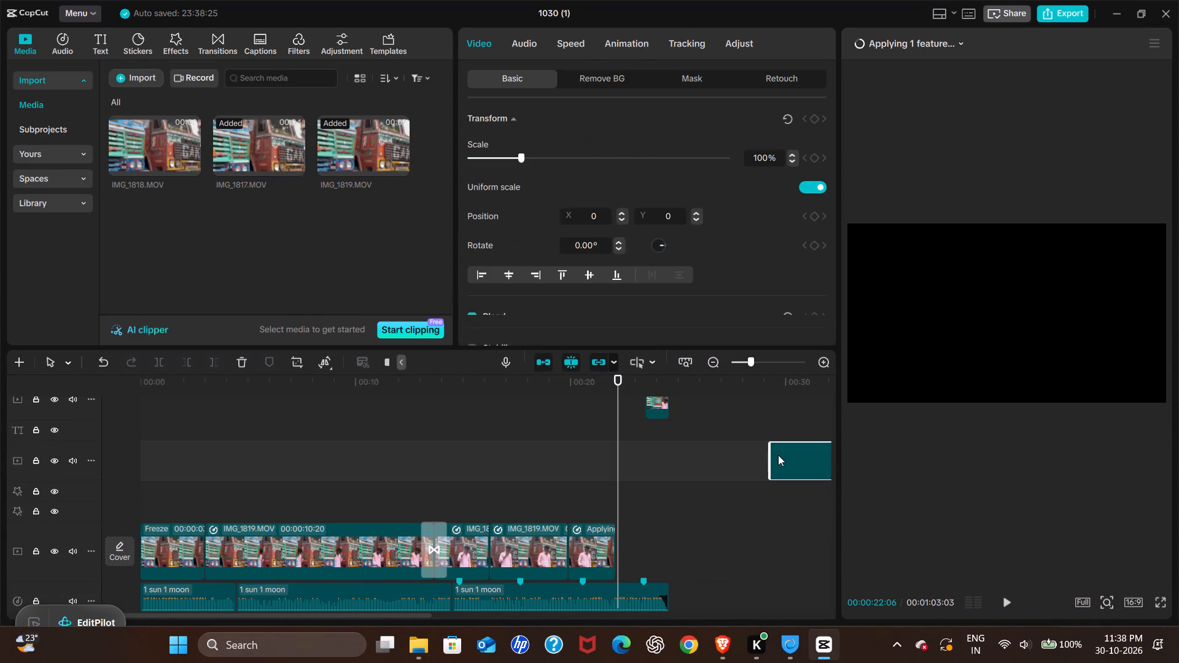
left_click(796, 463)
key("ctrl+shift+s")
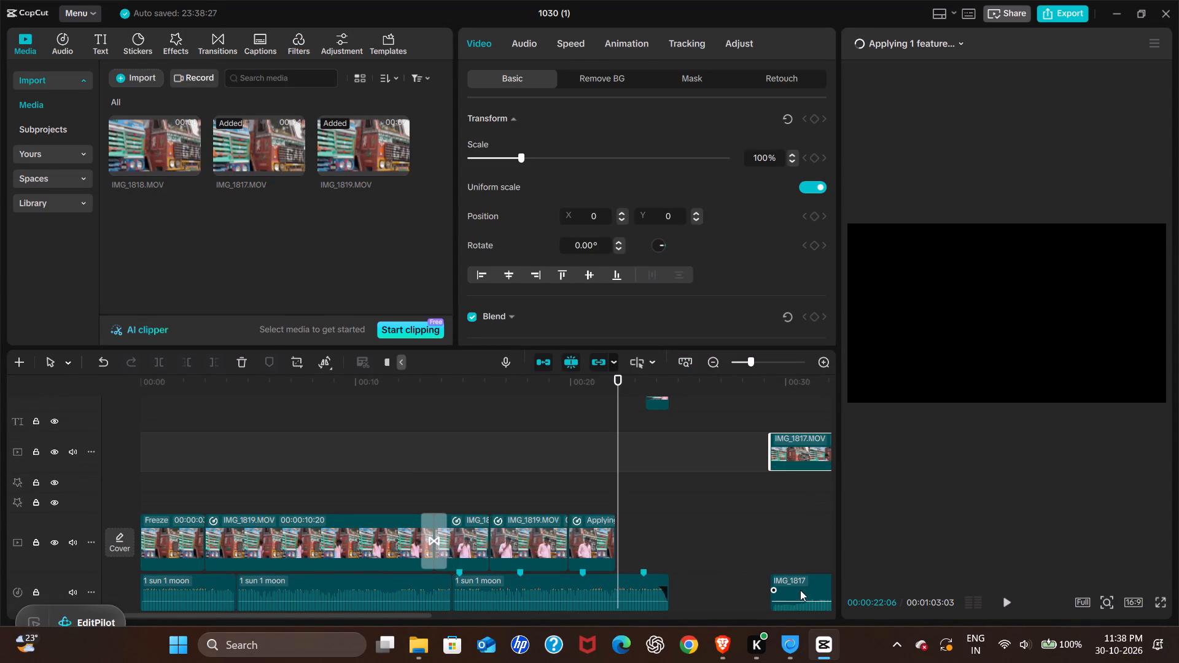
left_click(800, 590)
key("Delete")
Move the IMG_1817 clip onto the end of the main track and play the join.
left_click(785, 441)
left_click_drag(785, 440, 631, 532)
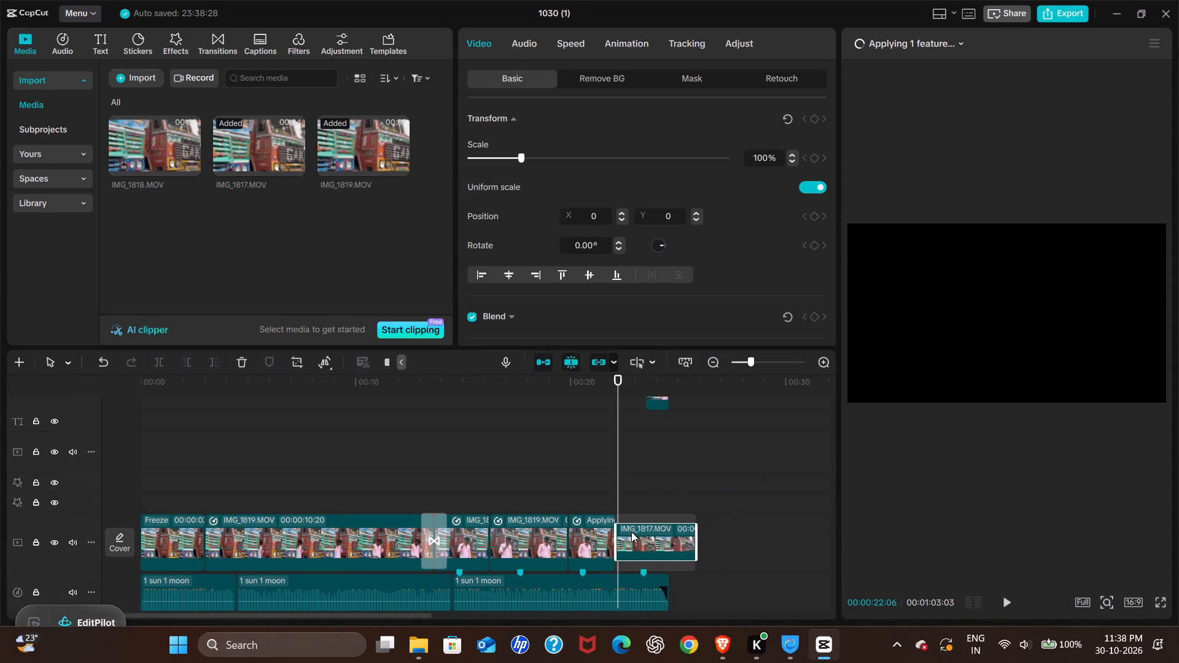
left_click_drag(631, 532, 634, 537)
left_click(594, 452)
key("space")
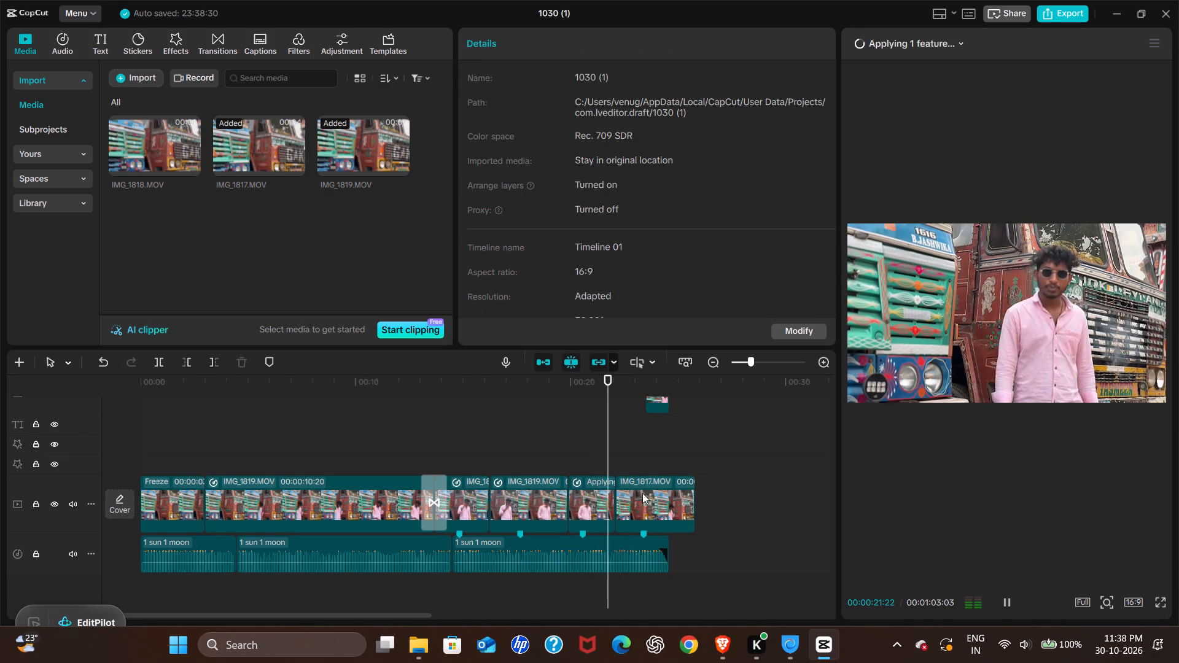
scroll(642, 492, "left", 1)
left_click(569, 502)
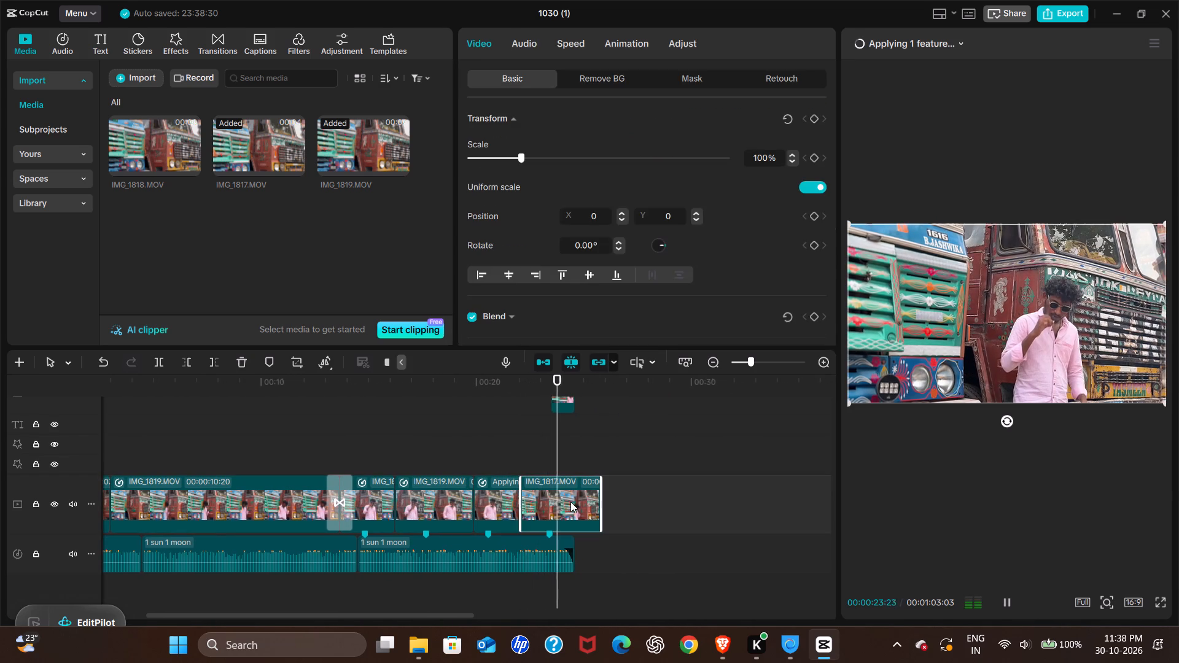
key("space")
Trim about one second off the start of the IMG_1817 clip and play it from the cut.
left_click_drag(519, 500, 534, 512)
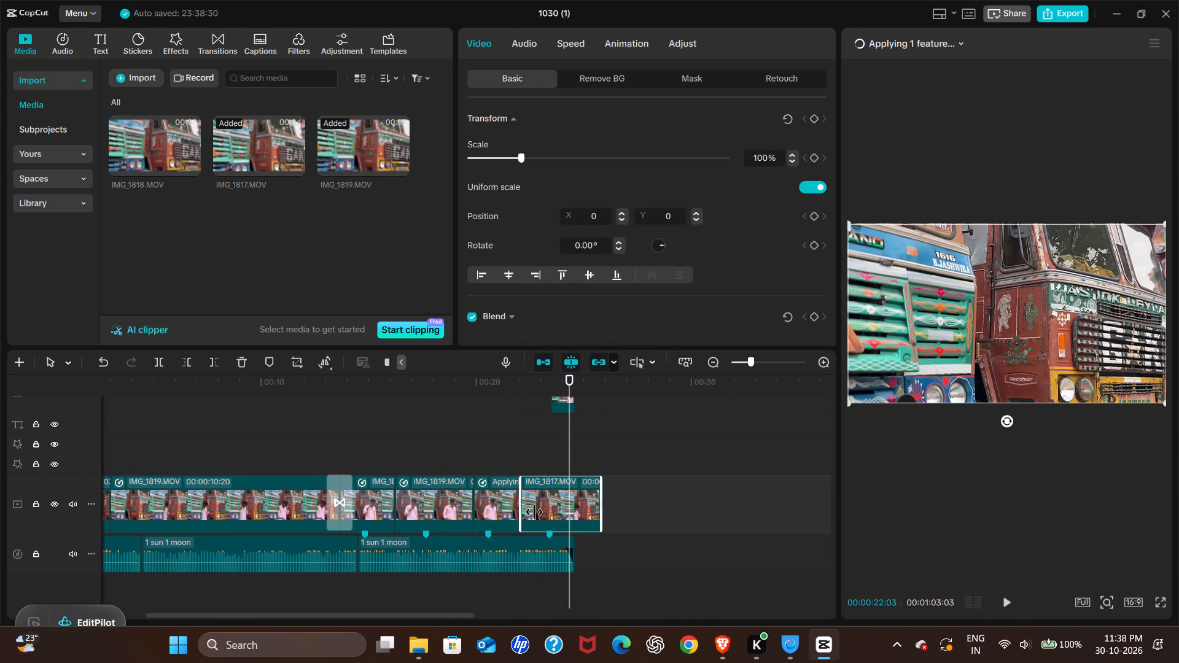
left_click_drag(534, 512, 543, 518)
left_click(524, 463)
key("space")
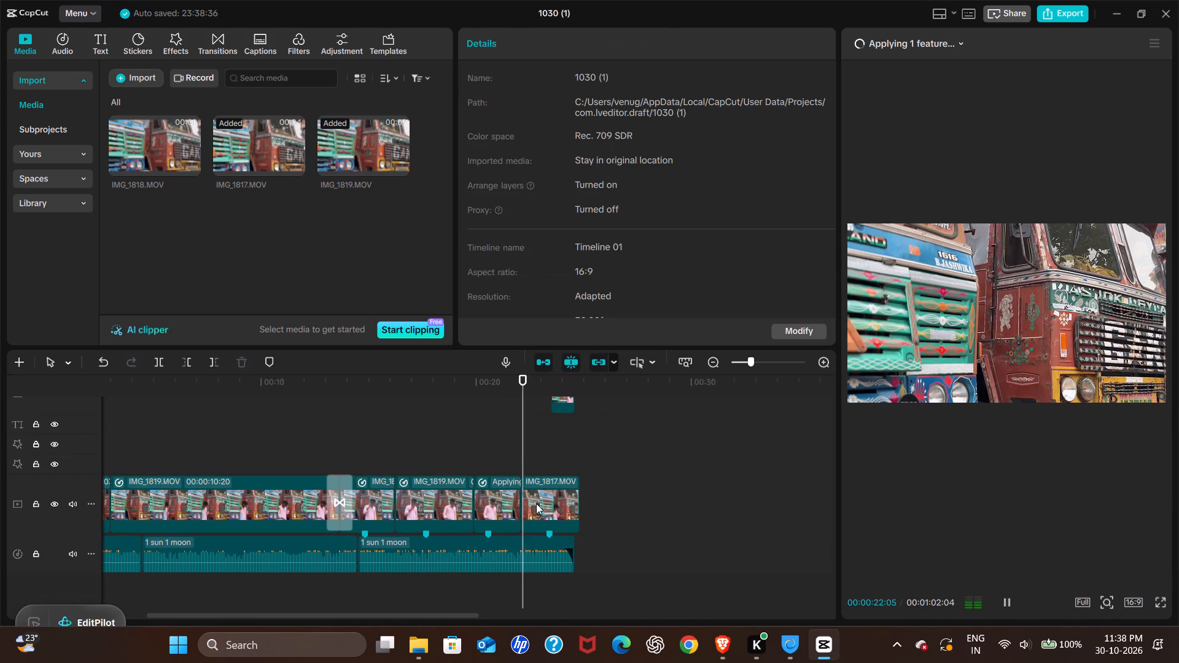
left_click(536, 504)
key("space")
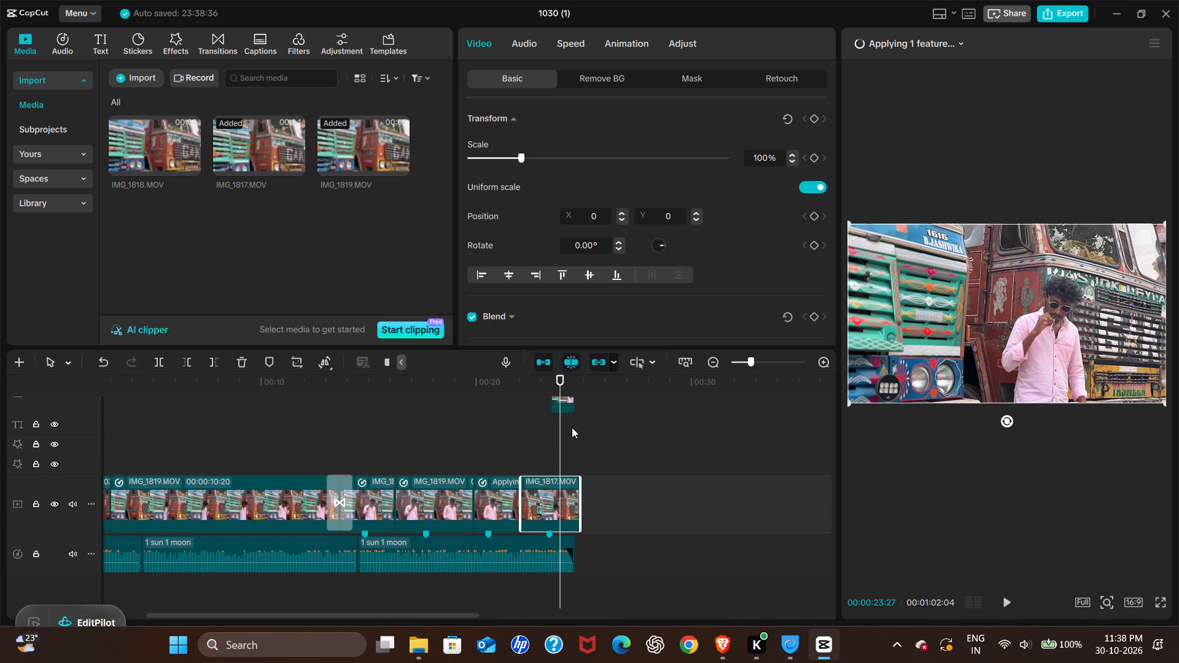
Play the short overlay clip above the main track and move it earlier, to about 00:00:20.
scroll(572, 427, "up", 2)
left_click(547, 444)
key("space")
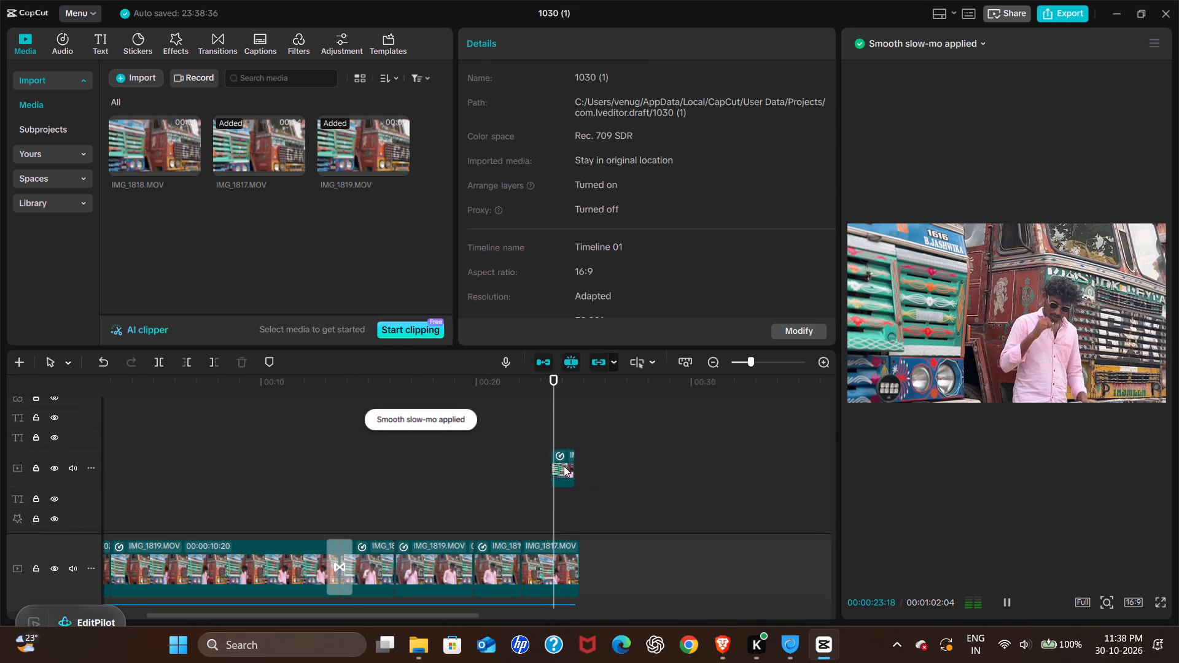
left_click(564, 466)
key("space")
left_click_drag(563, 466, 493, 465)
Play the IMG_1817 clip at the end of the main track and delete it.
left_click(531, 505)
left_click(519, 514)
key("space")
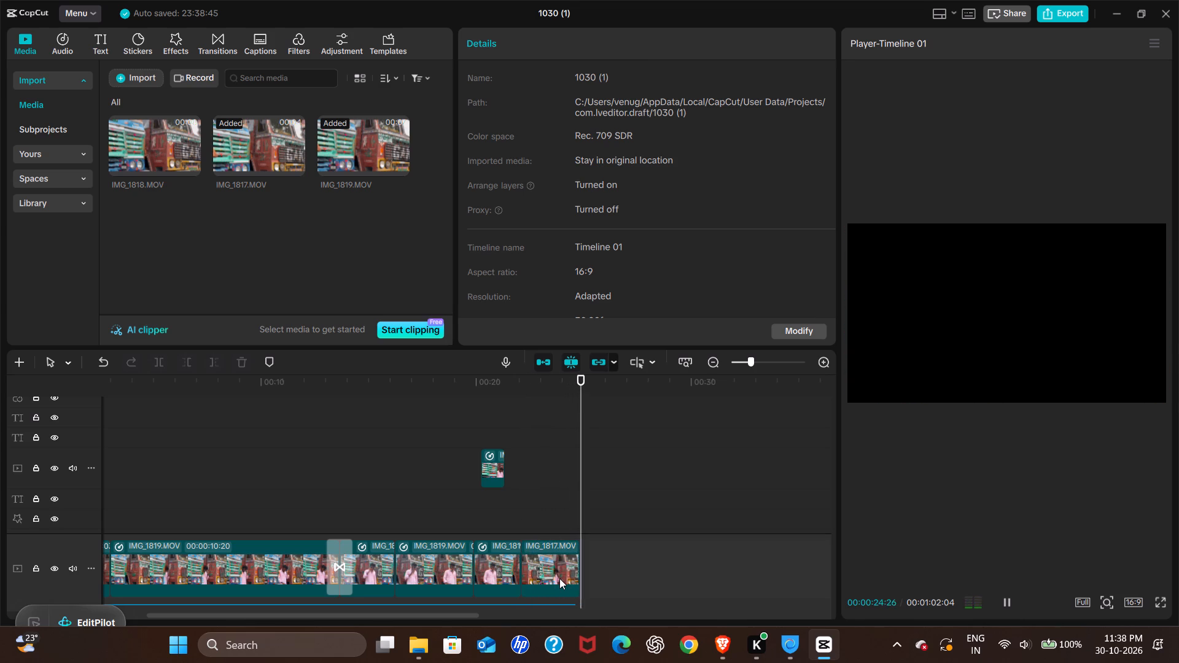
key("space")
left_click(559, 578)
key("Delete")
Move the short overlay clip onto the end of the main track and play it with its speed curve open.
left_click(494, 461)
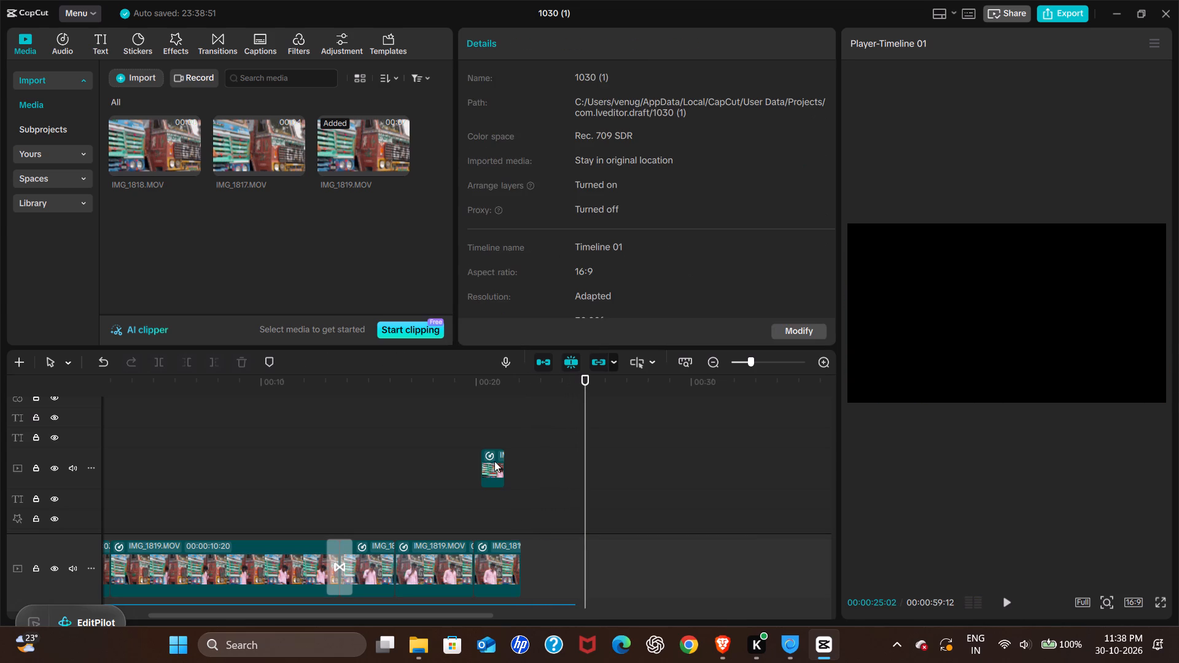
left_click_drag(494, 461, 550, 559)
left_click(540, 532)
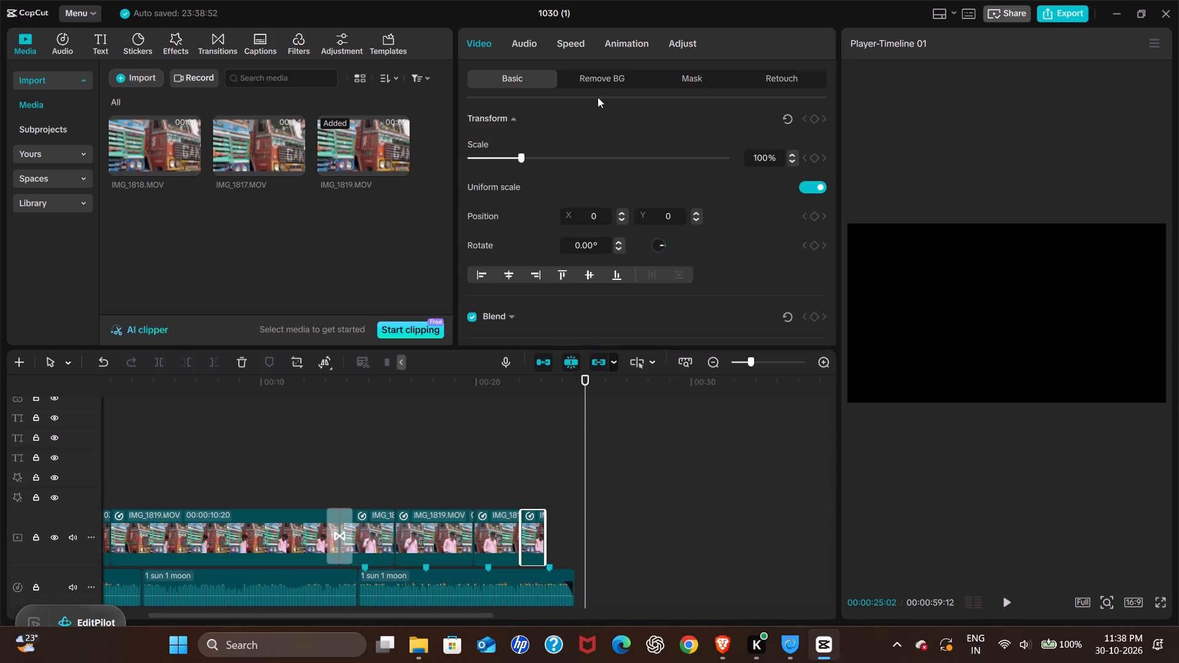
left_click(572, 49)
left_click(574, 210)
left_click_drag(574, 210, 433, 220)
key("space")
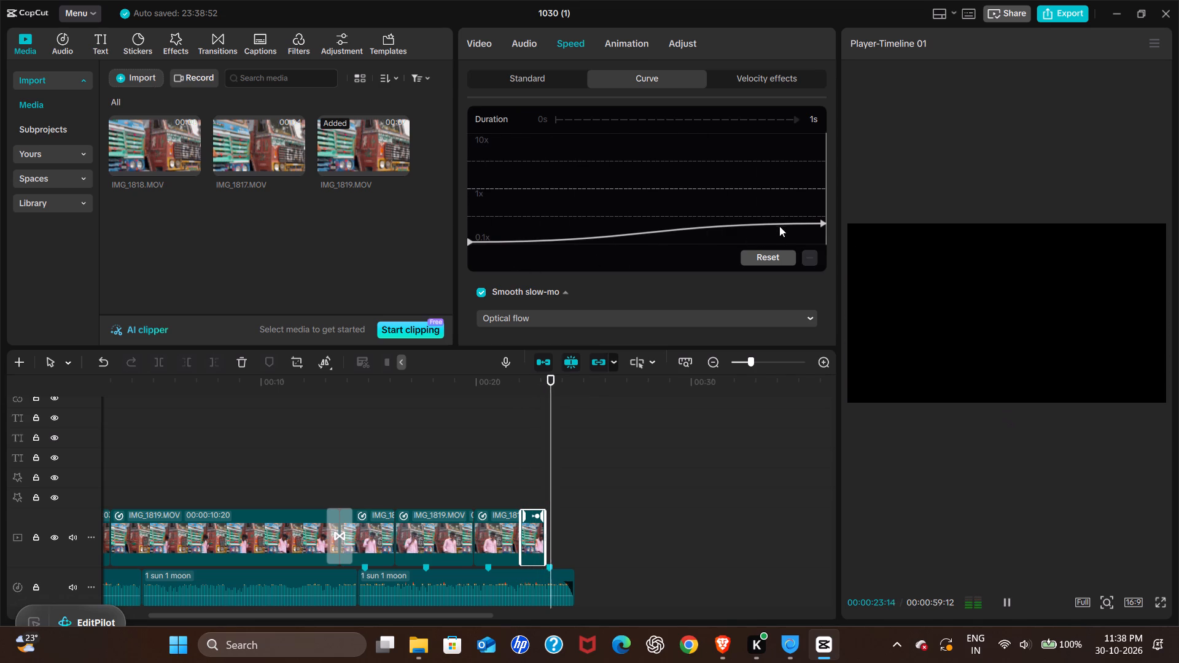
key("space")
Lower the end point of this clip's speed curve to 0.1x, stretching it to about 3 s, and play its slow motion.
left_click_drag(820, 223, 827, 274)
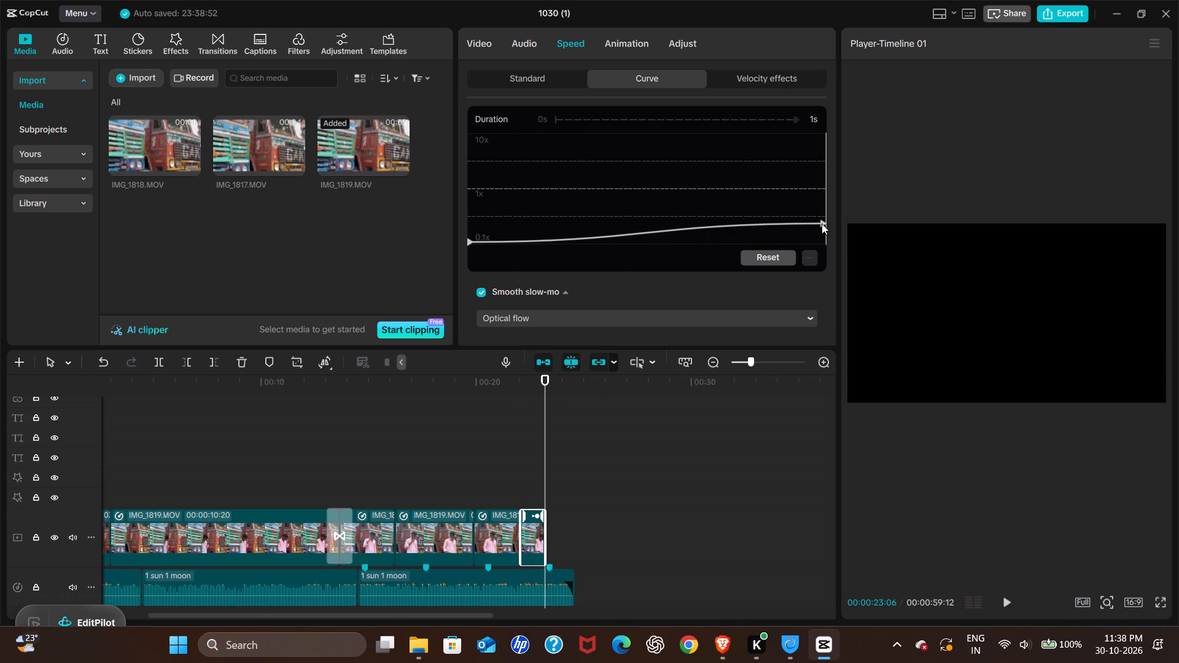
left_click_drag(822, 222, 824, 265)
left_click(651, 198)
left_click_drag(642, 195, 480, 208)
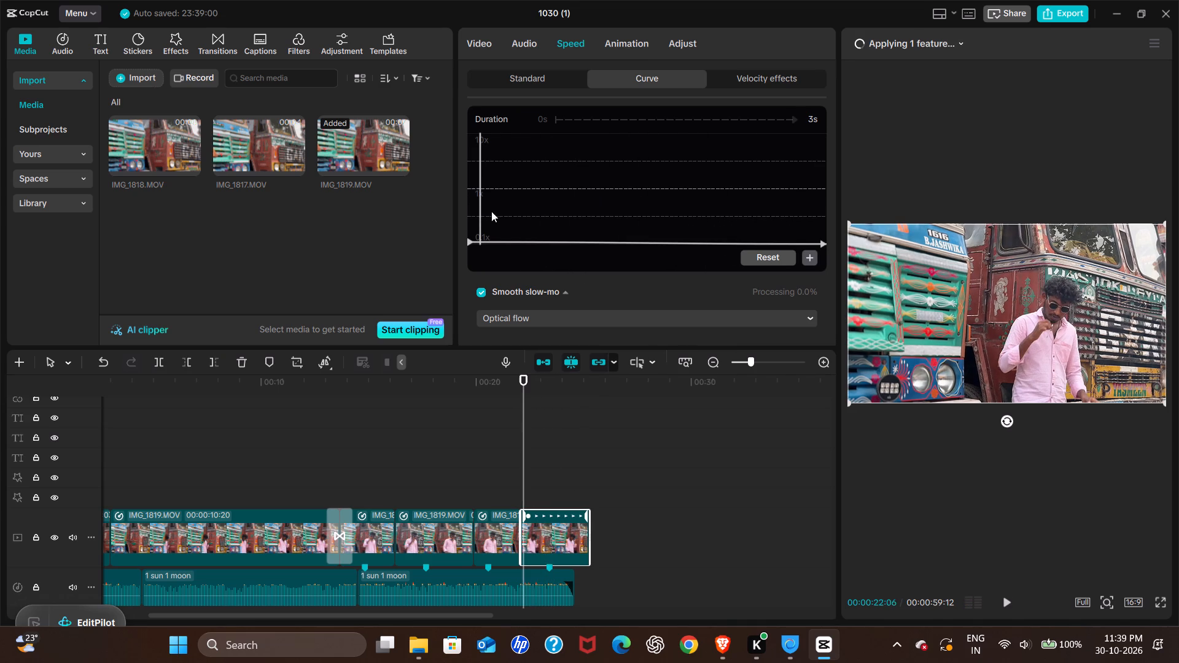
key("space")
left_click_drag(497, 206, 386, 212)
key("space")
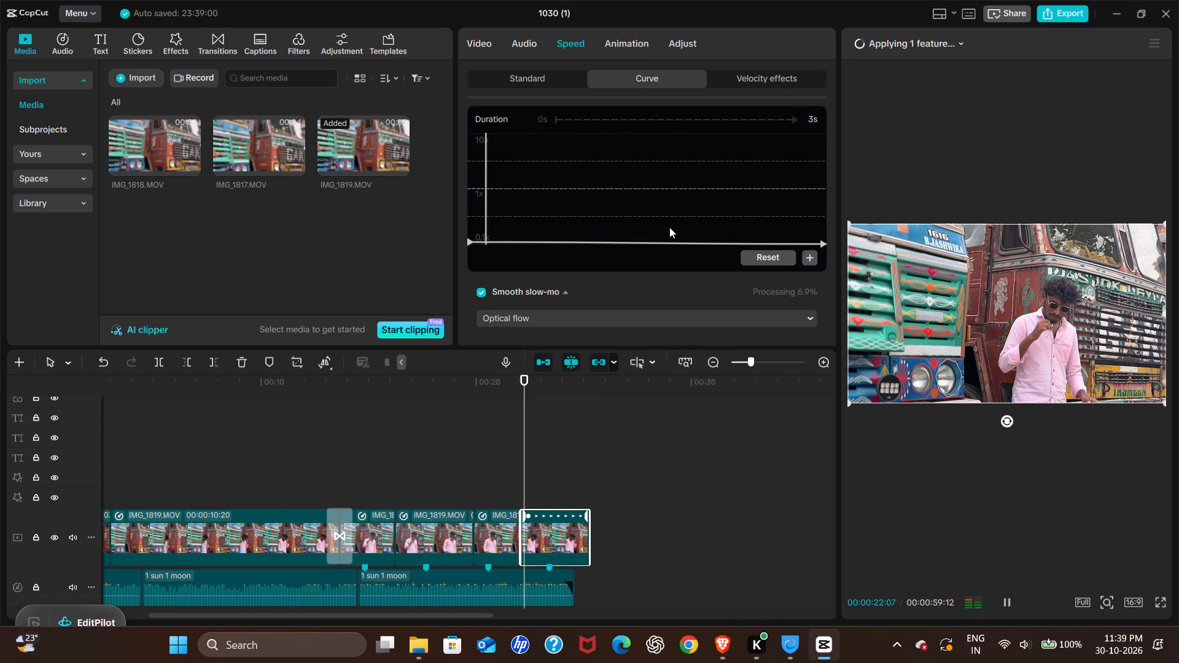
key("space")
Raise the end point of this speed curve slightly, shortening the clip to about 2 s, and play it.
left_click_drag(820, 242, 809, 213)
left_click_drag(822, 241, 817, 235)
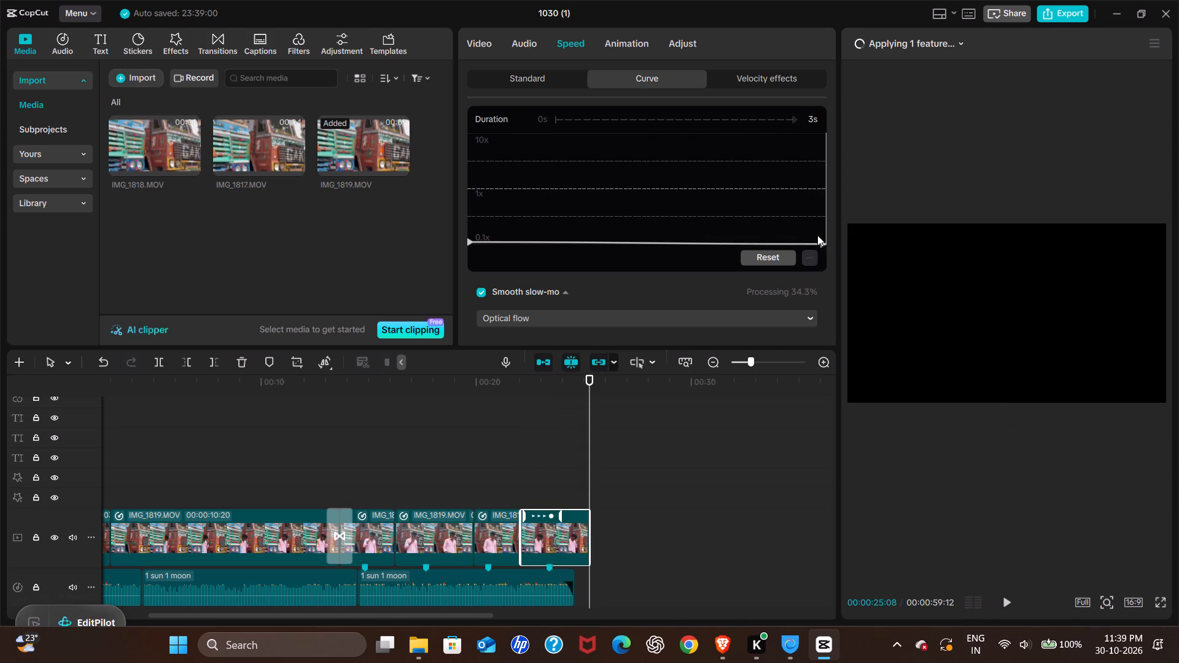
left_click_drag(817, 235, 818, 235)
left_click(768, 217)
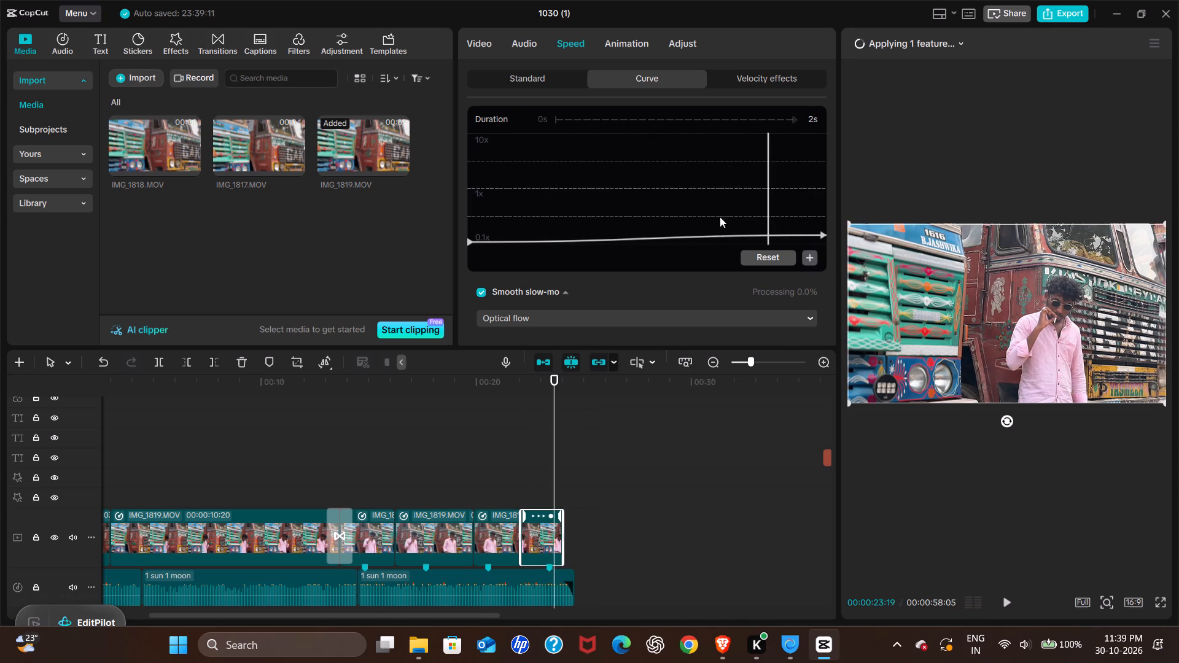
left_click_drag(698, 217, 686, 215)
key("space")
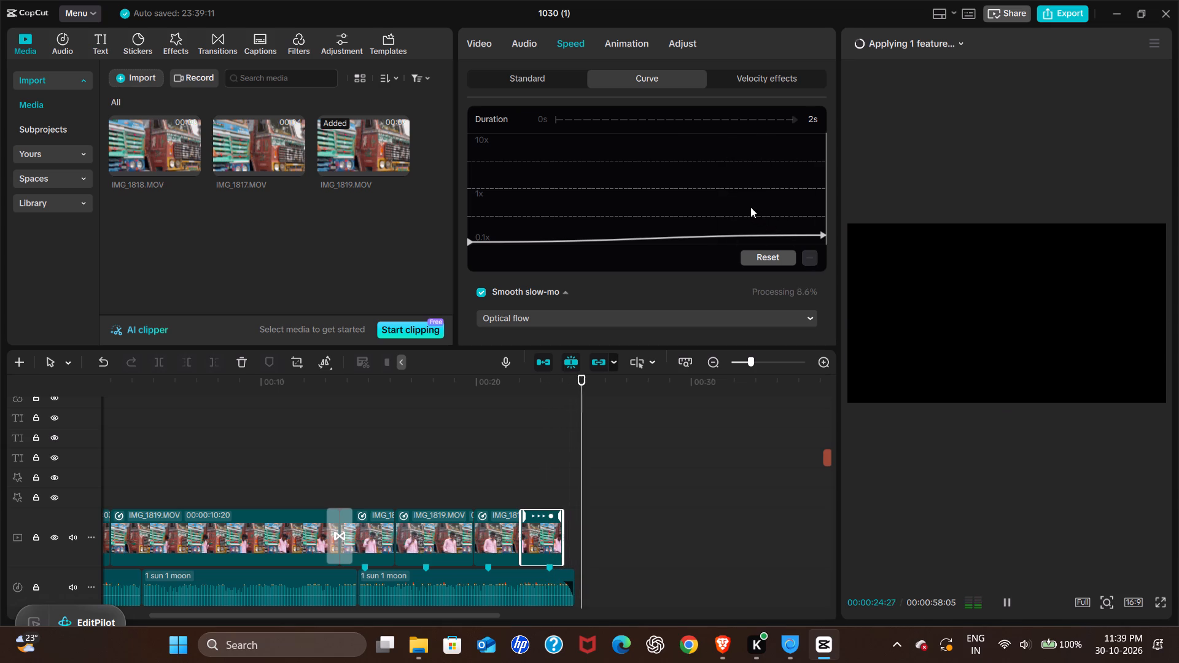
Play the whole edit from the start of the timeline in full screen.
left_click(539, 549)
left_click(536, 478)
left_click_drag(536, 477, 0, 526)
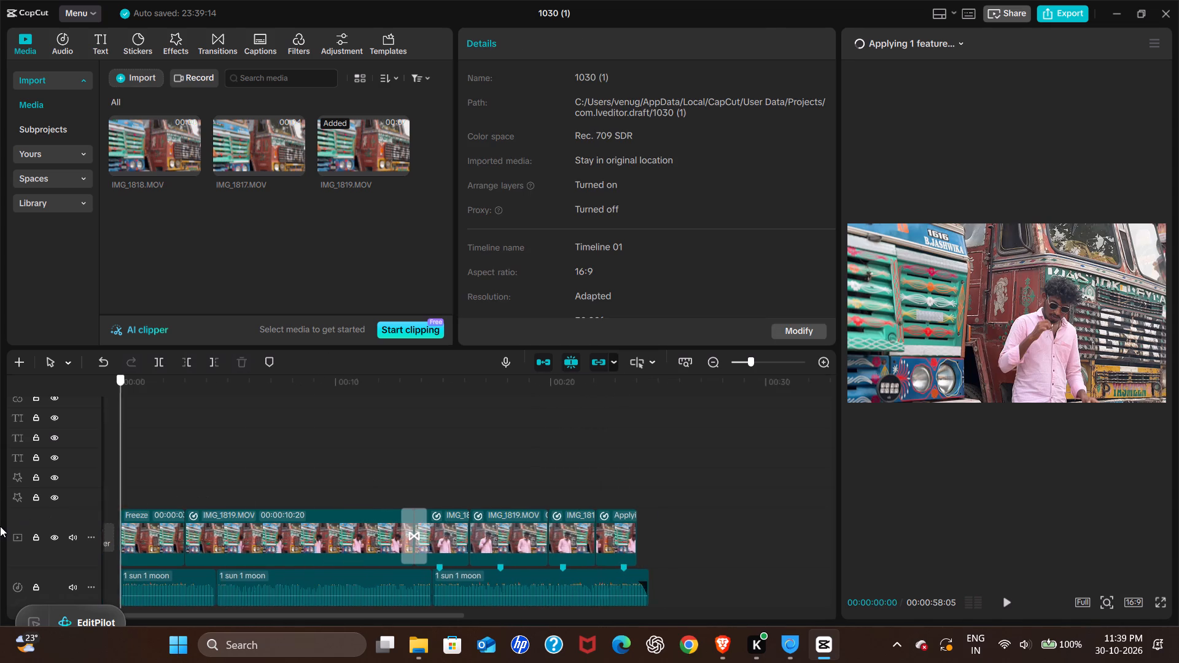
left_click_drag(0, 526, 0, 528)
key("z")
key("space")
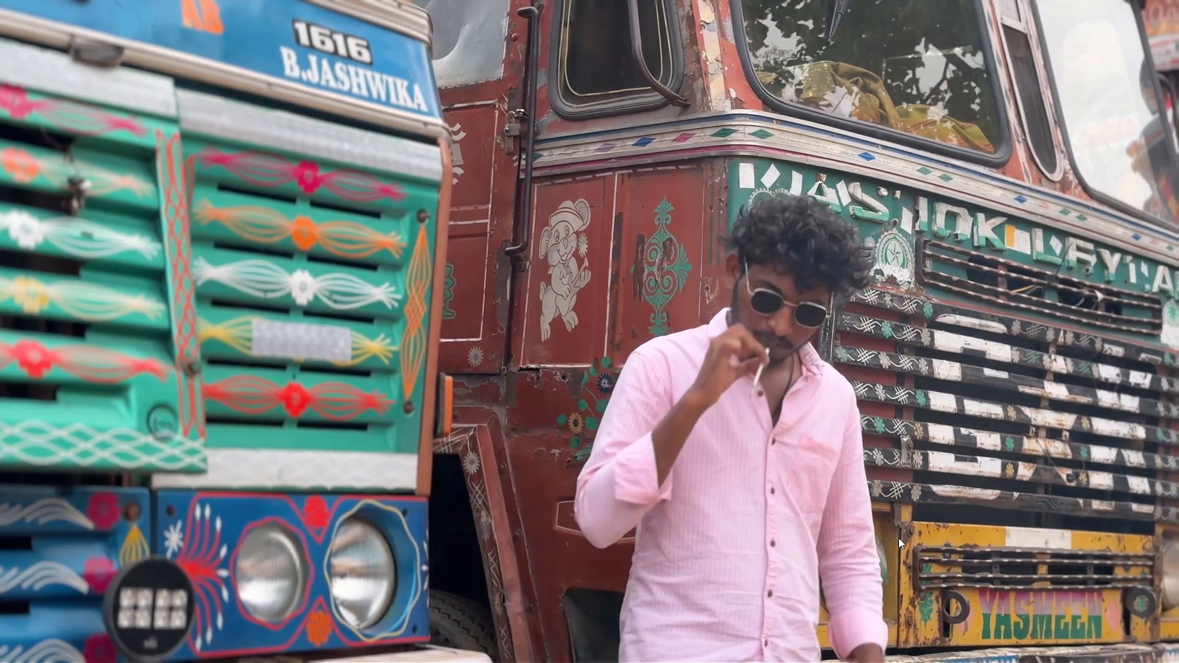
key("Escape")
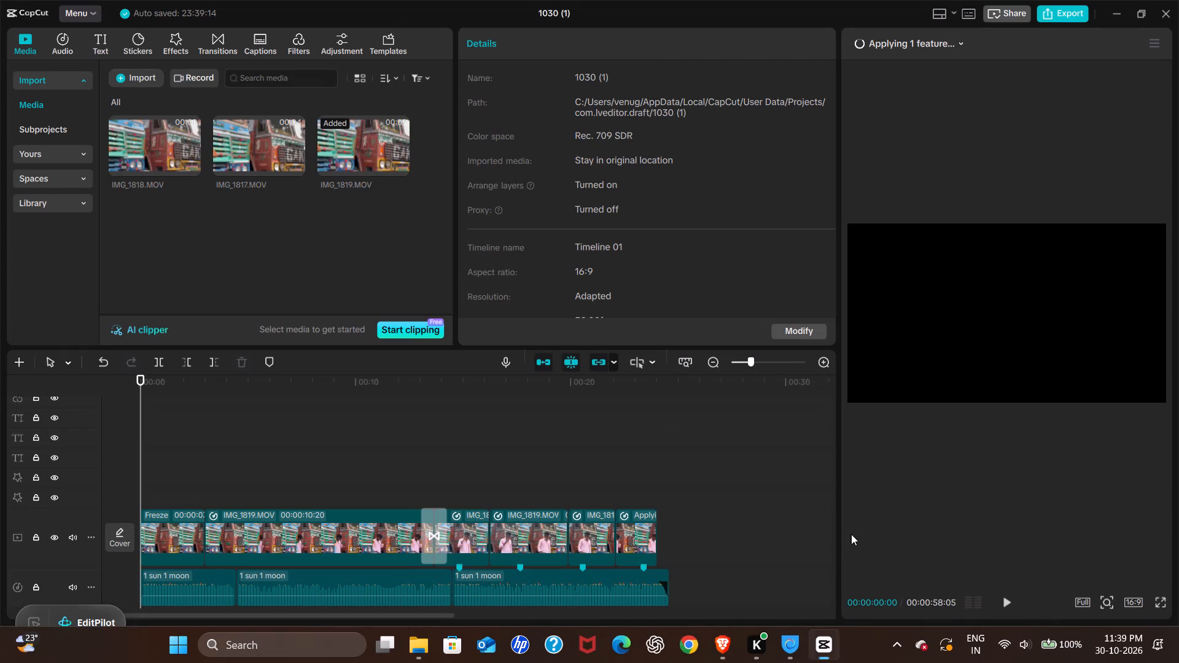
Play the slow-motion section in full screen from just before the existing transition.
key("space")
left_click(434, 480)
left_click(421, 478)
key("z")
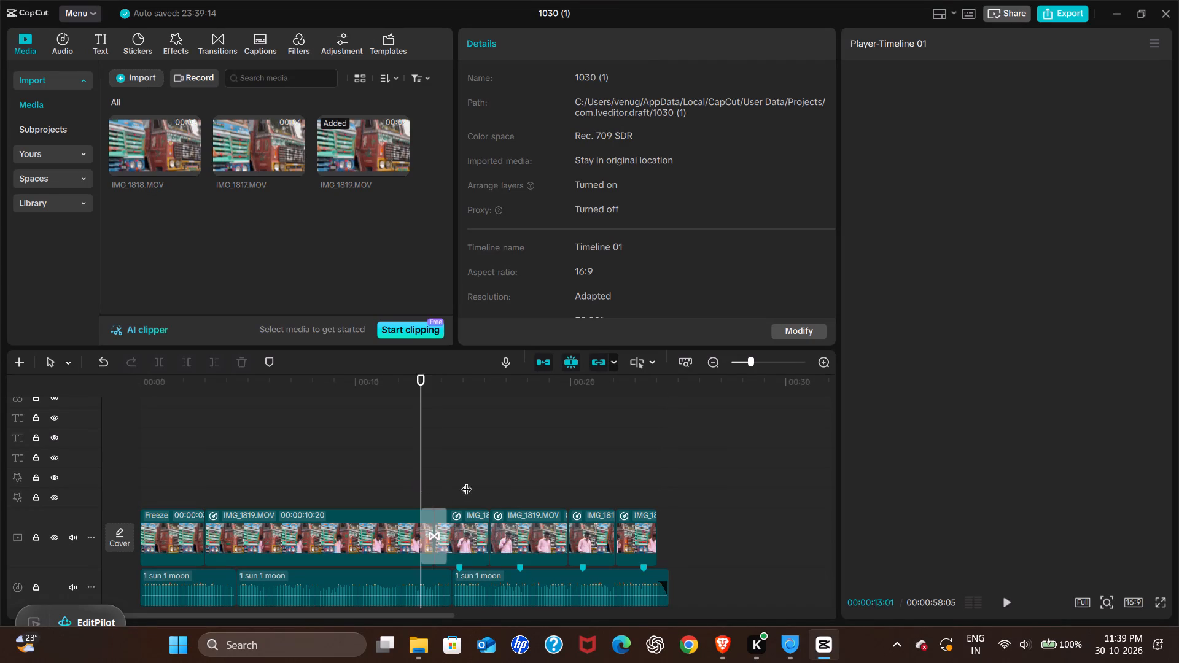
key("space")
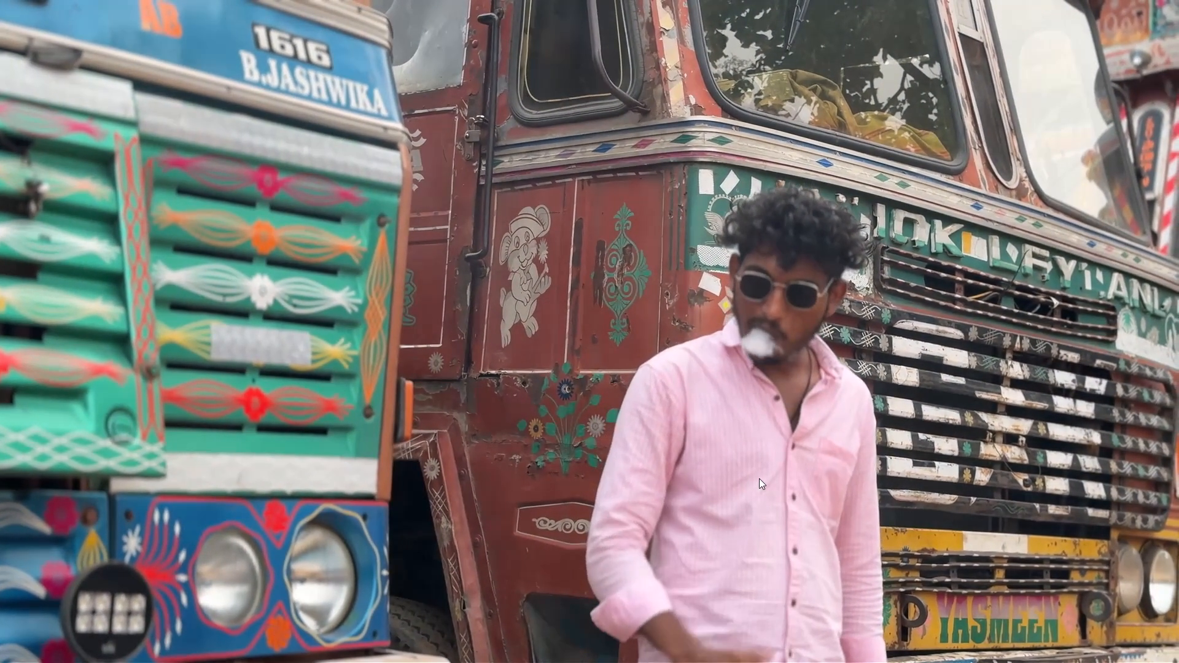
key("Escape")
key("space")
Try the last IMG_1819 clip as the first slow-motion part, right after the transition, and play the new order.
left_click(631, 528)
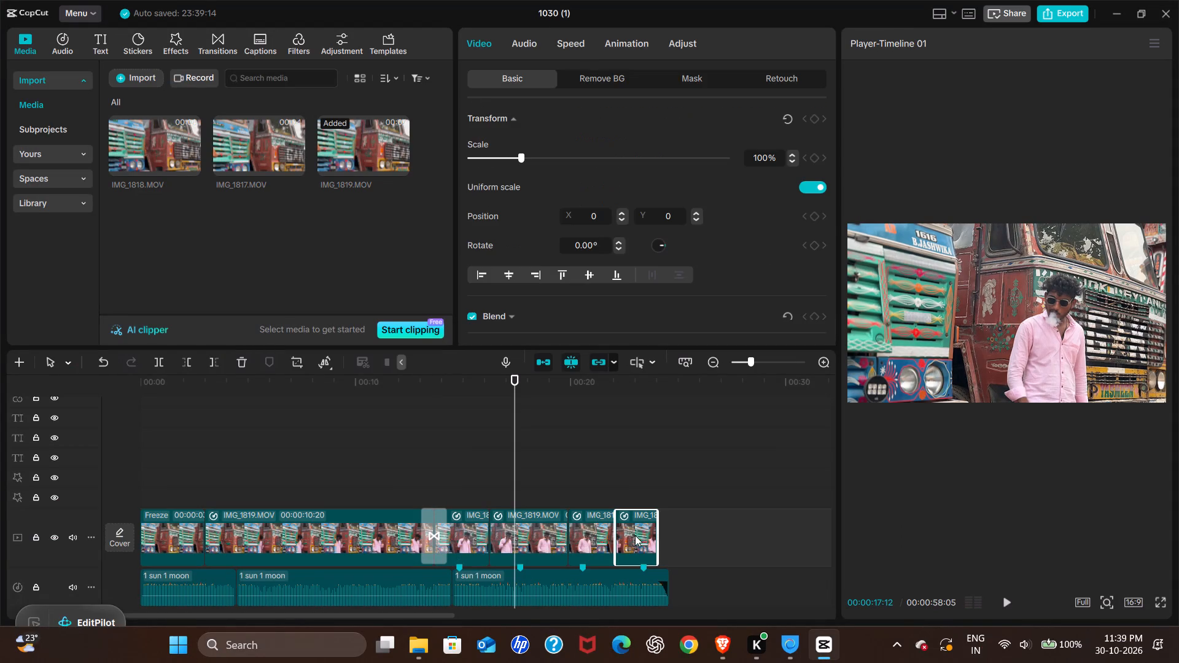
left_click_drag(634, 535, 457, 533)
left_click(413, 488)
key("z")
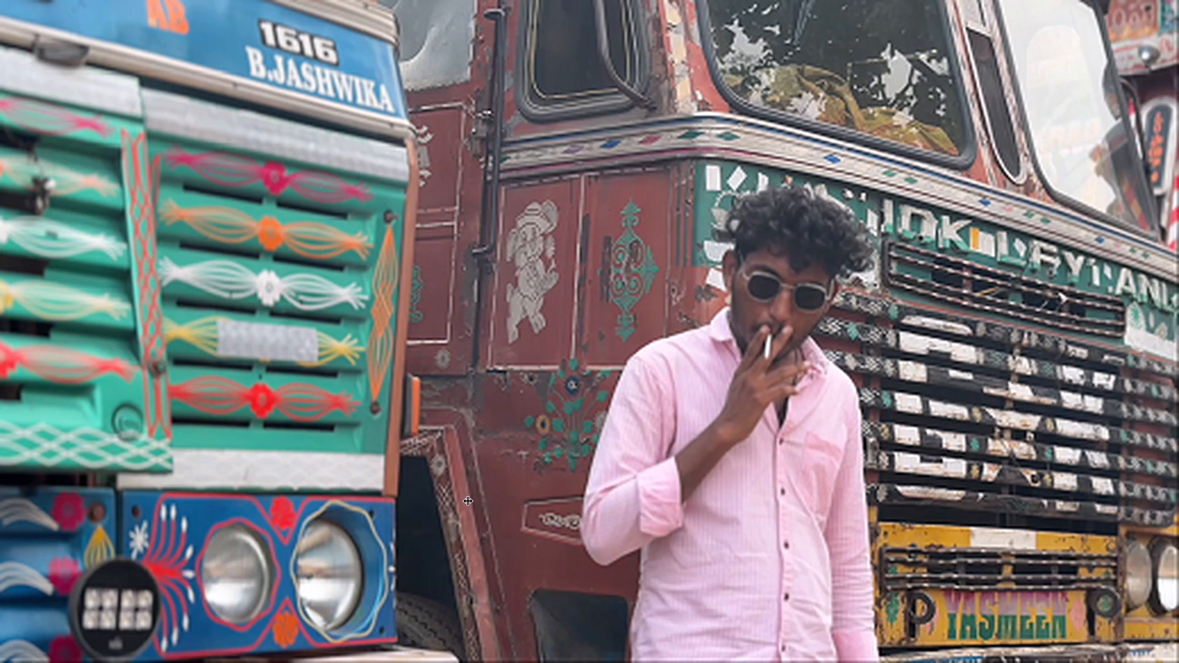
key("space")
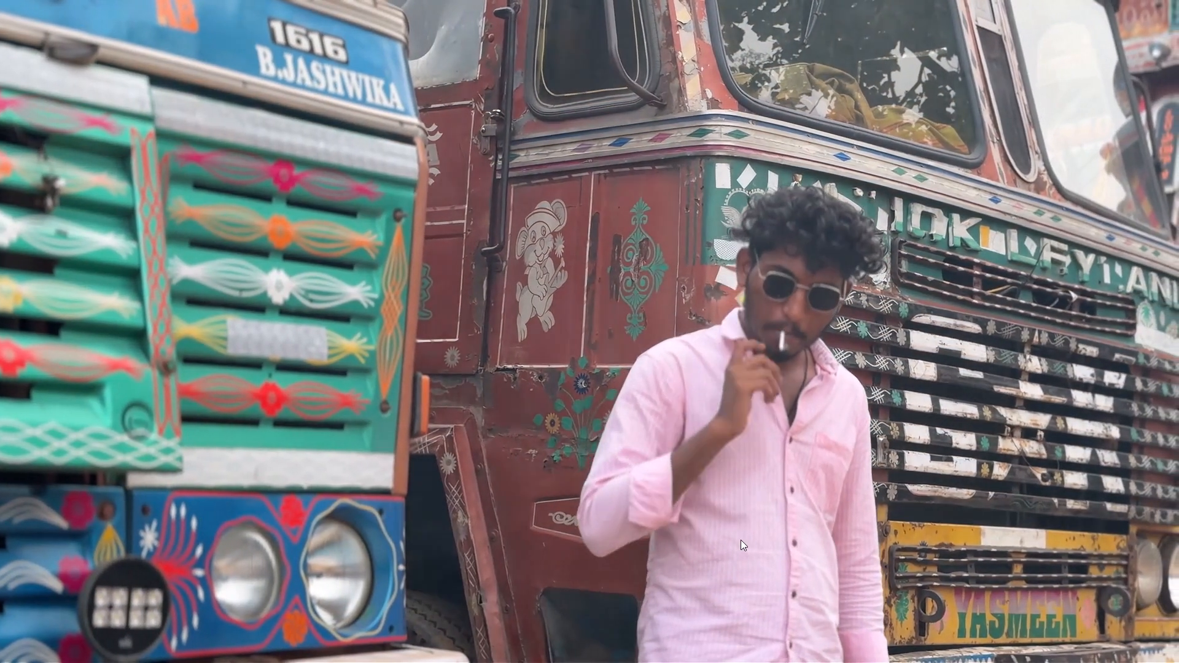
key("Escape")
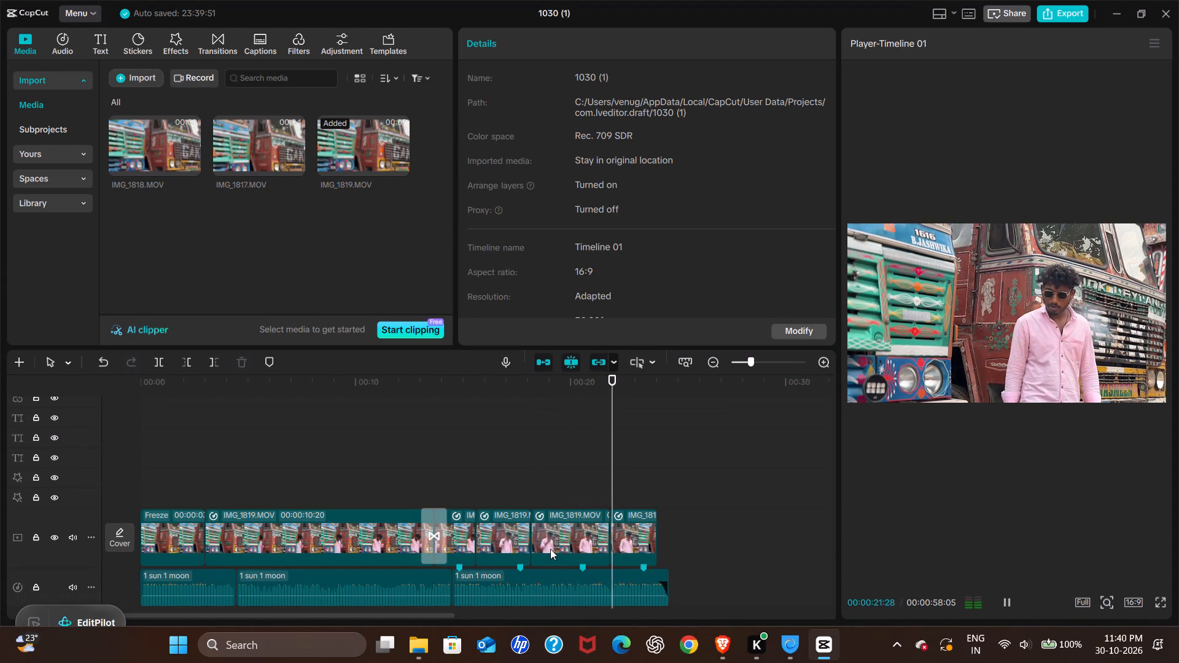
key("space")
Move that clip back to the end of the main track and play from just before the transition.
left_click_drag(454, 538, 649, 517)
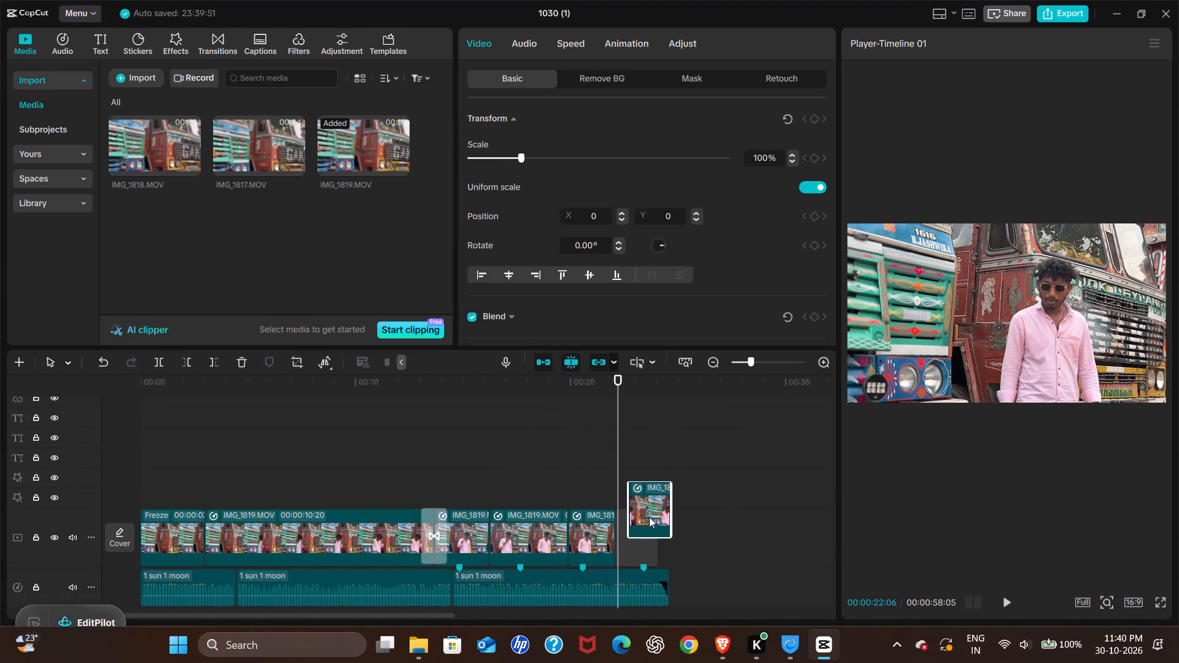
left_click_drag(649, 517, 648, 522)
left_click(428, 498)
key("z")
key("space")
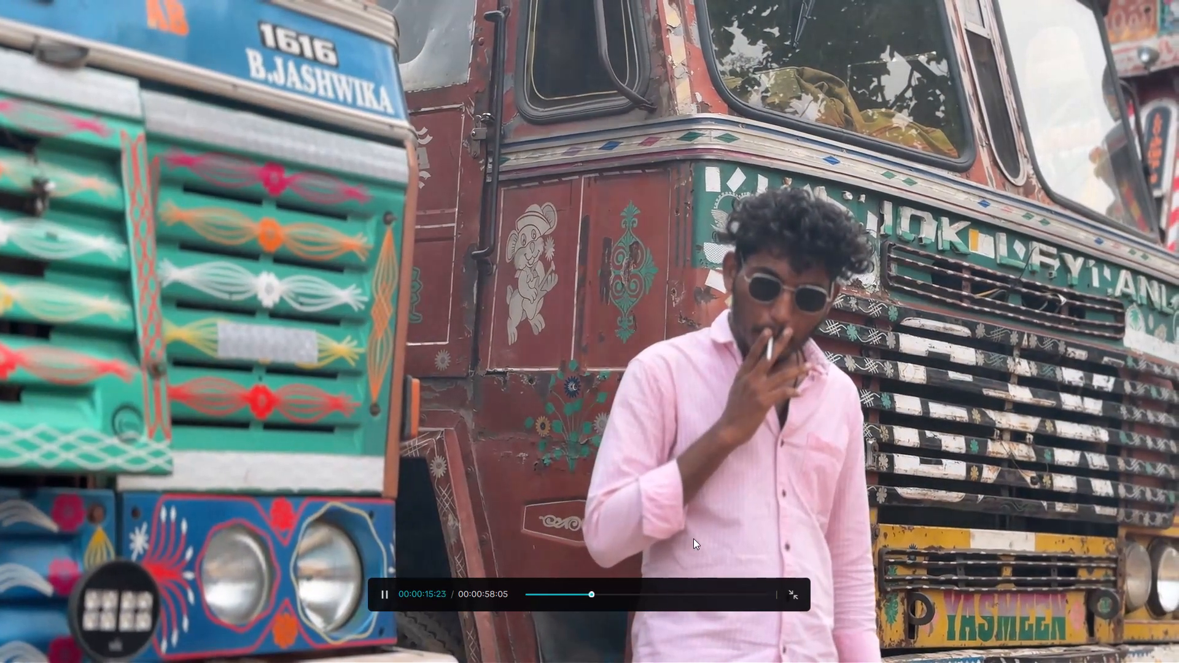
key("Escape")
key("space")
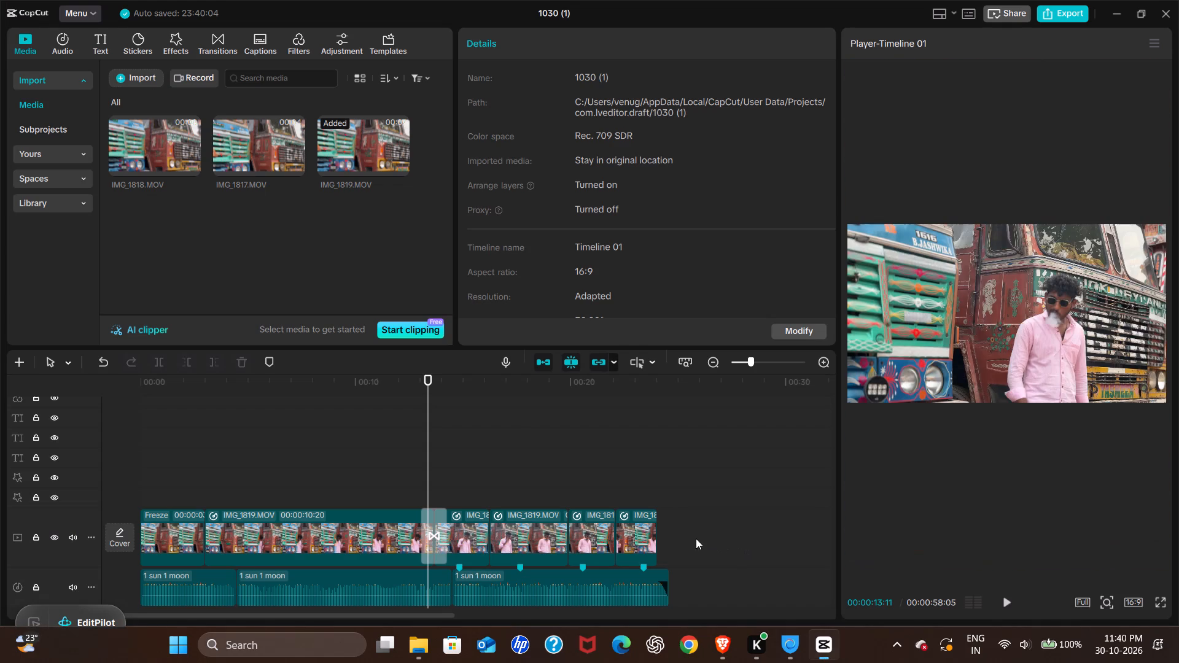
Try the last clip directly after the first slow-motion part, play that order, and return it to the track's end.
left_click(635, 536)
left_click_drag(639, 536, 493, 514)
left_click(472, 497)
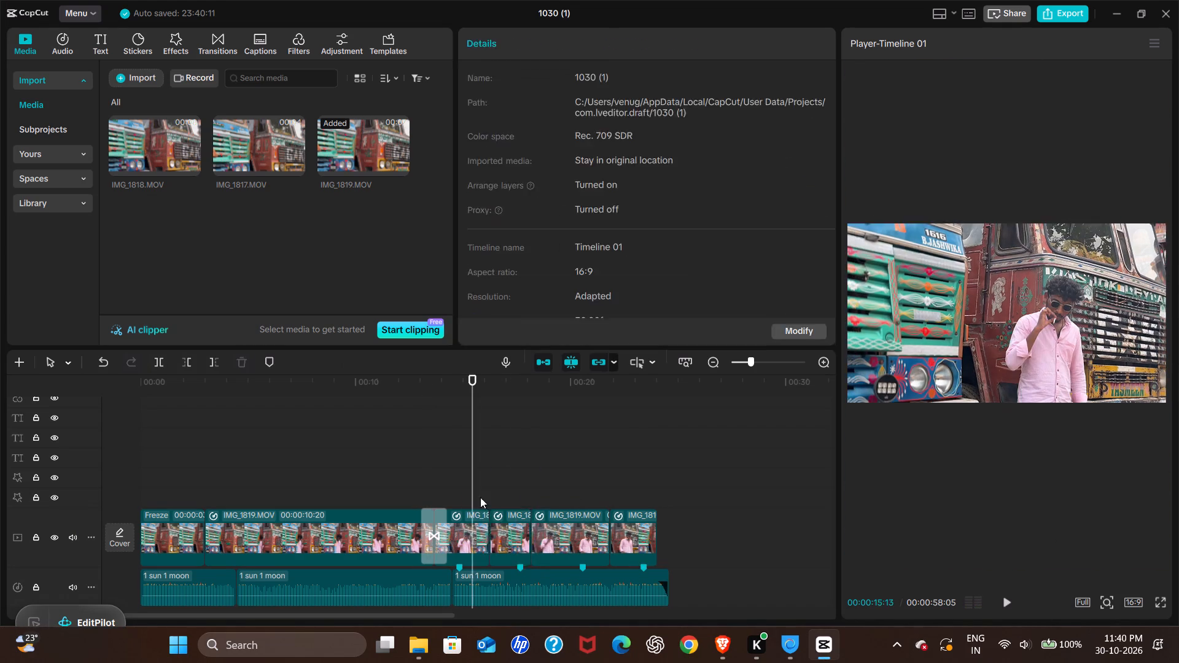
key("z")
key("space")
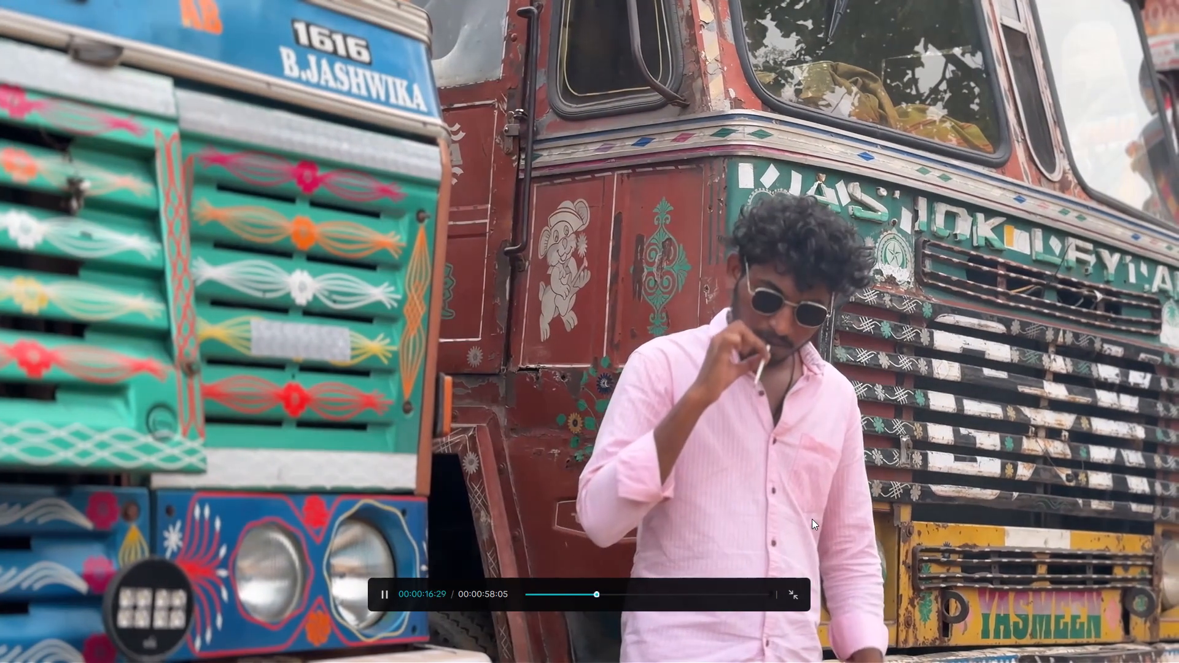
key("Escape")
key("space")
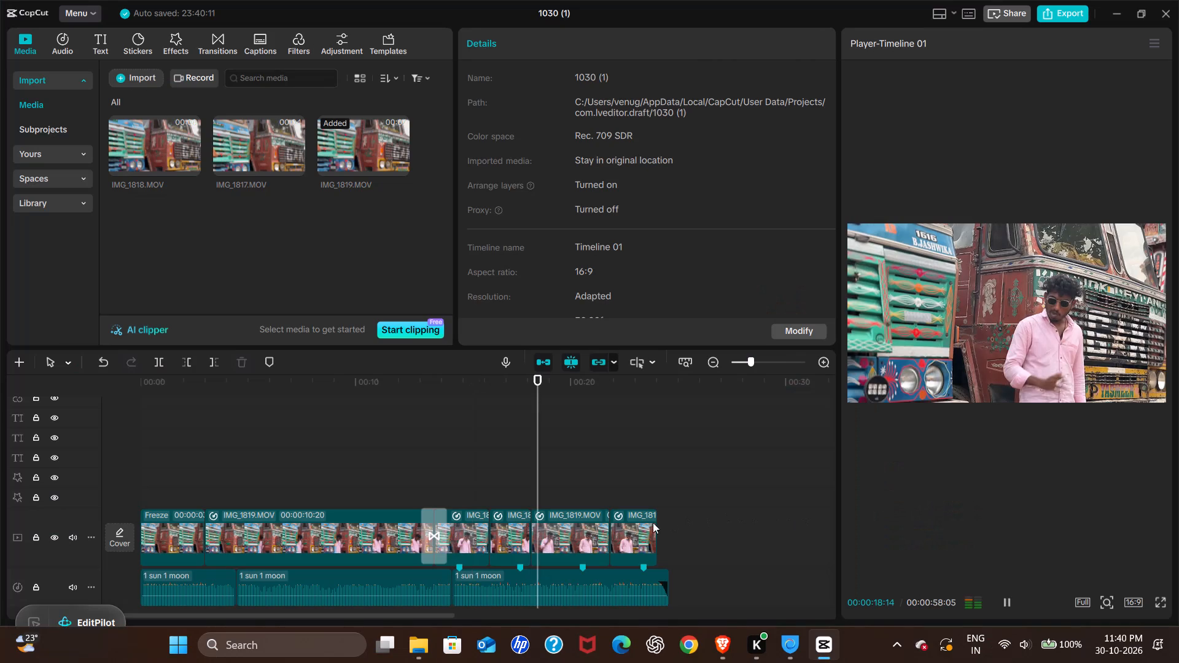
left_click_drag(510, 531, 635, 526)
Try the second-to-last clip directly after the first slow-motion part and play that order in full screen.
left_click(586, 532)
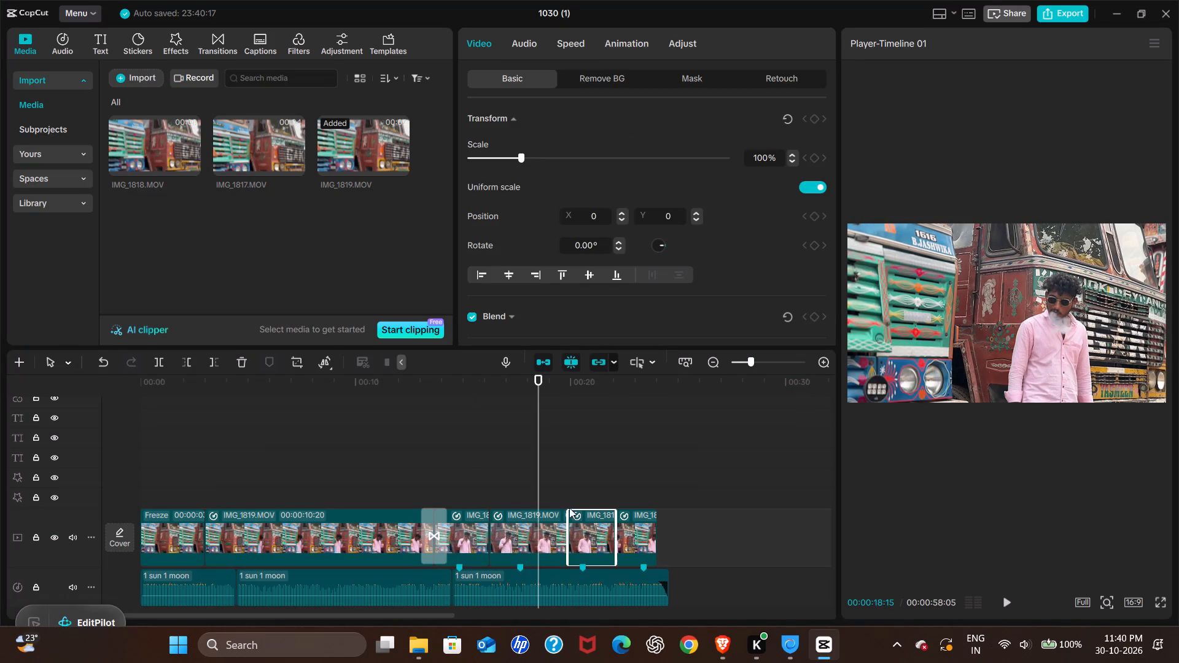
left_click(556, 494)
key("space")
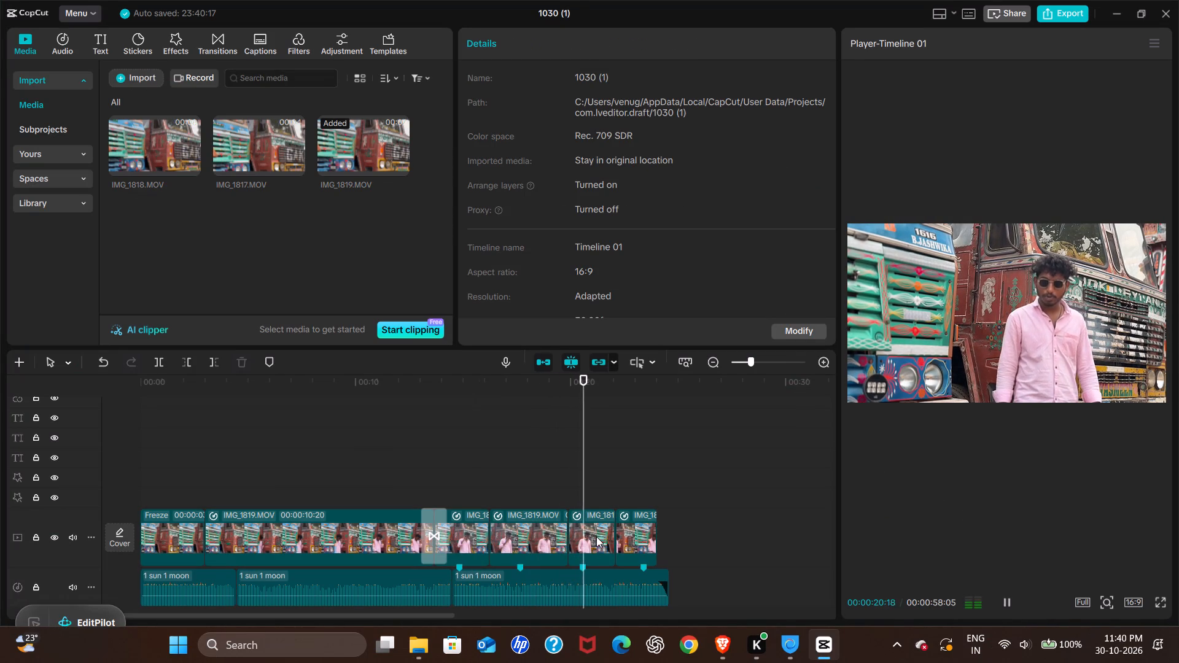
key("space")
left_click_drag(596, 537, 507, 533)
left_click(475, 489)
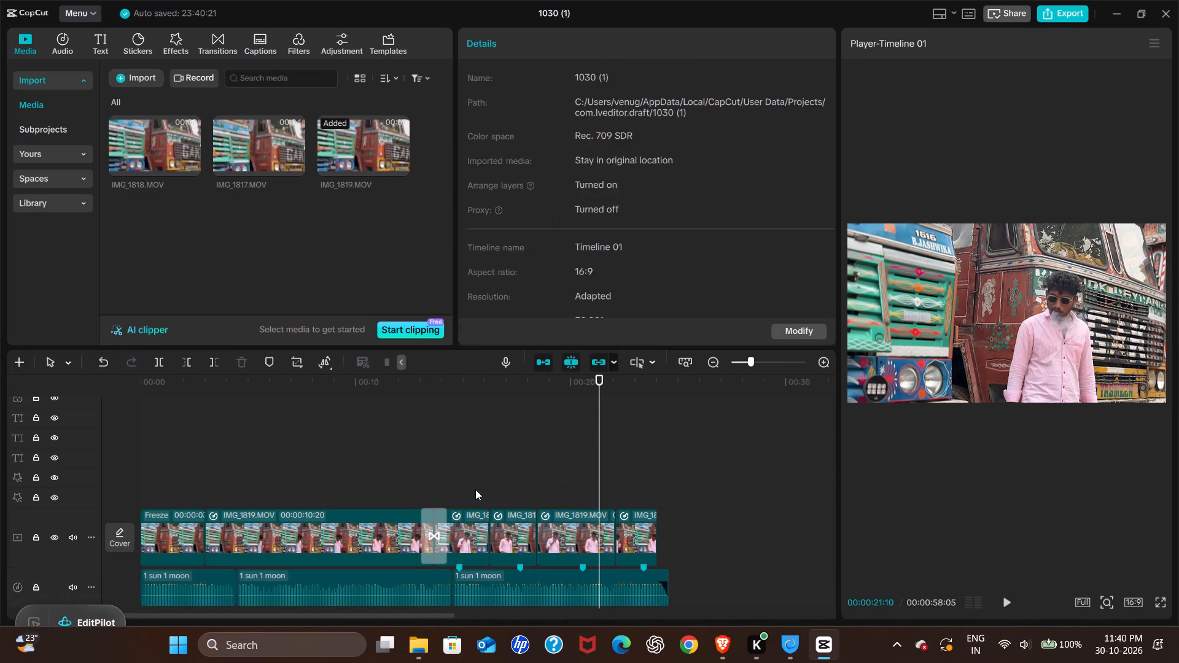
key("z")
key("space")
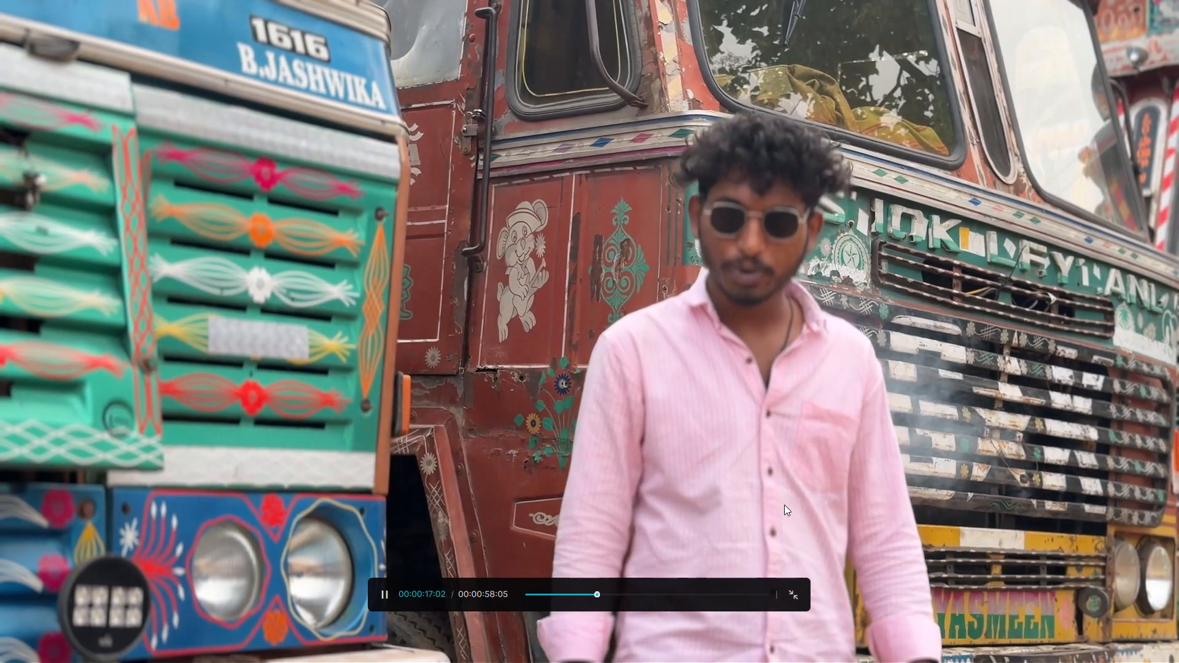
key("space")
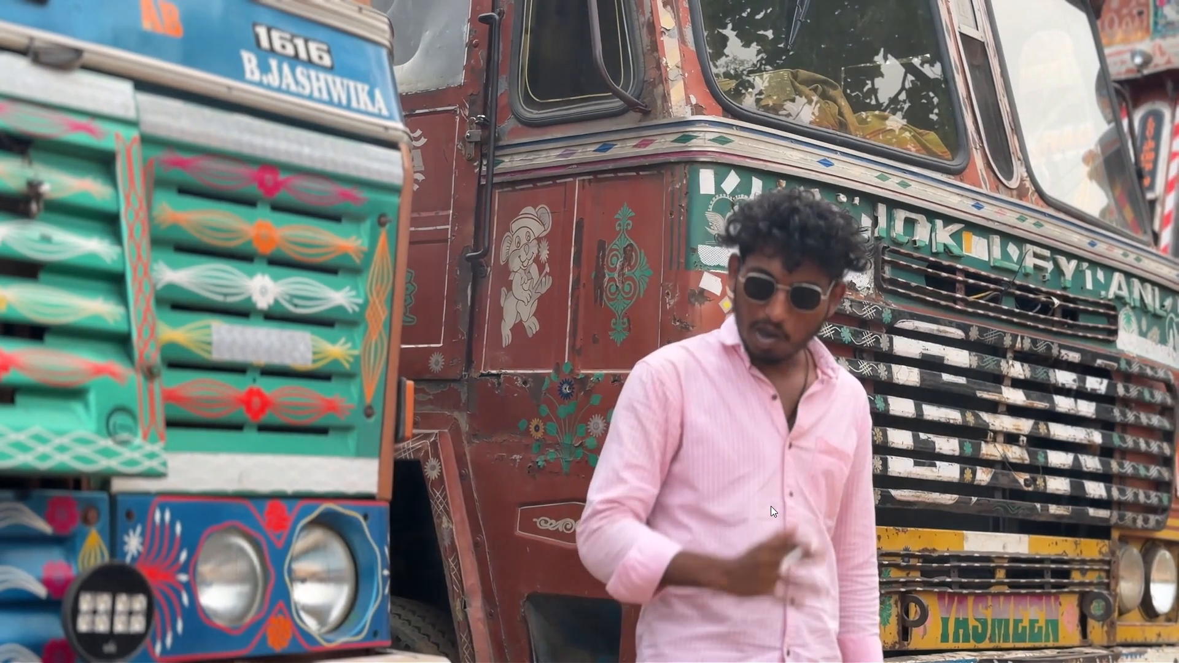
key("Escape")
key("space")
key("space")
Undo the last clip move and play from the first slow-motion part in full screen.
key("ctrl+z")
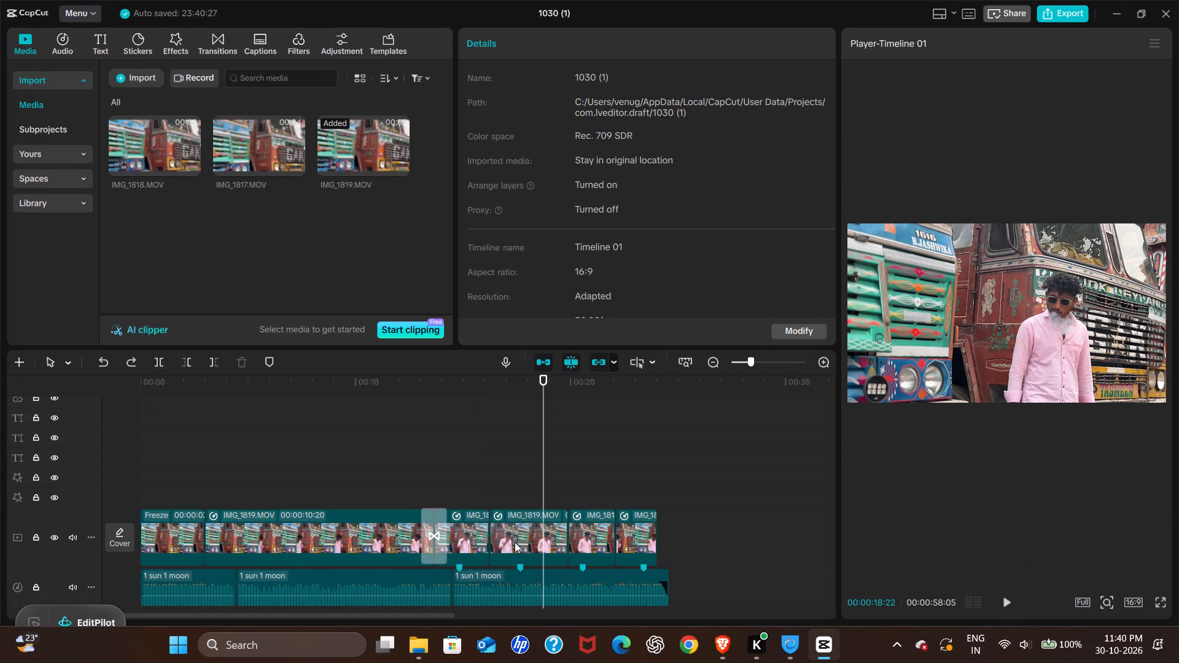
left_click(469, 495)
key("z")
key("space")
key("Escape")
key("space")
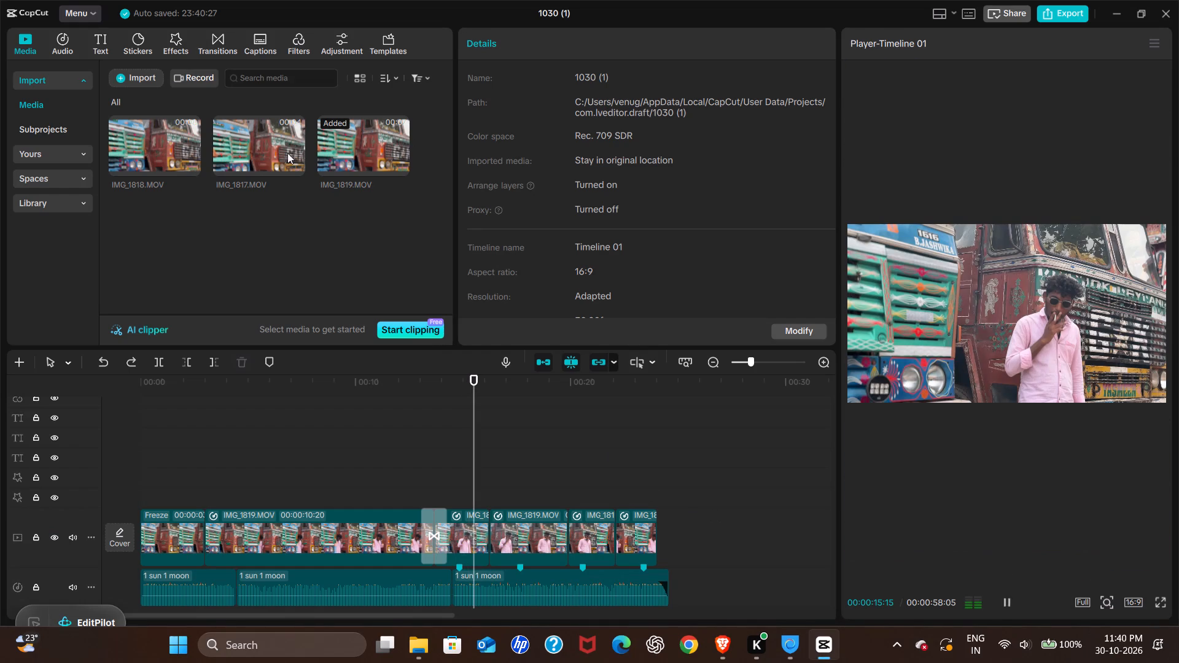
Add the Shake & Flash transition at the three remaining cuts between the slow-motion parts, accepting duplicate frames.
left_click_drag(228, 36, 219, 41)
left_click_drag(145, 141, 414, 503)
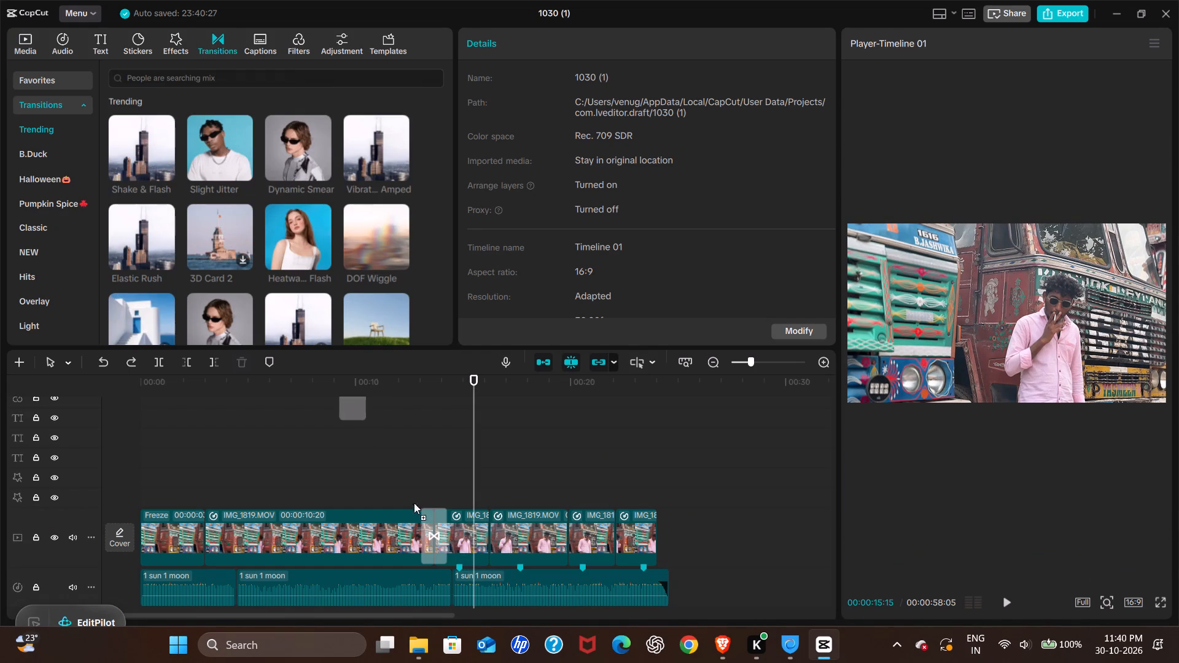
left_click_drag(414, 503, 479, 532)
left_click_drag(153, 136, 512, 504)
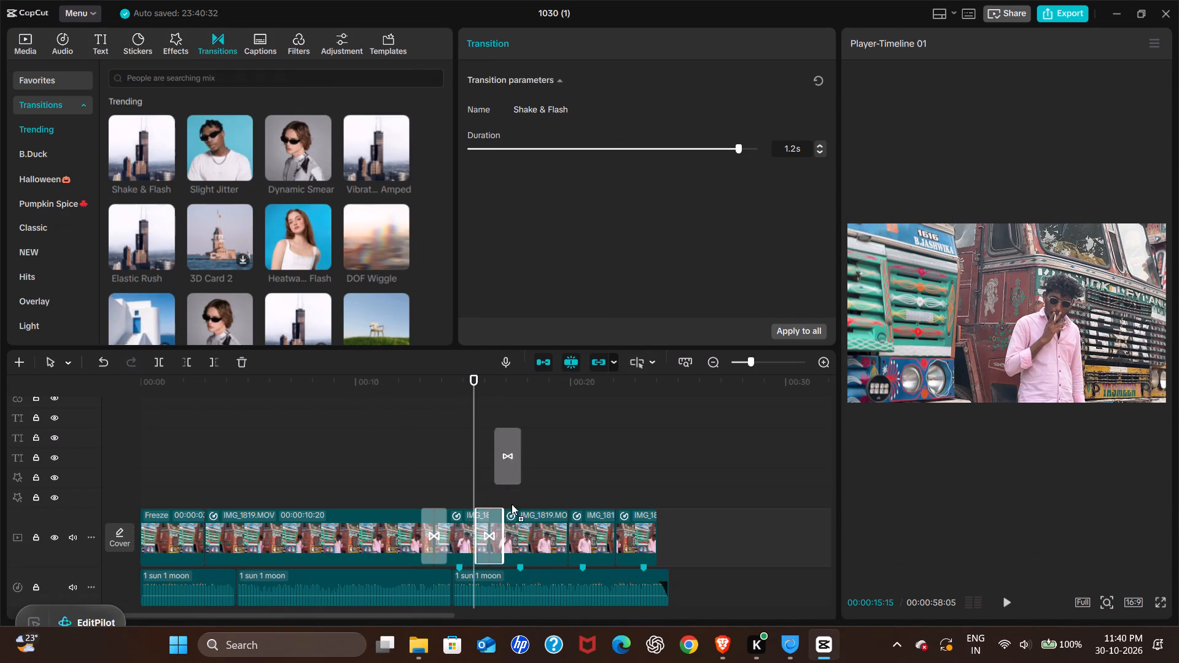
left_click_drag(512, 504, 550, 528)
left_click_drag(150, 130, 574, 524)
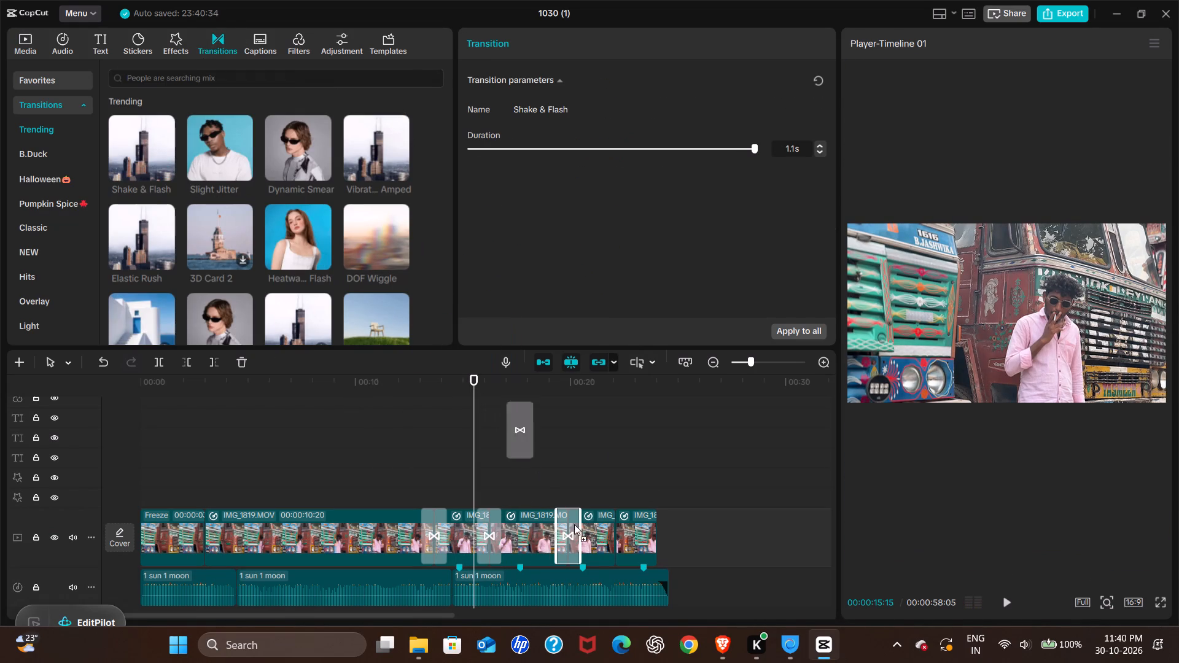
left_click_drag(574, 524, 607, 532)
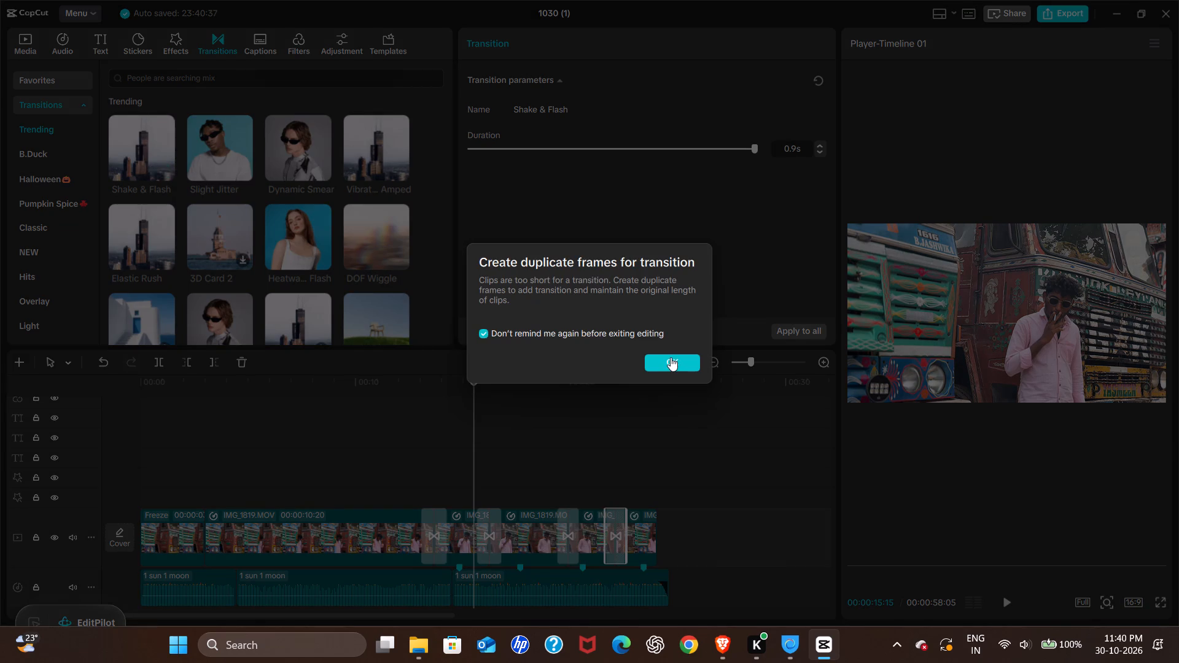
left_click(671, 362)
Play the transitions in full screen from about 12 s, just before the first one.
left_click(422, 481)
left_click(414, 476)
key("z")
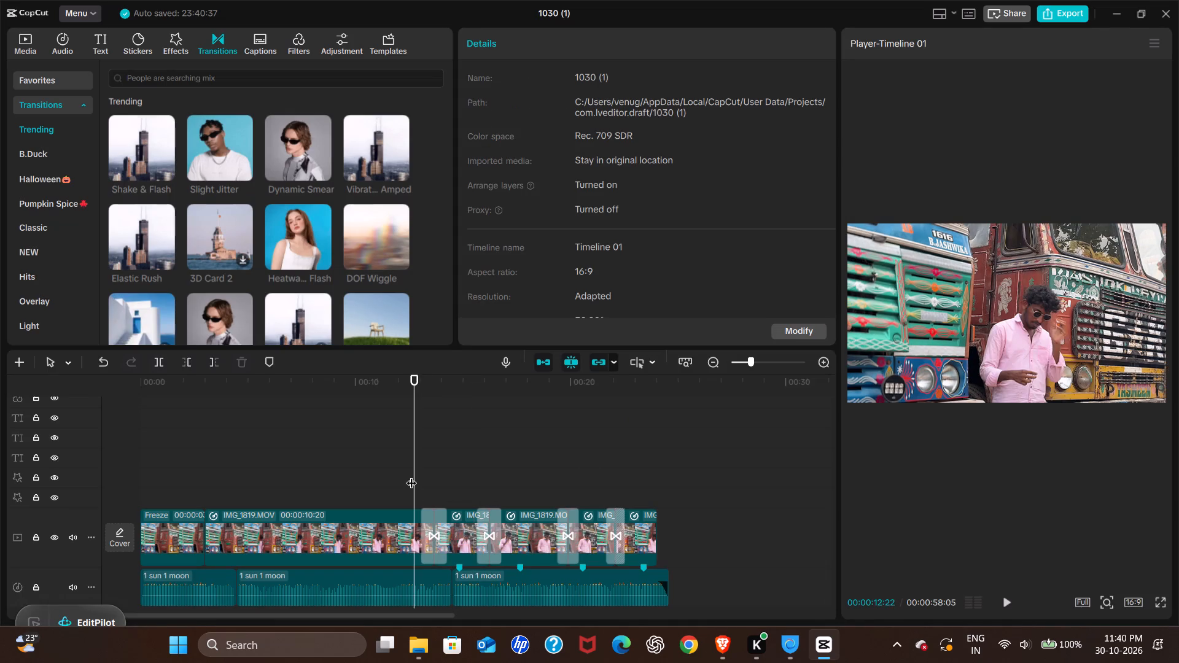
key("space")
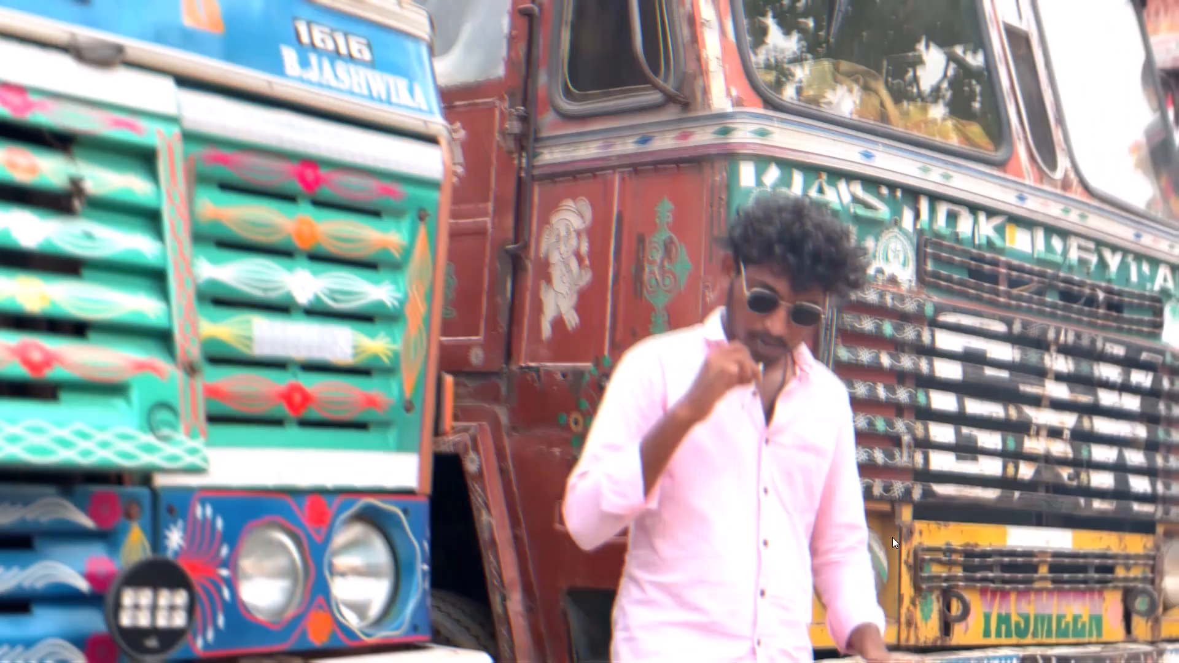
key("Escape")
key("space")
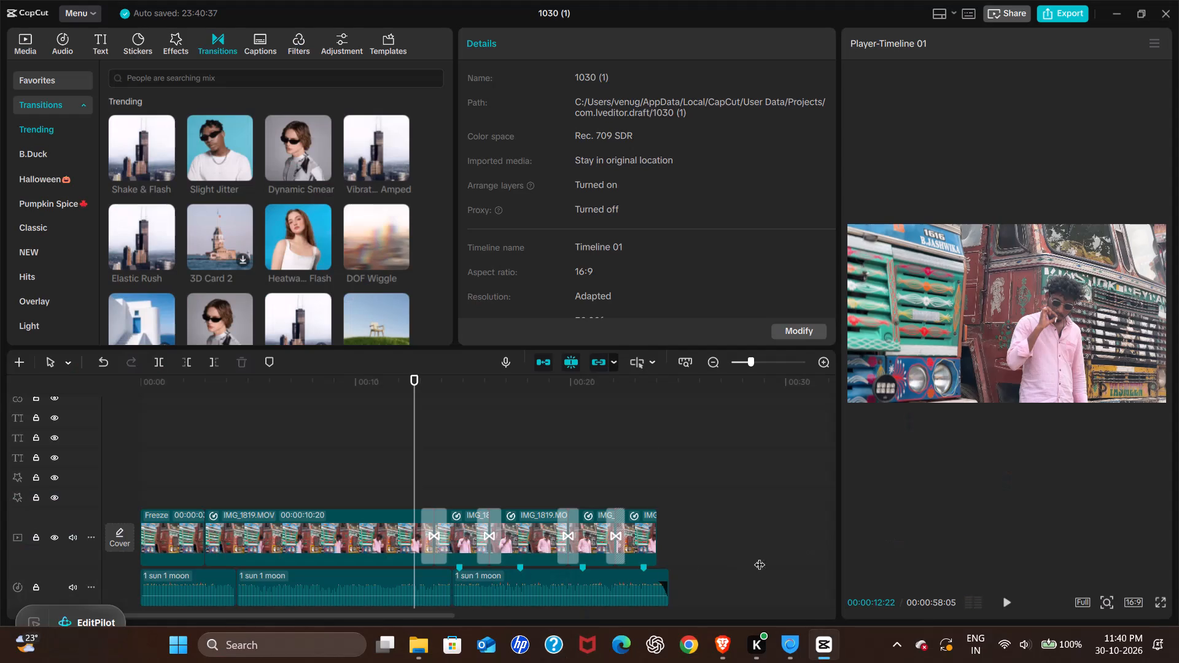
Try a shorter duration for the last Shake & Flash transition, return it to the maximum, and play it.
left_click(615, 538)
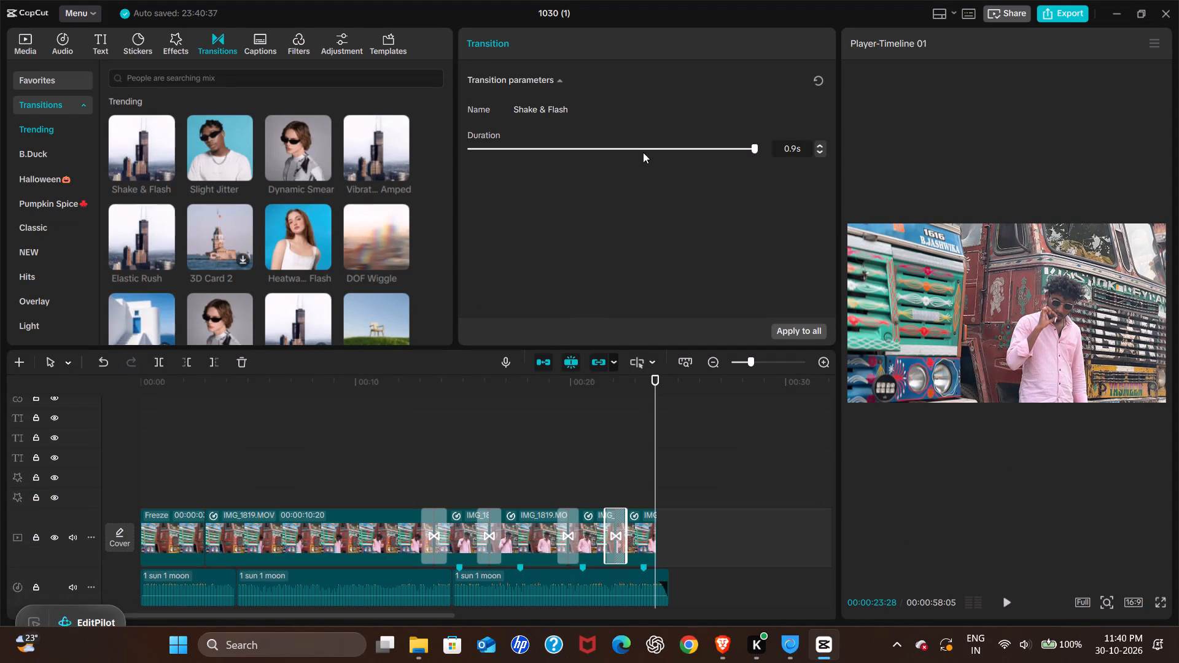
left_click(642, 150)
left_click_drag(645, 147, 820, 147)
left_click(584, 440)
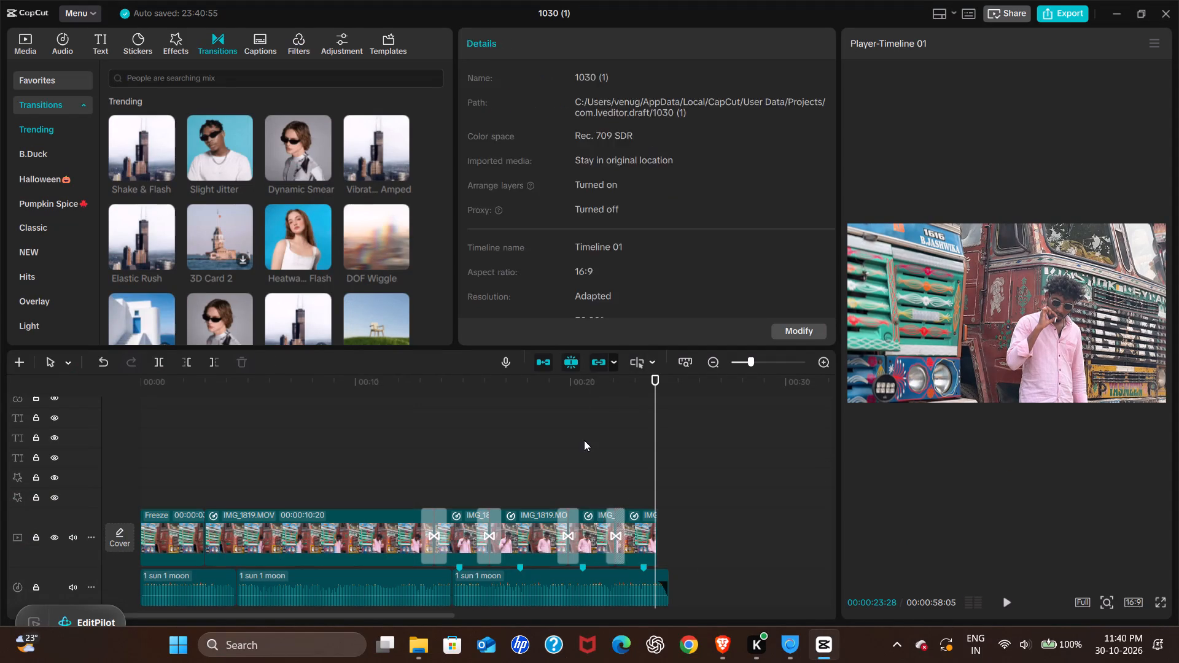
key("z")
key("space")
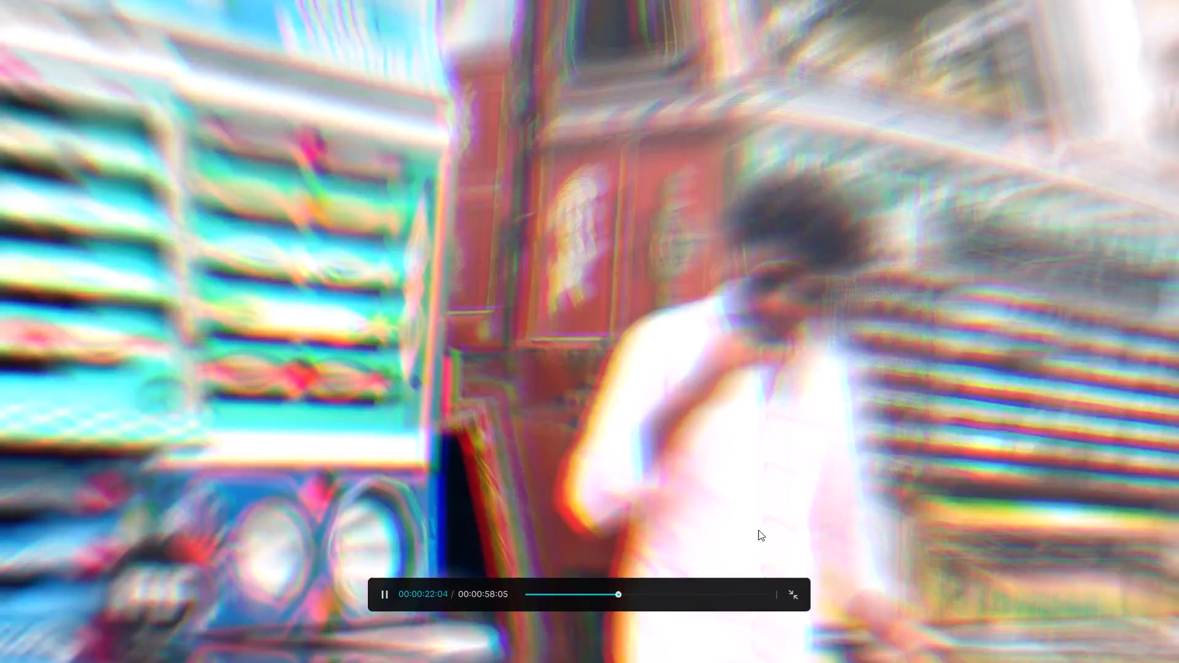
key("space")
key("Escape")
Play the second-to-last clip with its speed curve open and lower the curve's end point to about 0.69x.
left_click(586, 536)
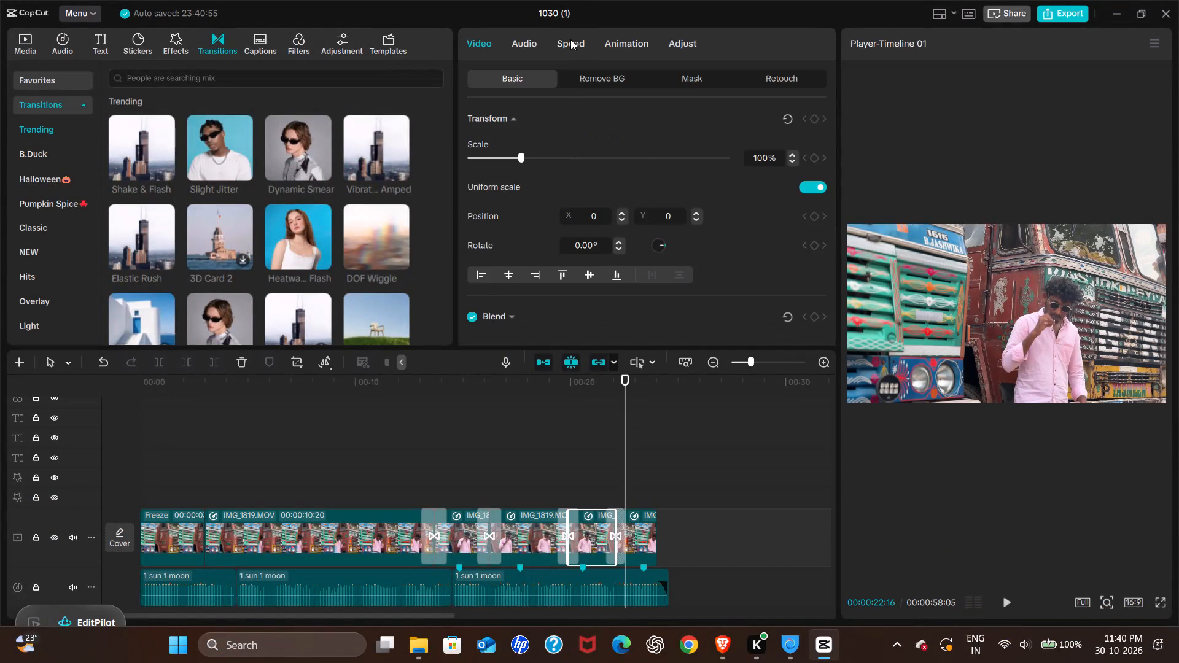
left_click(570, 39)
double_click(676, 196)
key("space")
key("space")
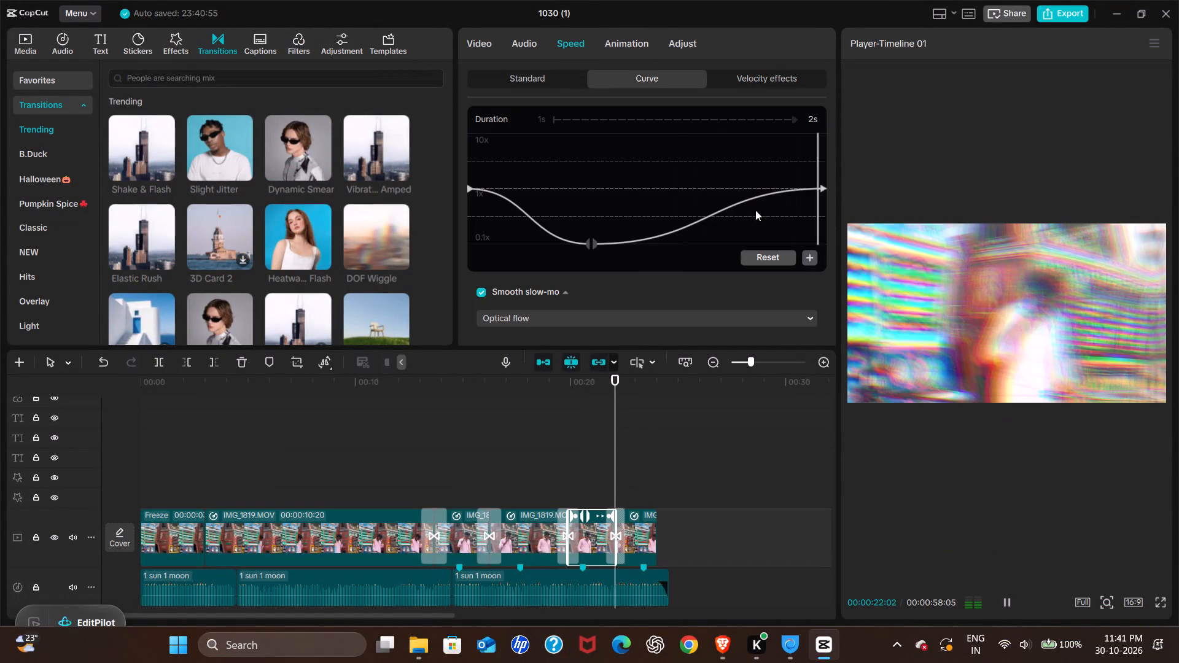
left_click_drag(822, 188, 825, 207)
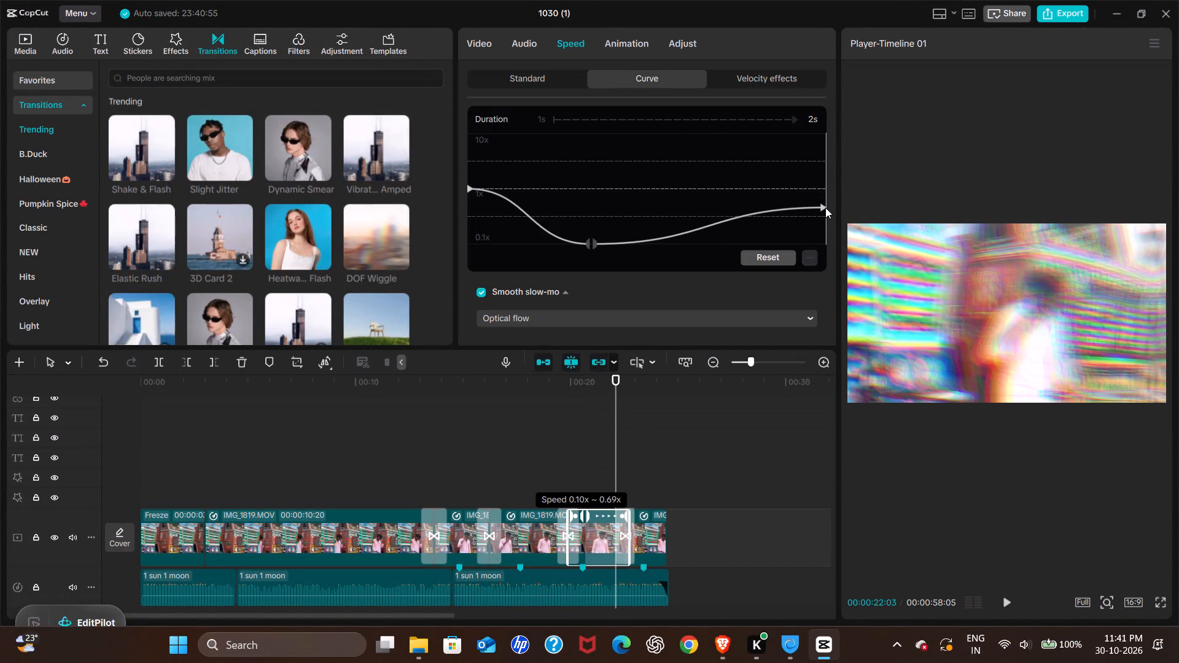
Leave the second-to-last clip's speed curve end point at about 0.69x and play the clip through to check it.
left_click_drag(825, 207, 825, 207)
left_click(659, 194)
key("space")
key("space")
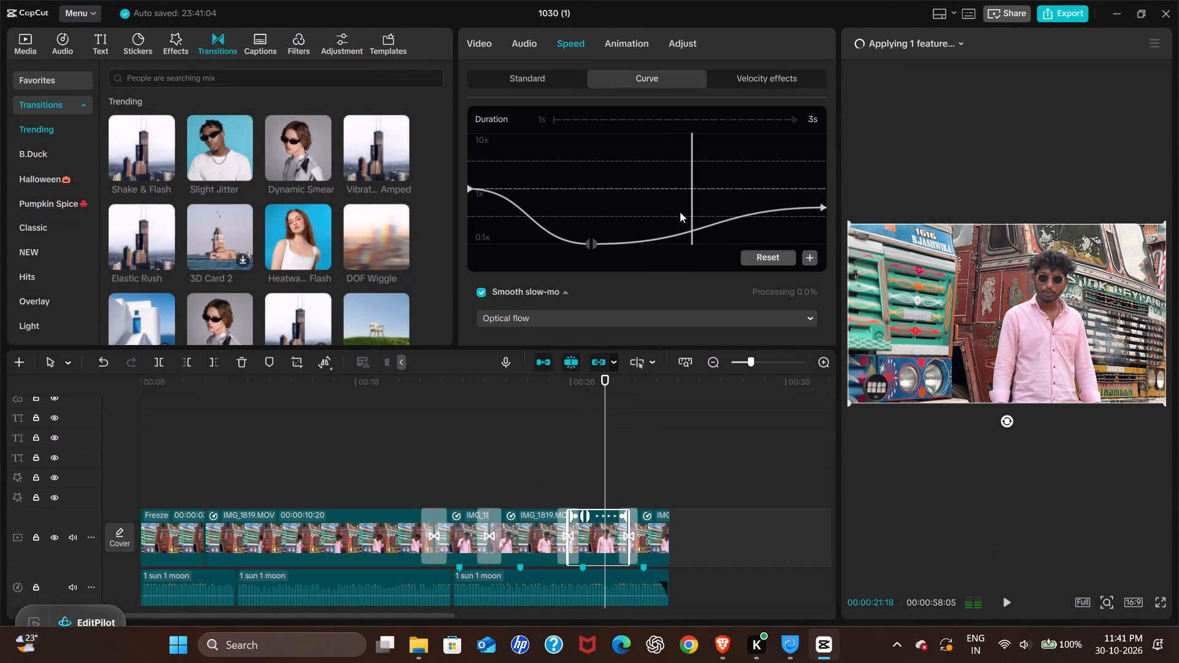
left_click(621, 207)
left_click_drag(621, 207, 421, 211)
key("space")
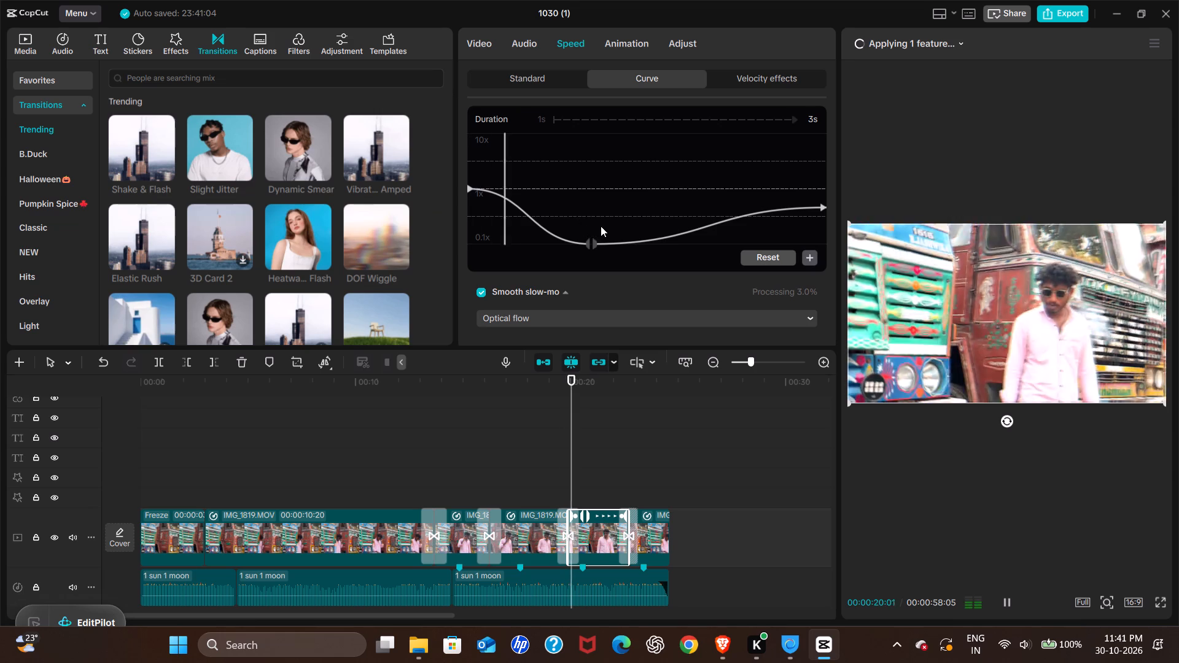
key("space")
key("space")
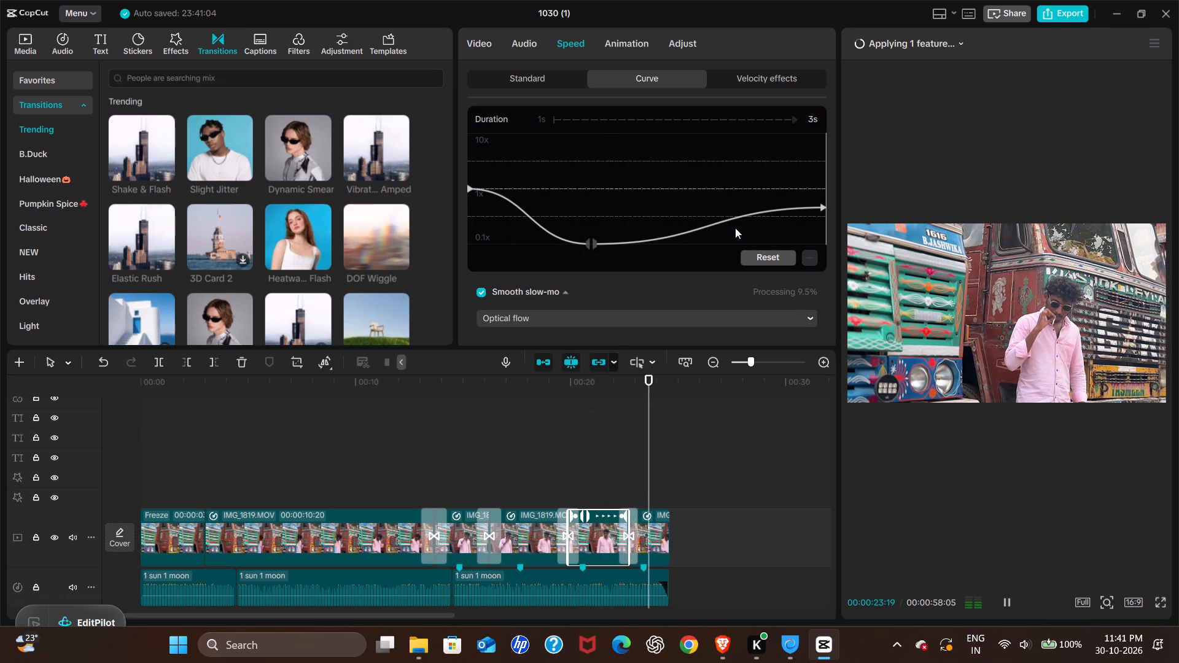
left_click(690, 193)
key("space")
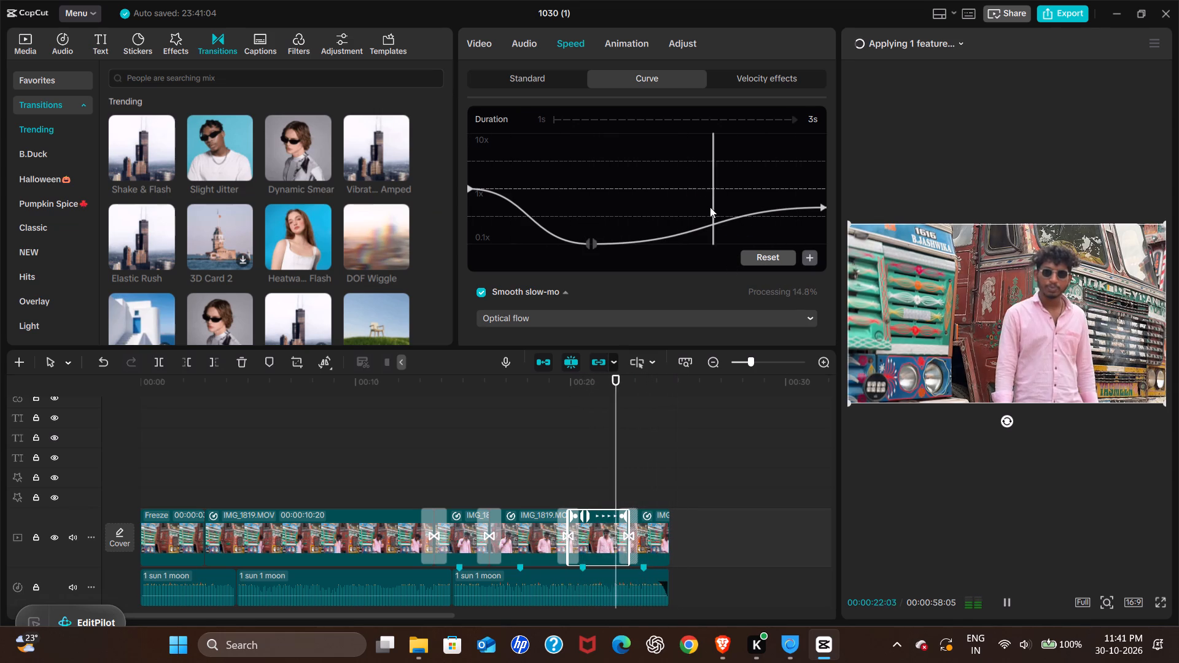
Play the slow-motion parts from about 14:25 through the last transition.
left_click(460, 476)
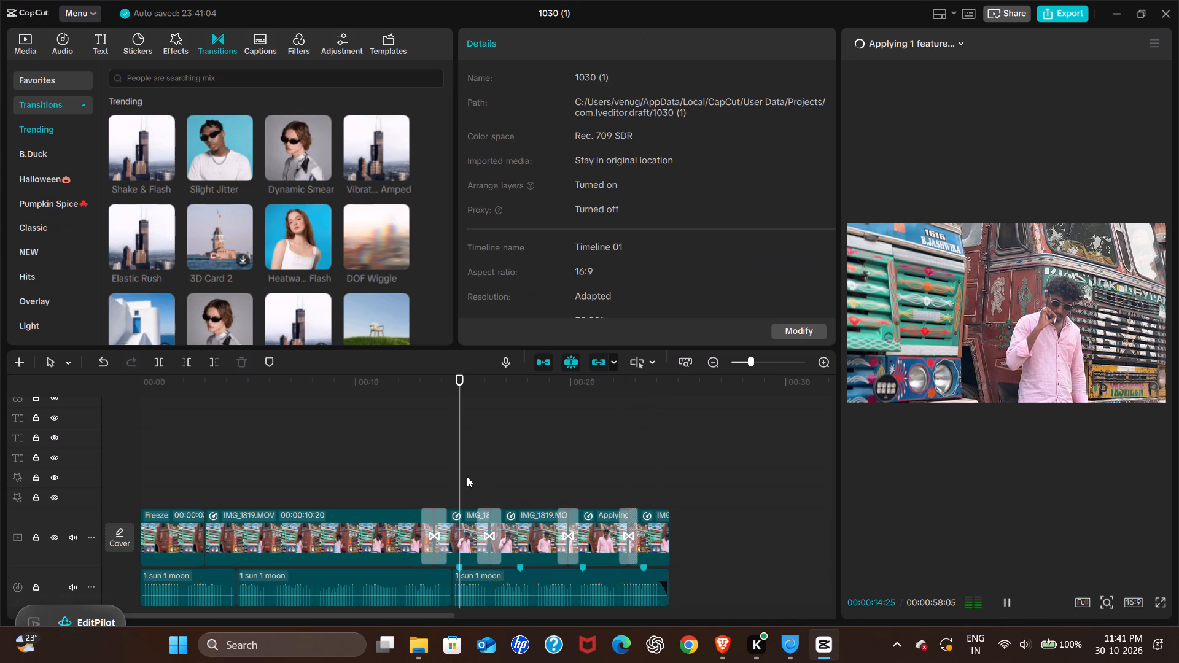
key("space")
key("space")
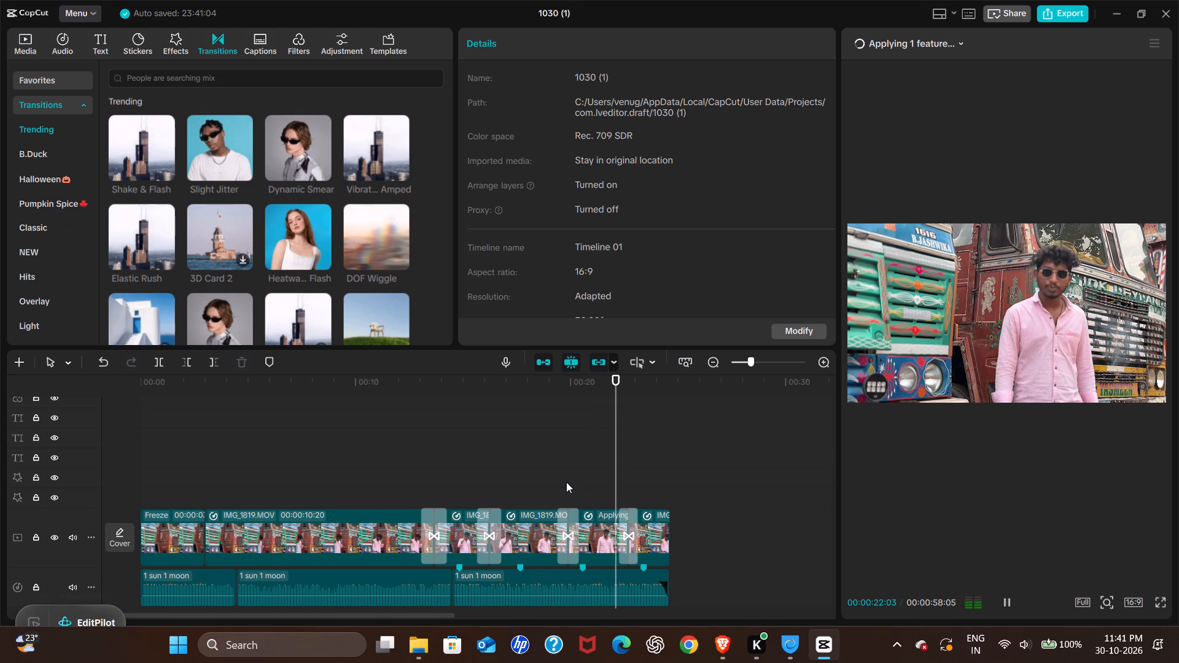
key("space")
Move the second-to-last IMG_1819 clip to the end of the main track, behind the short last clip, and play it.
left_click(590, 533)
left_click_drag(593, 532, 643, 528)
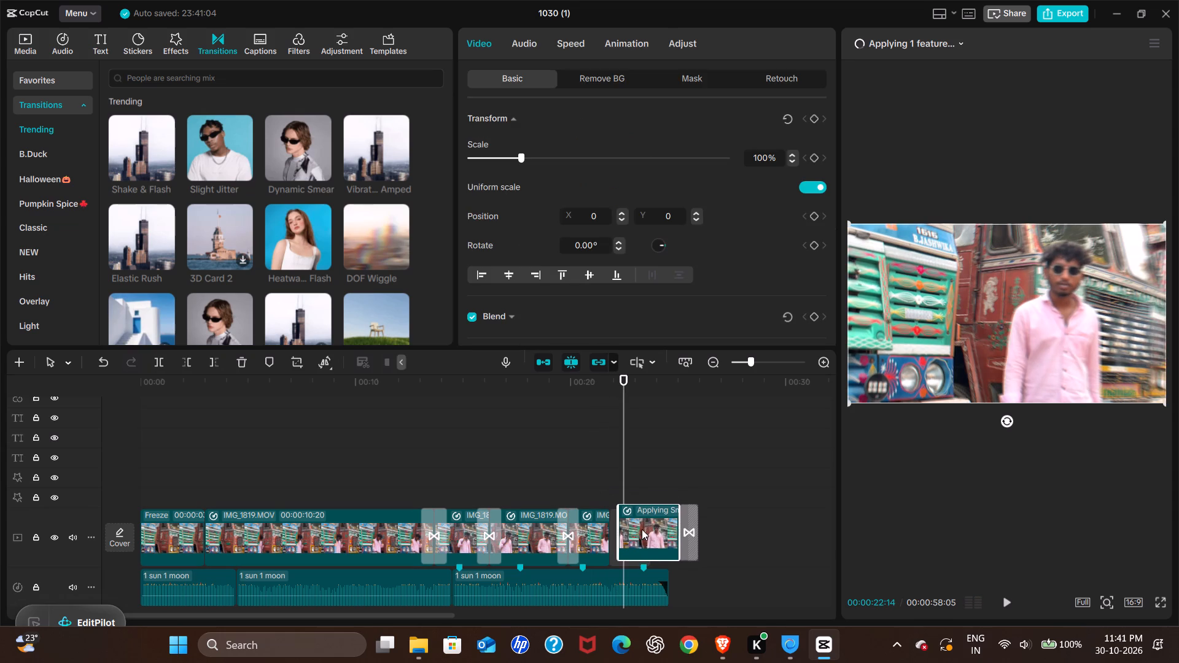
left_click(537, 484)
key("space")
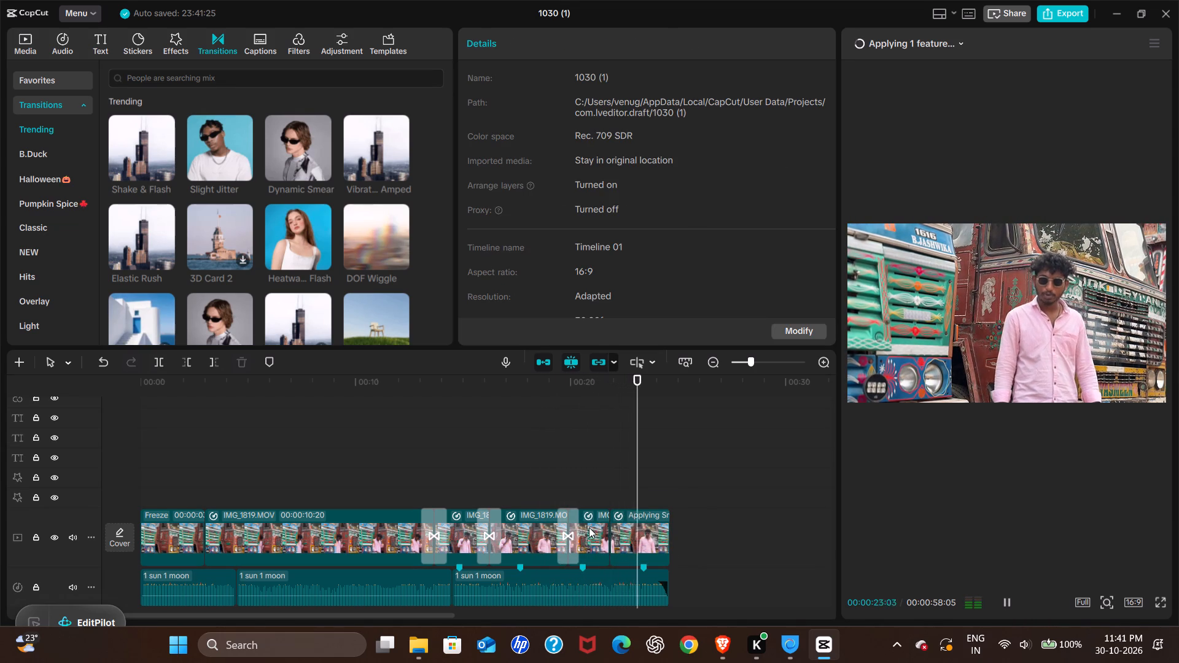
key("space")
Add the Shake & Flash transition at the cut before the relocated last clip and play the ending.
left_click(641, 527)
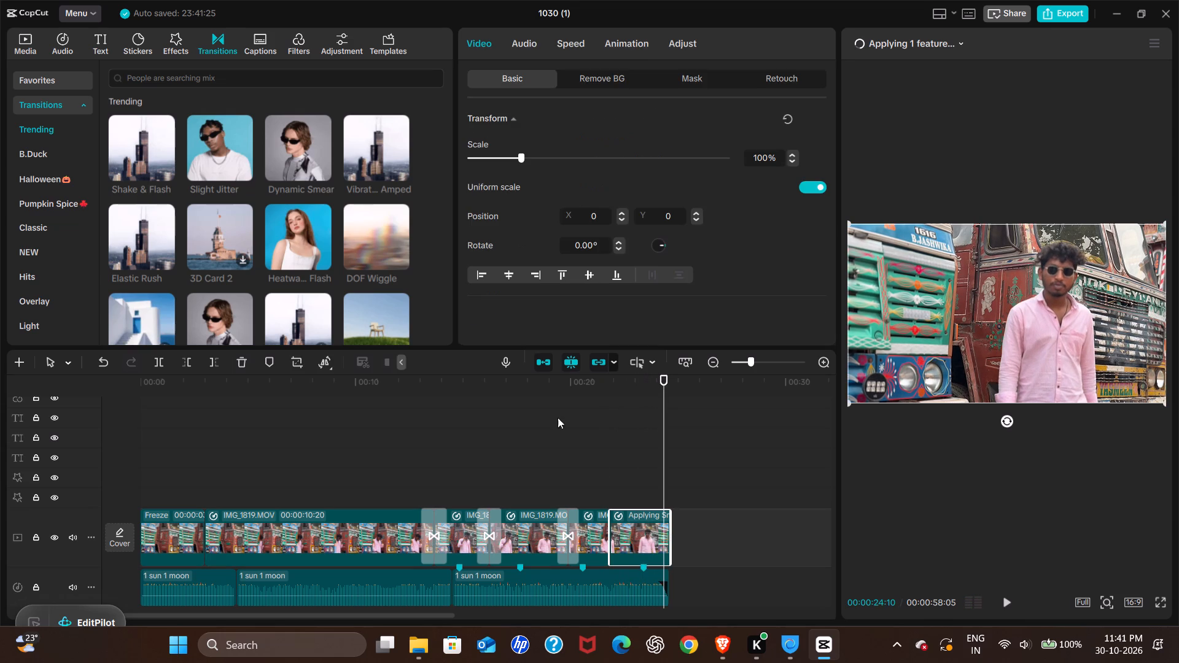
left_click(260, 36)
left_click(218, 45)
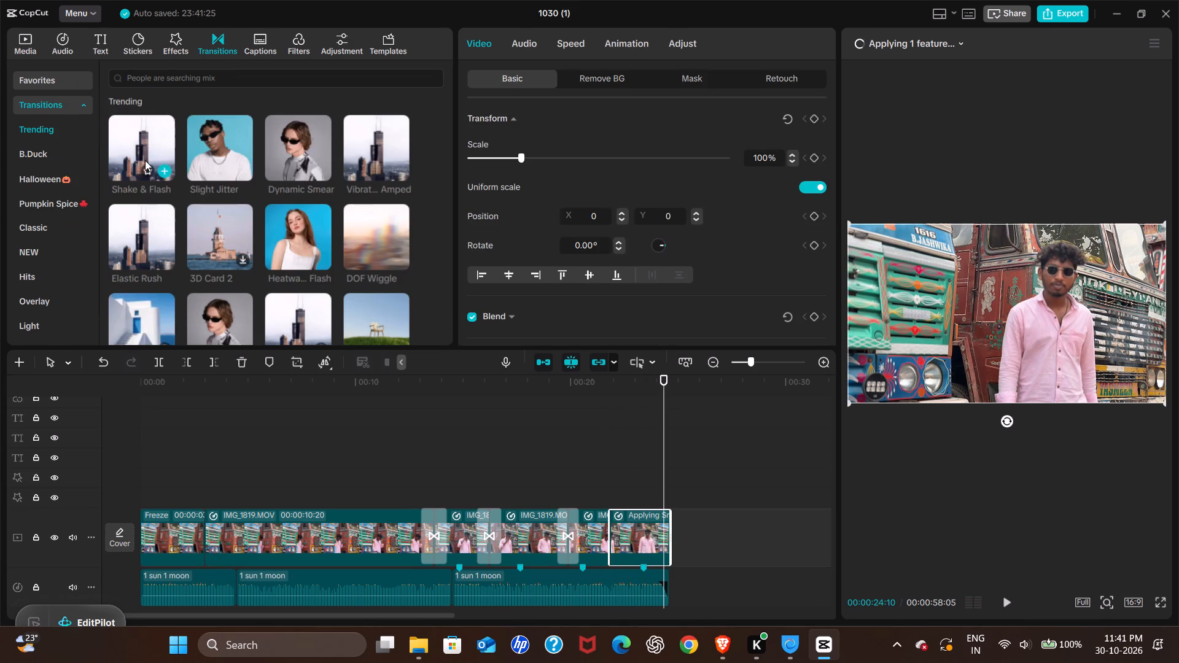
left_click_drag(144, 160, 605, 549)
left_click(580, 489)
key("space")
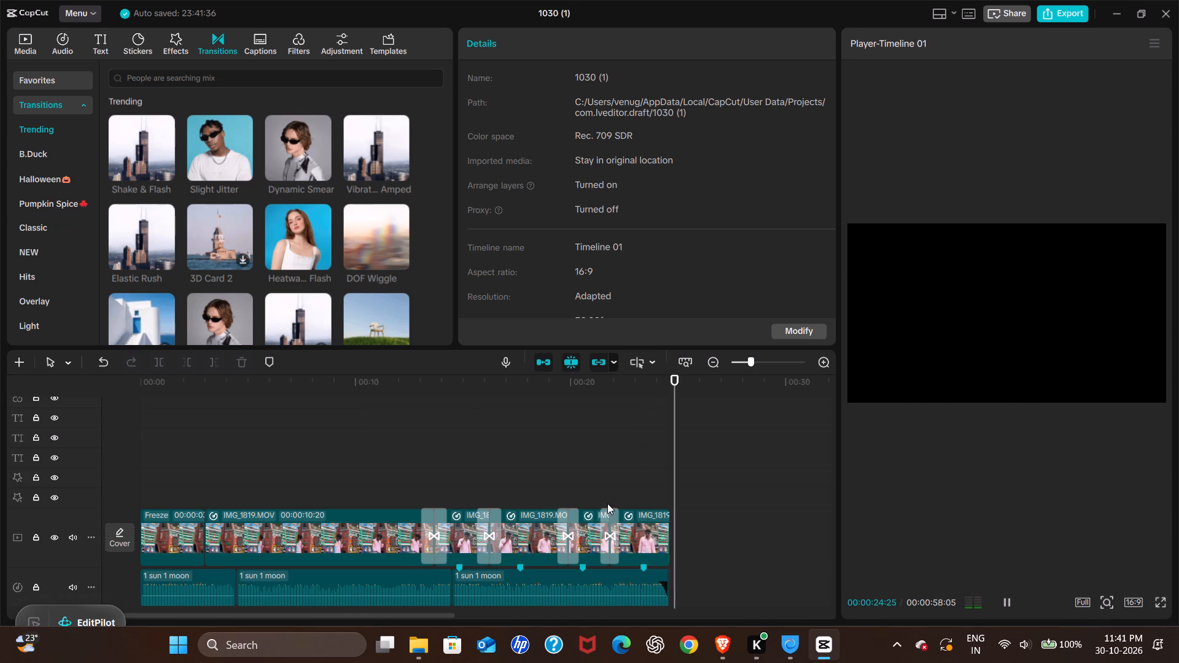
Apply the Fade Out exit animation to the last clip and play the end of the edit.
left_click(651, 524)
key("space")
left_click(625, 44)
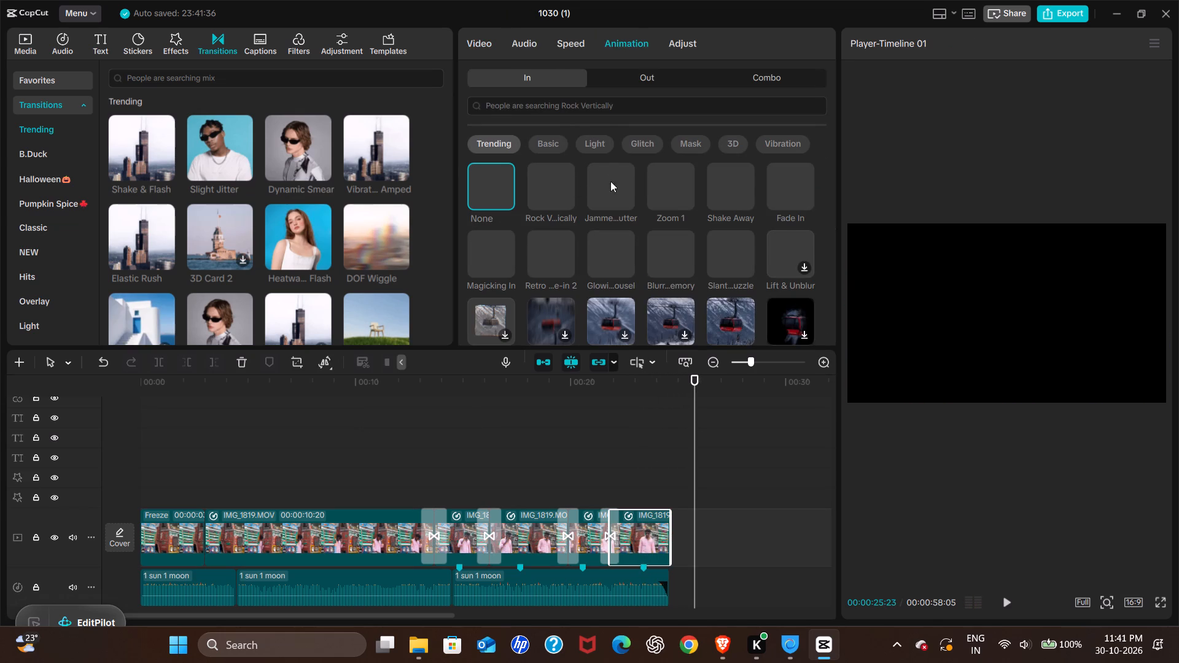
left_click(603, 75)
left_click(554, 185)
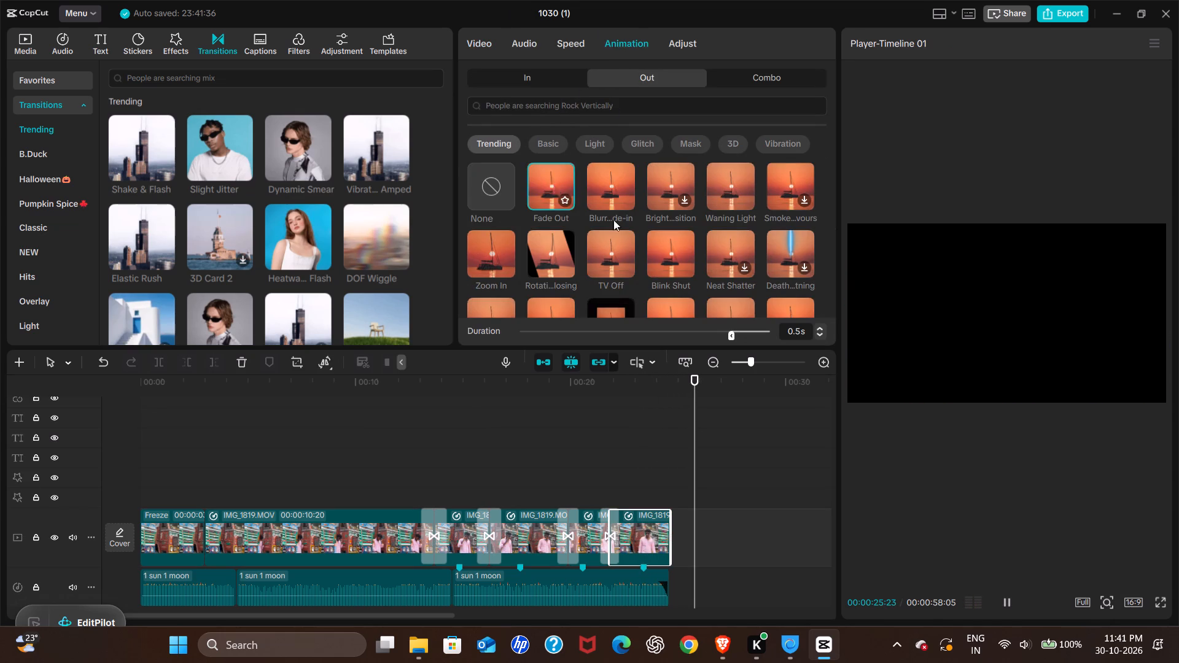
left_click(627, 472)
key("space")
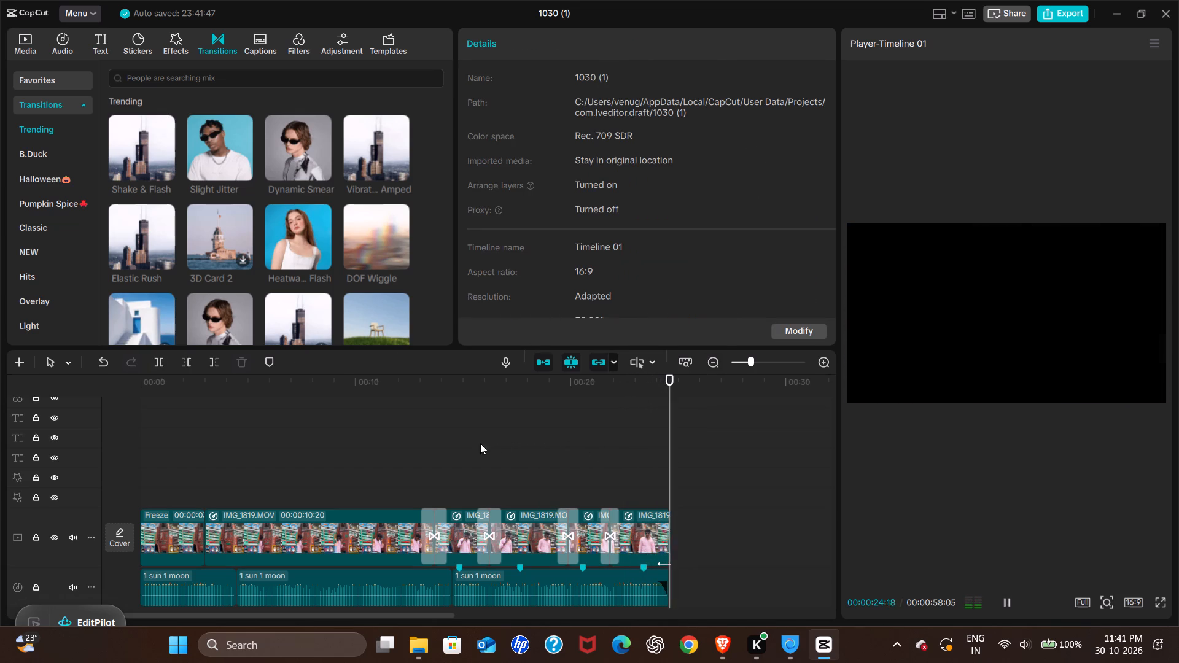
Play the whole edit in full screen from the beginning, stopping around the first slow-motion part.
left_click(439, 471)
left_click_drag(438, 471, 77, 487)
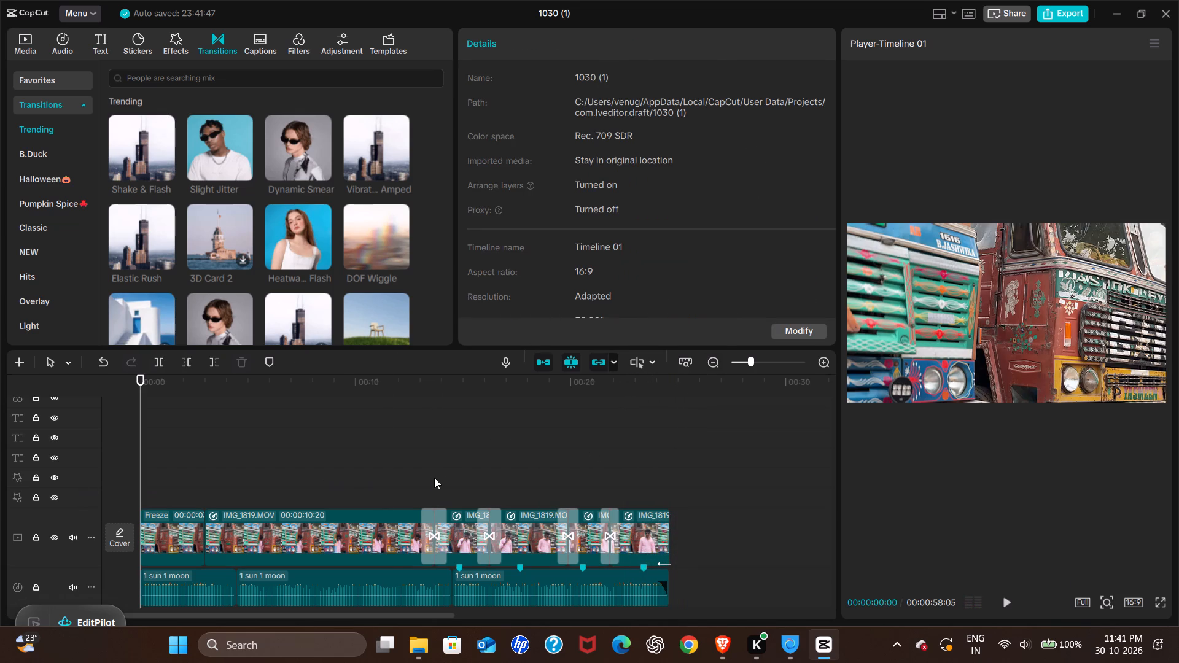
key("space")
key("z")
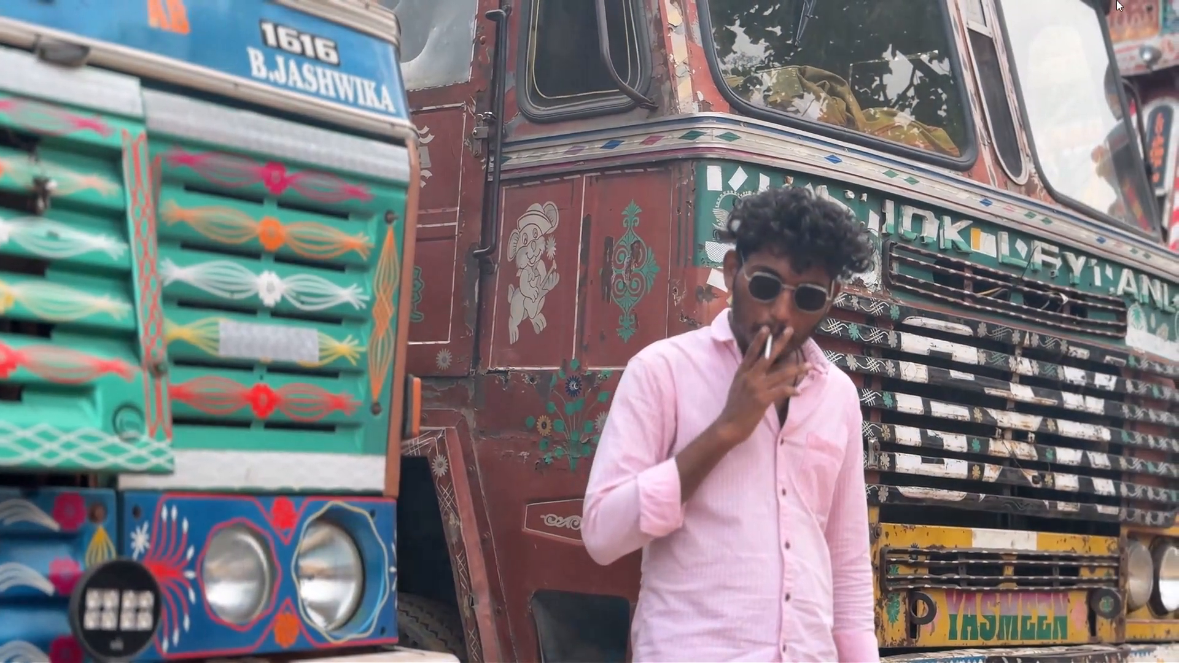
key("Escape")
key("space")
Add a transform keyframe at the start of the clip after the first Shake & Flash transition, at about 13:20.
double_click(442, 490)
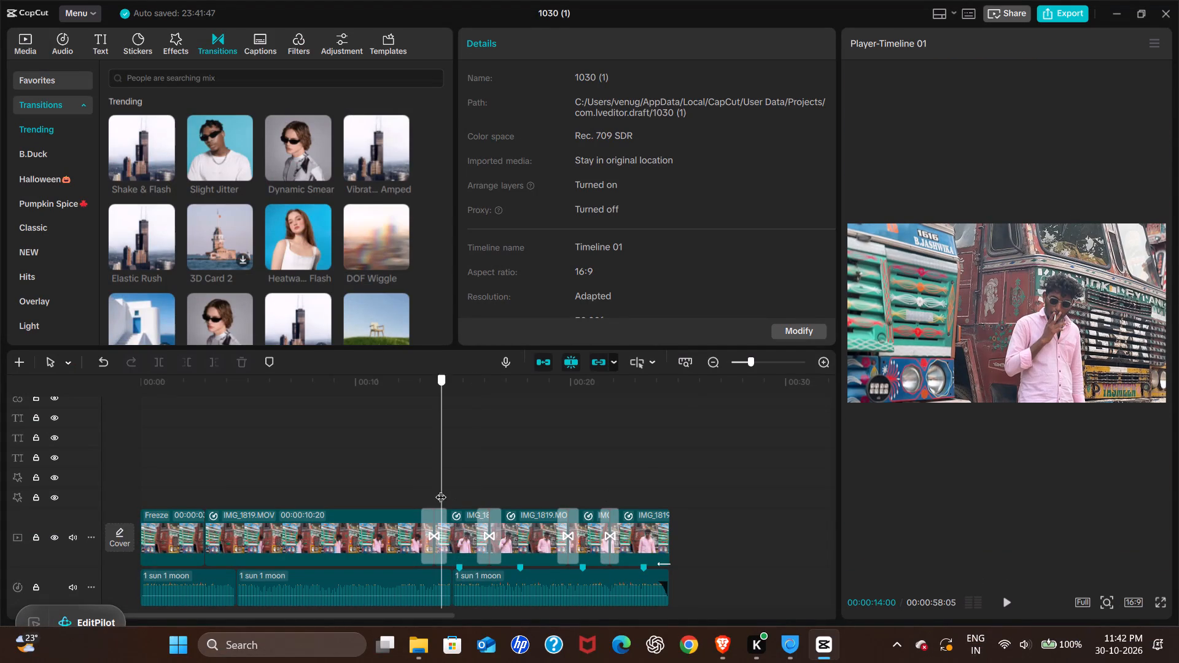
key("space")
left_click_drag(443, 492, 433, 489)
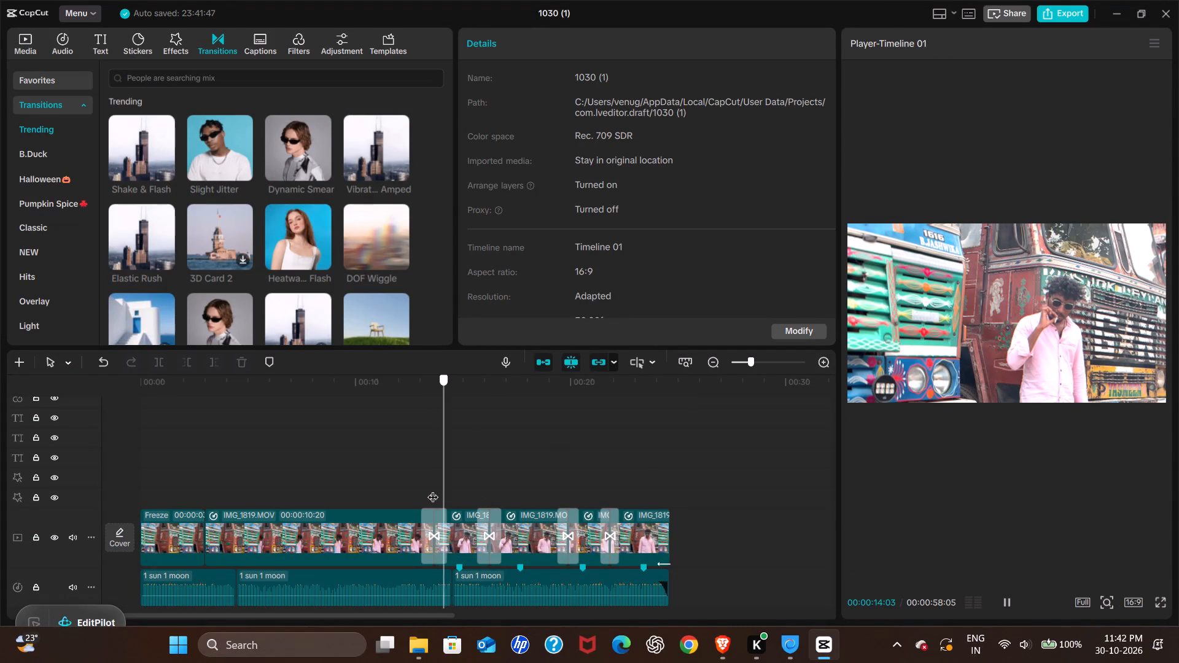
left_click_drag(433, 489, 431, 489)
left_click(463, 533)
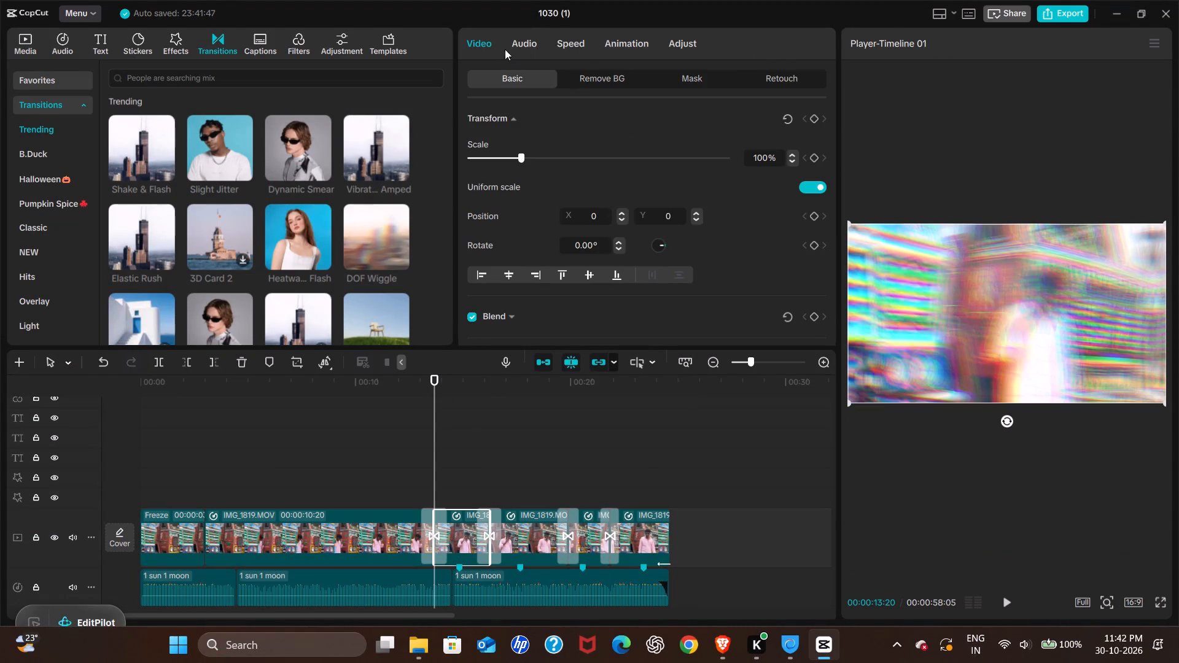
left_click(492, 45)
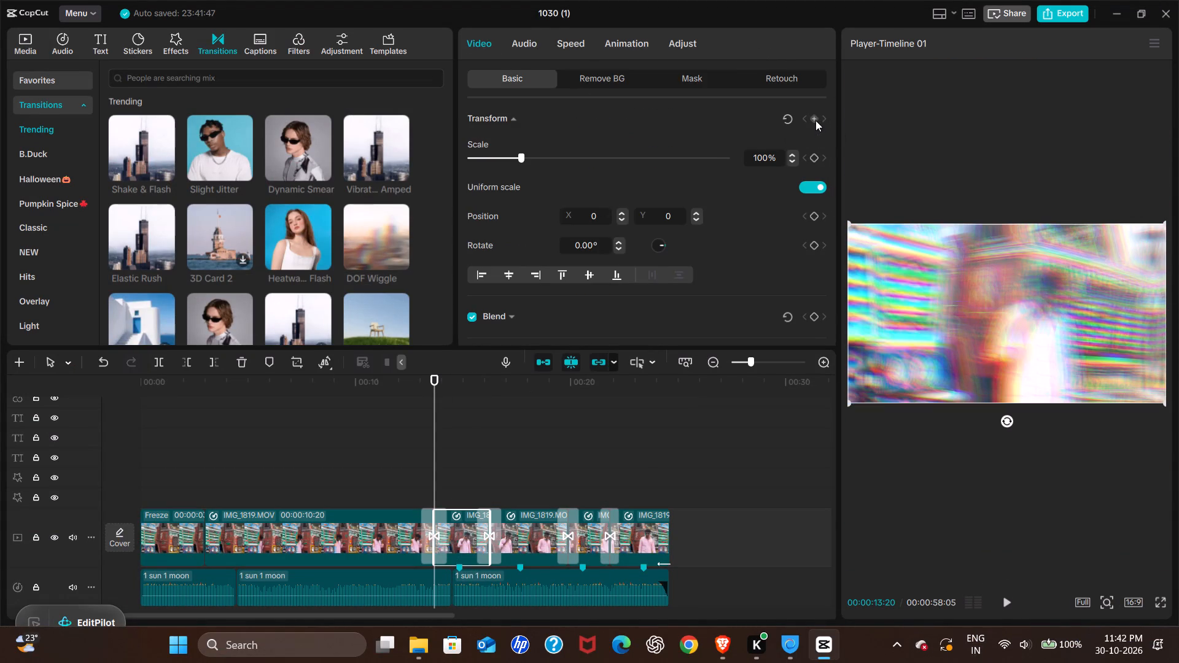
left_click(815, 120)
At 16:00, add a second transform keyframe with the clip scaled to 128% and moved to about X -544, Y 305.
key("space")
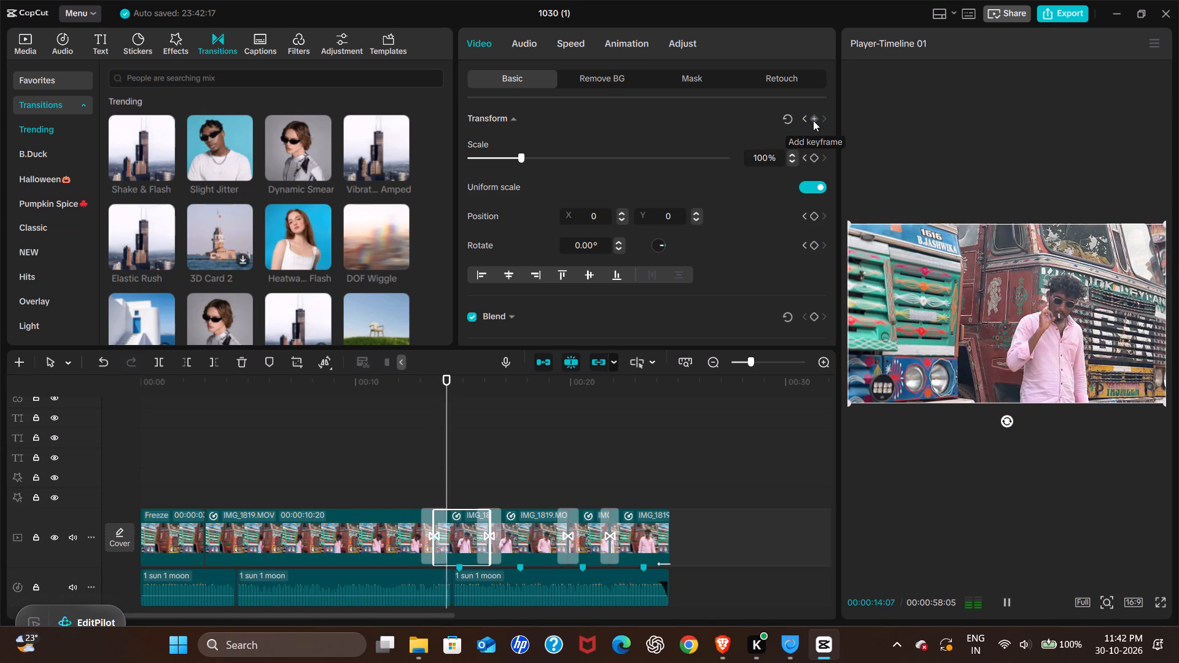
key("space")
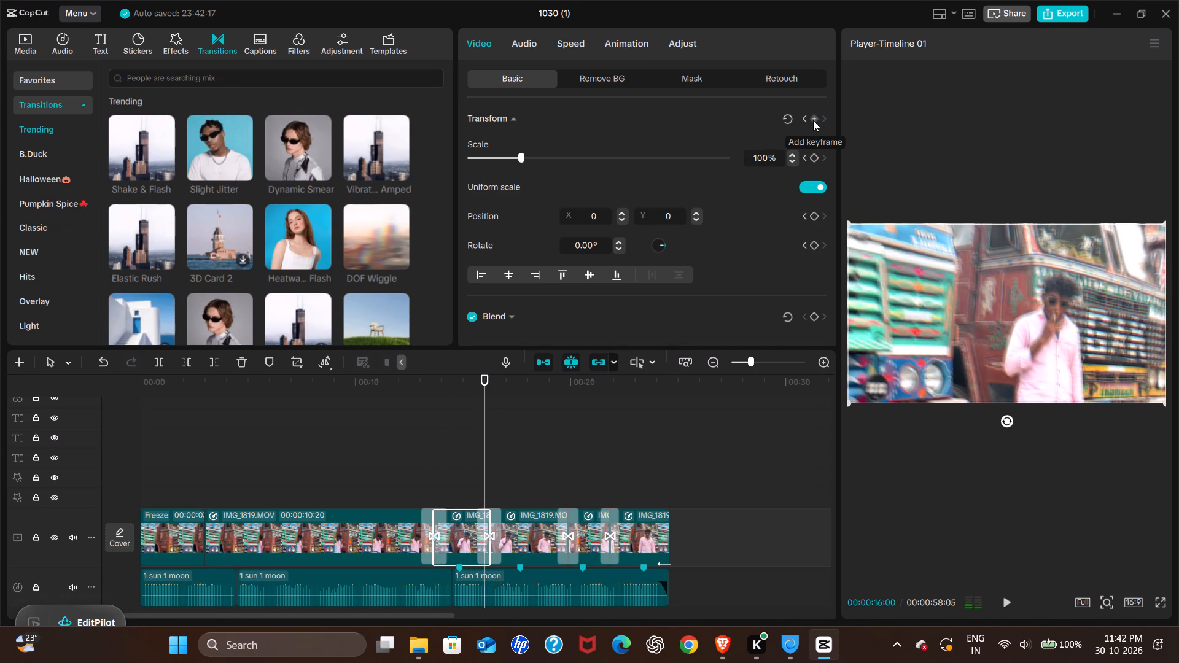
left_click(809, 119)
left_click(812, 117)
left_click_drag(847, 404, 828, 430)
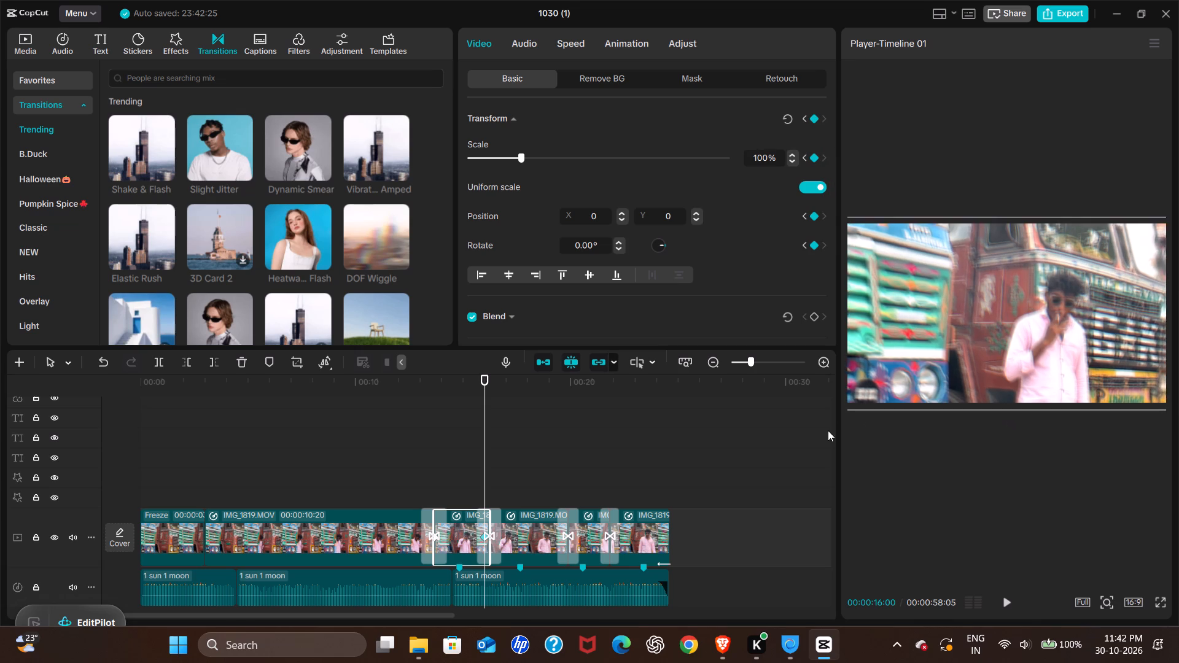
left_click_drag(828, 430, 800, 469)
left_click_drag(1058, 347, 1018, 321)
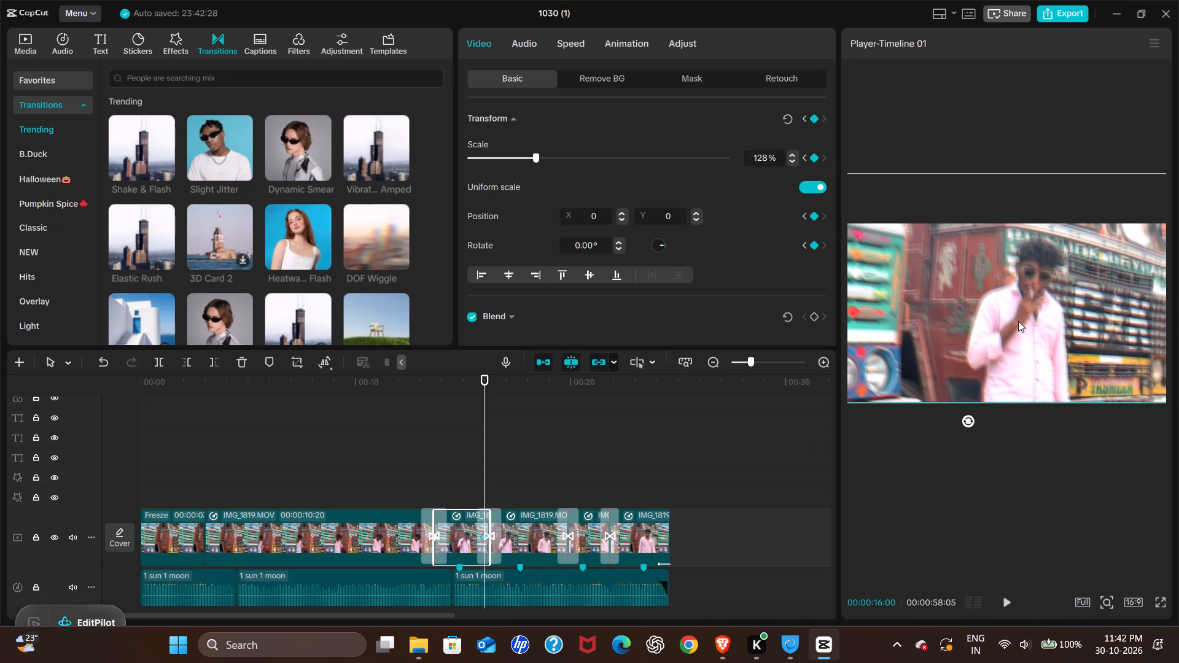
left_click_drag(1018, 321, 1004, 322)
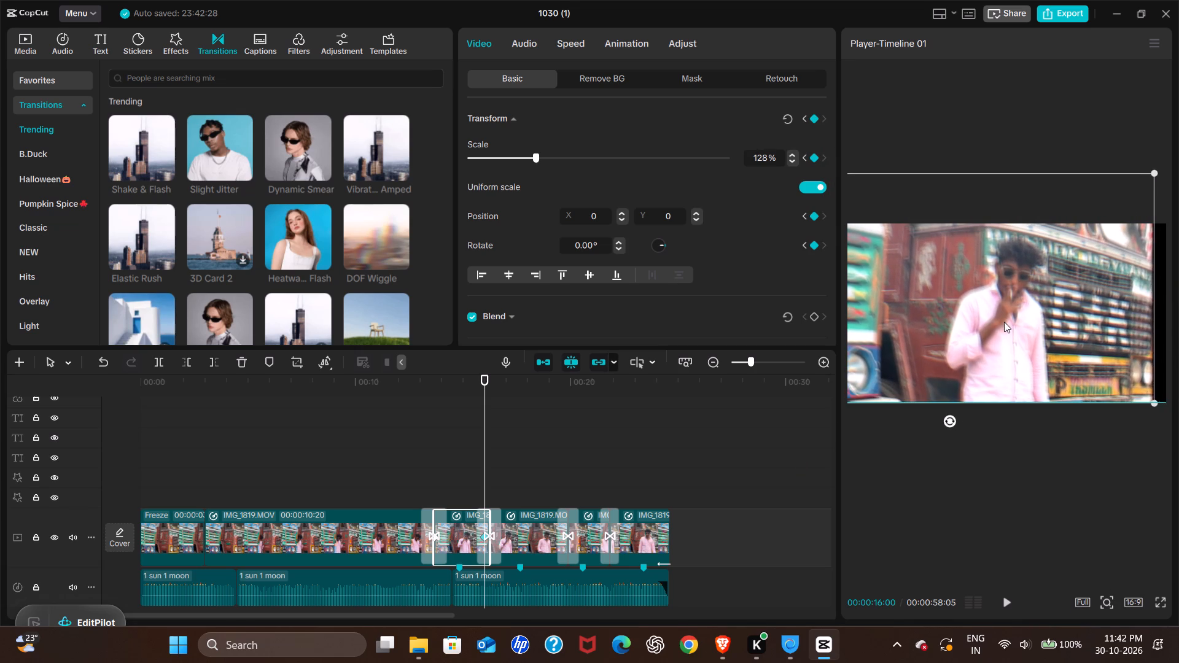
left_click_drag(1004, 322, 1010, 324)
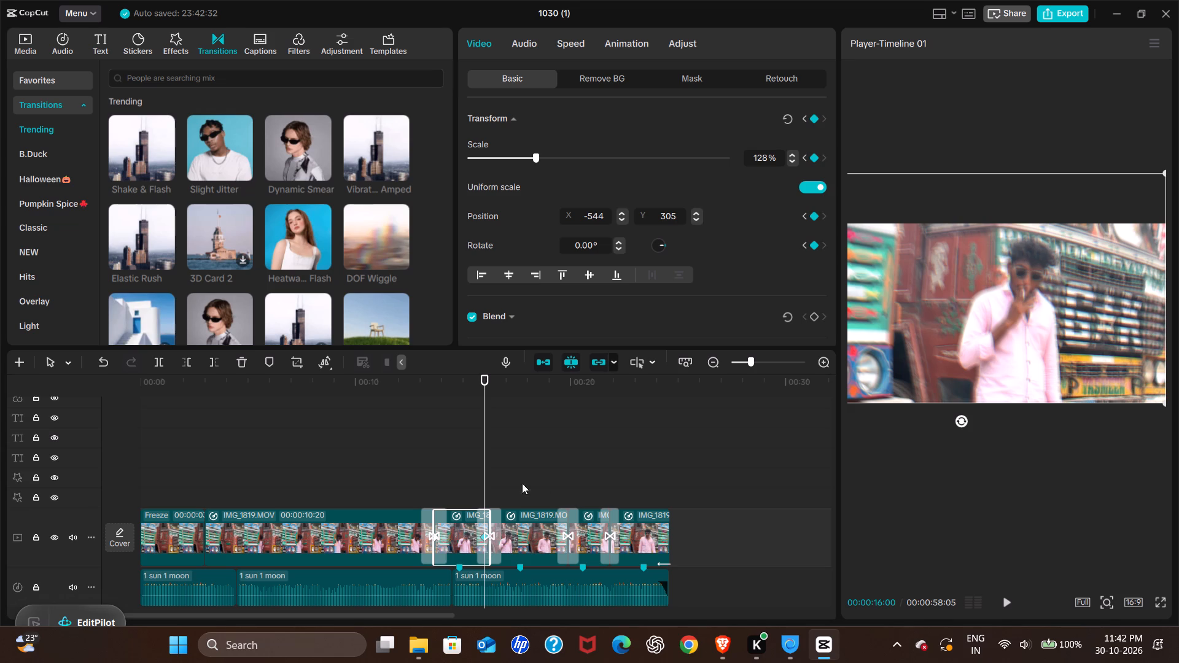
Delete the Shake & Flash transition at the keyframed clip's end and move its second keyframe to the end of the clip.
scroll(494, 532, "up", 12, "ctrl")
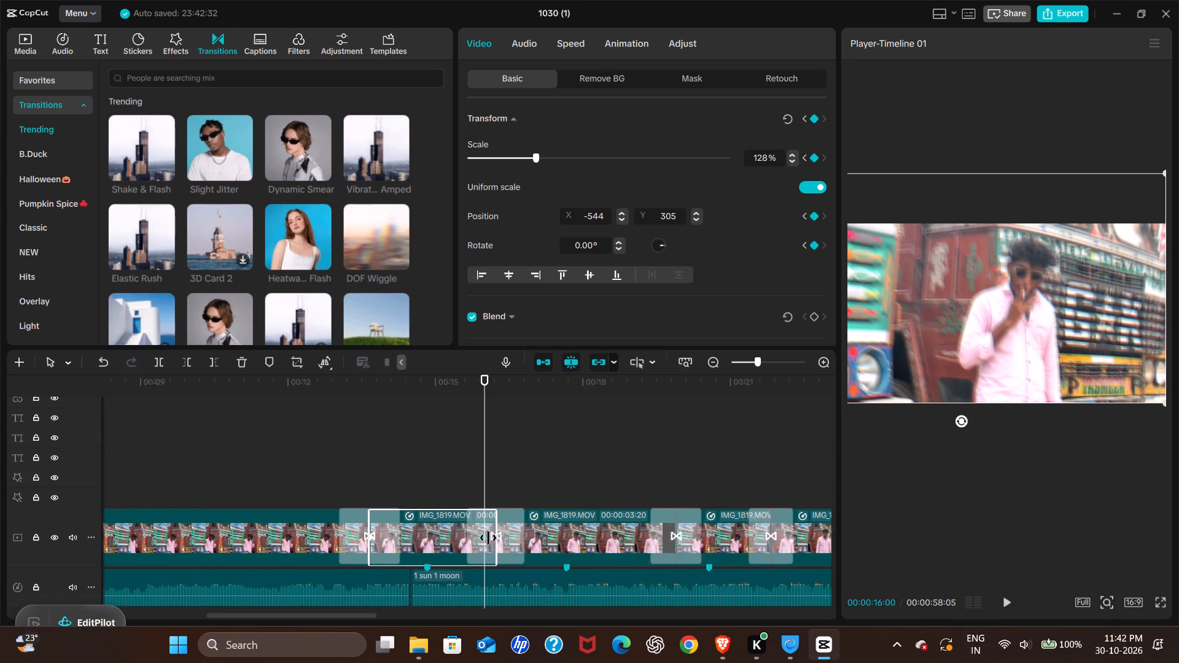
left_click(518, 528)
key("Delete")
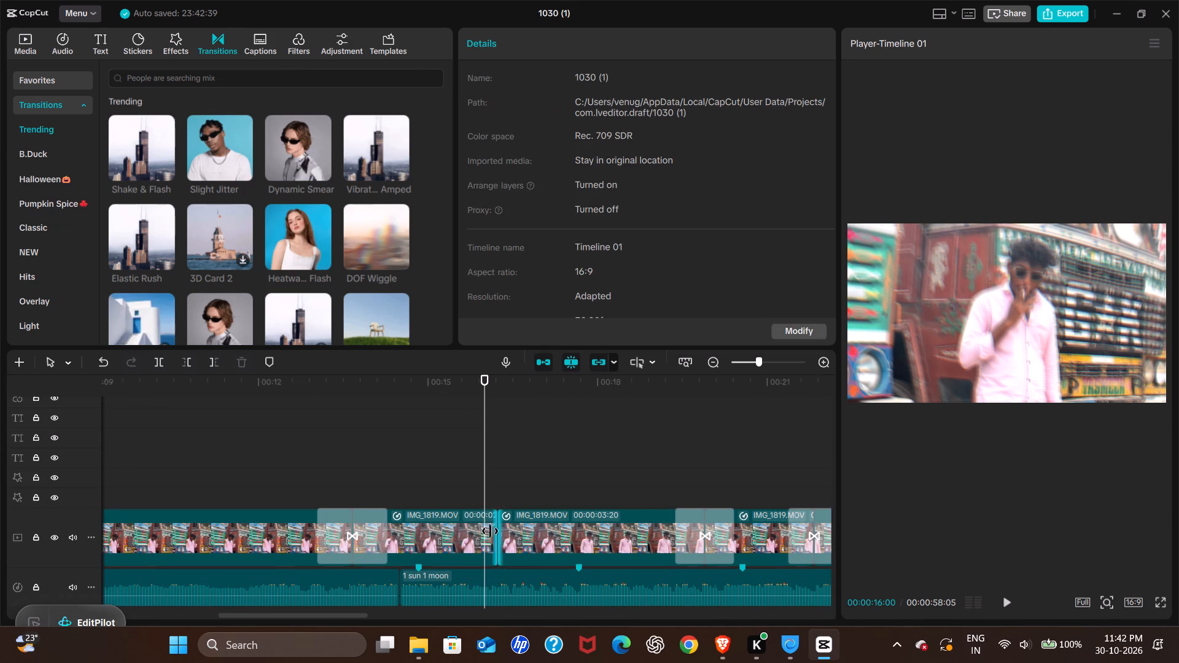
left_click(480, 539)
left_click(483, 538)
left_click_drag(483, 538, 498, 538)
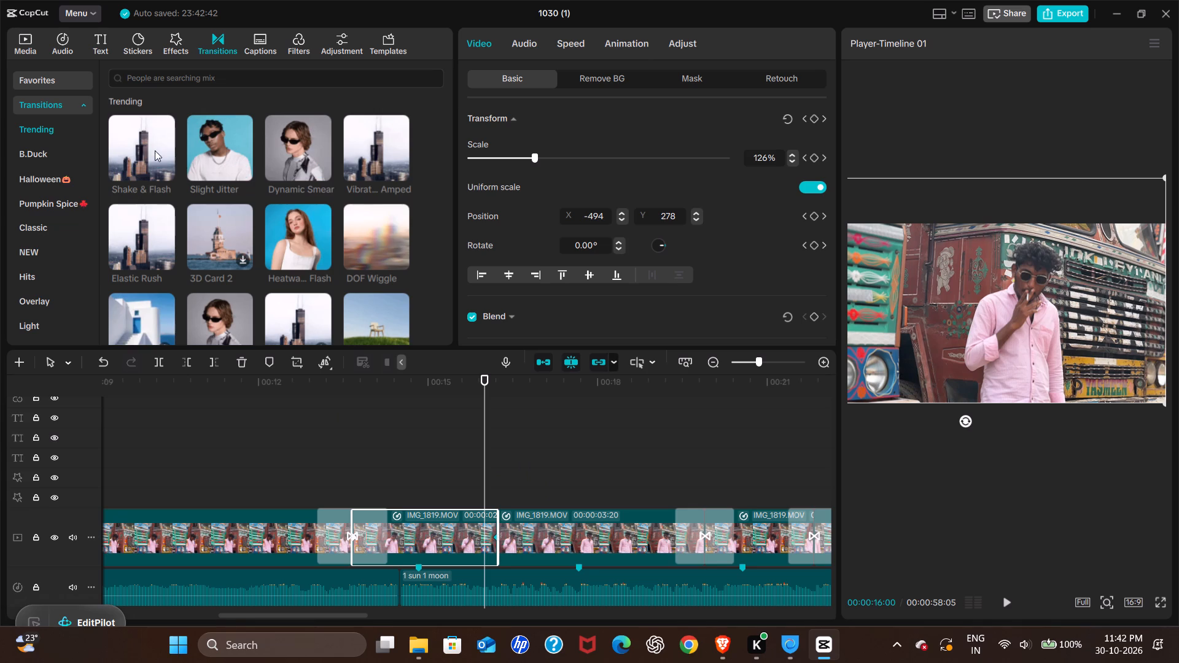
Add the Shake & Flash transition again at the keyframed clip's end and play it from about 15:12.
left_click_drag(143, 142, 477, 538)
left_click(451, 498)
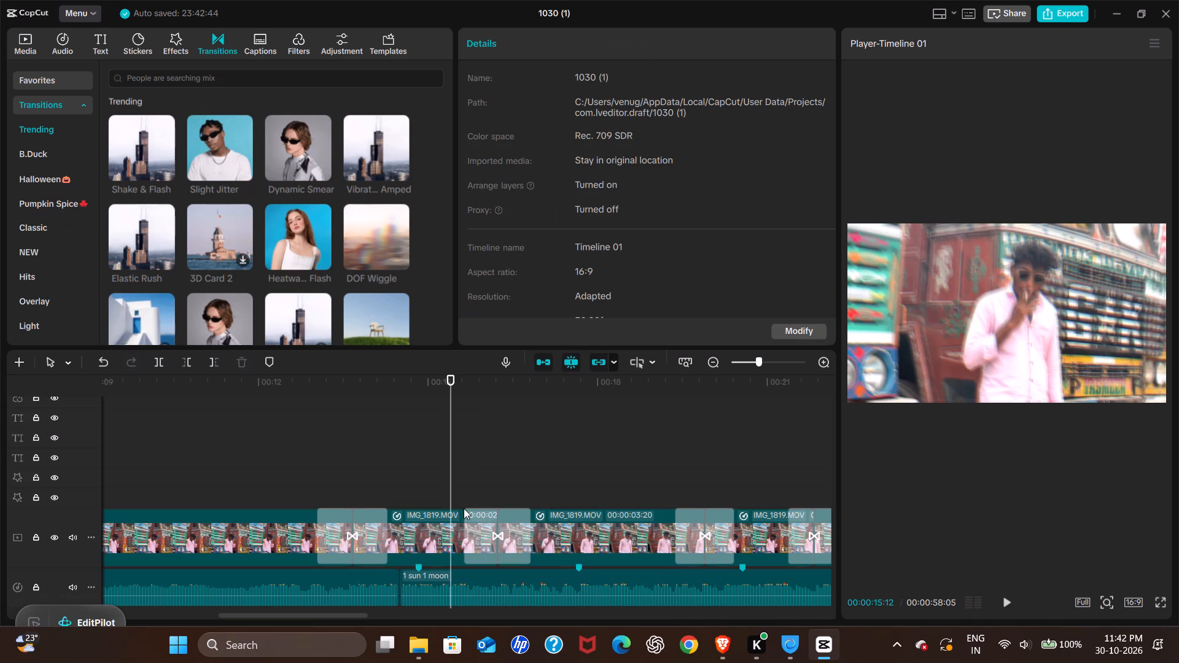
key("space")
key("space")
key("space")
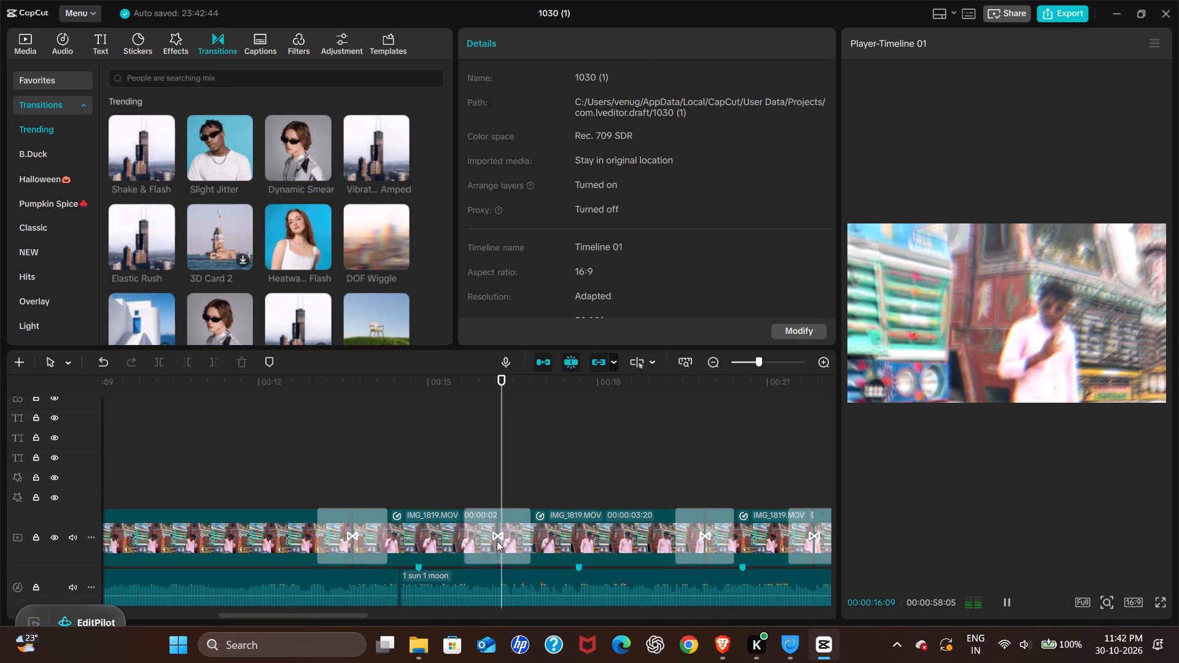
key("space")
Delete the Shake & Flash transition at the end of the keyframed clip, at about 16:07.
left_click(536, 541)
left_click(480, 536)
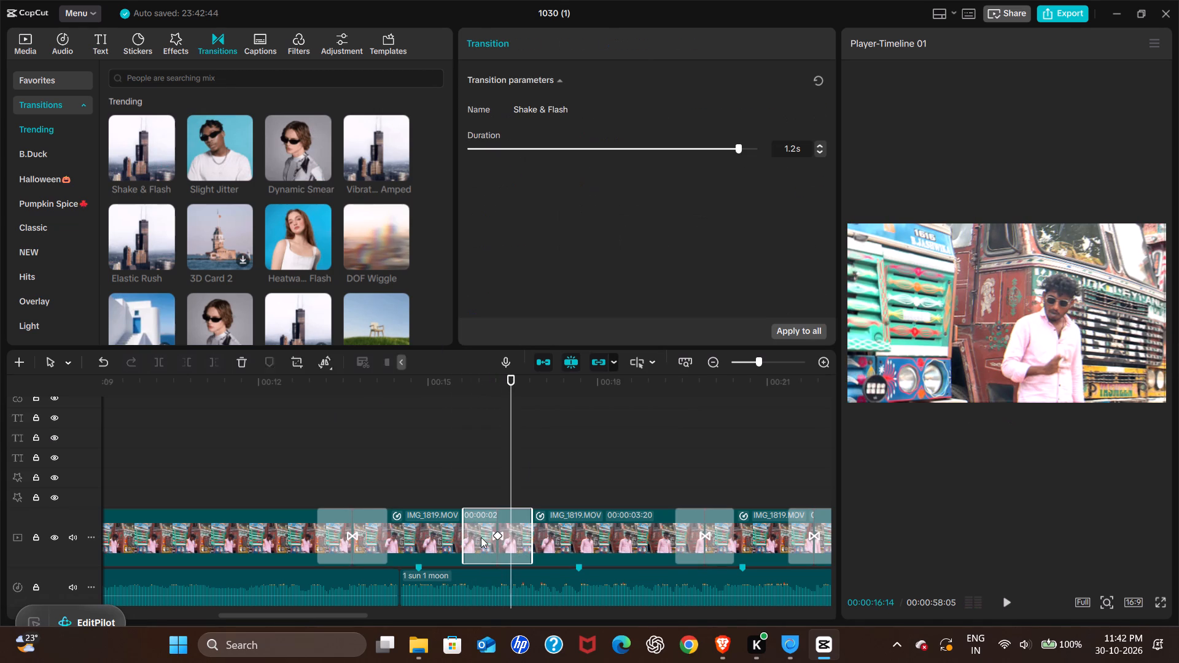
left_click(497, 536)
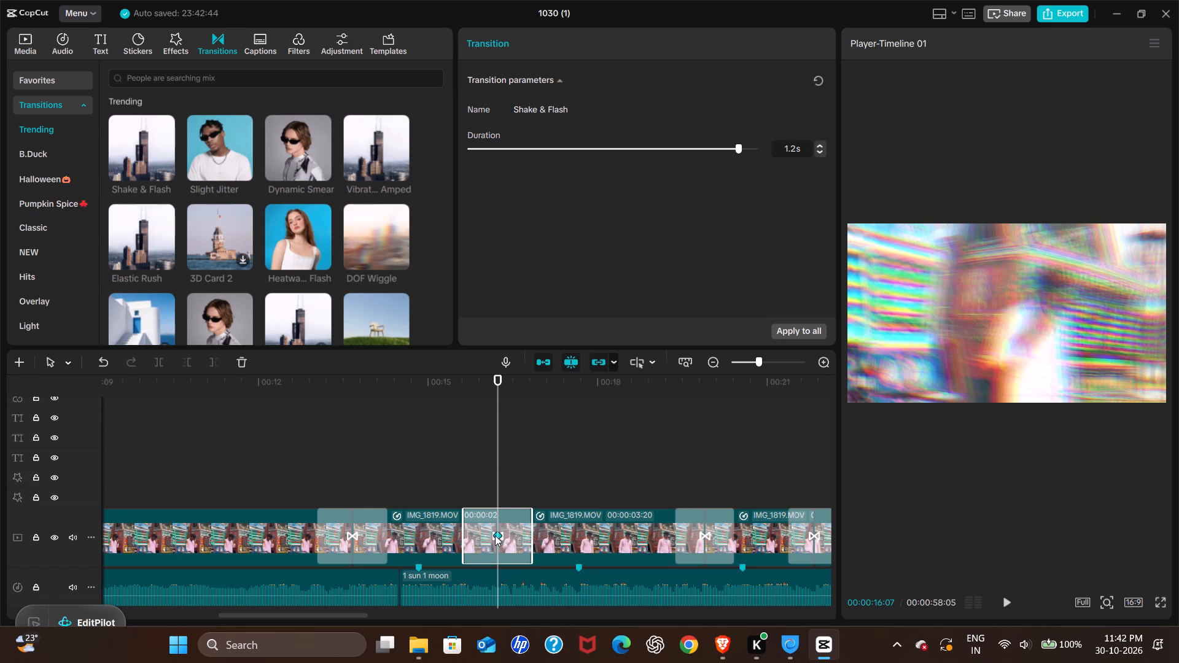
left_click(448, 530)
left_click(448, 530)
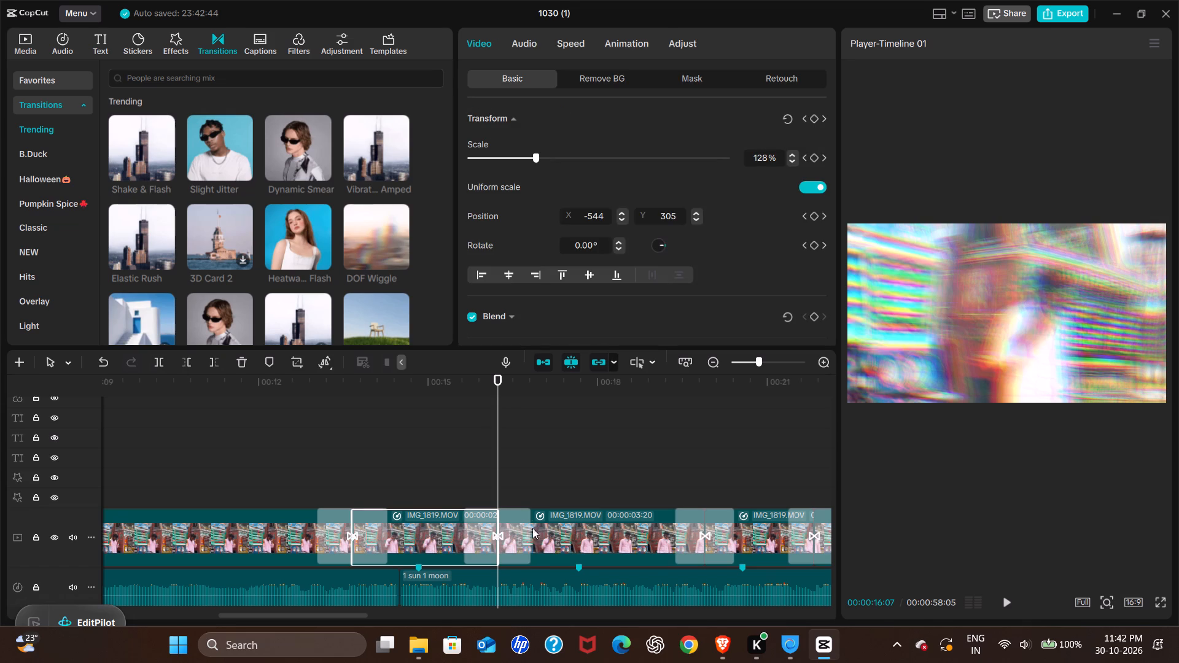
left_click(486, 535)
left_click(496, 537)
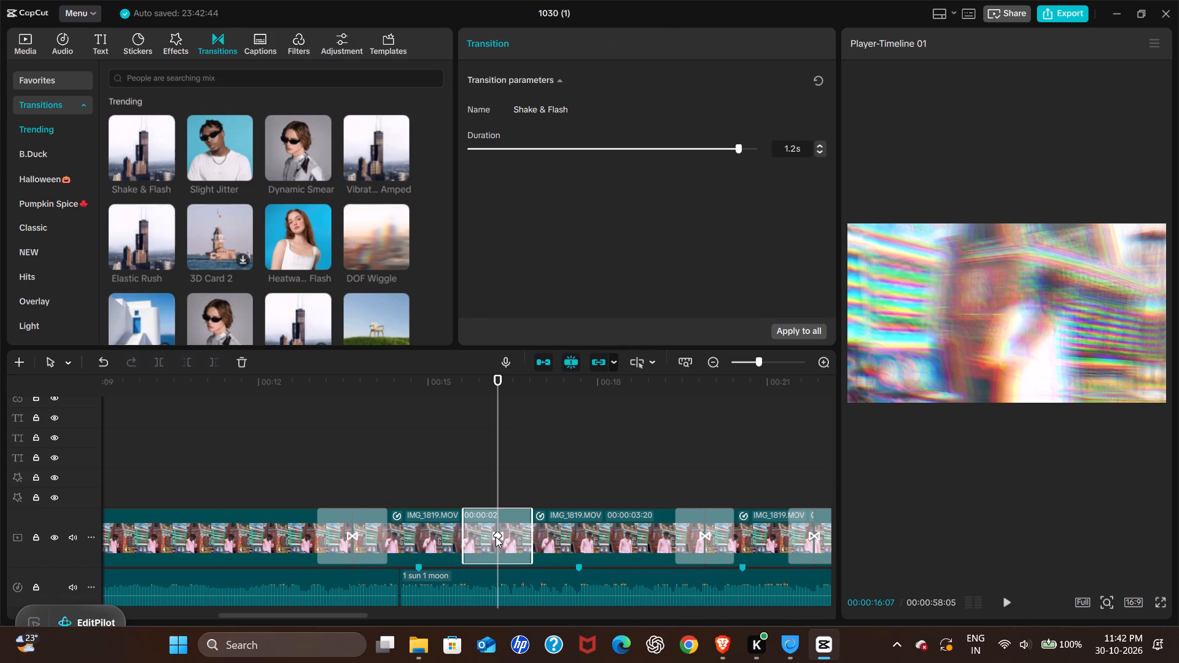
left_click(480, 537)
key("Delete")
left_click(469, 538)
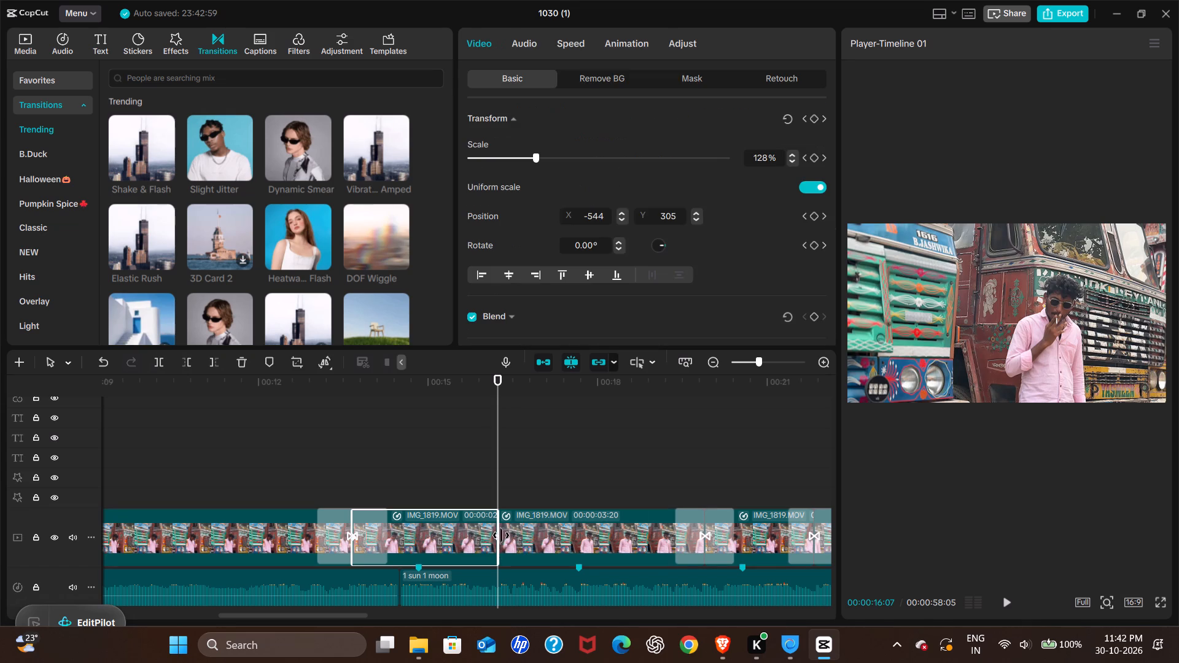
left_click(496, 537)
Scale the clip that starts at 16:07 to 128%.
left_click(511, 530)
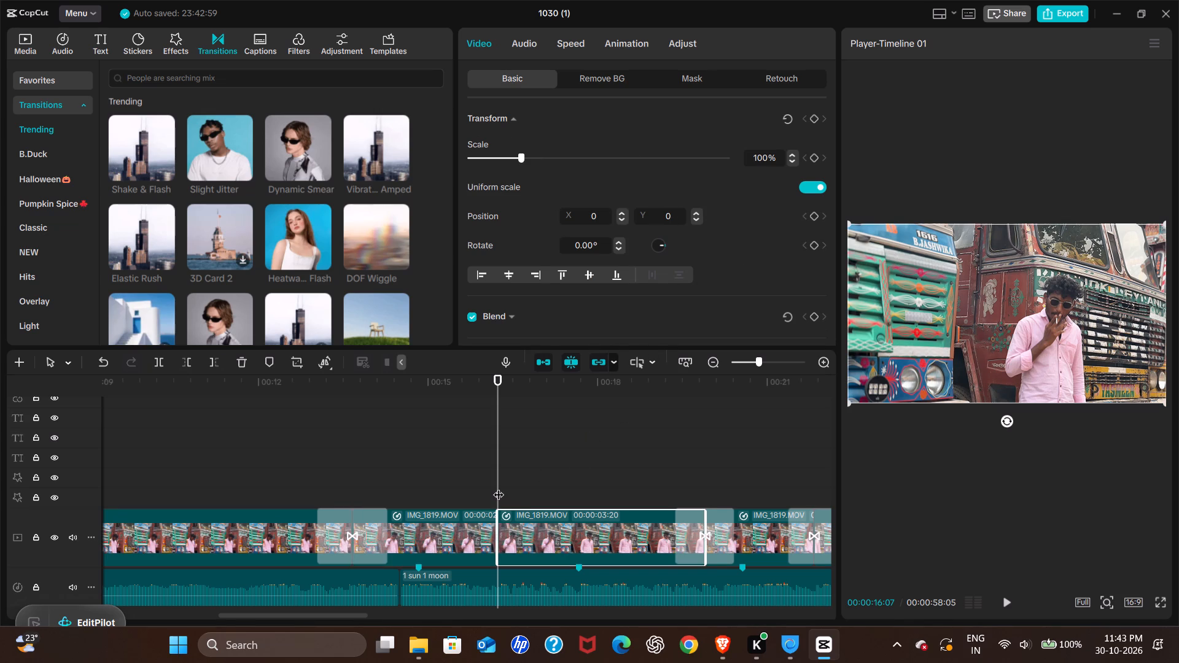
left_click(499, 487)
left_click(760, 160)
key("Right")
key("BackSpace")
key("BackSpace")
key("2")
key("8")
key("Return")
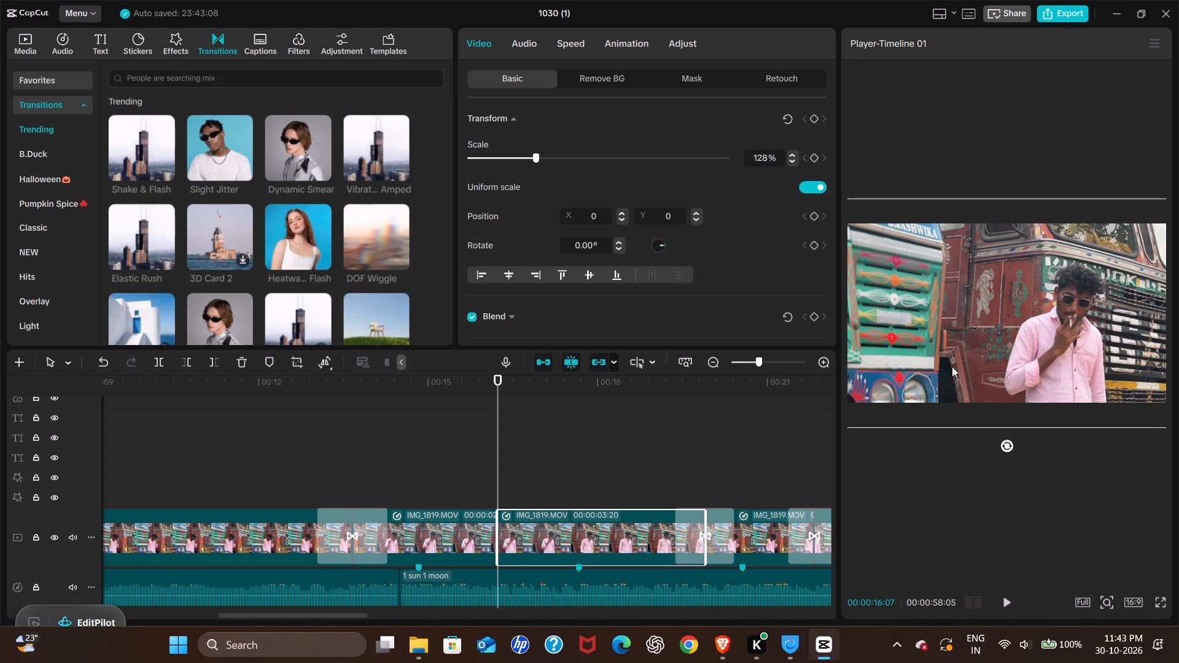
Move the enlarged clip in the frame to about X -538, Y 302, checking the cut from the preceding clip.
left_click(483, 484)
key("space")
key("space")
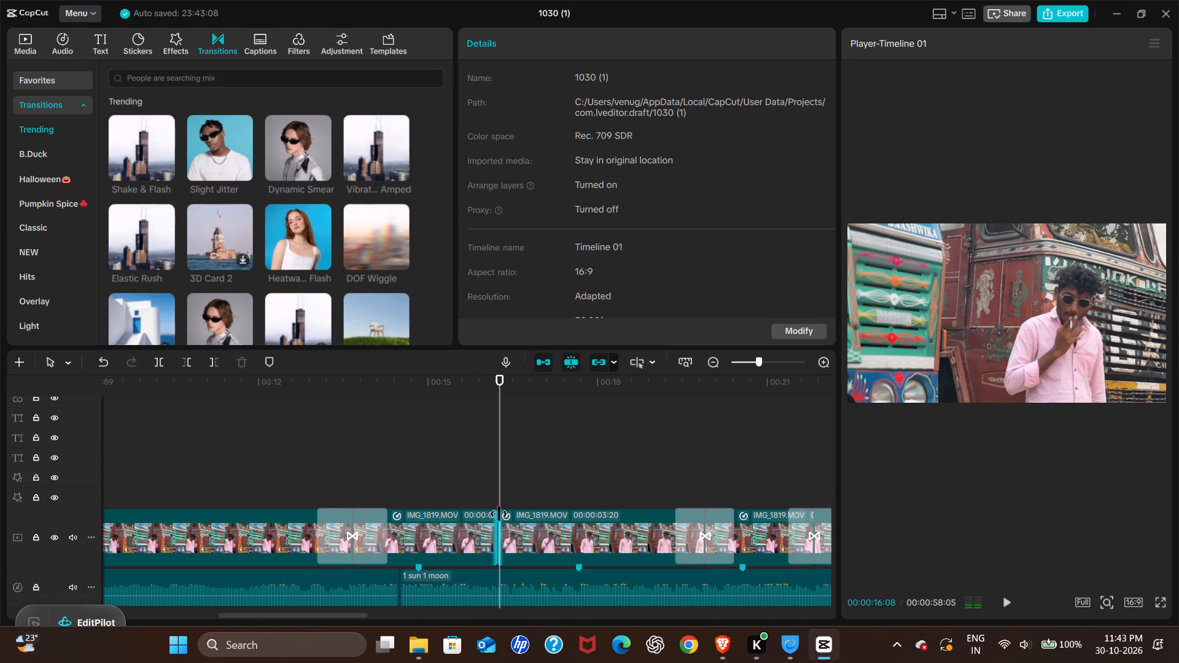
left_click(513, 528)
left_click_drag(1054, 333, 1015, 308)
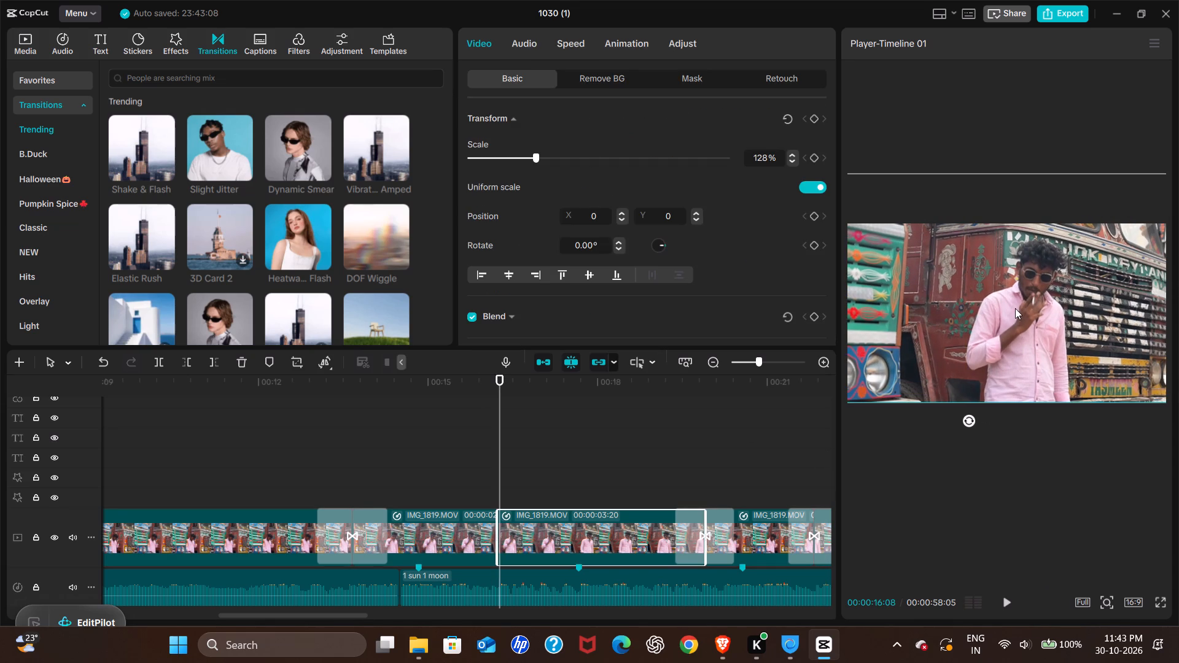
left_click_drag(1015, 308, 1013, 311)
left_click(484, 490)
key("space")
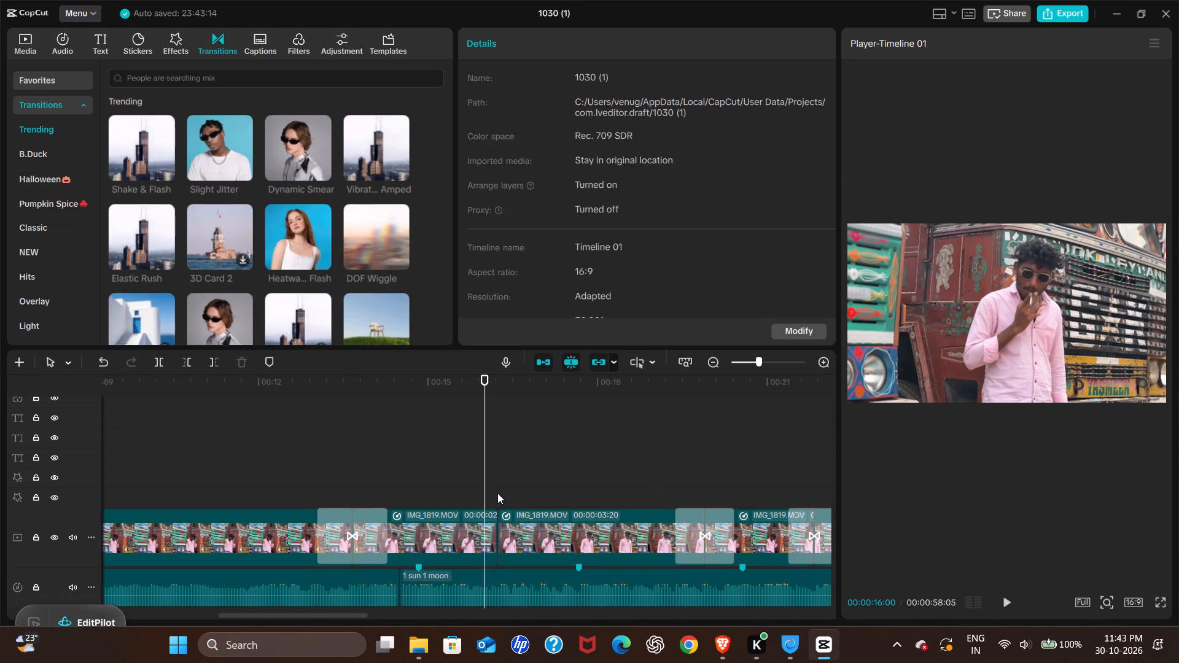
key("space")
left_click(518, 521)
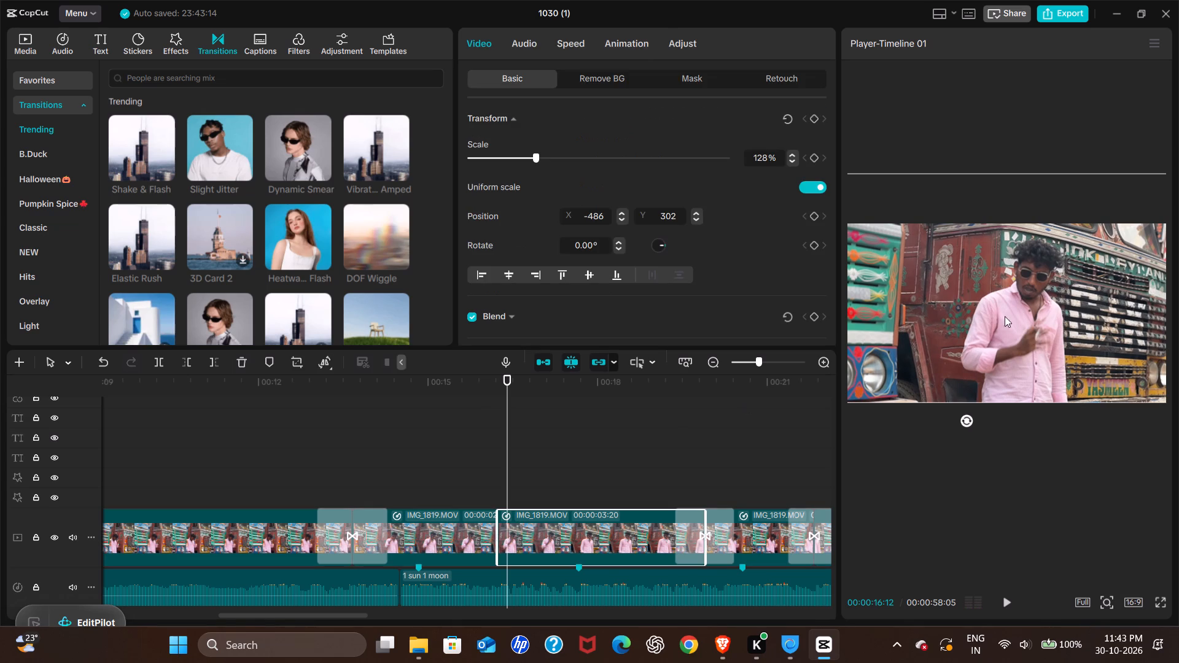
left_click_drag(1009, 321, 997, 320)
left_click_drag(1002, 321, 1021, 321)
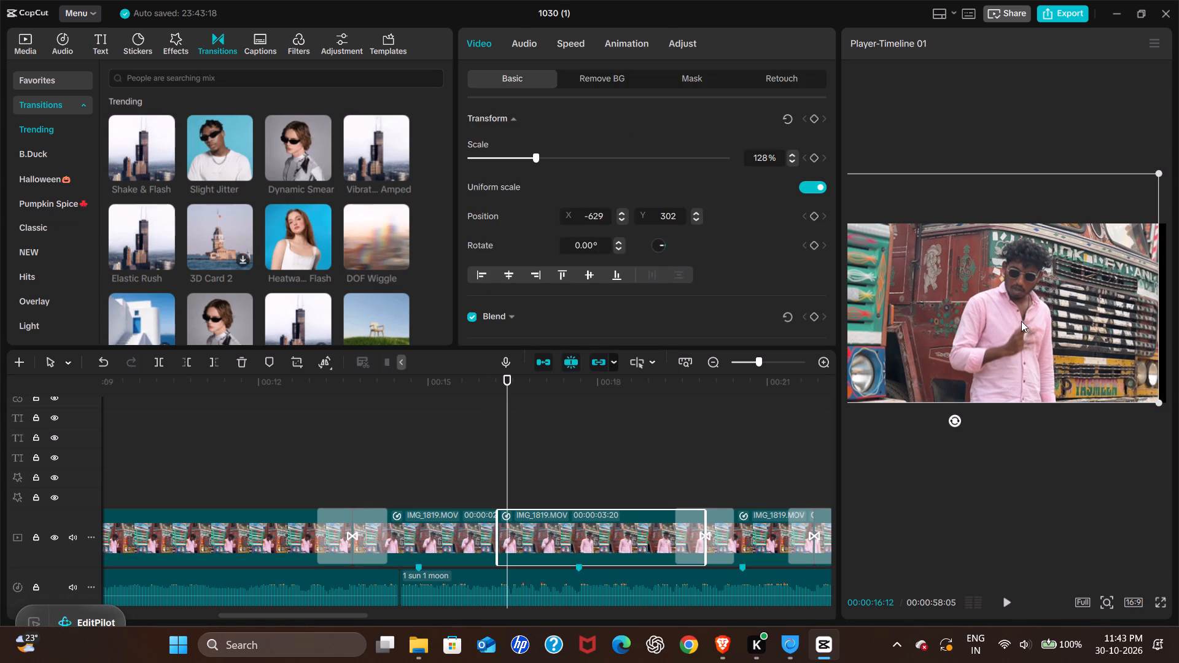
left_click_drag(1021, 321, 1011, 322)
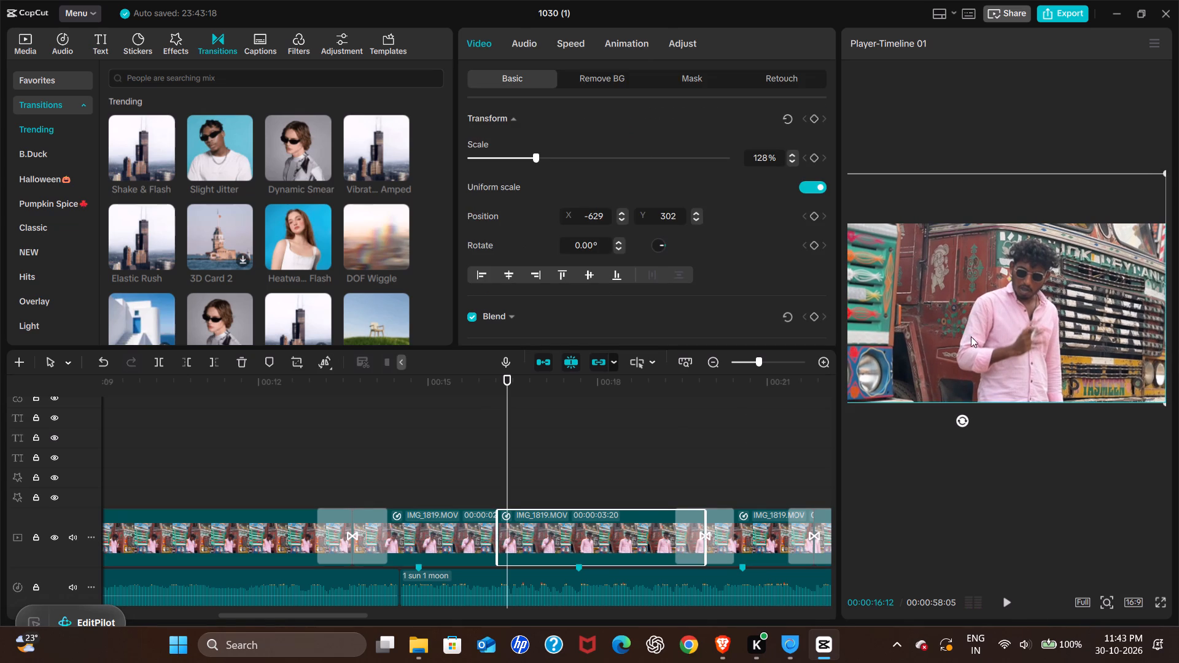
Play the cut at 16:07 and the repositioned clip through its end to check how the framing carries over.
left_click(438, 485)
key("space")
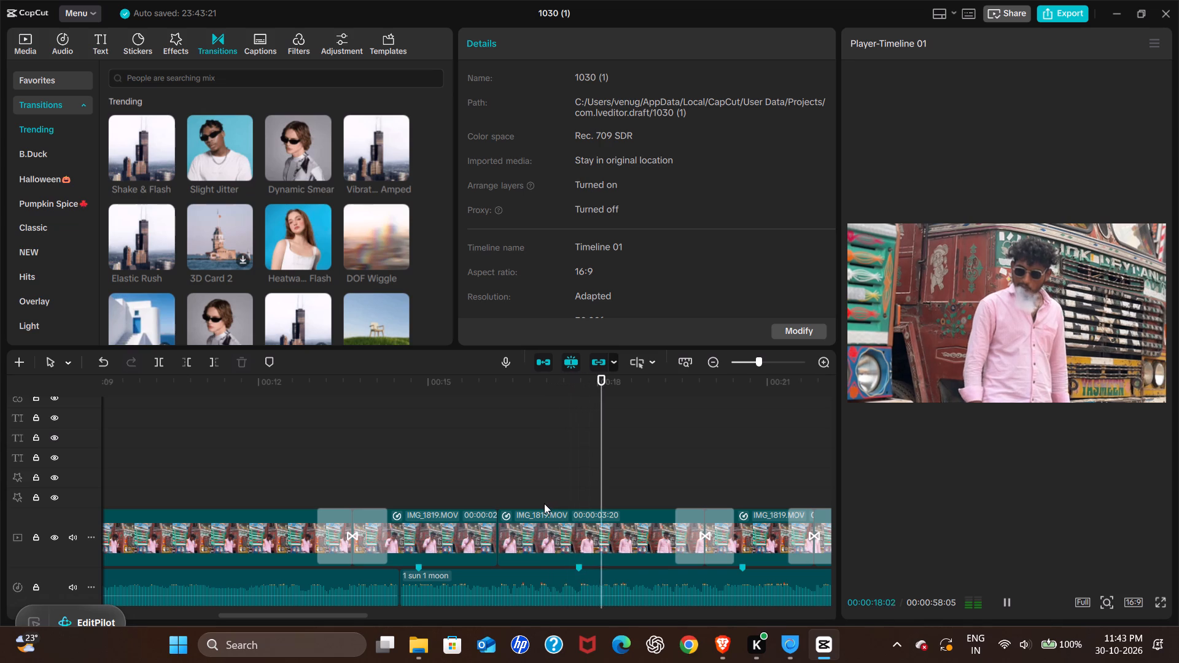
key("space")
left_click(485, 483)
key("space")
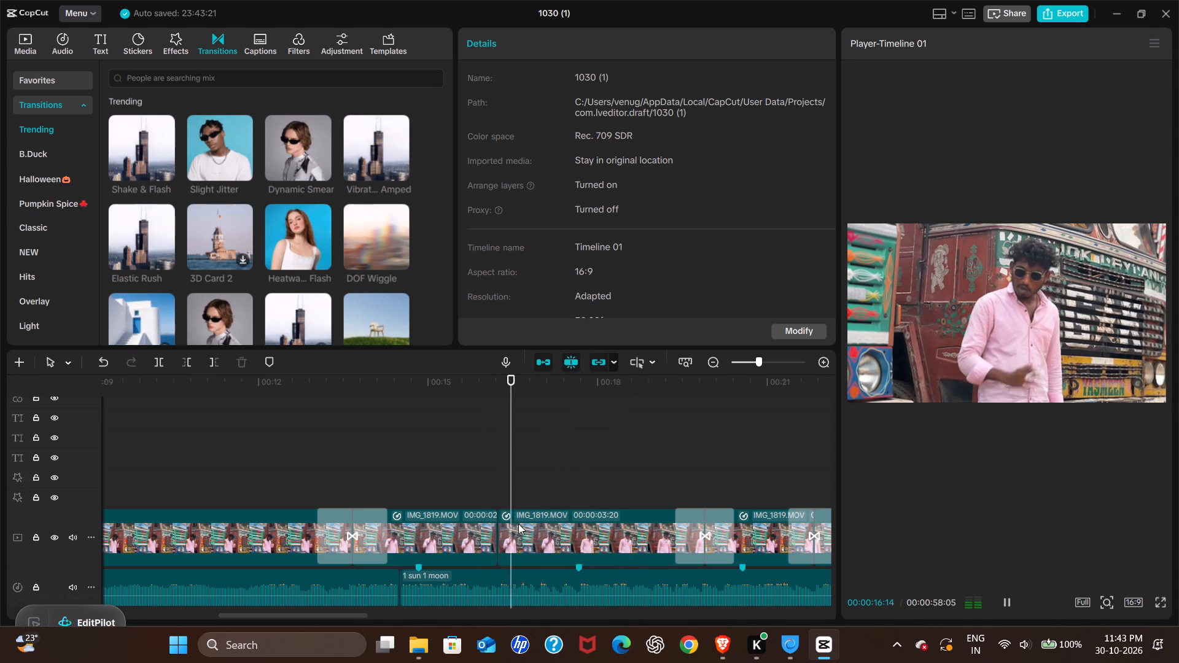
key("space")
left_click_drag(516, 499, 502, 494)
left_click(512, 532)
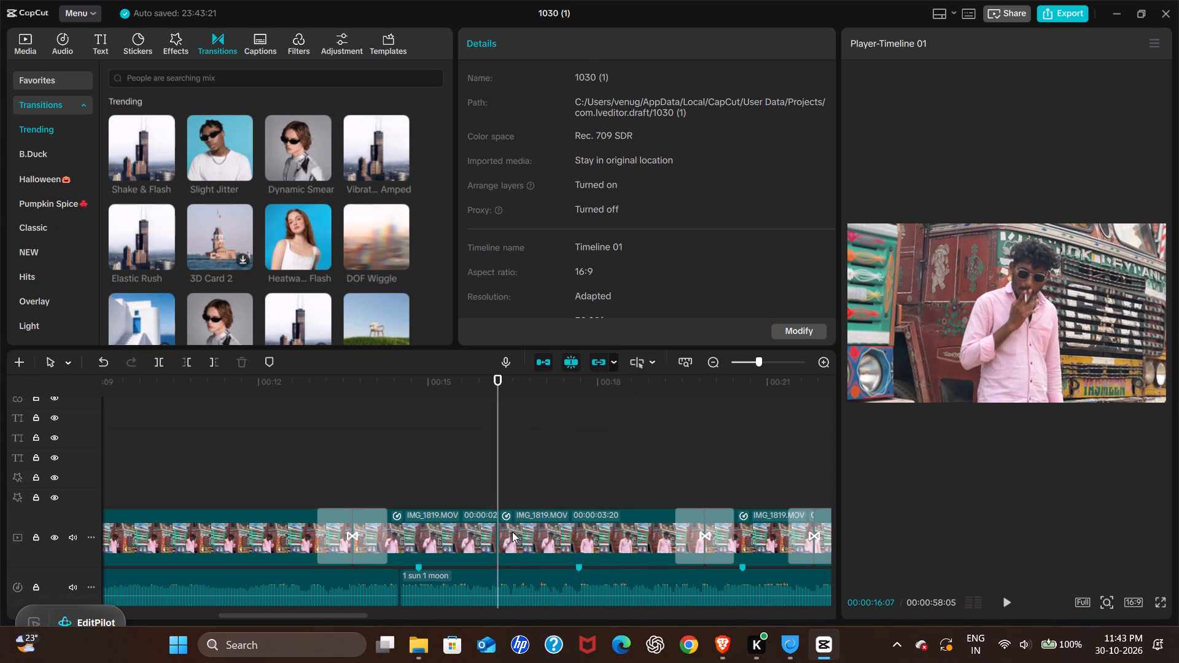
key("space")
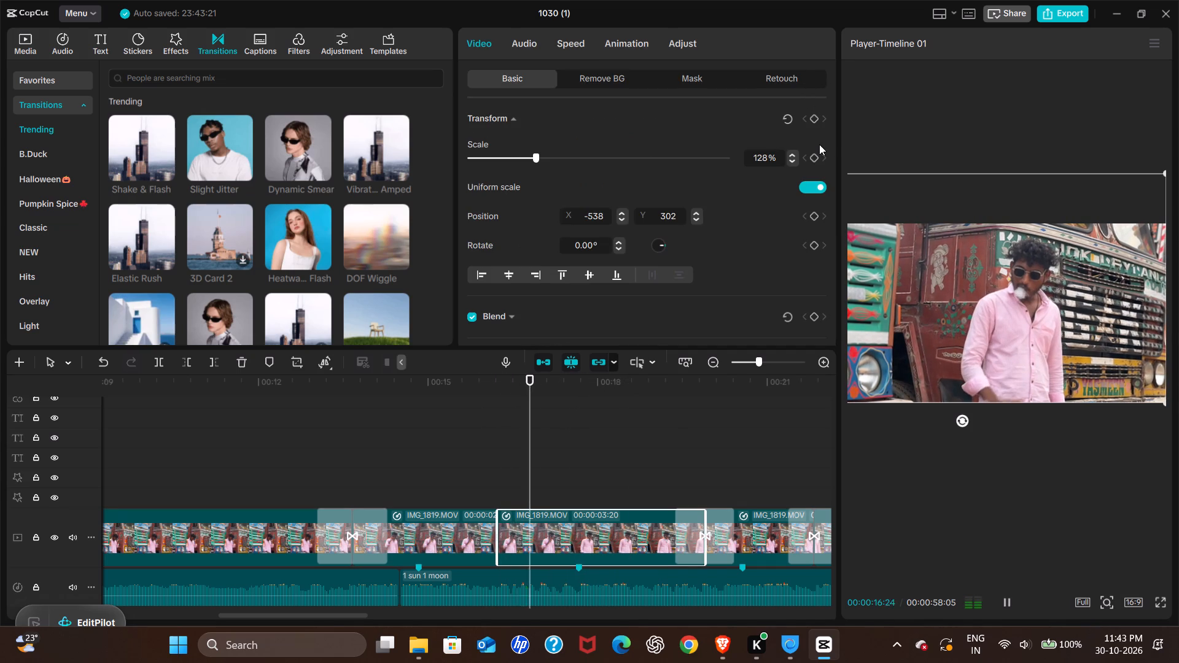
key("space")
key("space")
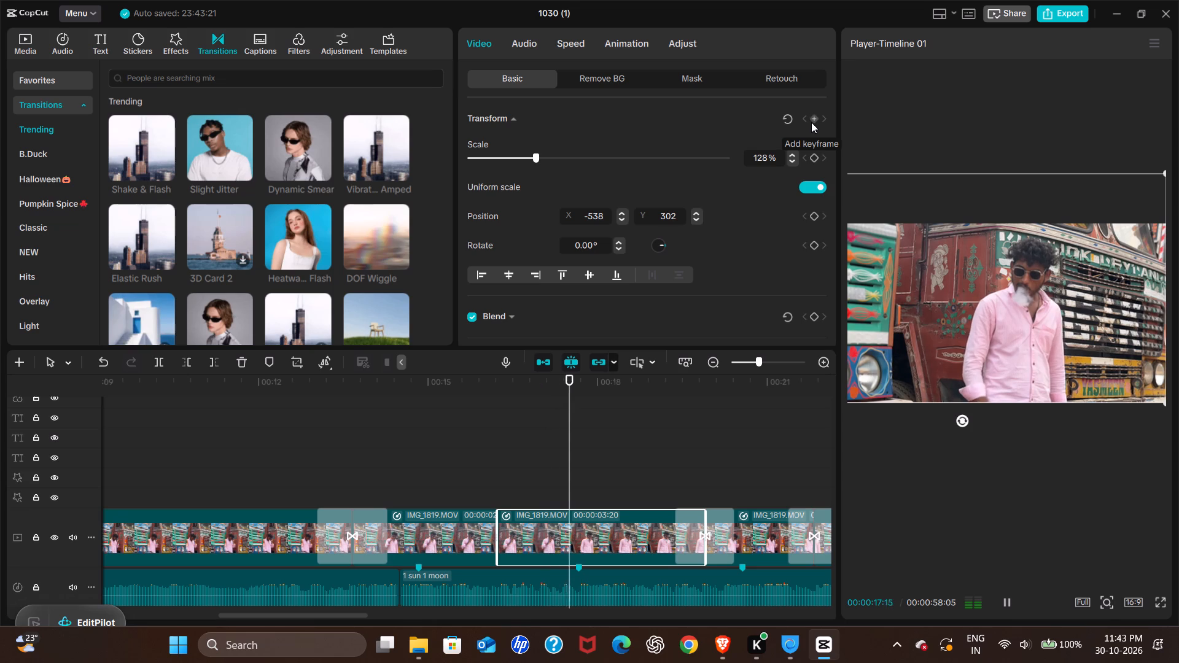
scroll(817, 233, "left", 1)
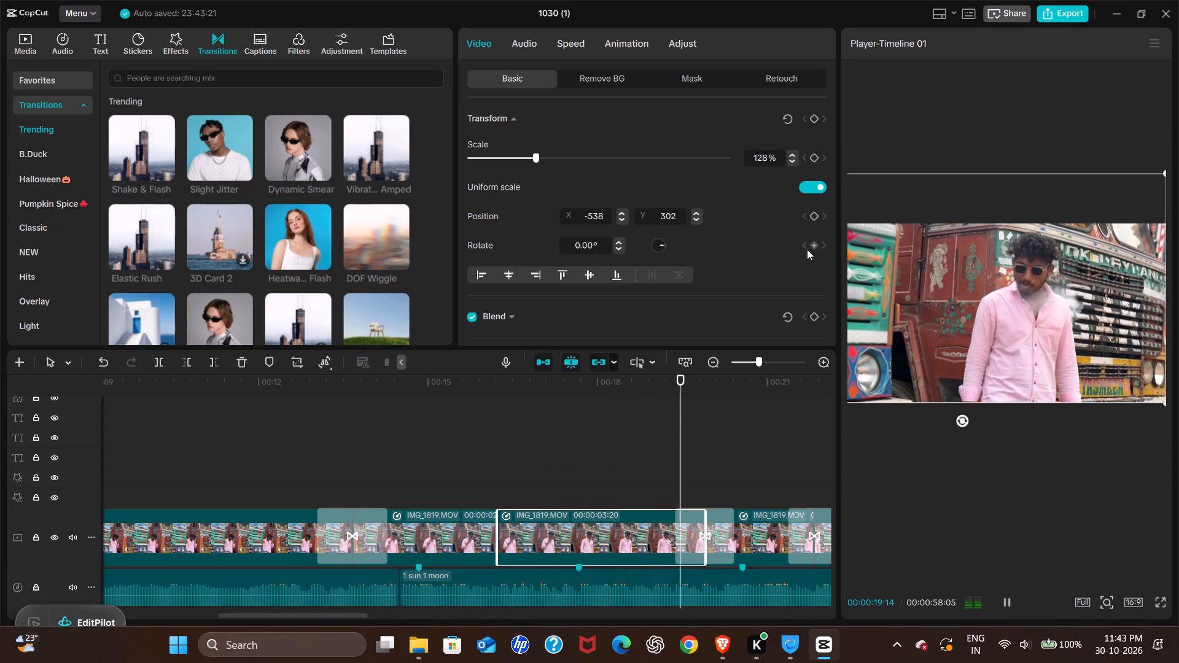
key("space")
key("space")
key("space")
scroll(809, 265, "left", 1)
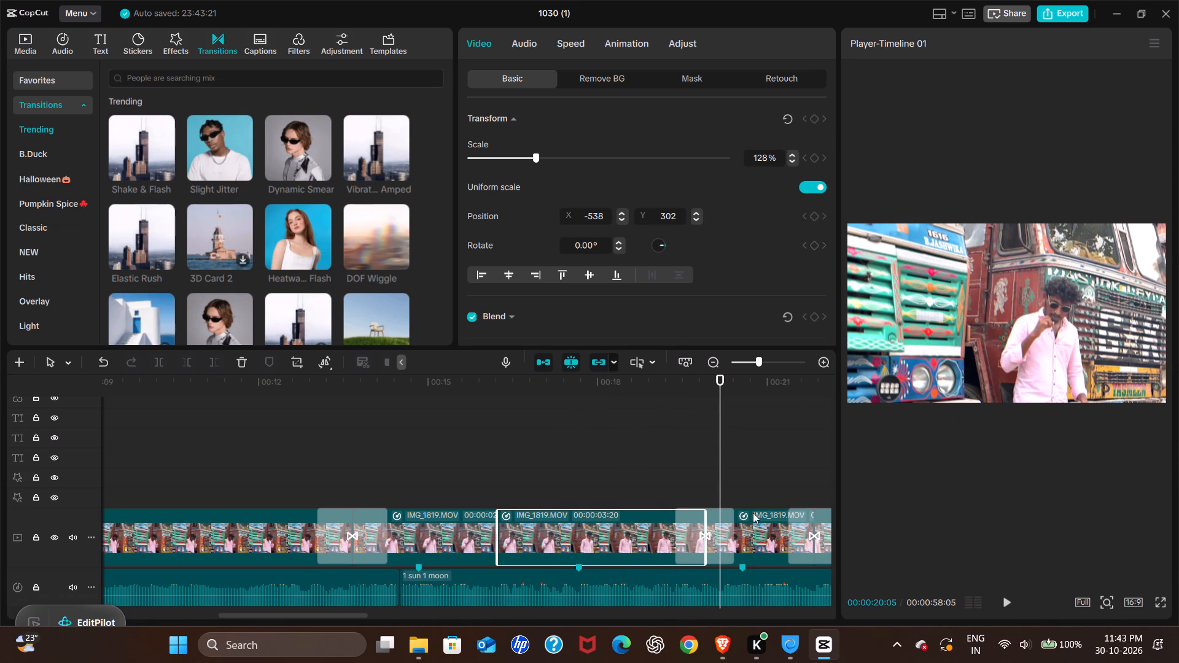
key("space")
key("space")
Delete the Shake & Flash transitions at both ends of the short clip that starts at 19:27.
left_click_drag(745, 492, 719, 488)
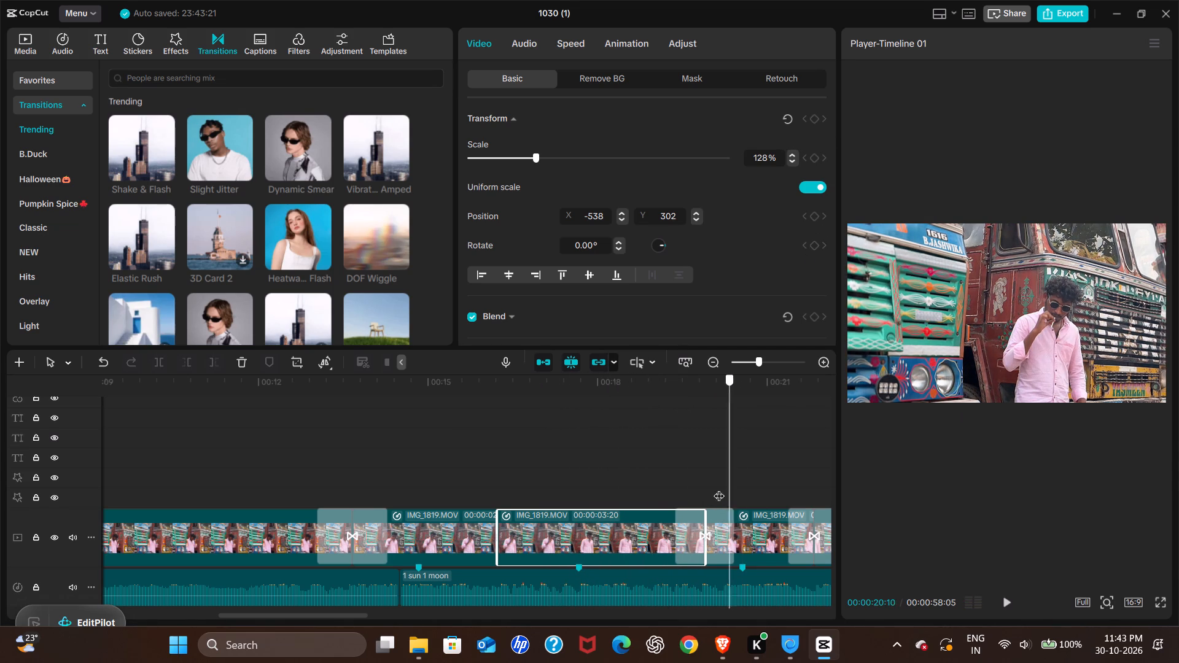
left_click_drag(719, 488, 705, 481)
left_click(718, 532)
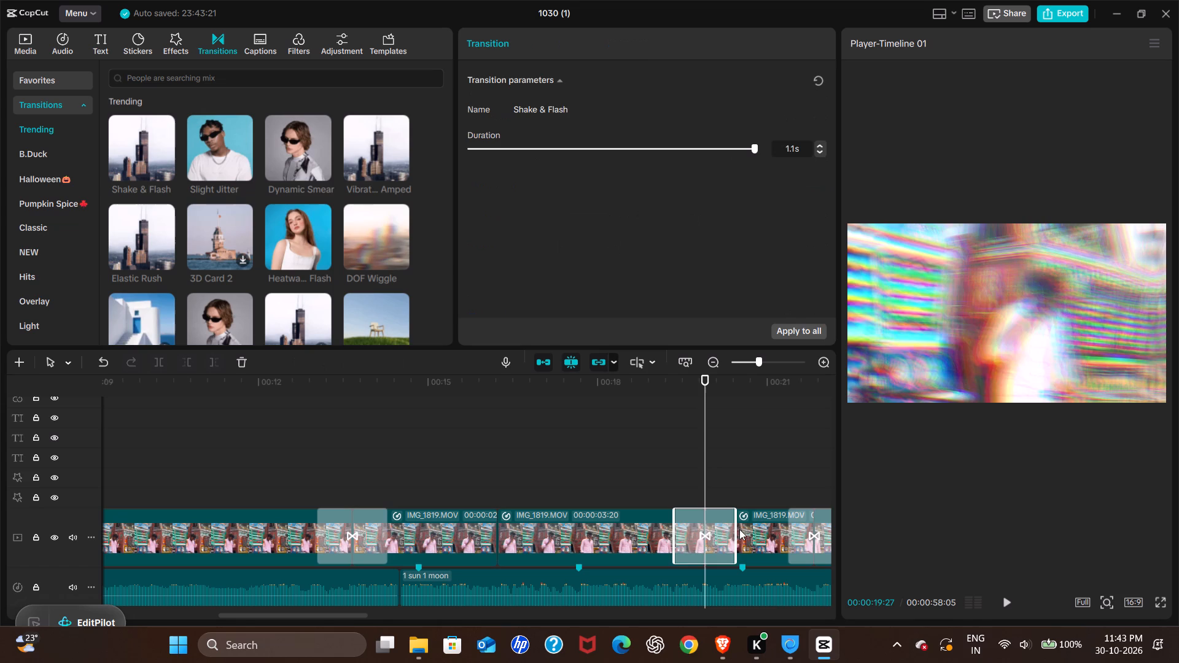
key("Delete")
left_click(804, 537)
key("Delete")
Add a transform keyframe at the start of the clip at 19:27 and set its scale to 128%.
left_click(739, 522)
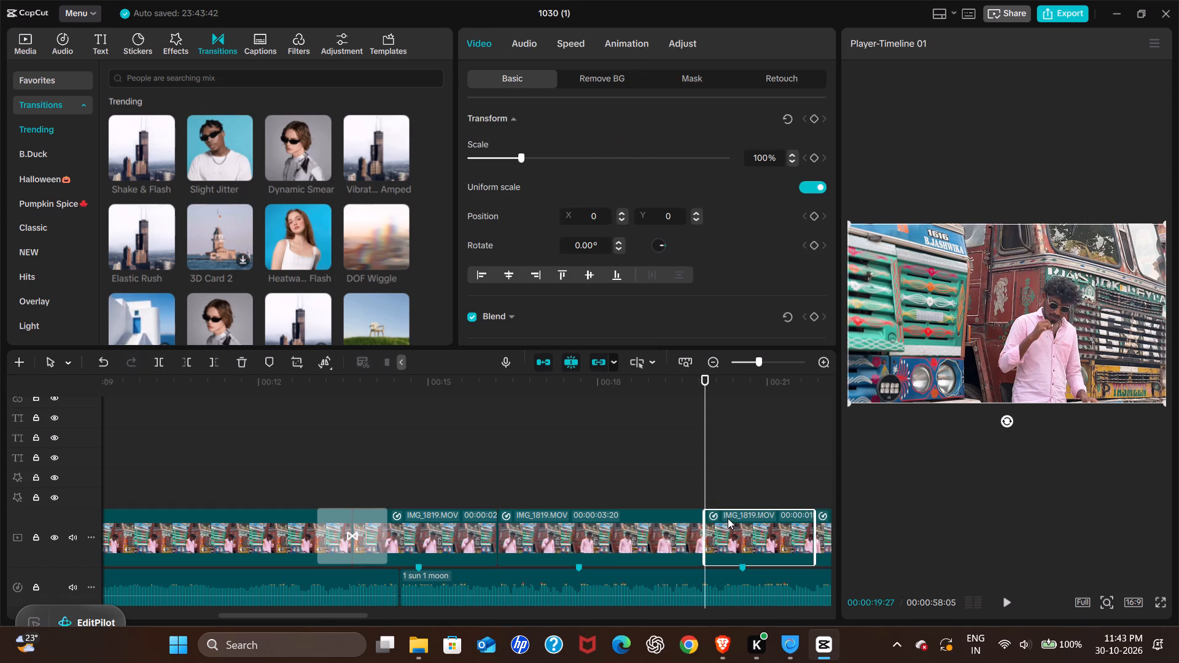
left_click(812, 115)
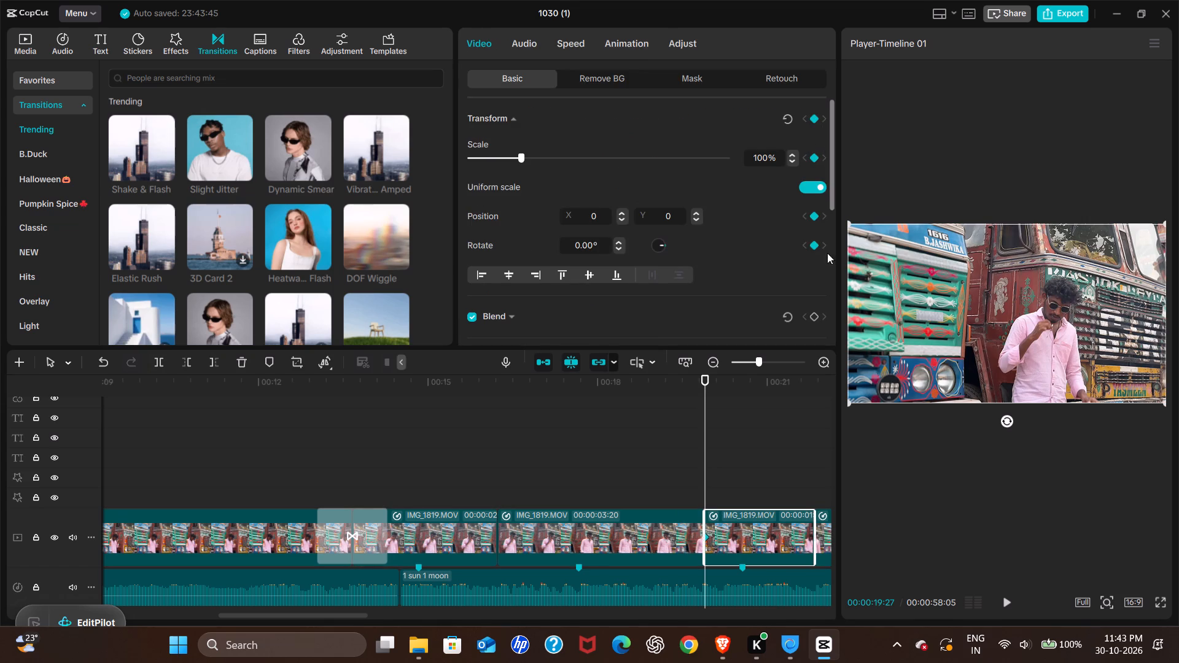
left_click(766, 158)
left_click_drag(766, 158, 750, 153)
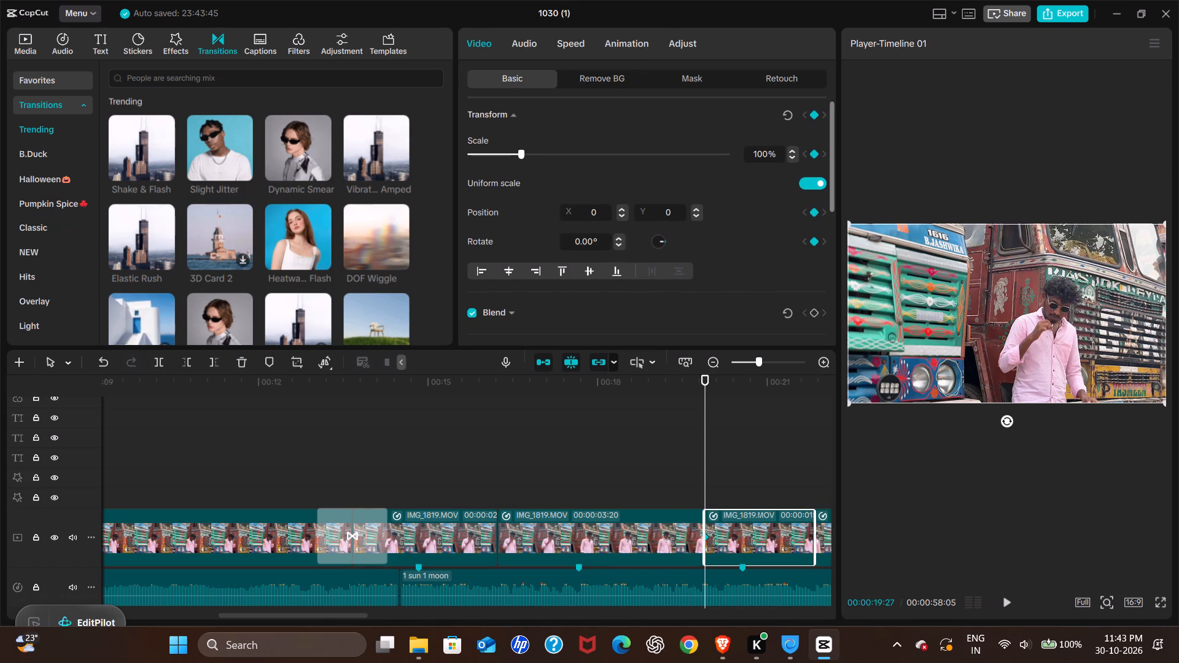
key("BackSpace")
key("BackSpace")
key("2")
key("8")
key("Return")
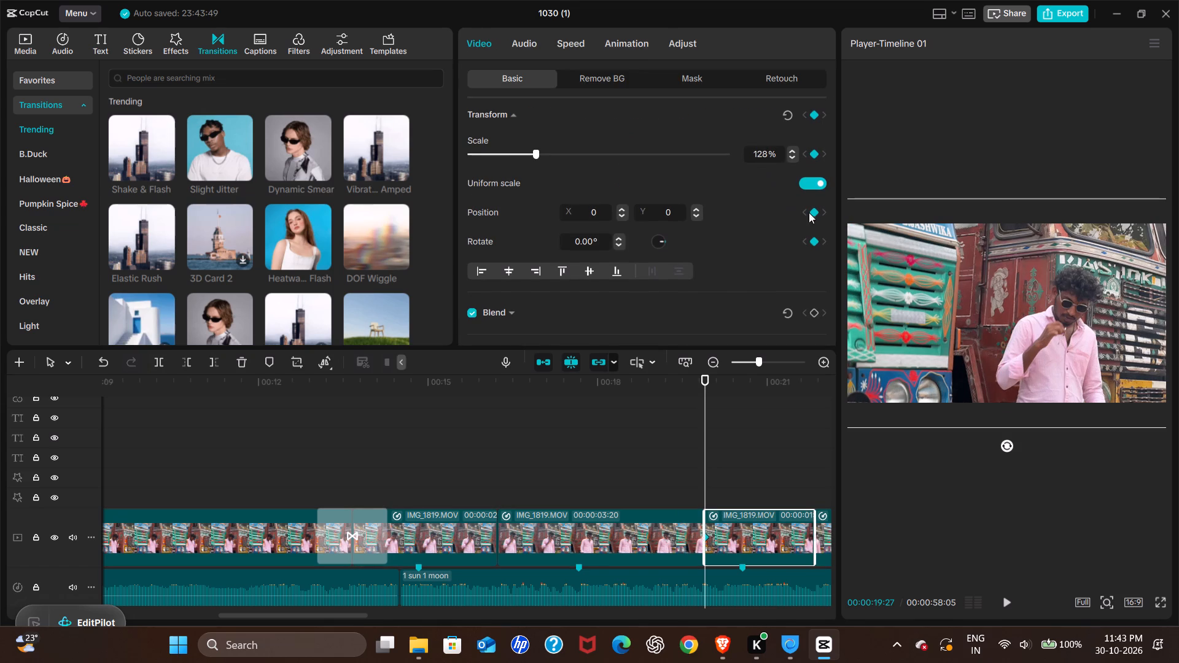
Move the keyframed clip in the frame to about X -538, Y 302 and play the cut before it.
left_click_drag(1037, 339, 990, 317)
left_click(660, 494)
key("space")
Copy the position X -538, Y 302 from the clip starting at 16:07 onto the clip starting at 19:27.
left_click(679, 528)
key("space")
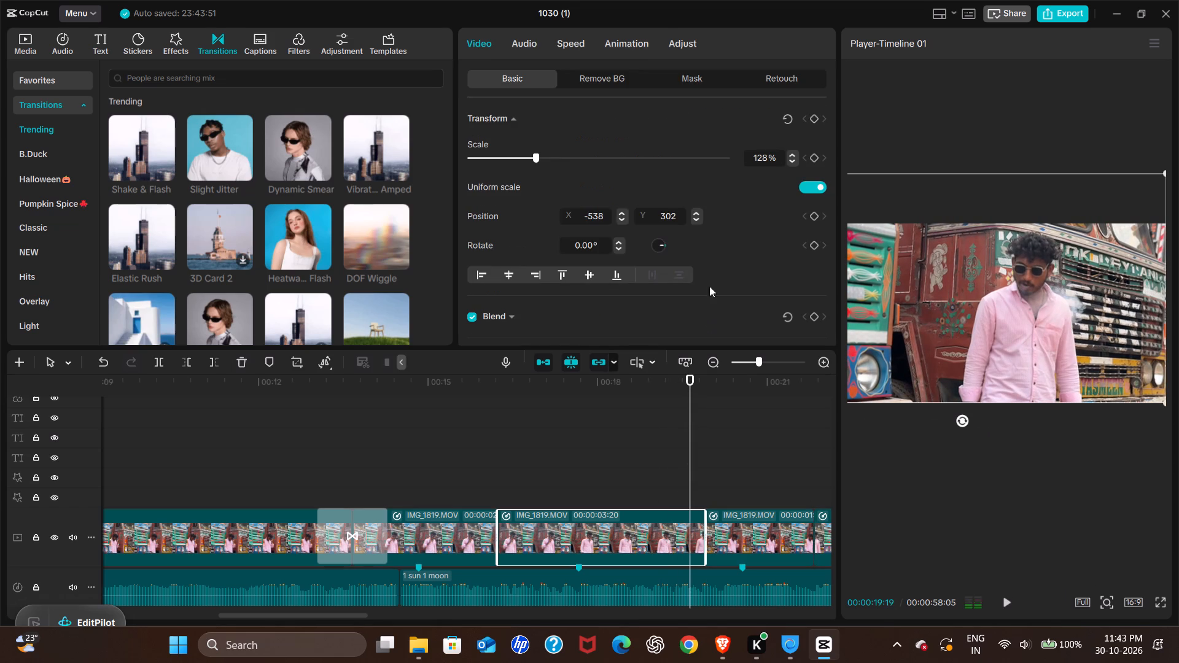
left_click_drag(602, 214, 553, 205)
key("ctrl+c")
left_click(755, 529)
left_click_drag(602, 219, 564, 211)
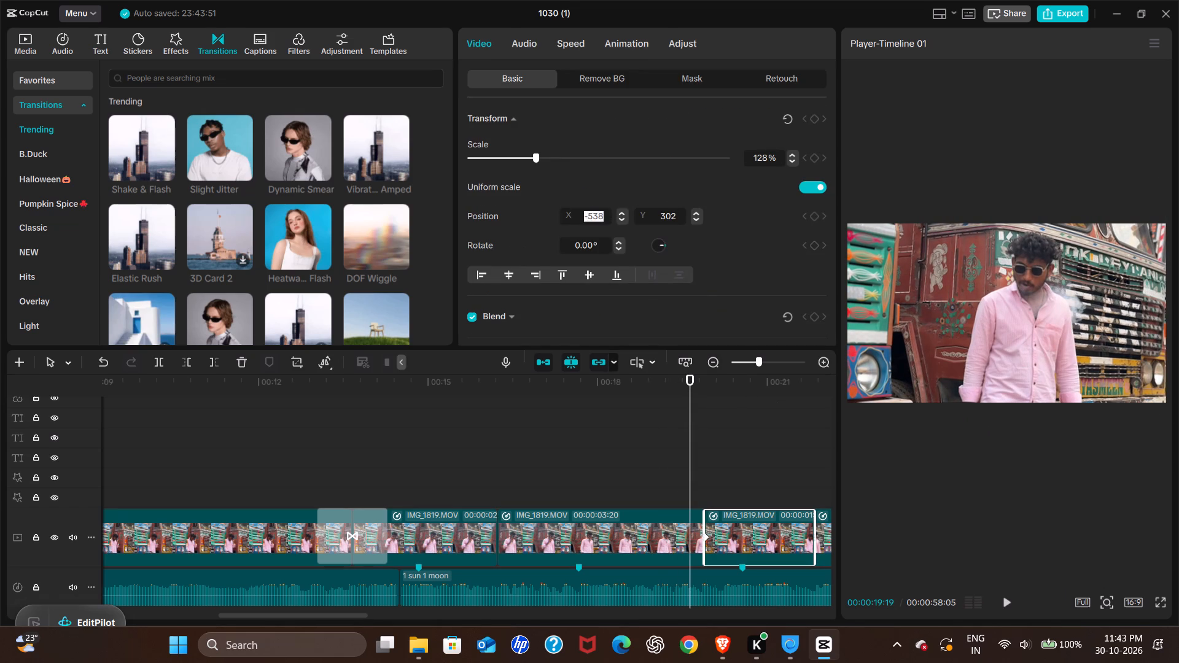
key("ctrl+v")
left_click(664, 553)
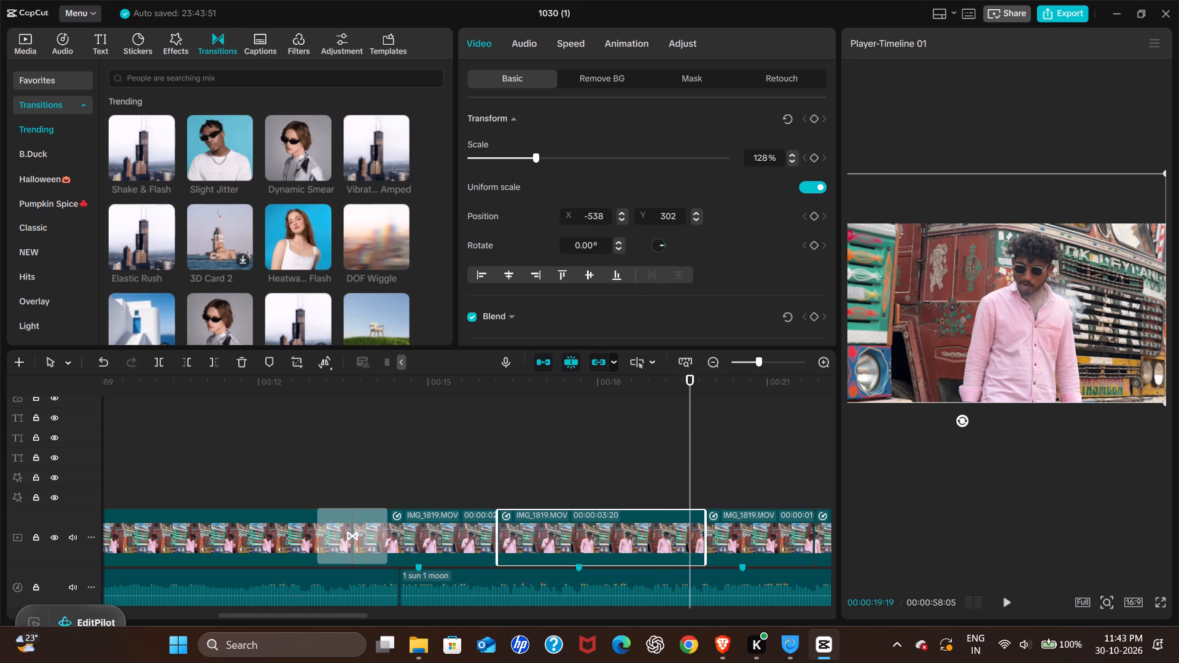
left_click_drag(674, 220, 637, 213)
key("ctrl+c")
left_click(773, 525)
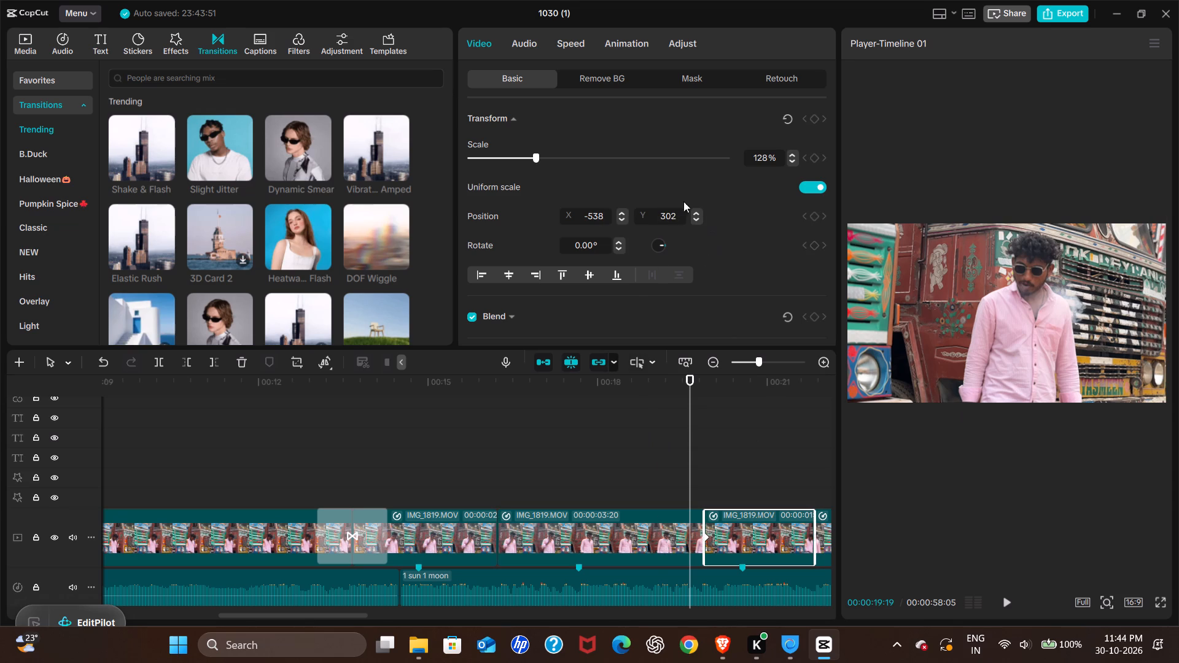
left_click_drag(676, 215, 655, 210)
key("ctrl+v")
Play from about 15:06 through the cuts into the last clip to check how the framing carries over.
left_click(439, 495)
key("space")
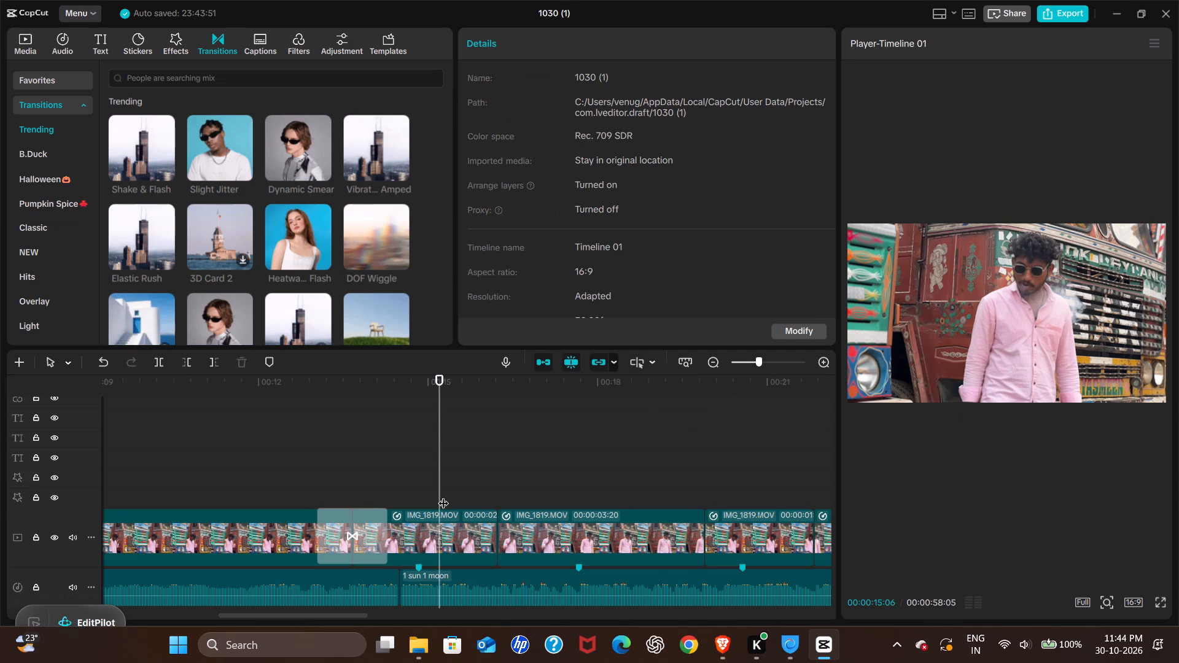
key("space")
key("space")
left_click(534, 532)
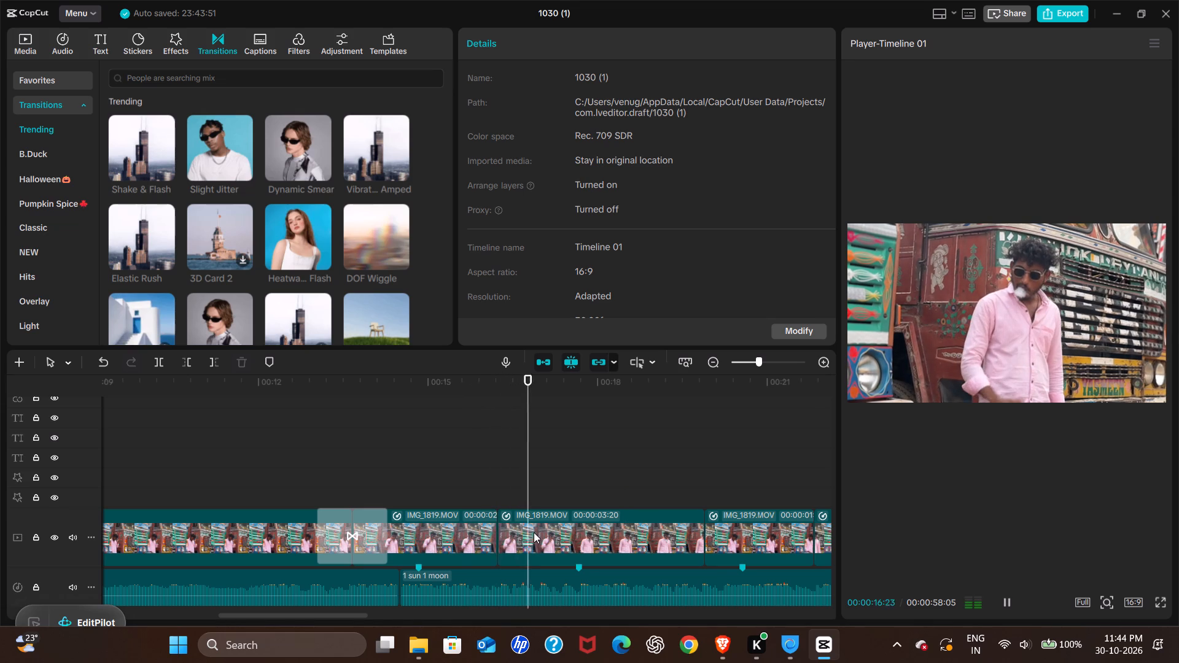
key("space")
key("space")
scroll(592, 430, "left", 1)
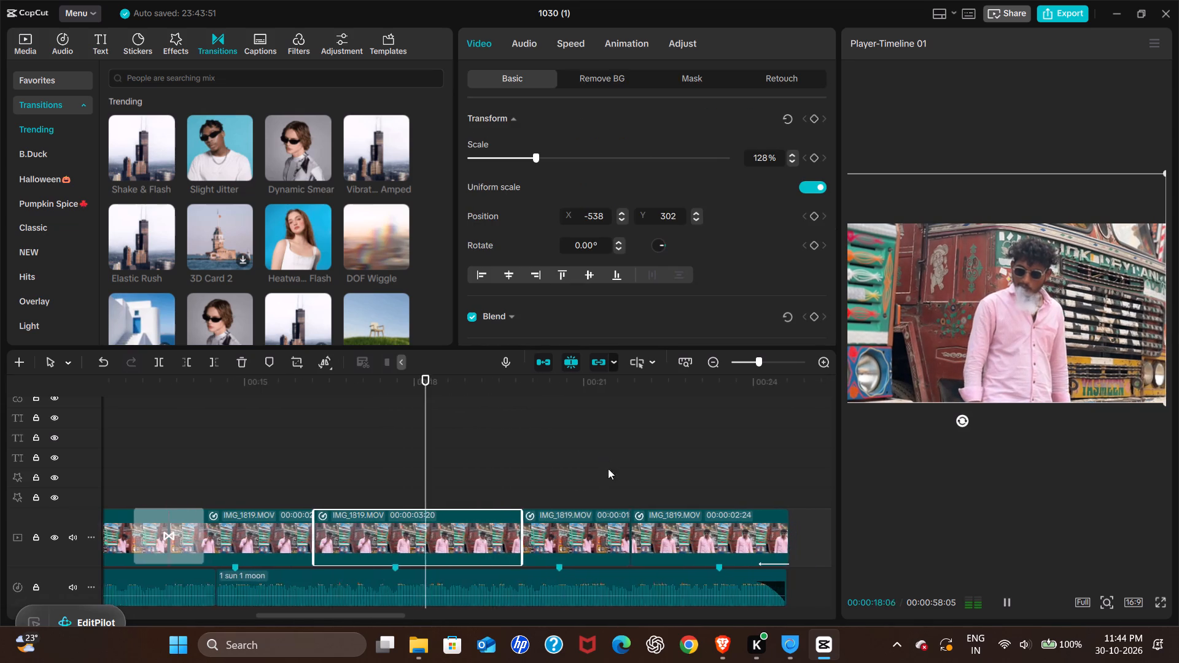
scroll(608, 468, "left", 1)
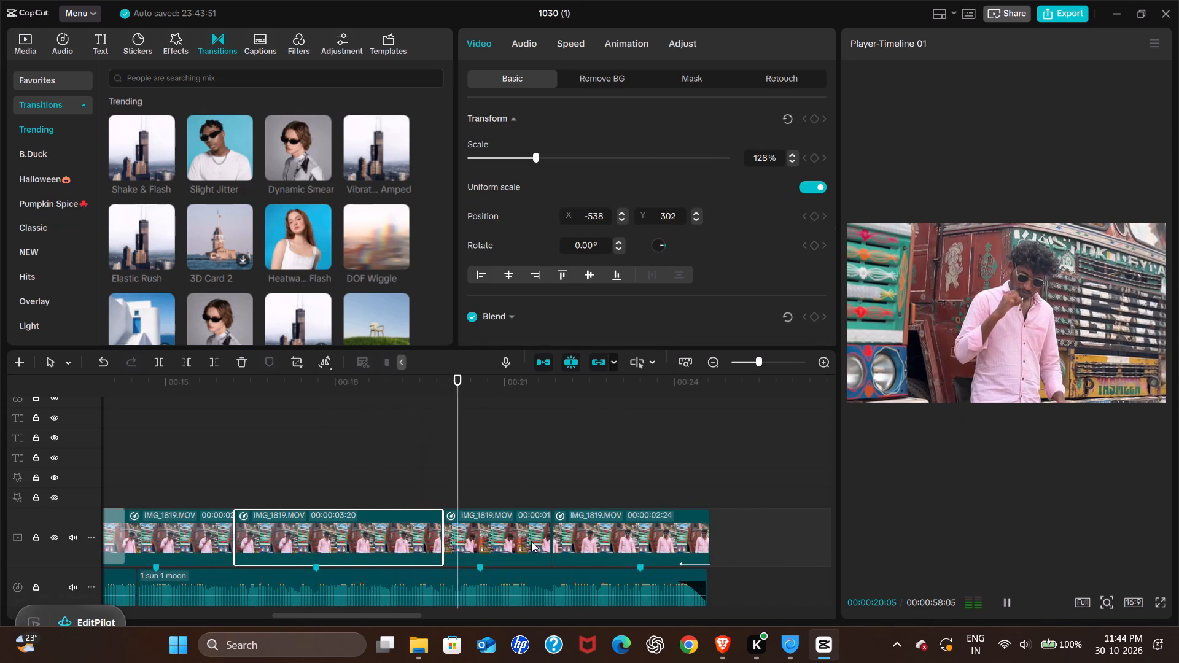
key("space")
left_click(592, 543)
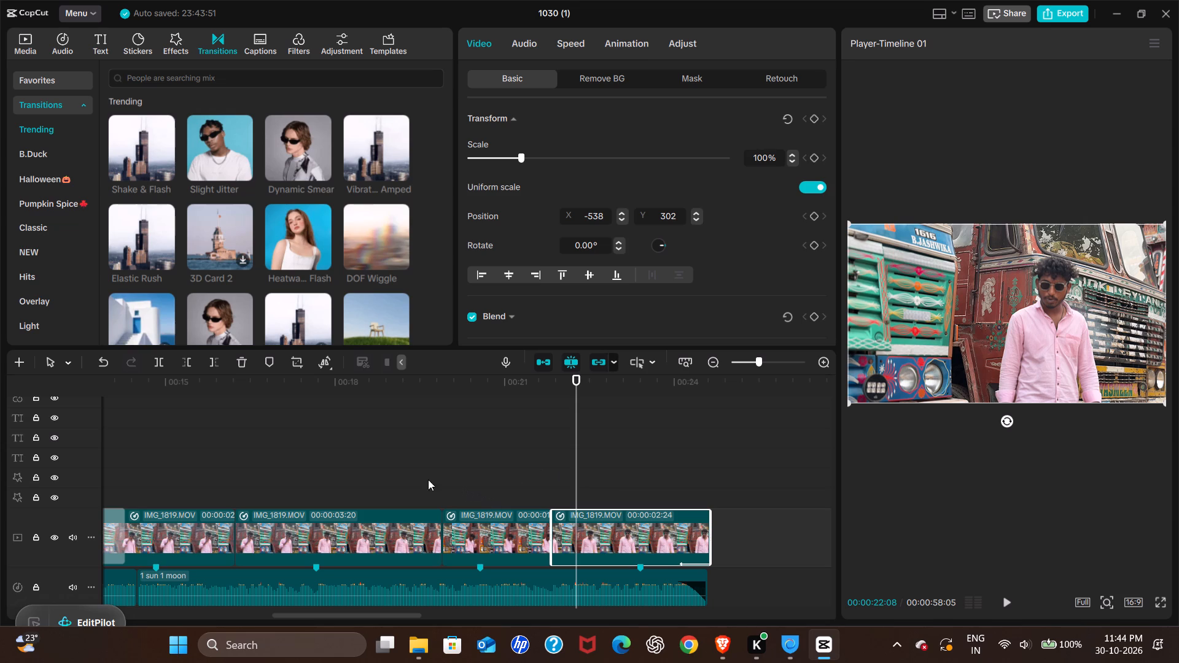
Replay the clip before the 19:27 cut and the start of the keyframed clip to compare their framing.
left_click(376, 477)
left_click(403, 535)
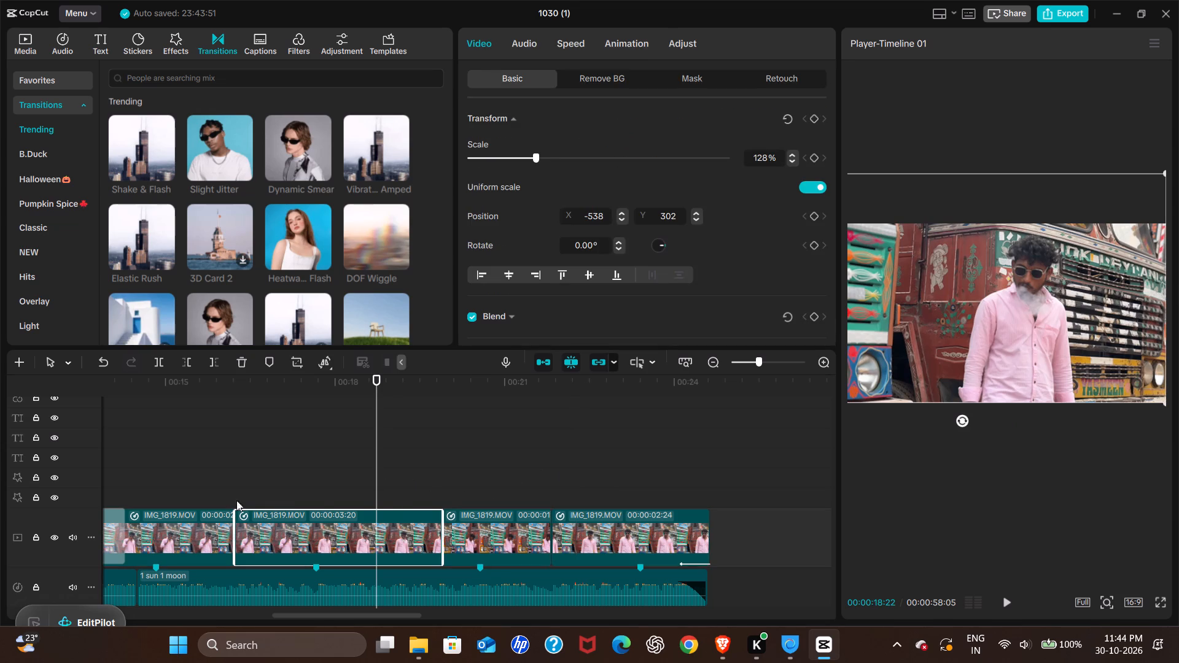
left_click(221, 492)
key("space")
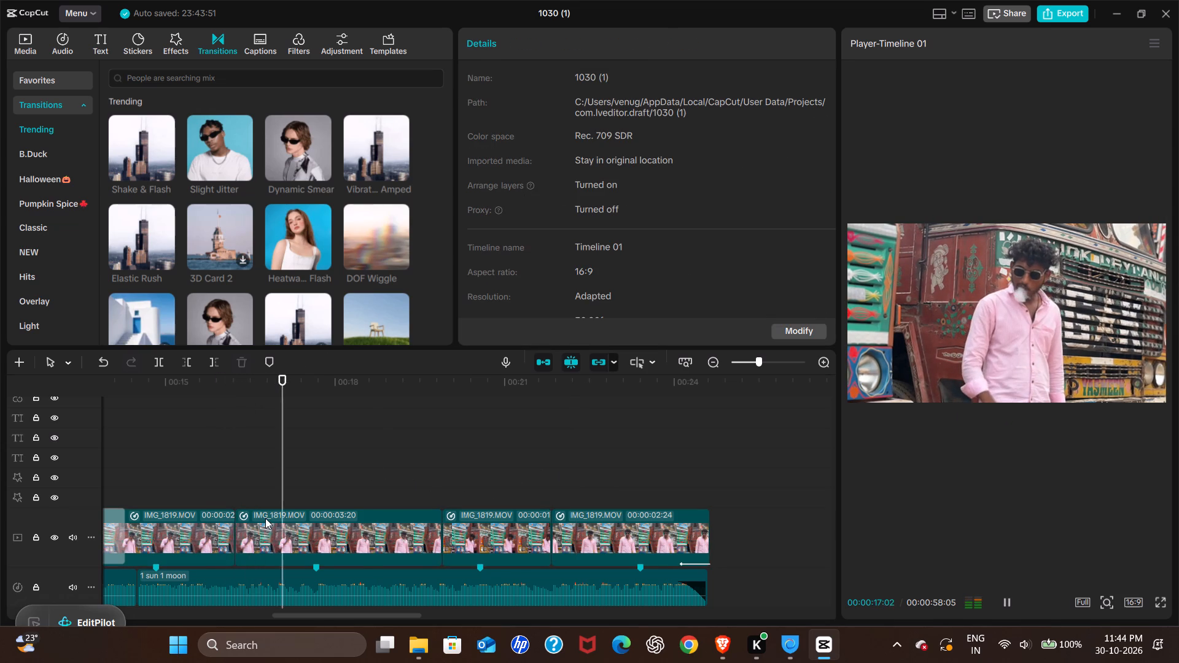
scroll(265, 518, "left", 1)
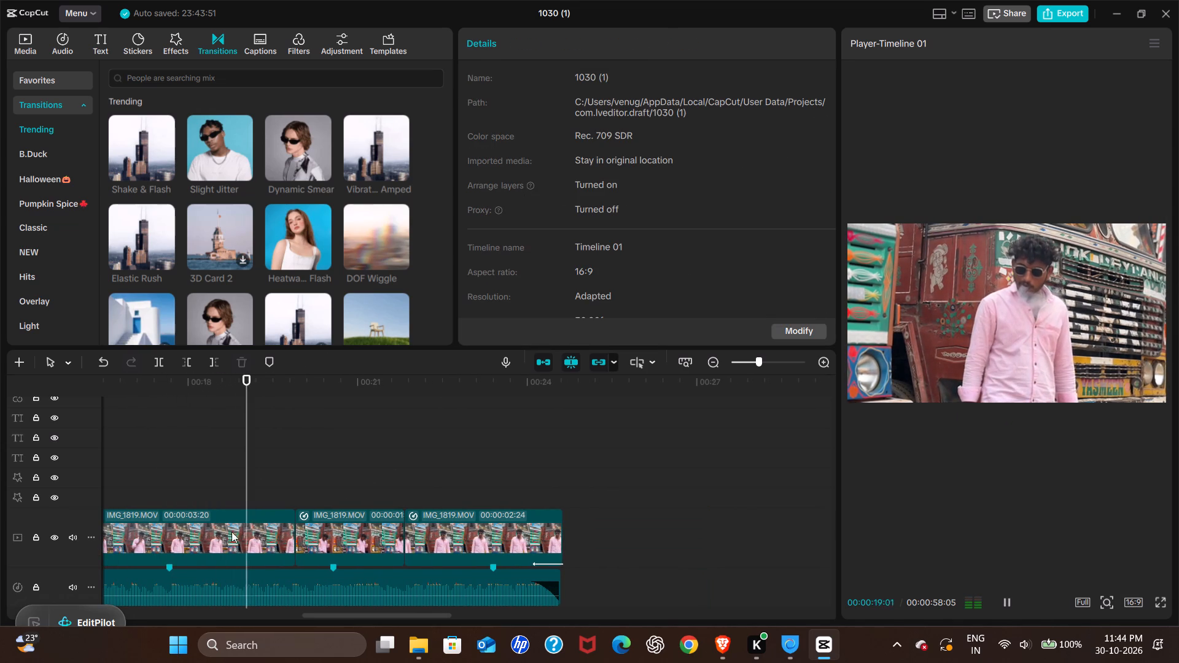
key("space")
key("space")
key("space")
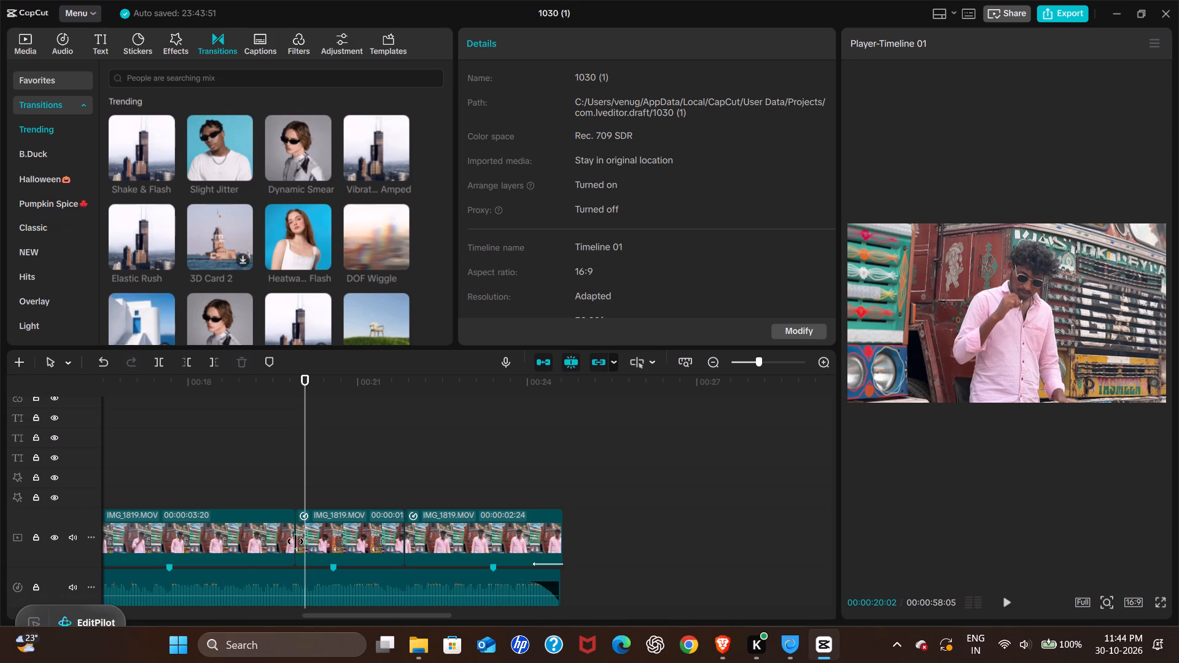
Add a transform keyframe at 21:25, the end of the clip starting at 19:27, and set its scale to 100%.
left_click(308, 535)
left_click_drag(306, 496, 297, 492)
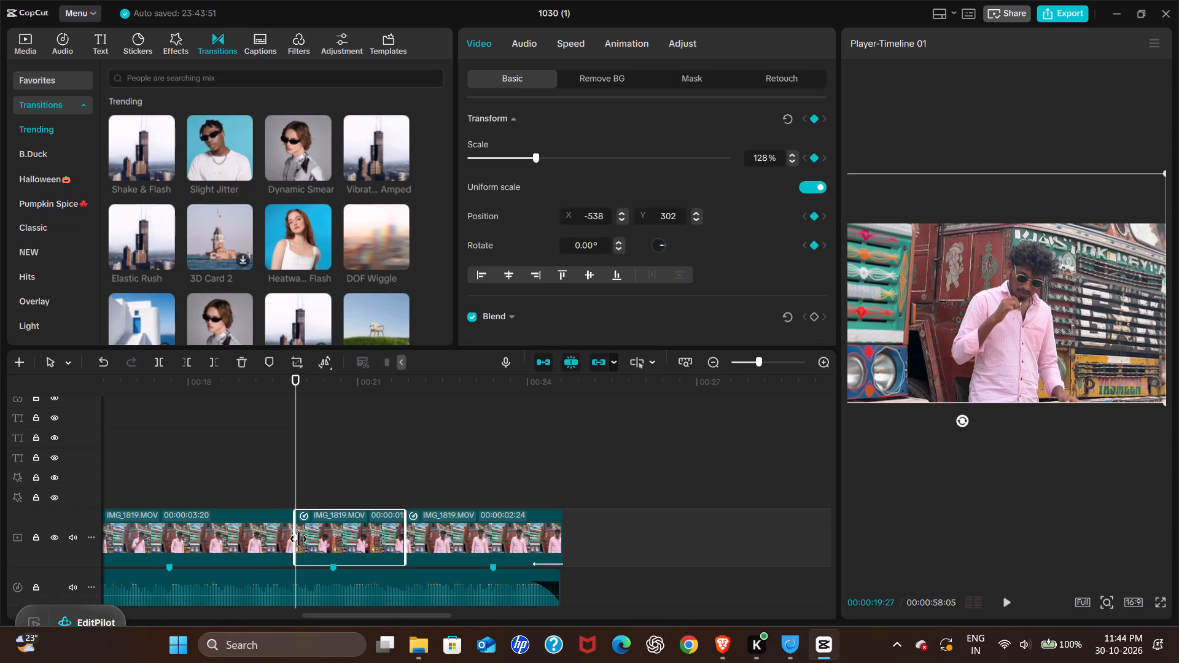
left_click(295, 538)
left_click(296, 535)
key("space")
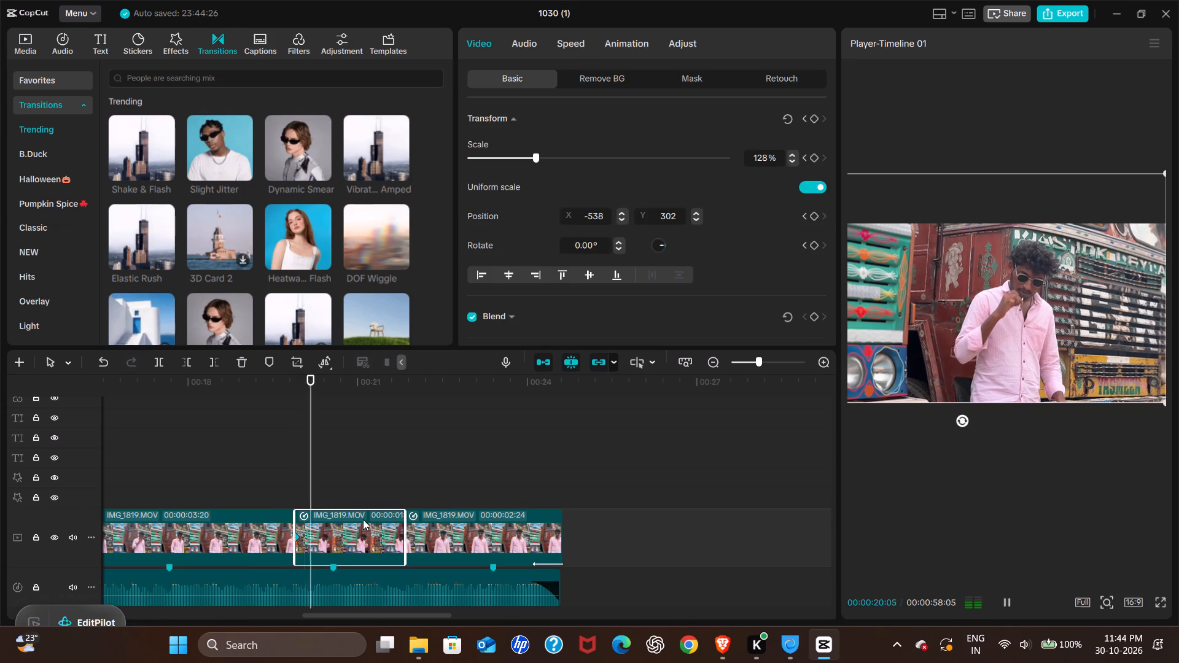
key("space")
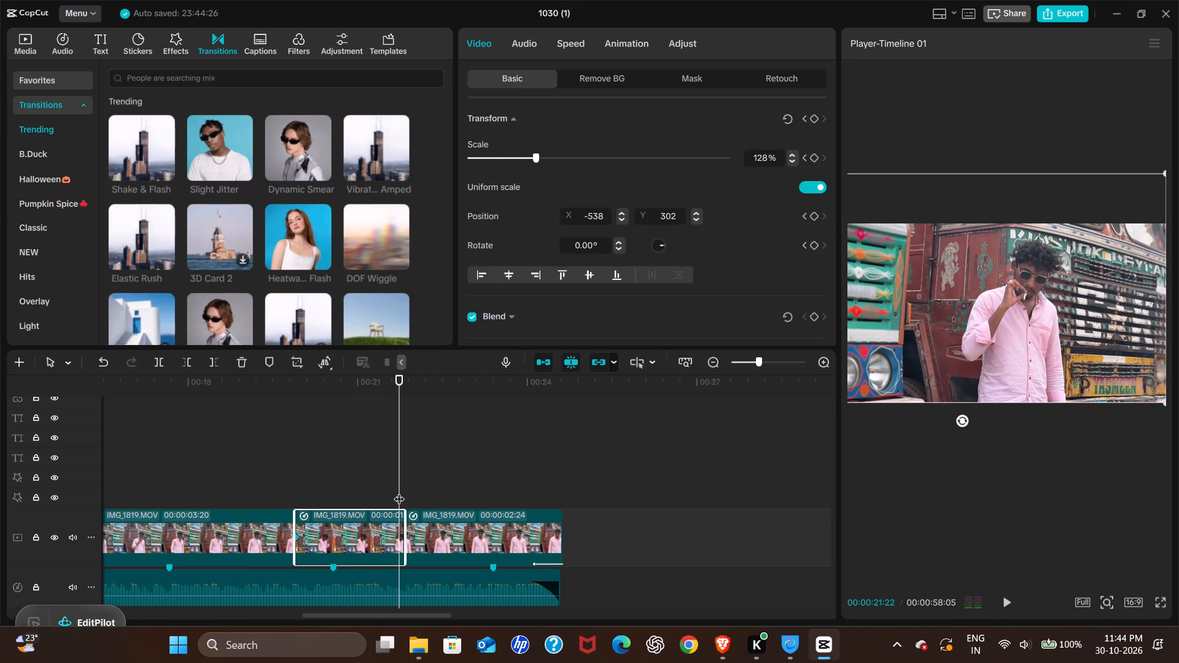
left_click_drag(399, 490, 404, 495)
left_click(813, 122)
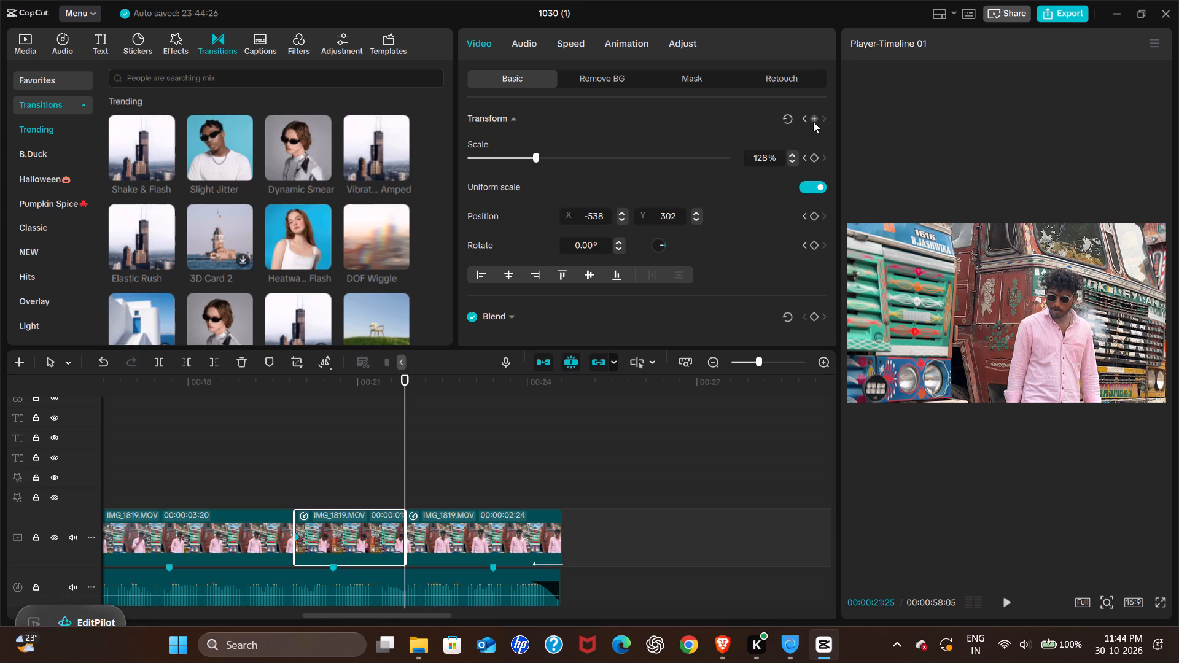
left_click_drag(769, 157, 753, 155)
key("1")
key("0")
key("0")
key("Return")
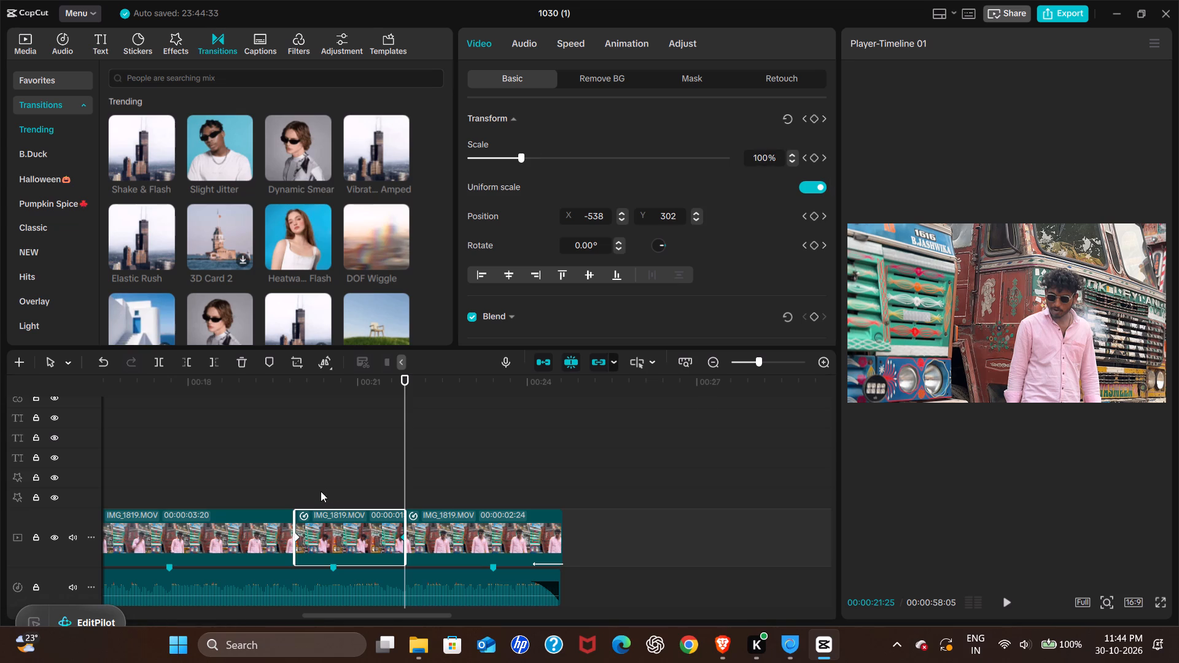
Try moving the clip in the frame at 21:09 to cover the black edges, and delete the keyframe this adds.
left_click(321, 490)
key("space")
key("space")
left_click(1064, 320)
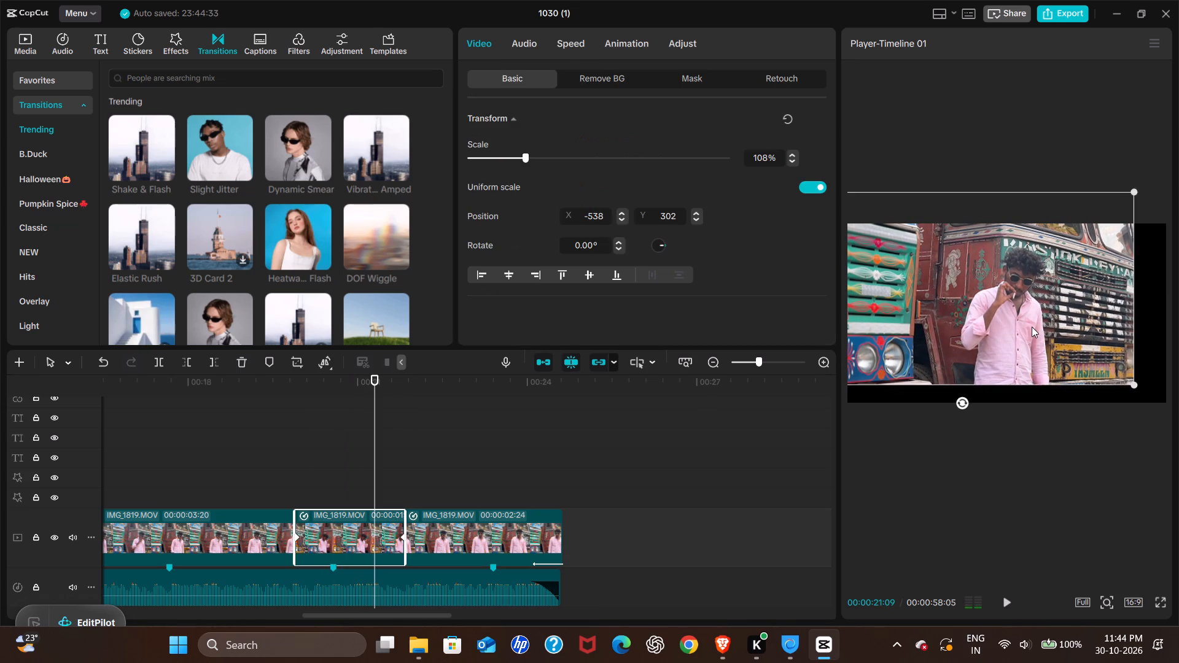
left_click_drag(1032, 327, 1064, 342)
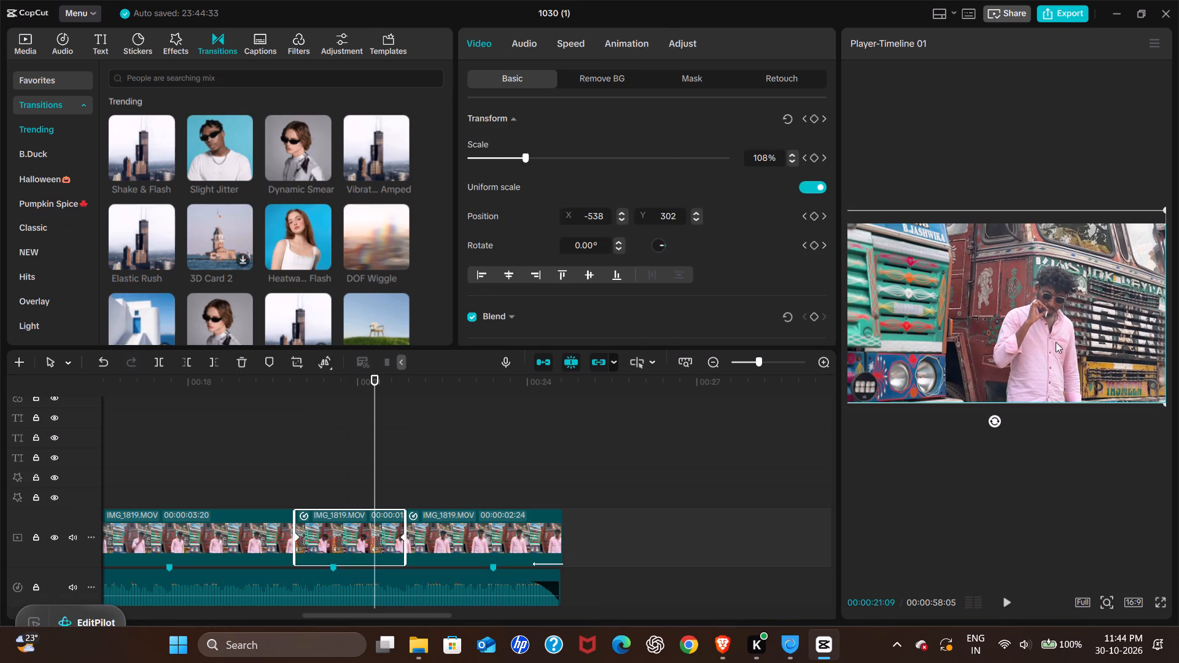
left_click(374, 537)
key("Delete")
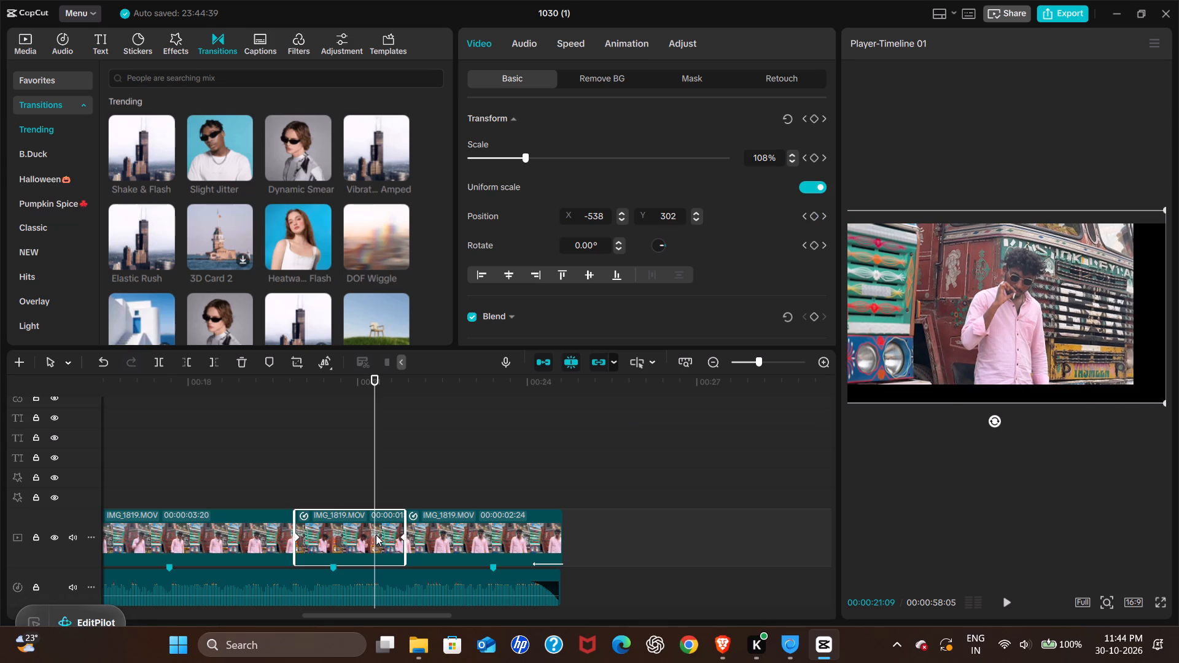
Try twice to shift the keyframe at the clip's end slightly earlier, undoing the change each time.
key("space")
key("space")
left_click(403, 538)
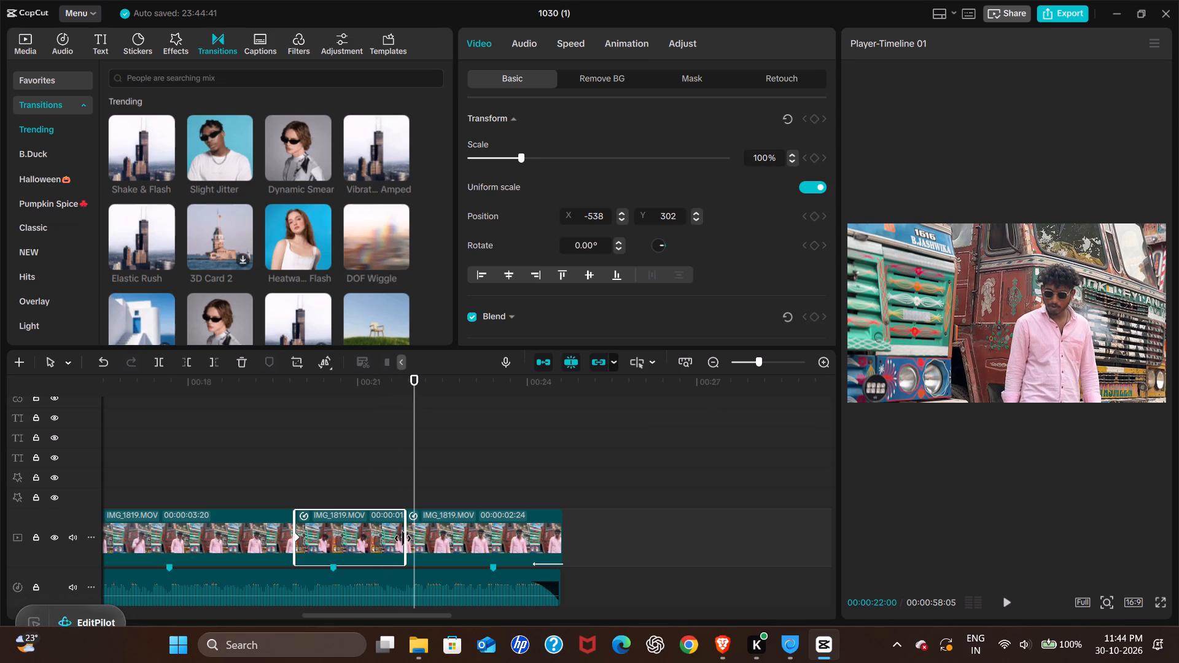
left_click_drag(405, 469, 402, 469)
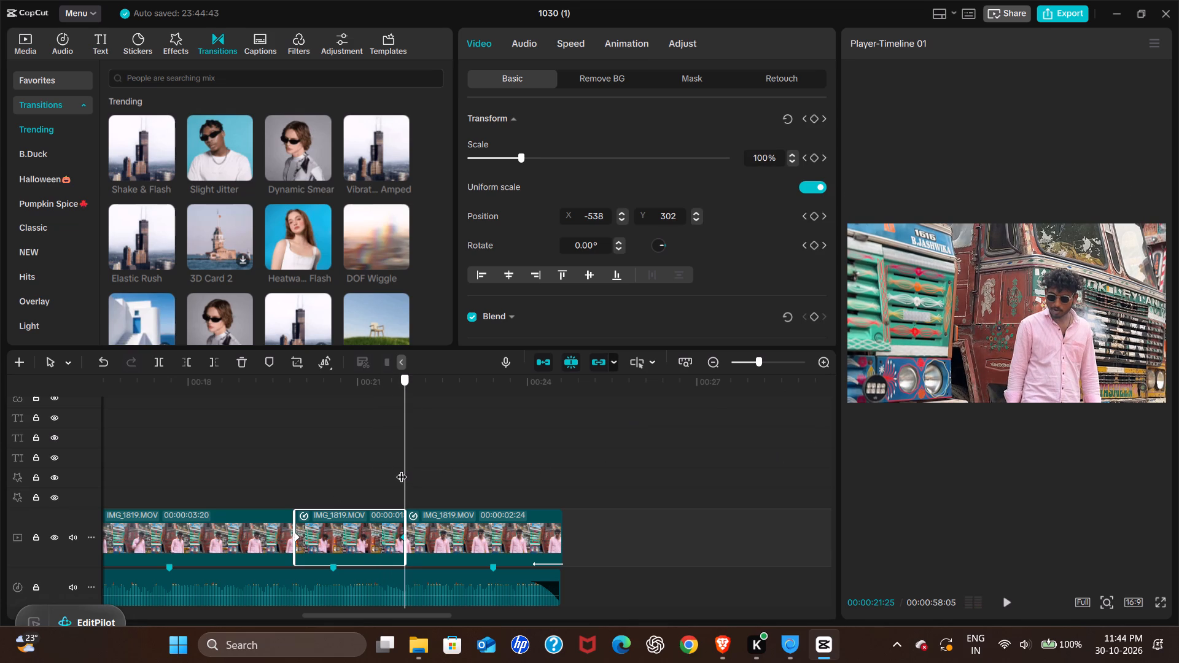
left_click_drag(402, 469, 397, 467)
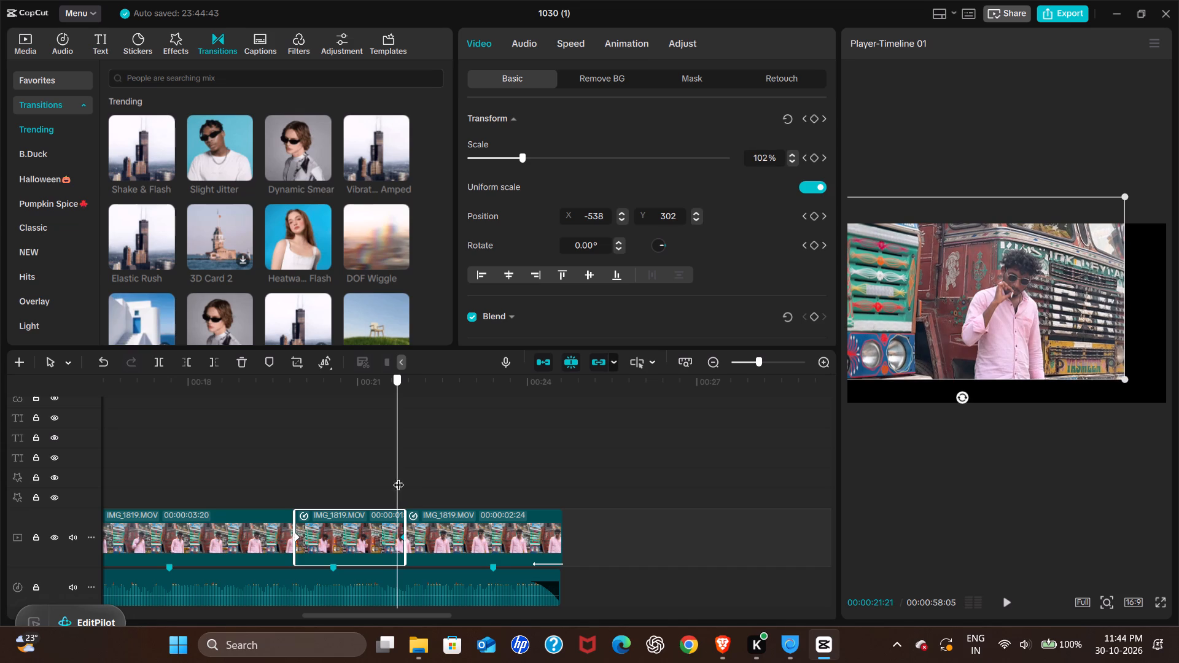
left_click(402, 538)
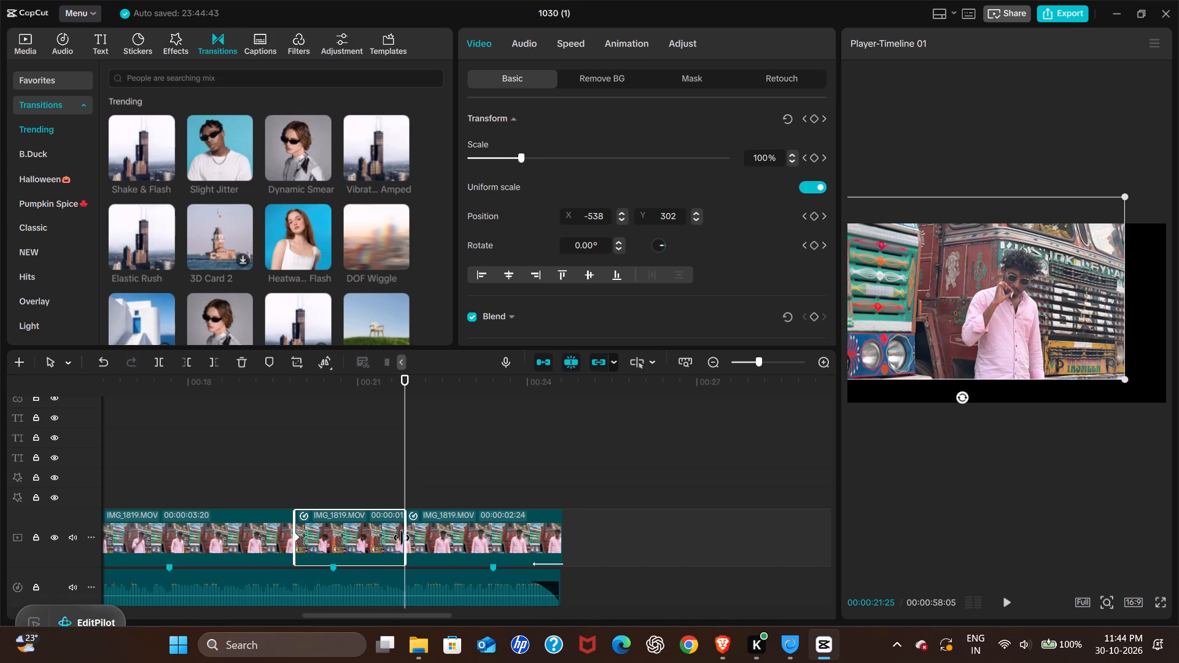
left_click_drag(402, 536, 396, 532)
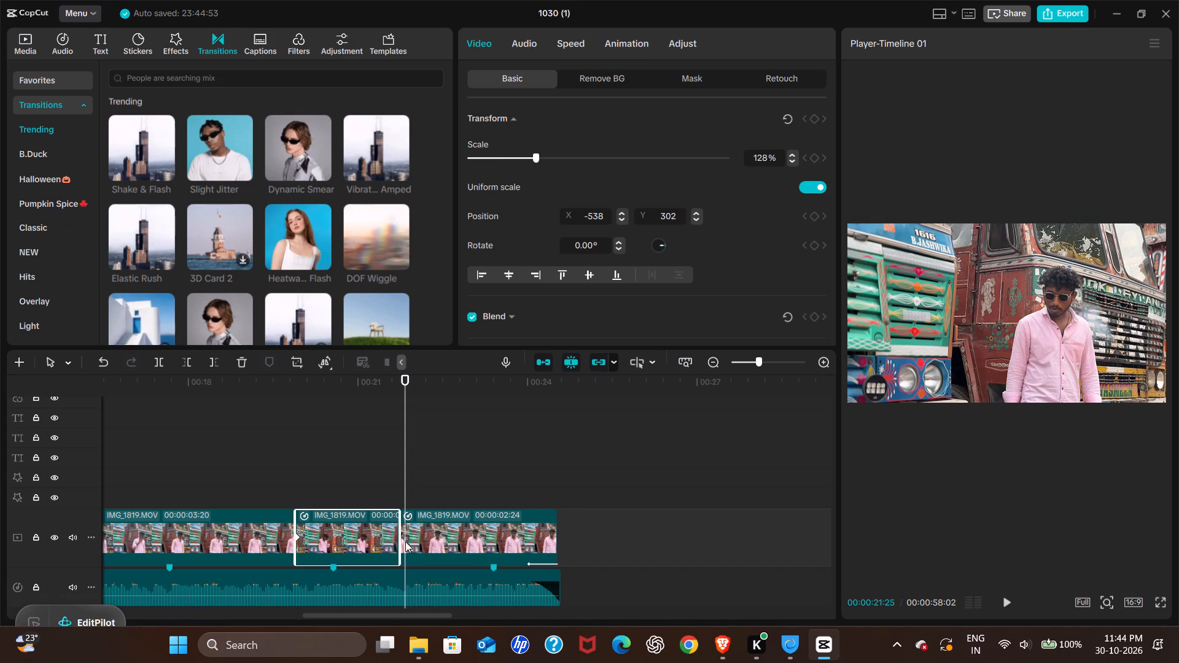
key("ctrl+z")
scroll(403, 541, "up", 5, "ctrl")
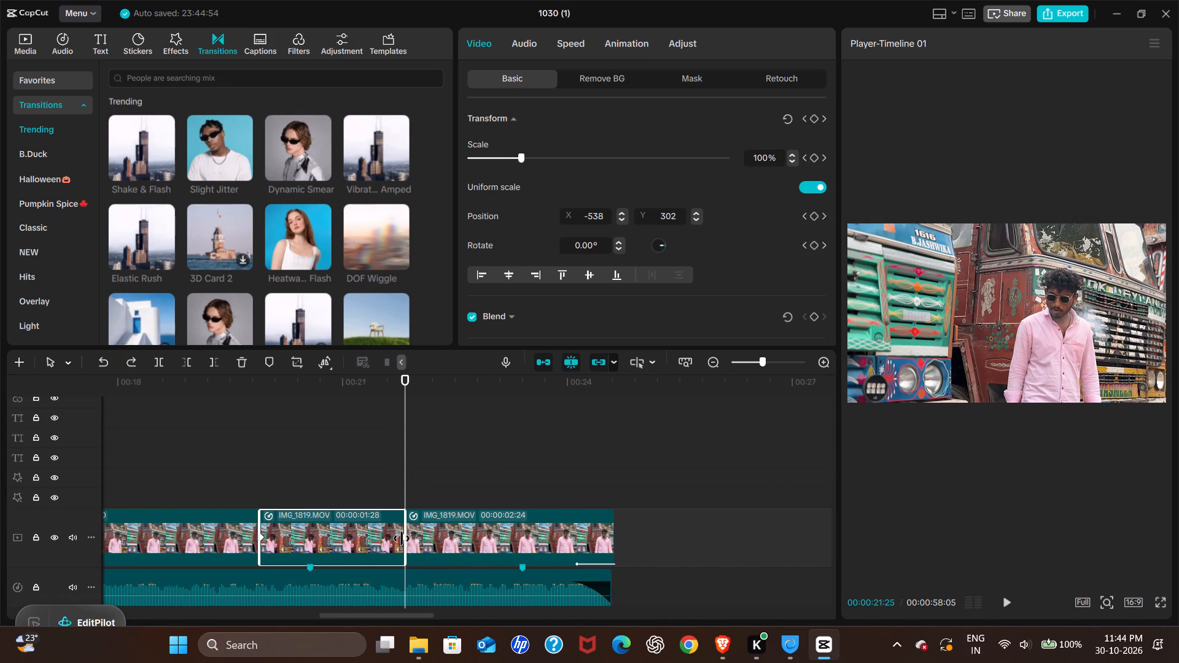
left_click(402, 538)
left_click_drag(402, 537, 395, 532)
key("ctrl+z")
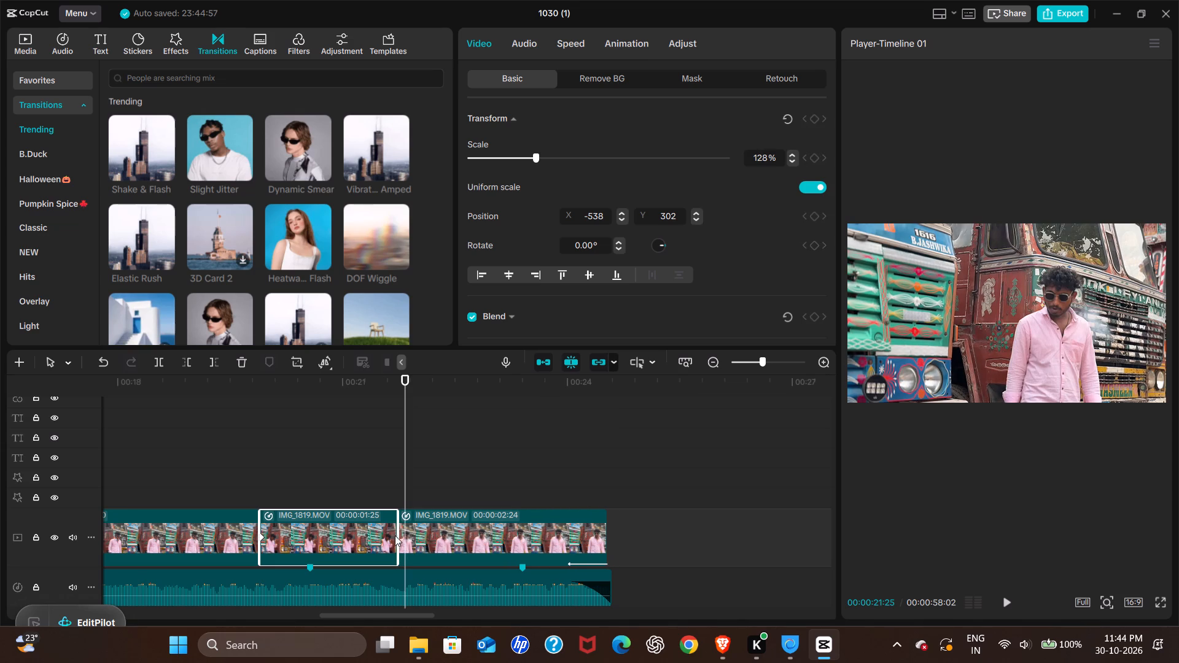
Shift the 100% scale keyframe a few frames earlier, away from the end of the clip starting at 19:27.
left_click(403, 535)
left_click(404, 538)
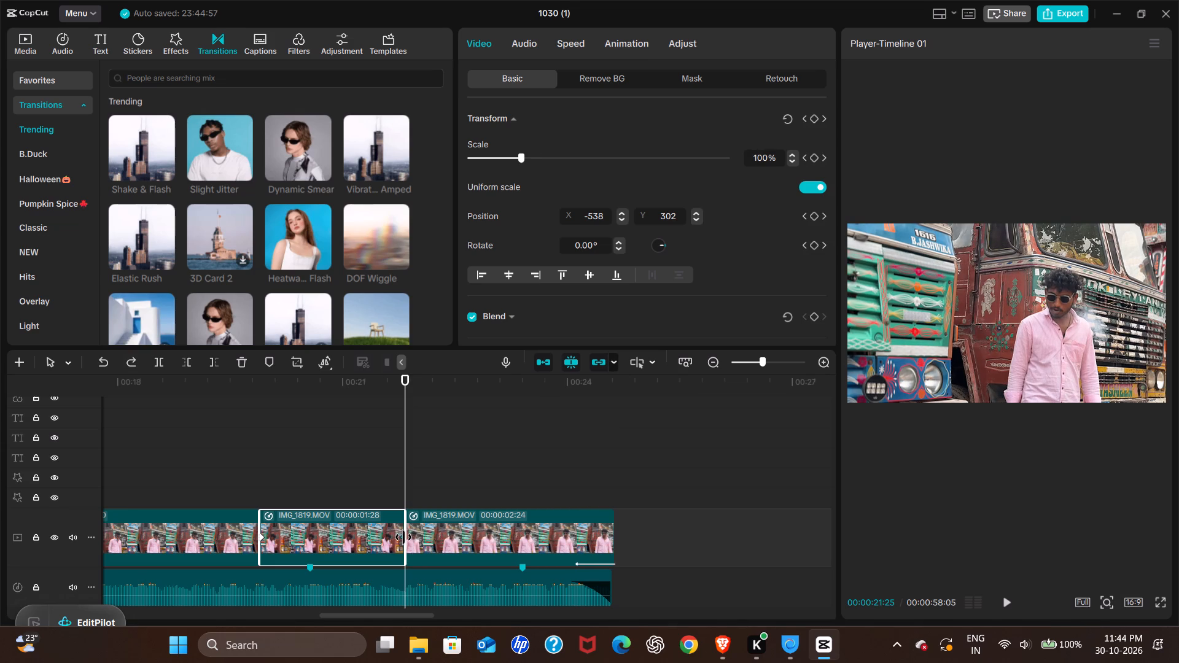
left_click(402, 536)
left_click(401, 537)
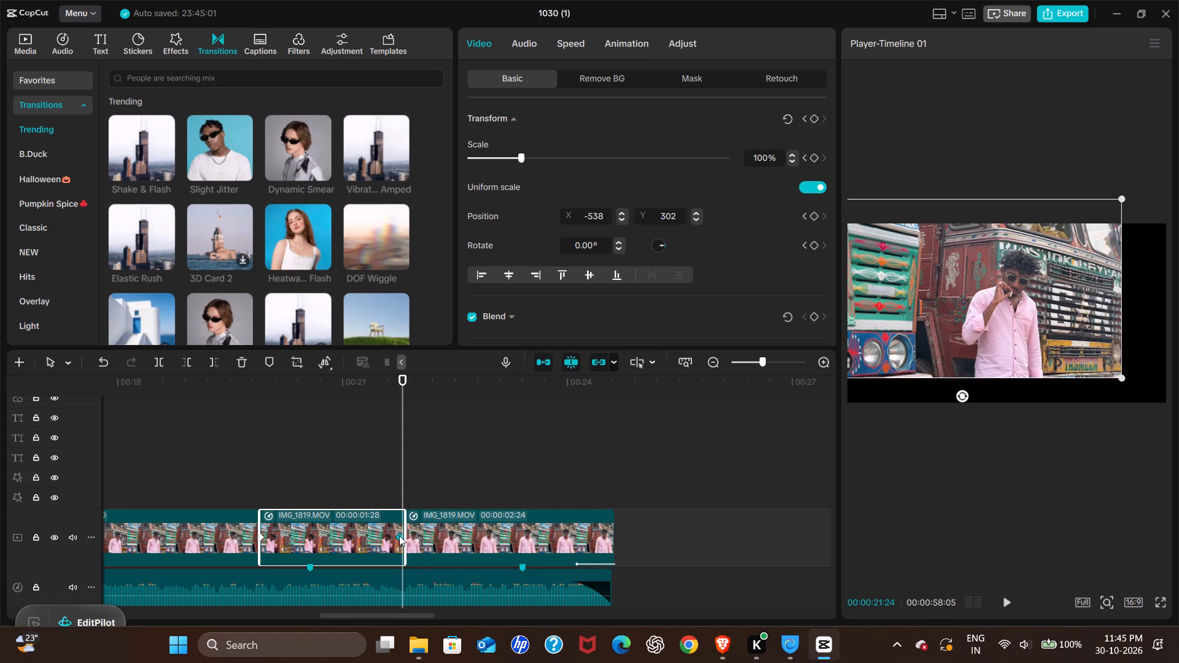
left_click_drag(399, 535, 394, 533)
Move the clip in the frame at 21:23 until the picture fills the whole frame without black edges.
left_click_drag(964, 315, 977, 325)
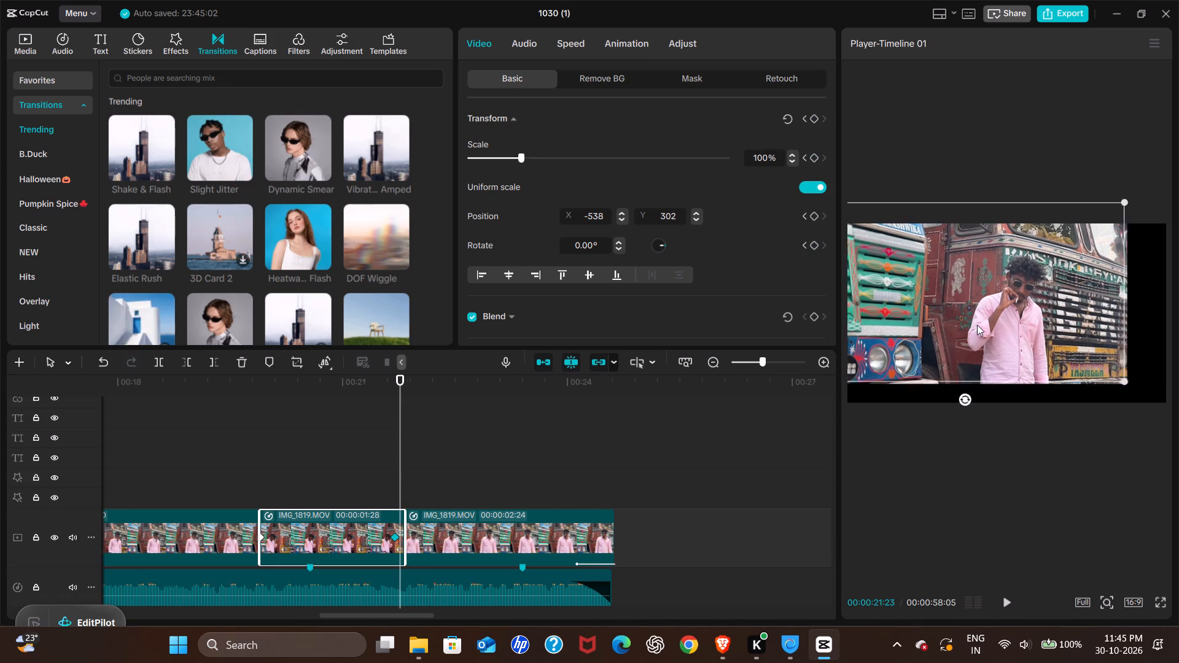
left_click_drag(977, 325, 1006, 336)
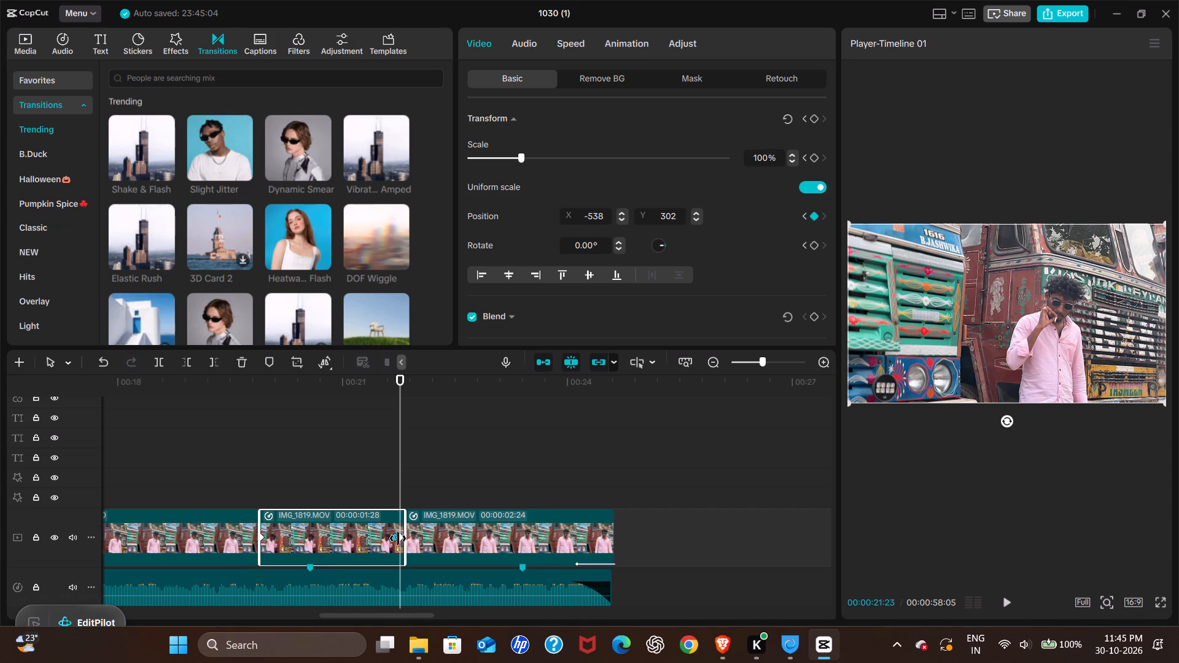
Delete the 100% scale keyframe at 21:23 in the clip starting at 19:27 and play across its end.
left_click(399, 538)
left_click(395, 538)
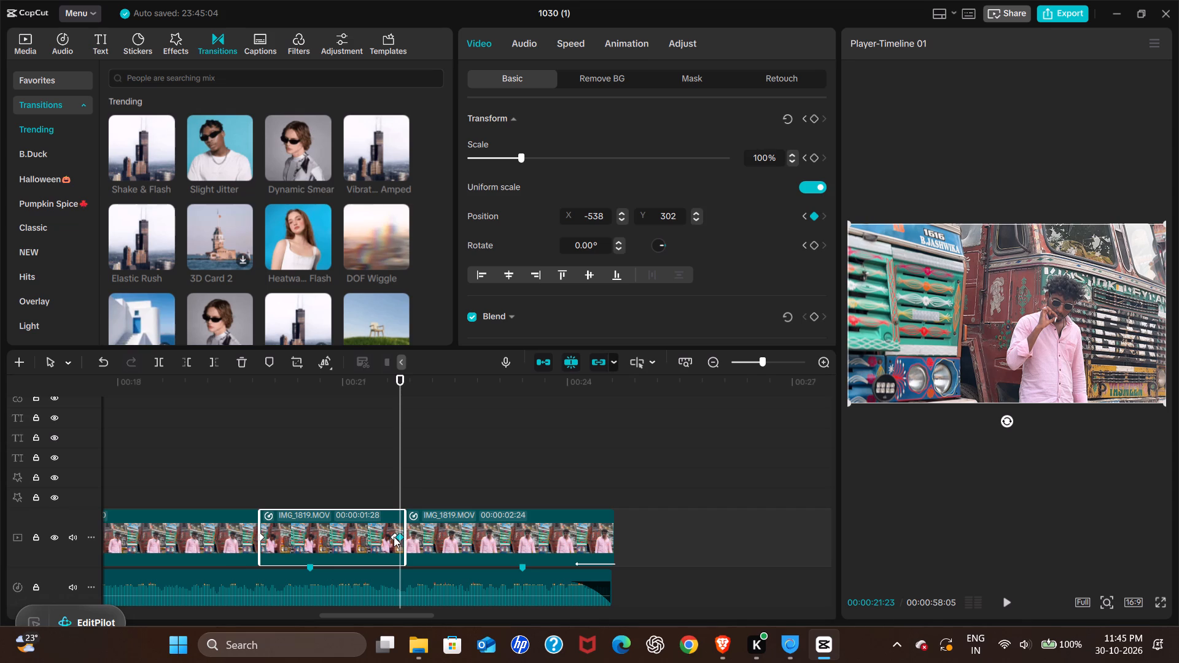
left_click(393, 537)
key("Delete")
key("space")
key("space")
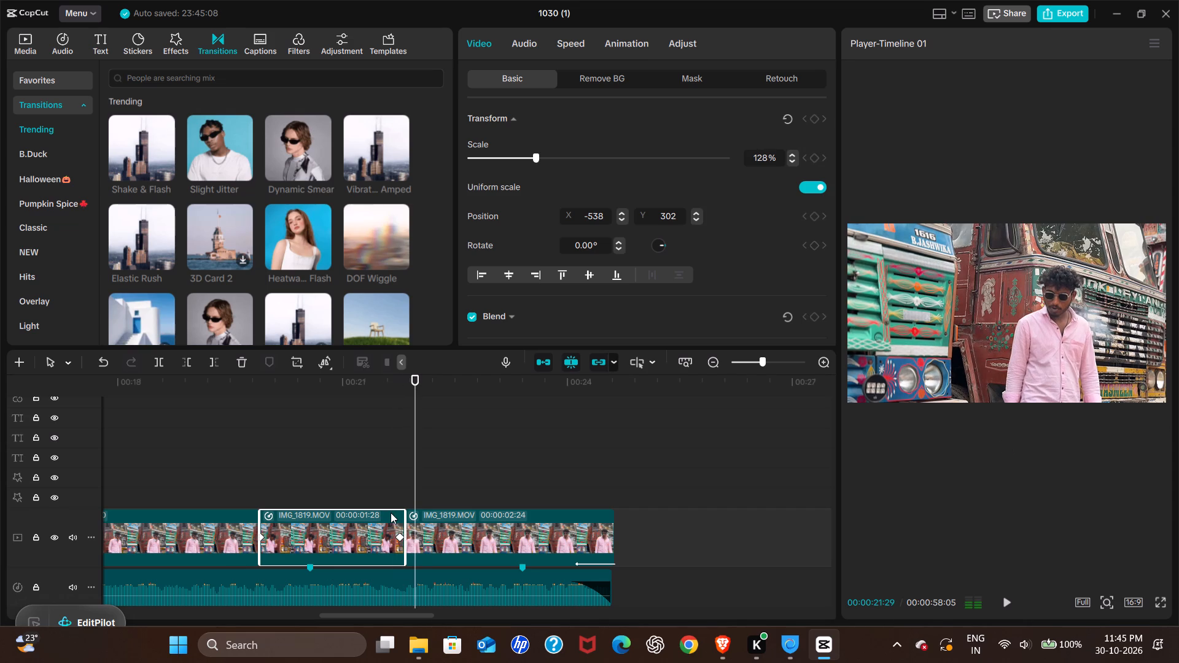
Move the remaining position keyframe from 21:23 to the very end of the clip, and play the clip to check the zoom.
left_click(399, 536)
left_click_drag(399, 536, 407, 536)
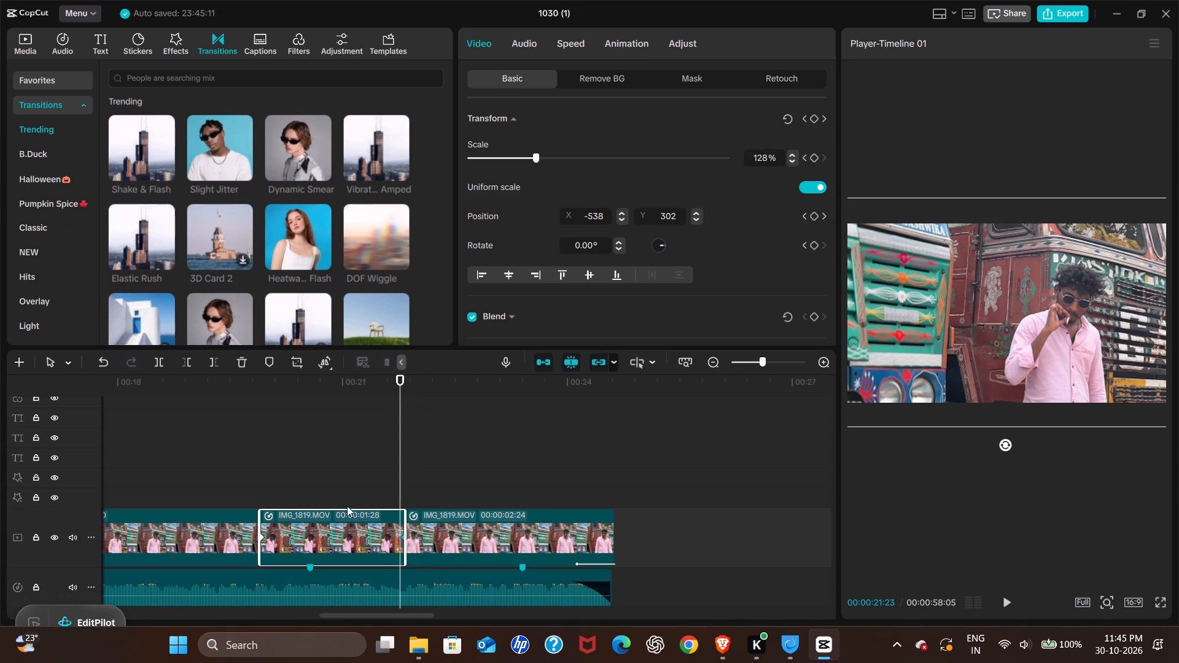
left_click(286, 490)
key("space")
key("space")
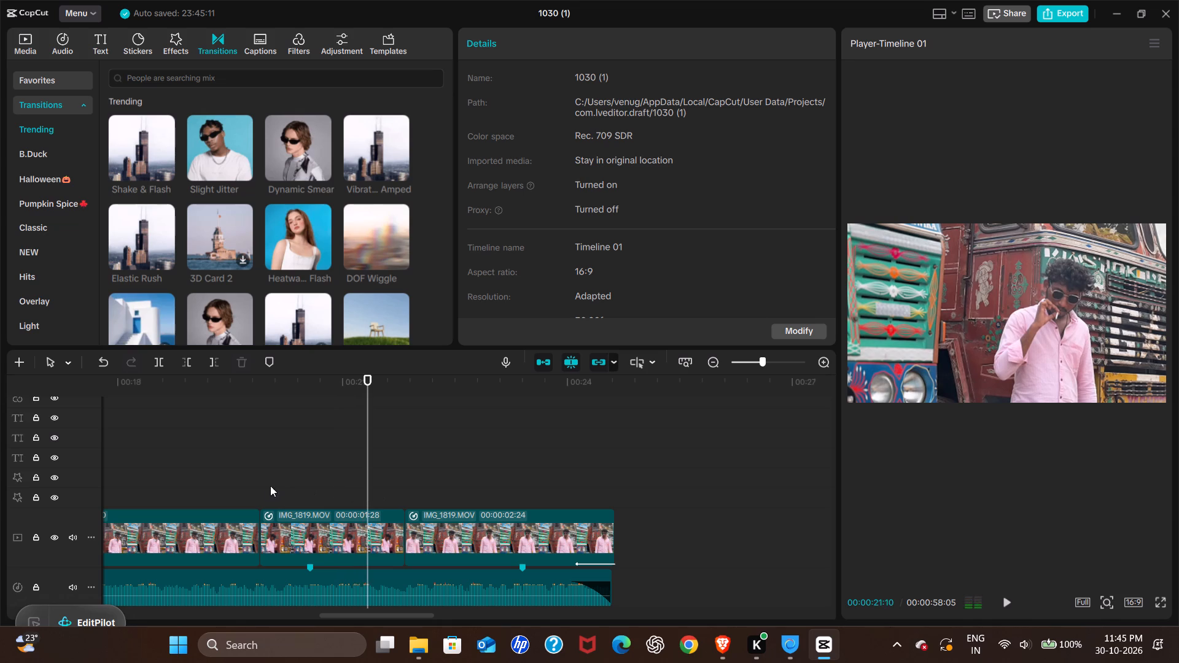
left_click(266, 486)
key("space")
left_click(260, 492)
key("space")
key("space")
left_click(301, 516)
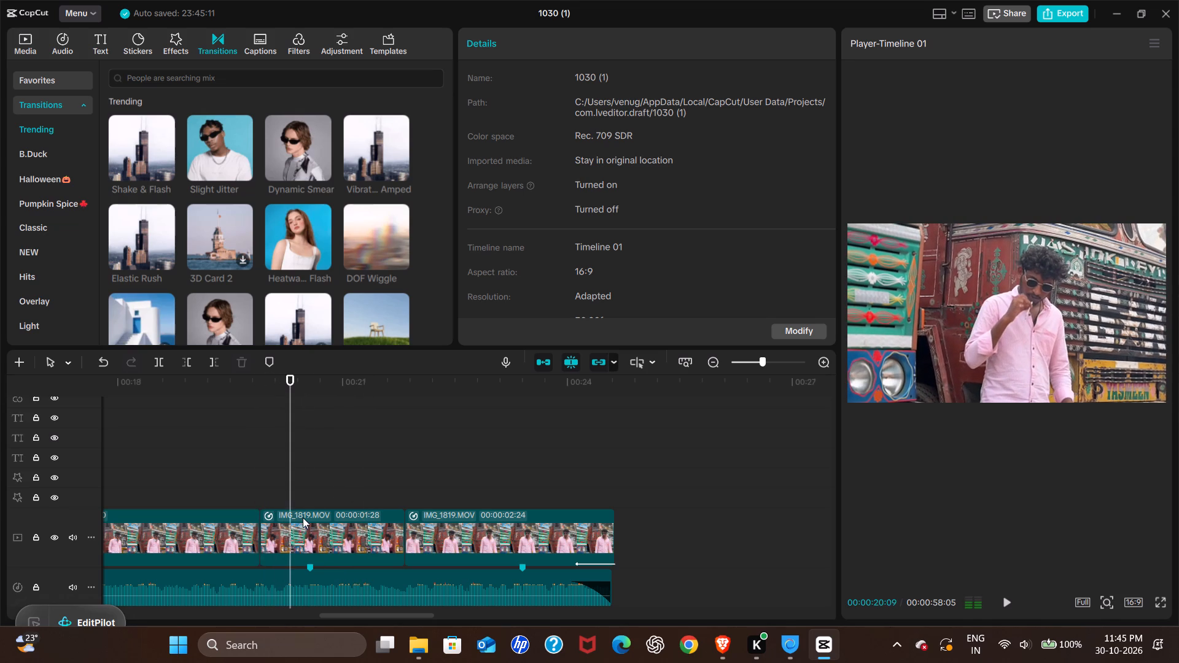
Set the clip's scale to 100% at 21:25, at the end of the clip.
left_click(402, 538)
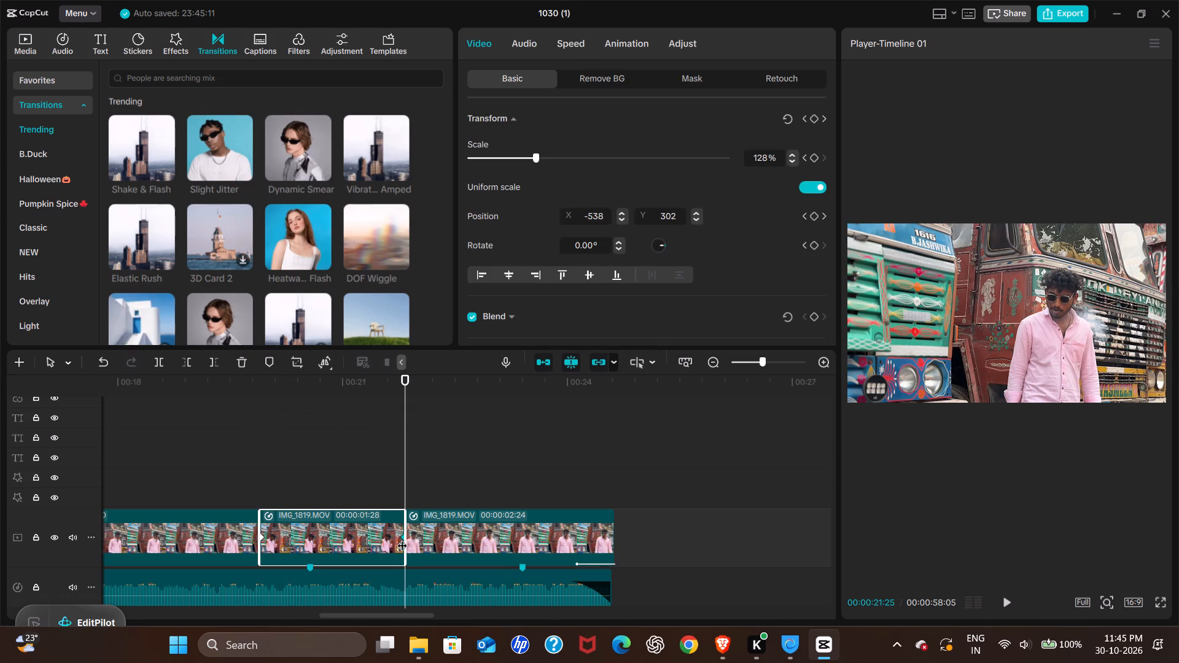
left_click_drag(769, 160, 752, 156)
key("1")
type("00")
key("Return")
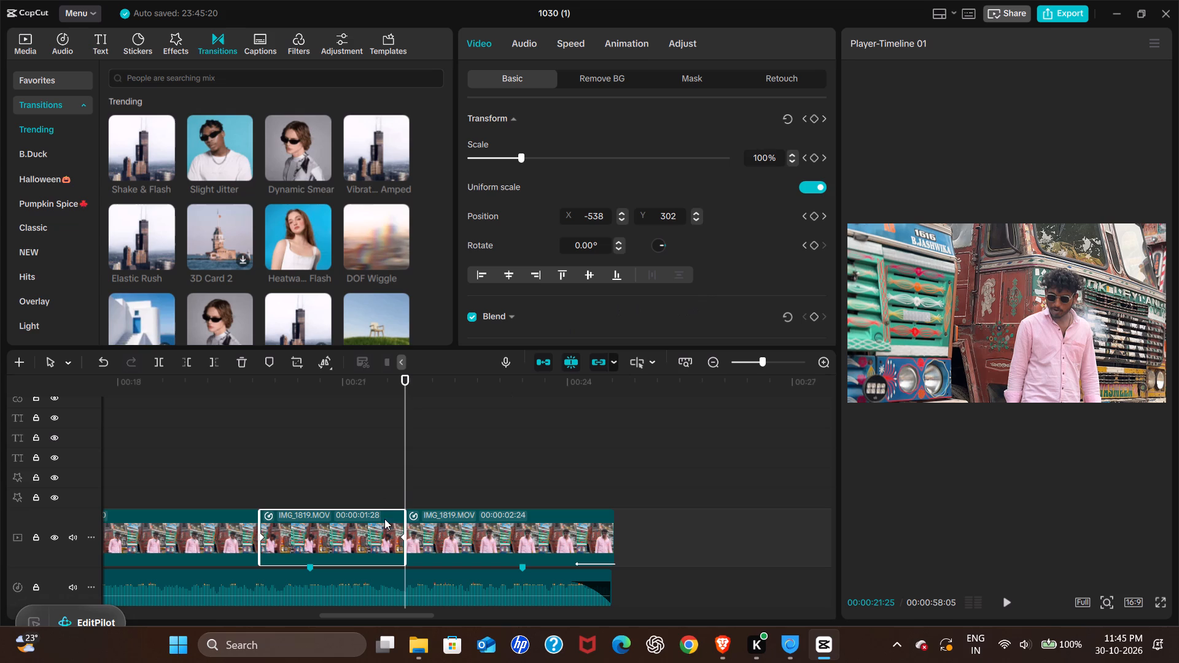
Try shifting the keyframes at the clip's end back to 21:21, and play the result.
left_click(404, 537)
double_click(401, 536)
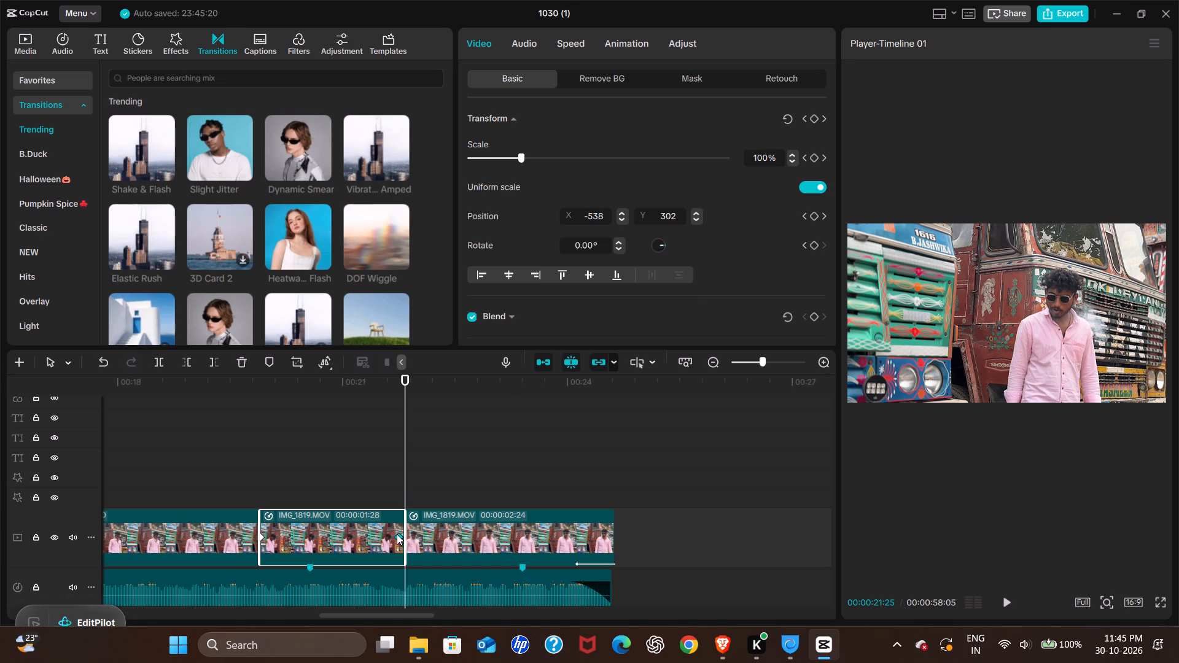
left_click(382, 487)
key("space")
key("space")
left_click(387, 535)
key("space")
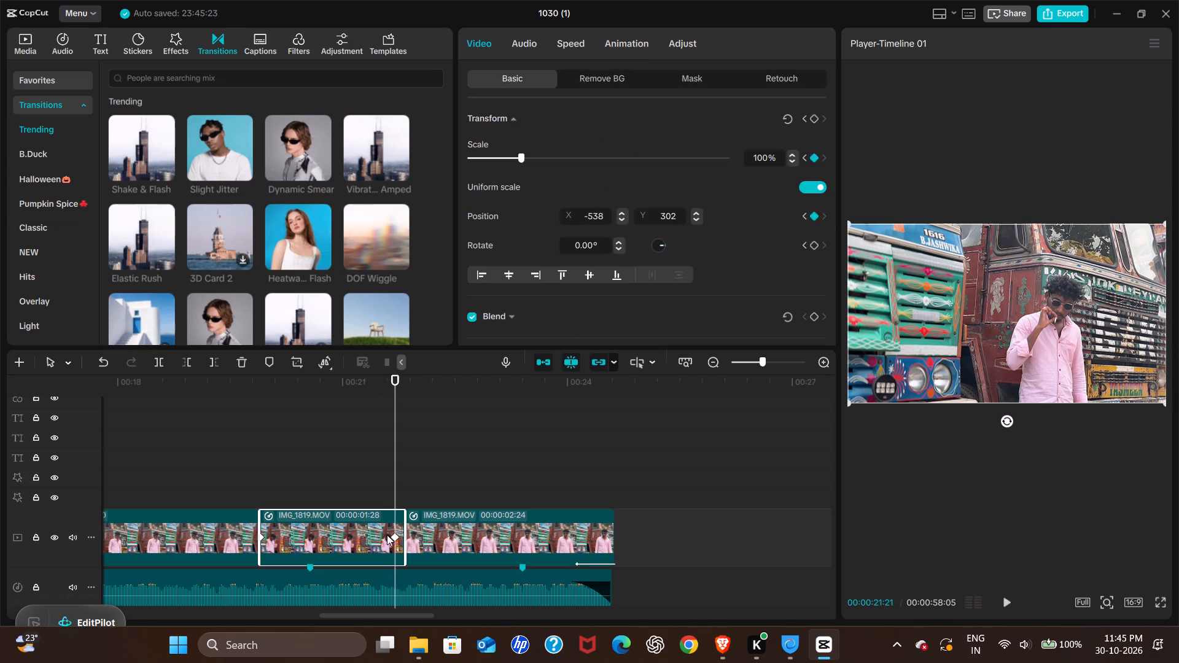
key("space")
Move the keyframes at 21:21 to the very end of the clip, and play through to the fade-out.
left_click(394, 535)
left_click_drag(394, 535, 405, 536)
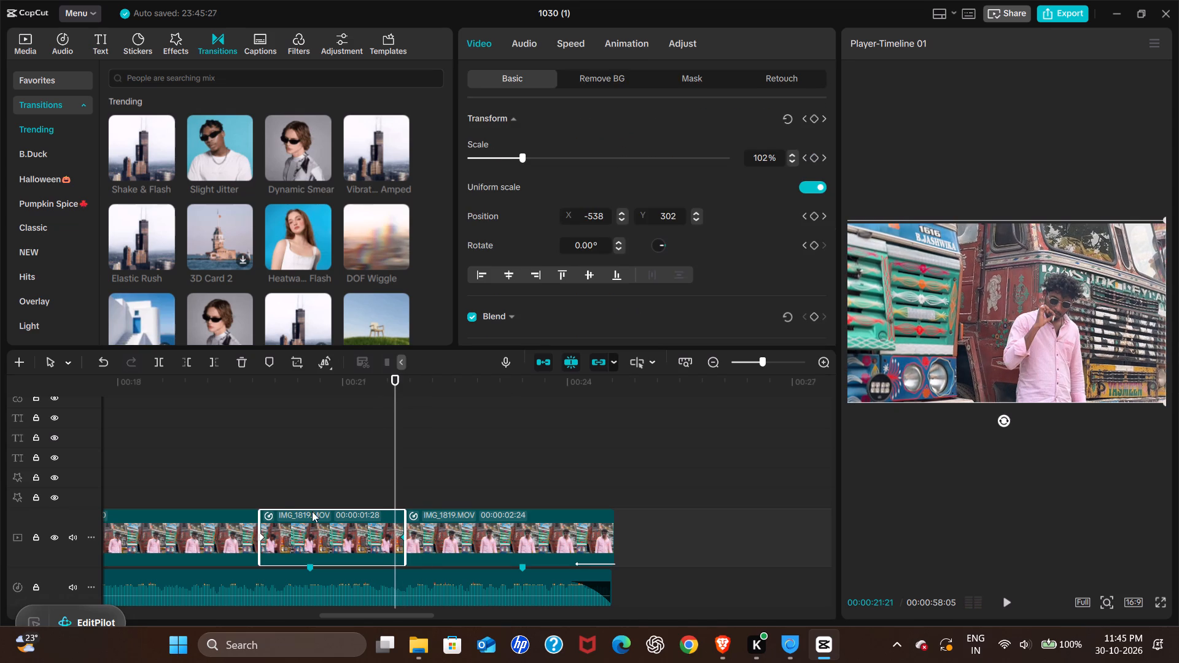
left_click(251, 492)
key("space")
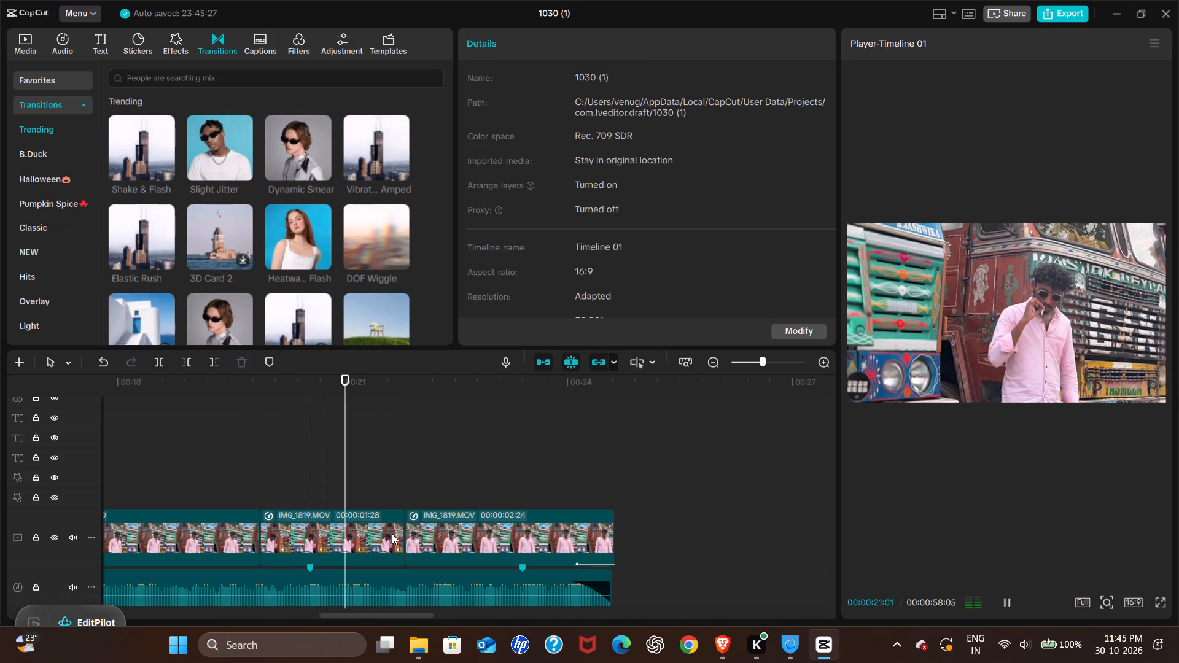
key("space")
left_click(365, 529)
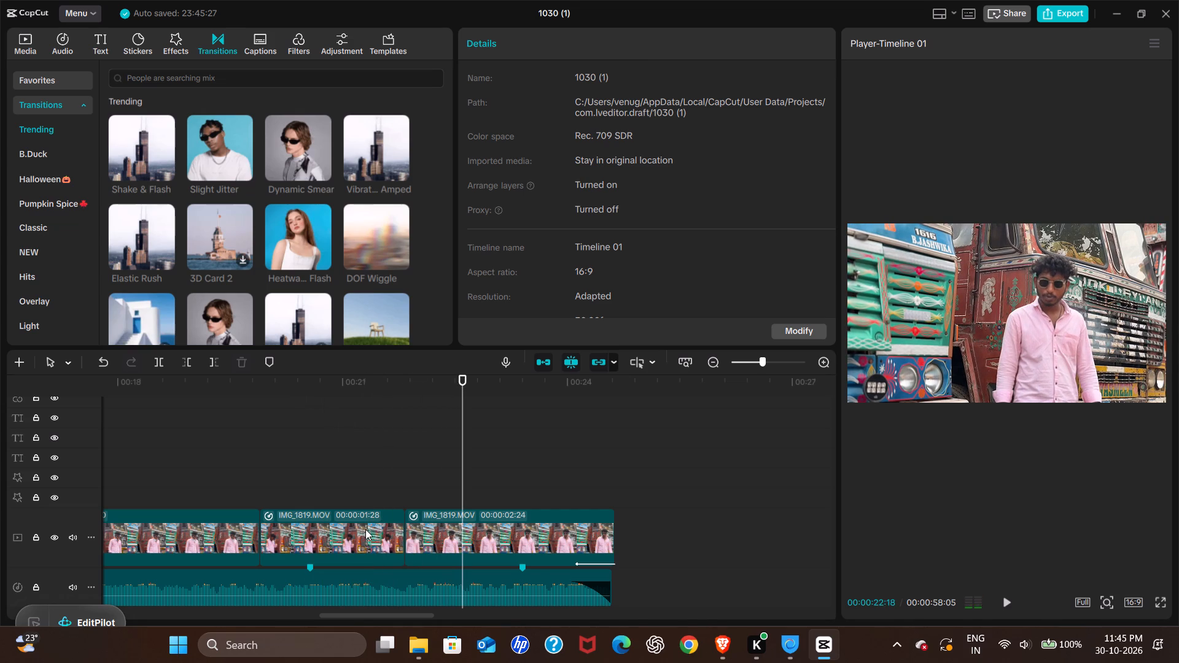
key("space")
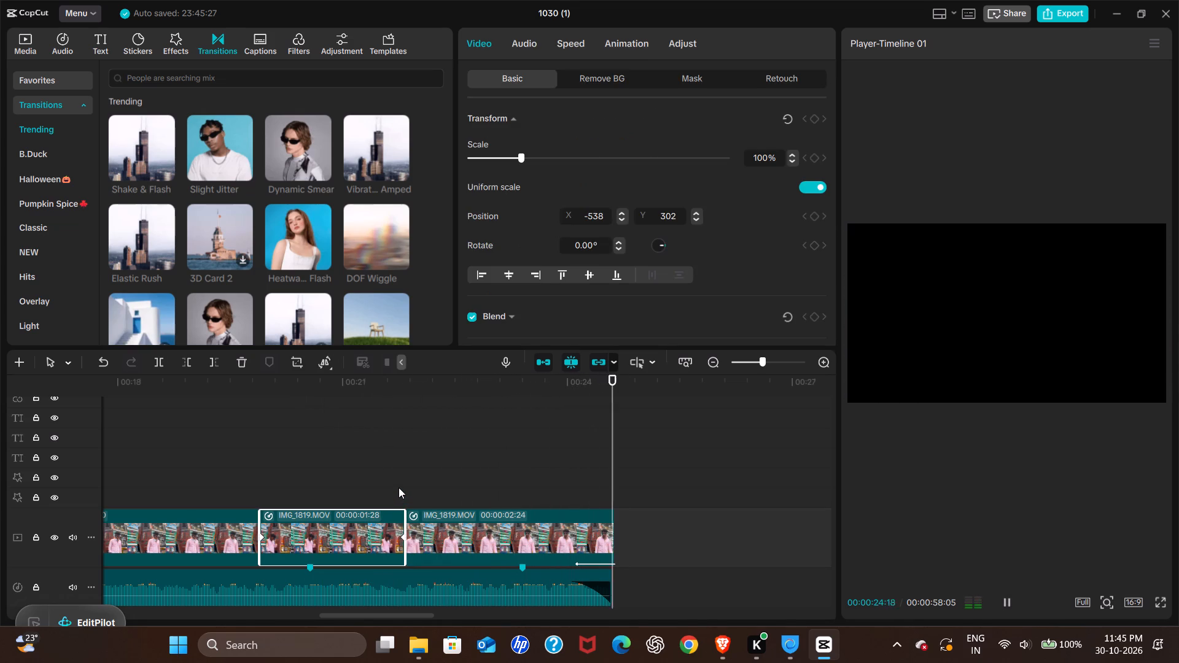
scroll(368, 482, "right", 2)
key("space")
left_click(360, 479)
Preview the imported source clips IMG_1818.MOV and IMG_1817.MOV to choose footage for the edit.
scroll(360, 479, "down", 2)
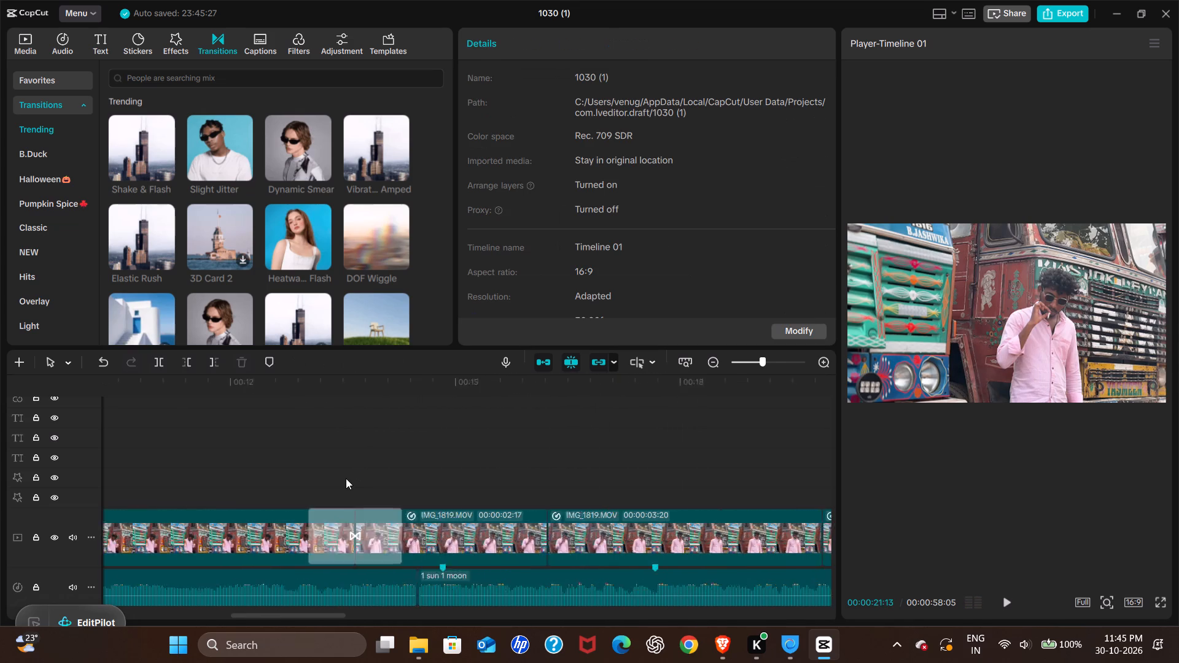
scroll(346, 478, "down", 3)
scroll(346, 477, "down", 4, "ctrl")
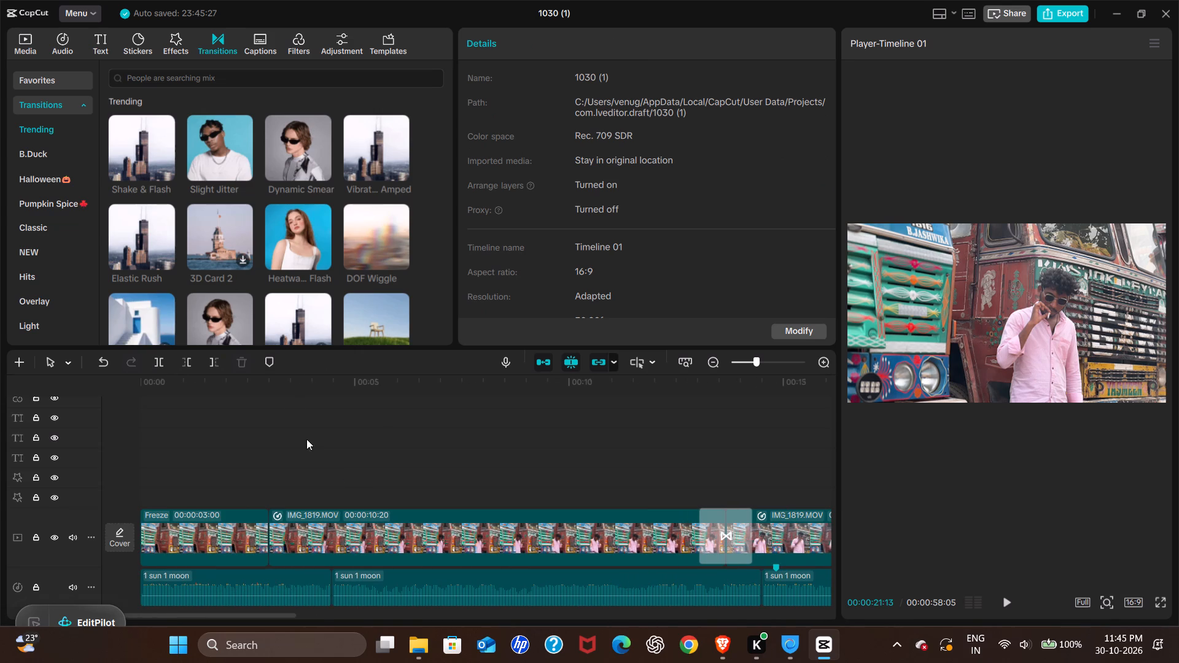
left_click(31, 36)
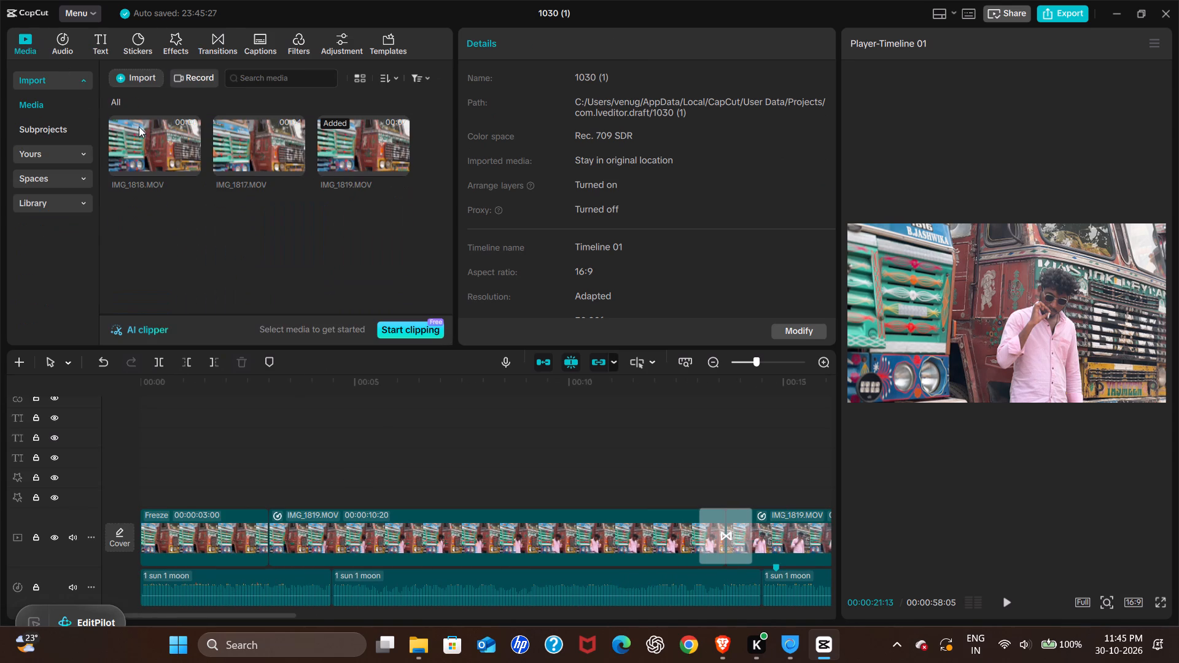
left_click(146, 135)
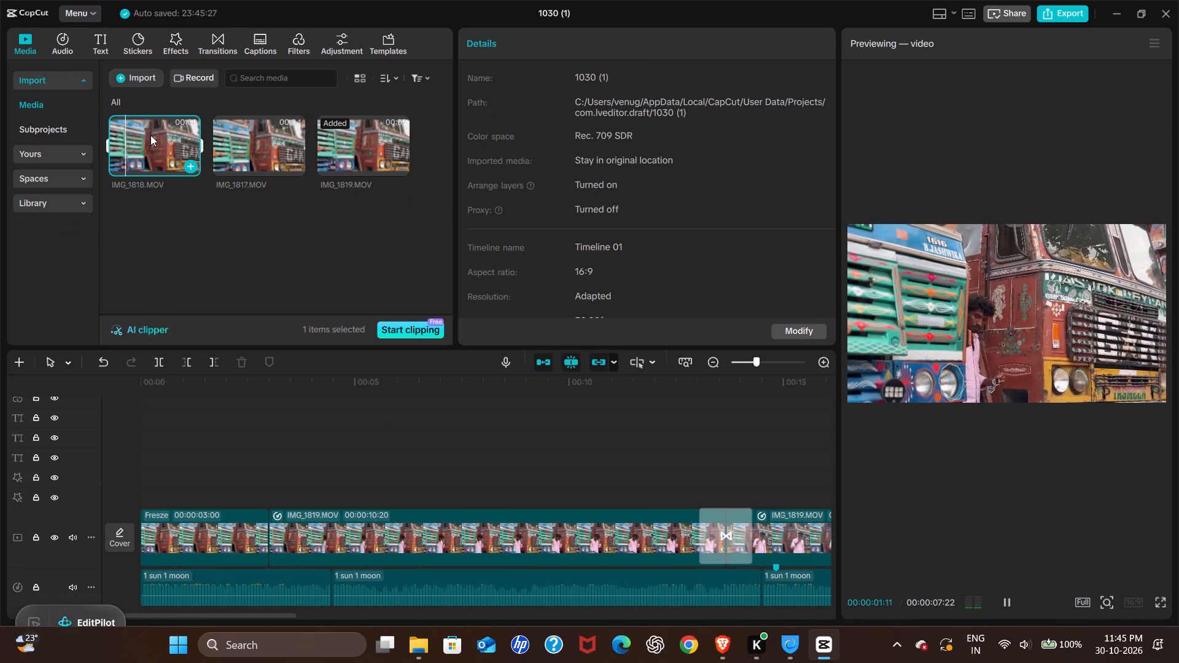
key("space")
left_click(144, 125)
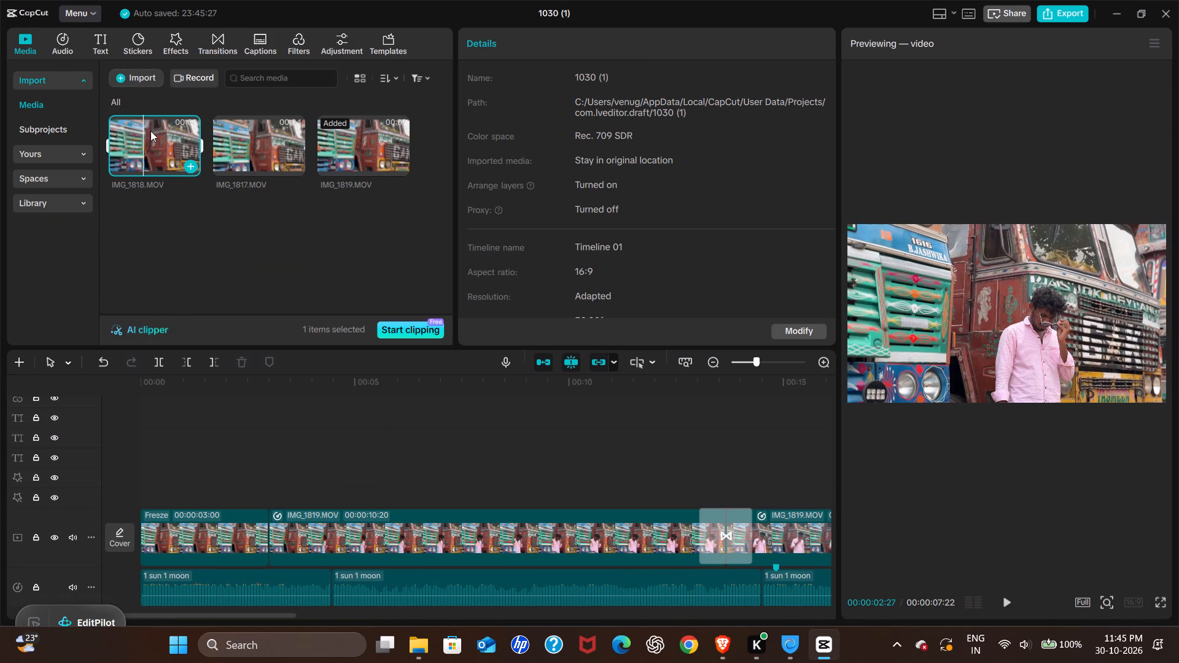
left_click(236, 144)
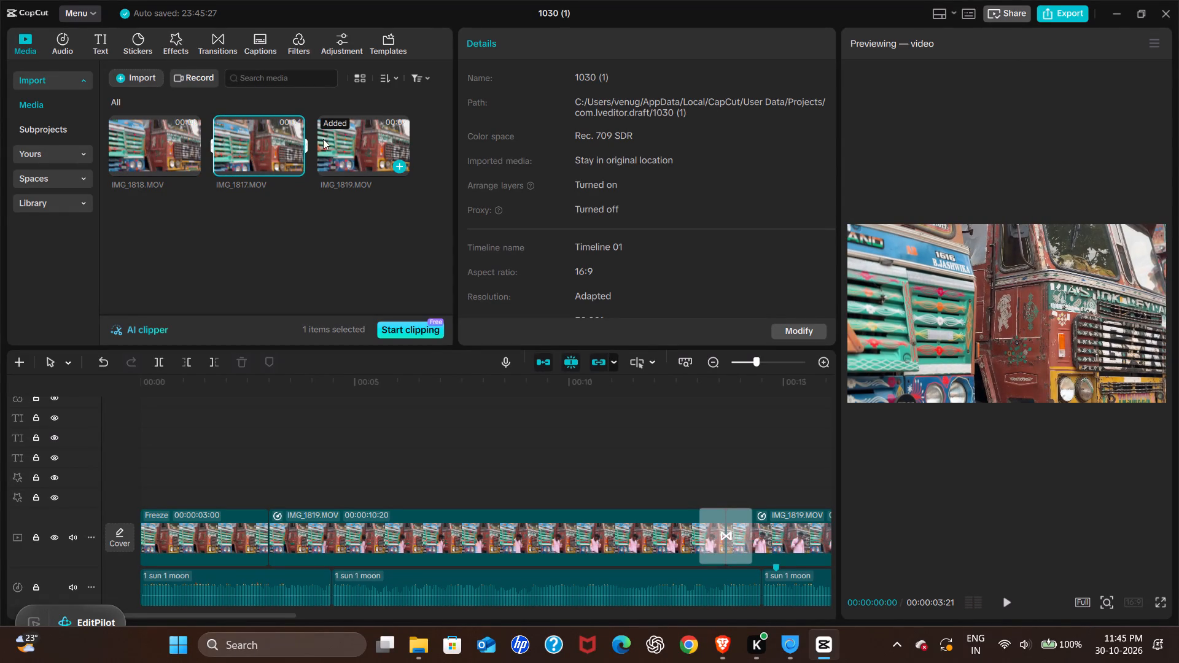
left_click(149, 134)
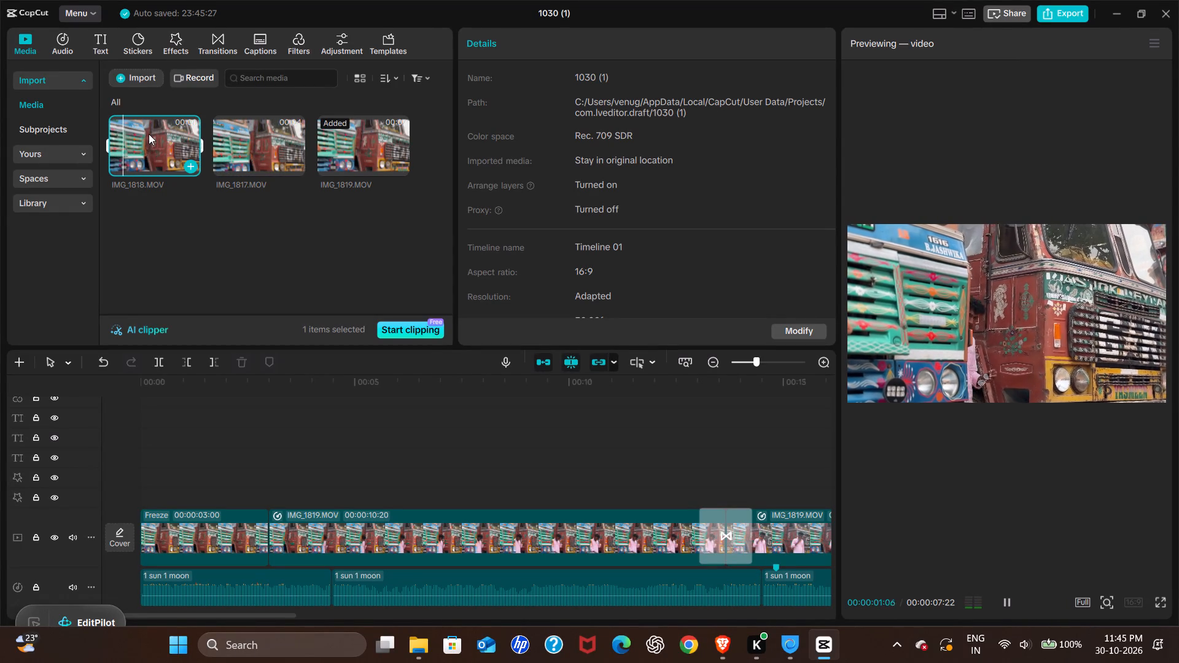
key("space")
key("space")
key("space")
Add IMG_1818.MOV on a separate track at about 00:58:29, past the existing timeline content.
left_click_drag(149, 134, 553, 535)
scroll(385, 346, "left", 10)
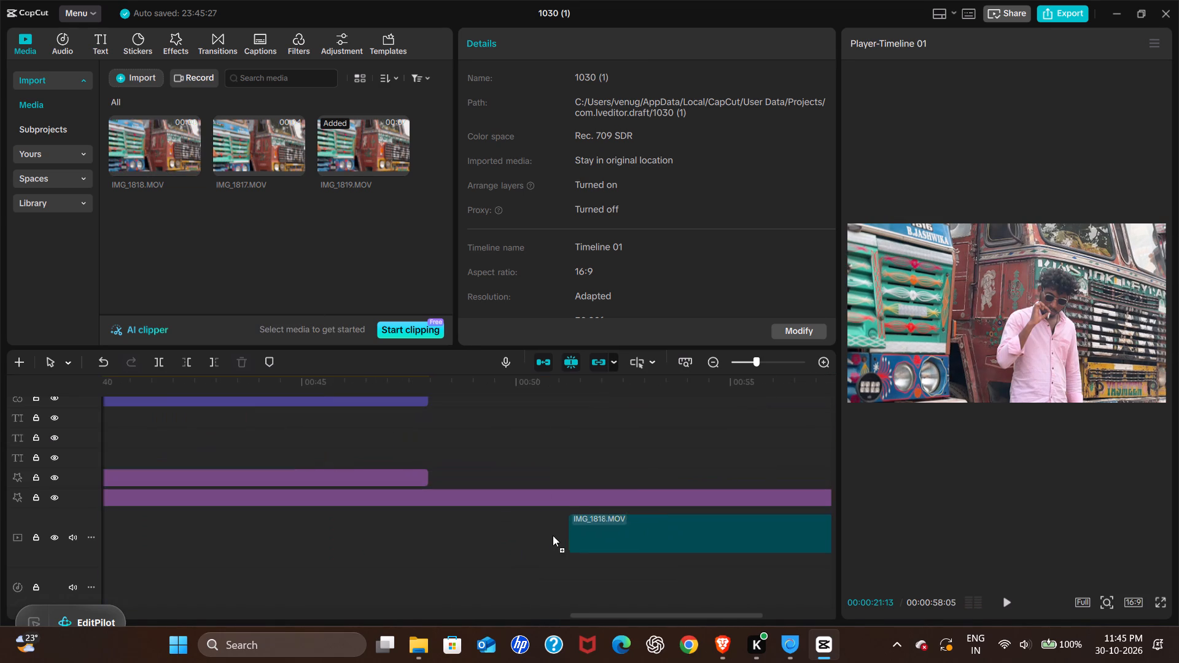
left_click_drag(553, 535, 646, 477)
scroll(551, 511, "left", 5)
scroll(604, 500, "left", 3)
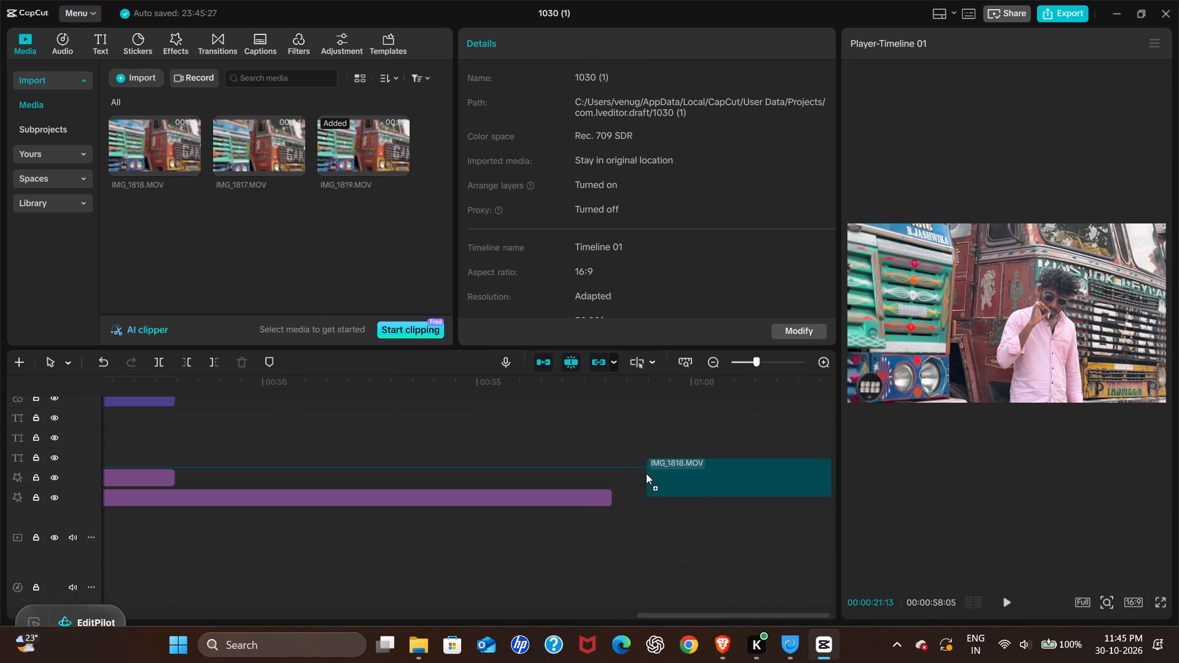
scroll(652, 473, "left", 1)
Extract the audio from the IMG_1818.MOV clip and delete it.
left_click(359, 489)
key("ctrl+shift+s")
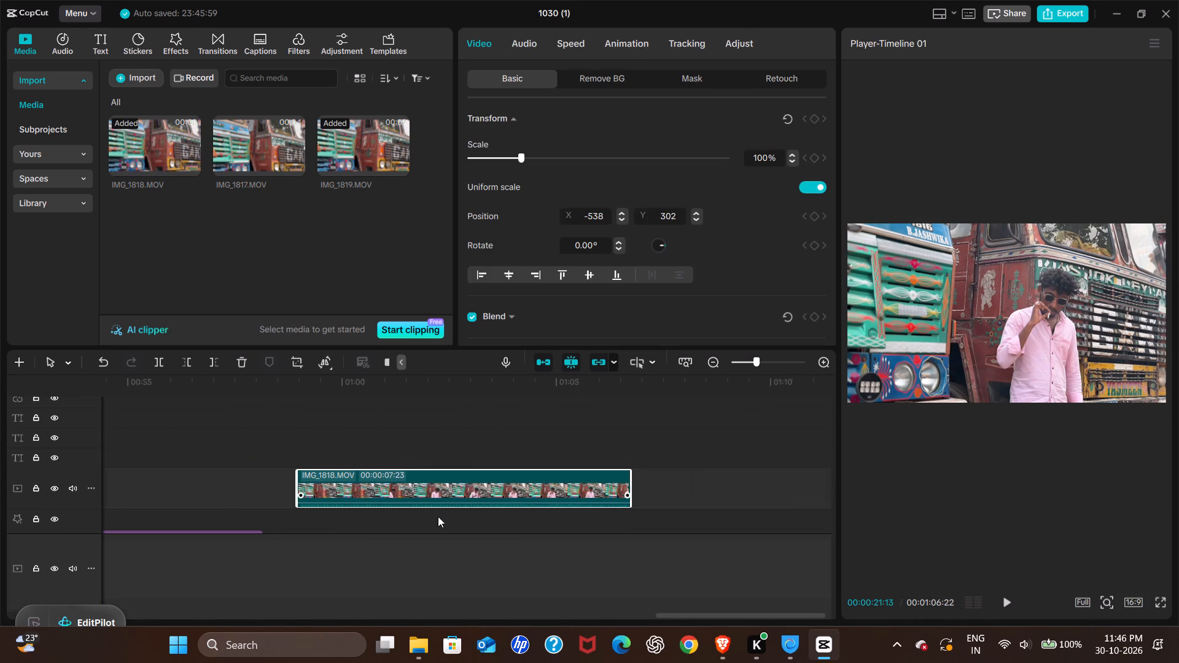
left_click(419, 506)
key("Delete")
Split the IMG_1818.MOV clip at 01:00:05, where the man starts to appear, and delete the part before the cut.
scroll(362, 491, "up", 1)
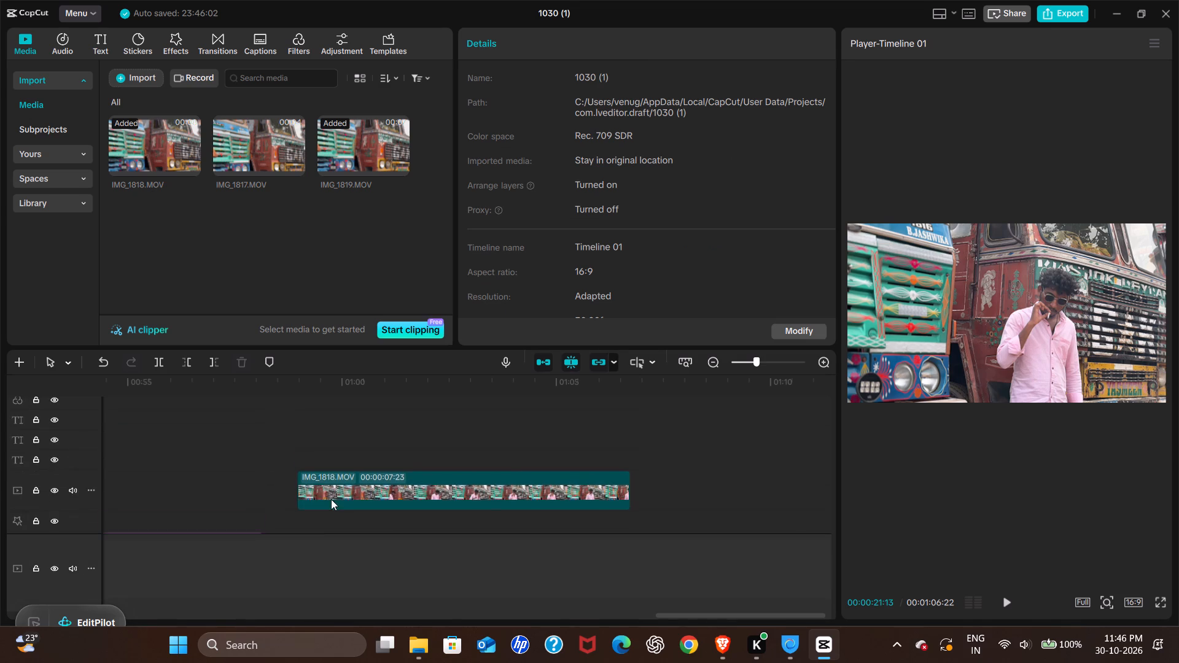
scroll(331, 499, "up", 1)
left_click(294, 462)
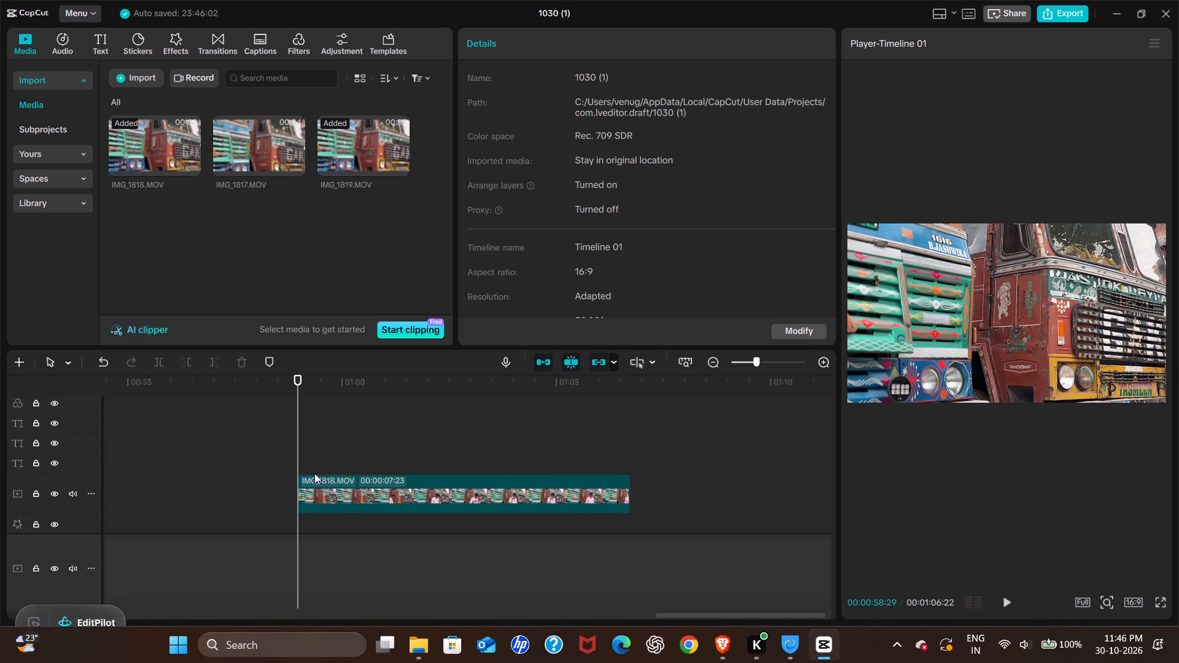
key("space")
key("space")
key("space")
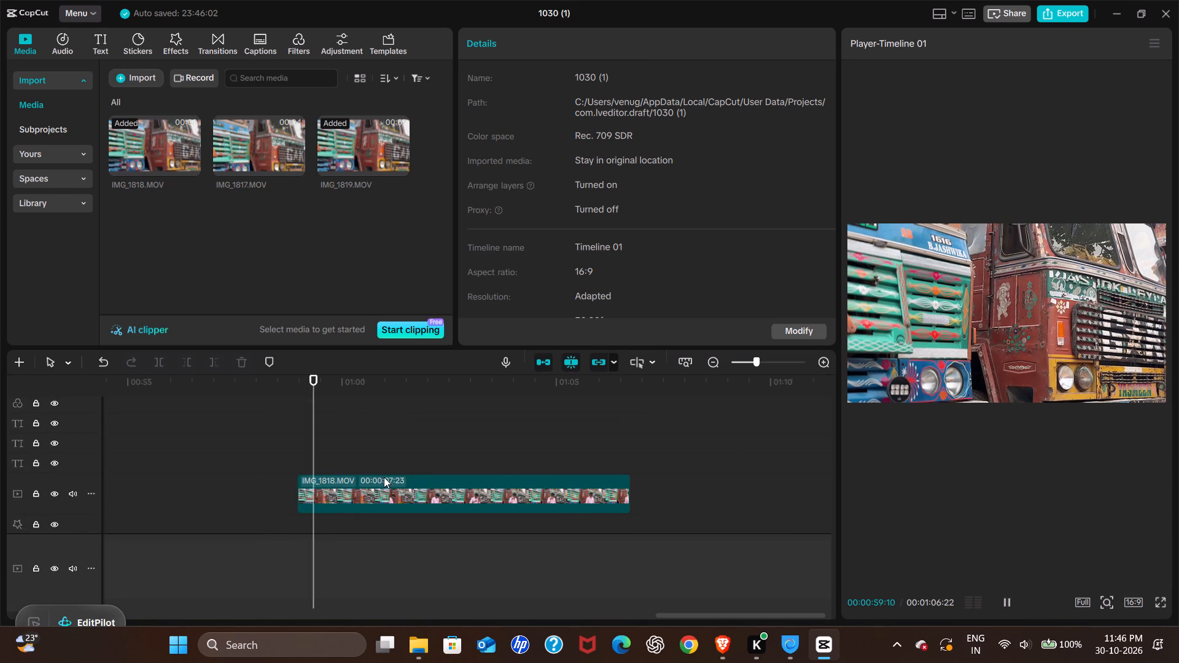
key("space")
left_click(364, 484)
key("space")
key("space")
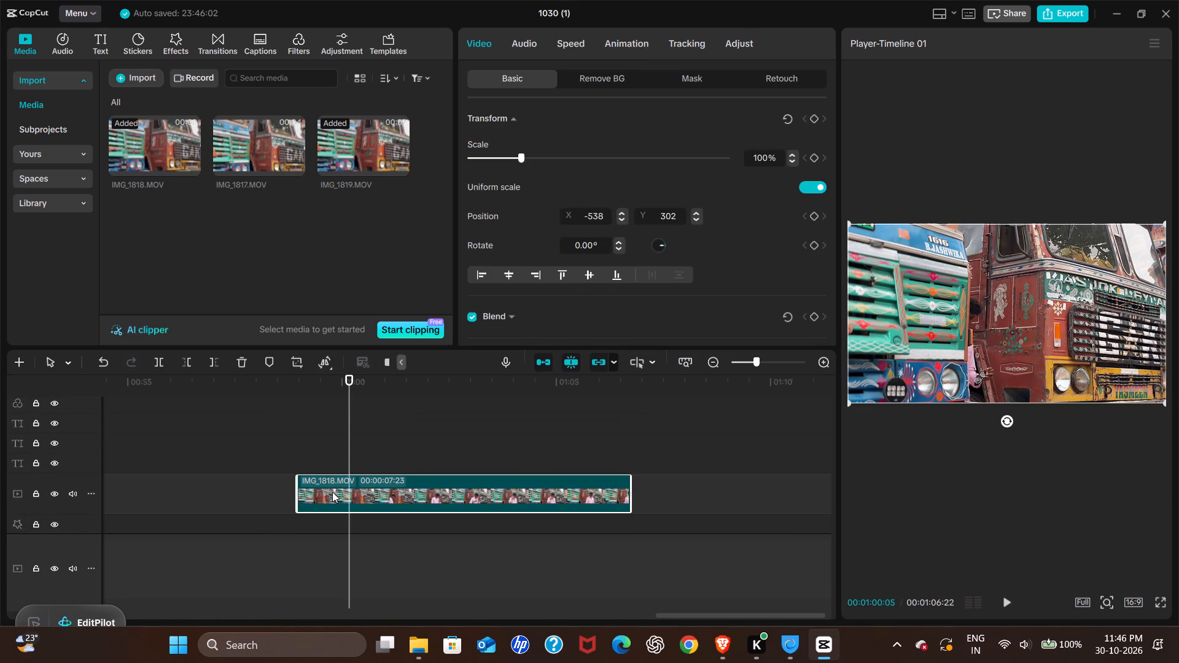
key("ctrl+b")
left_click(322, 495)
key("Delete")
Play the trimmed IMG_1818.MOV clip and split it at 01:01:26, where the man has his hand at his glasses.
key("space")
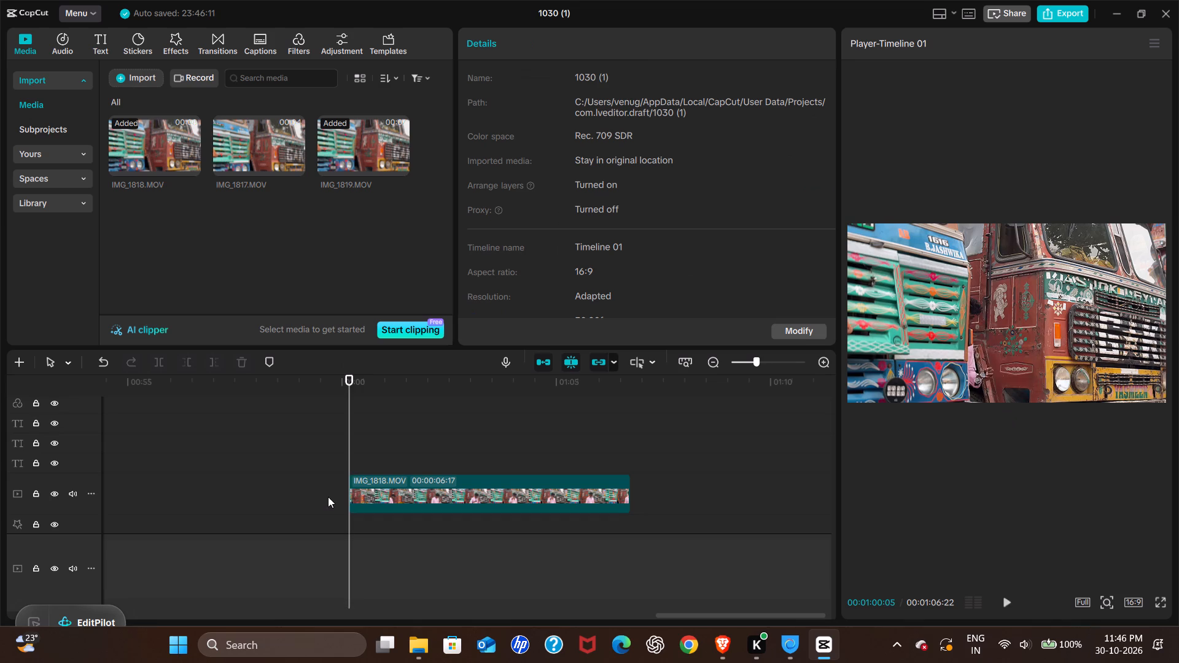
key("space")
key("space")
key("space")
key("space")
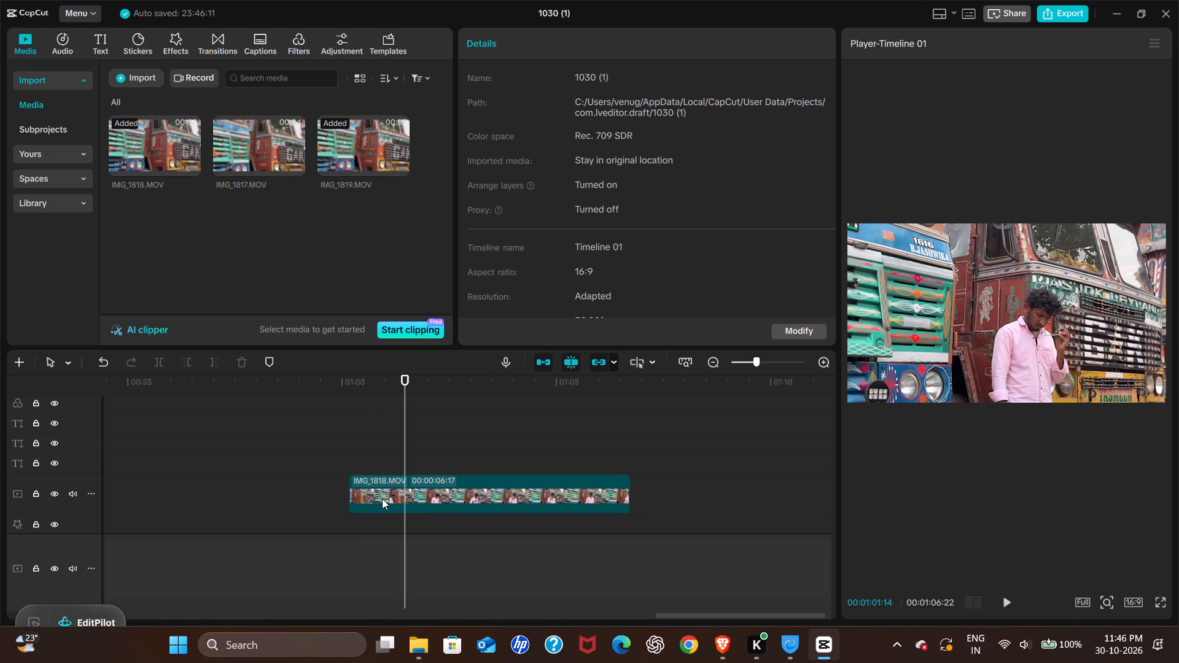
key("space")
left_click(383, 499)
key("ctrl+b")
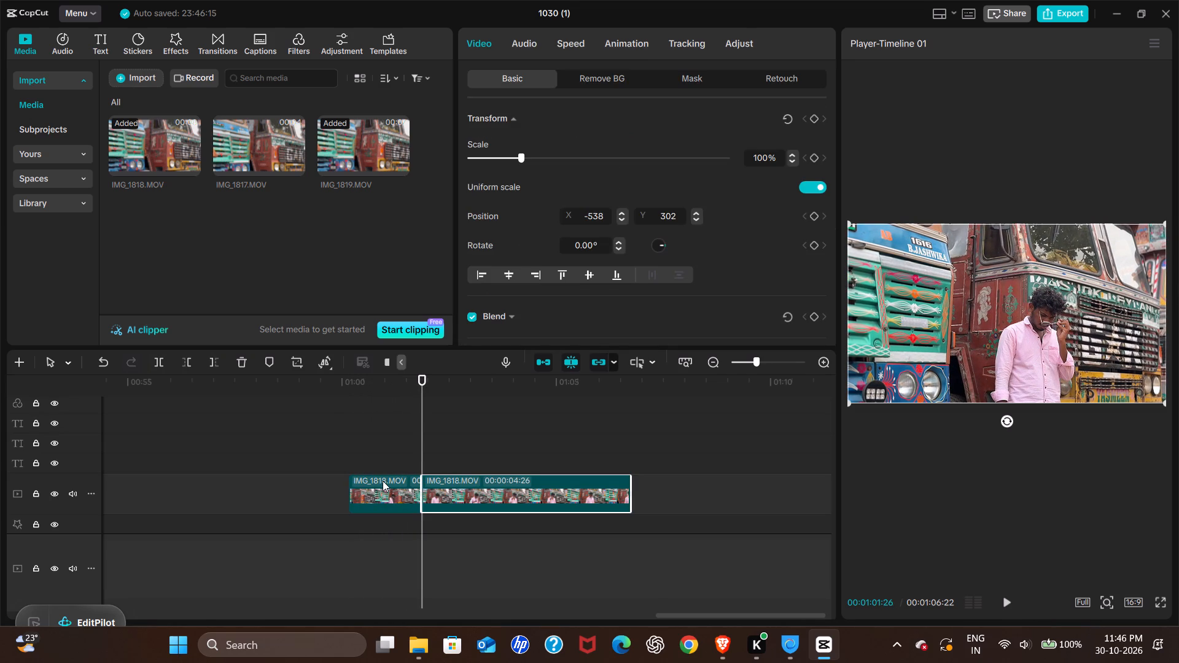
Play the second IMG_1818.MOV piece from 01:01:26 onward, pausing to examine the man's poses.
key("space")
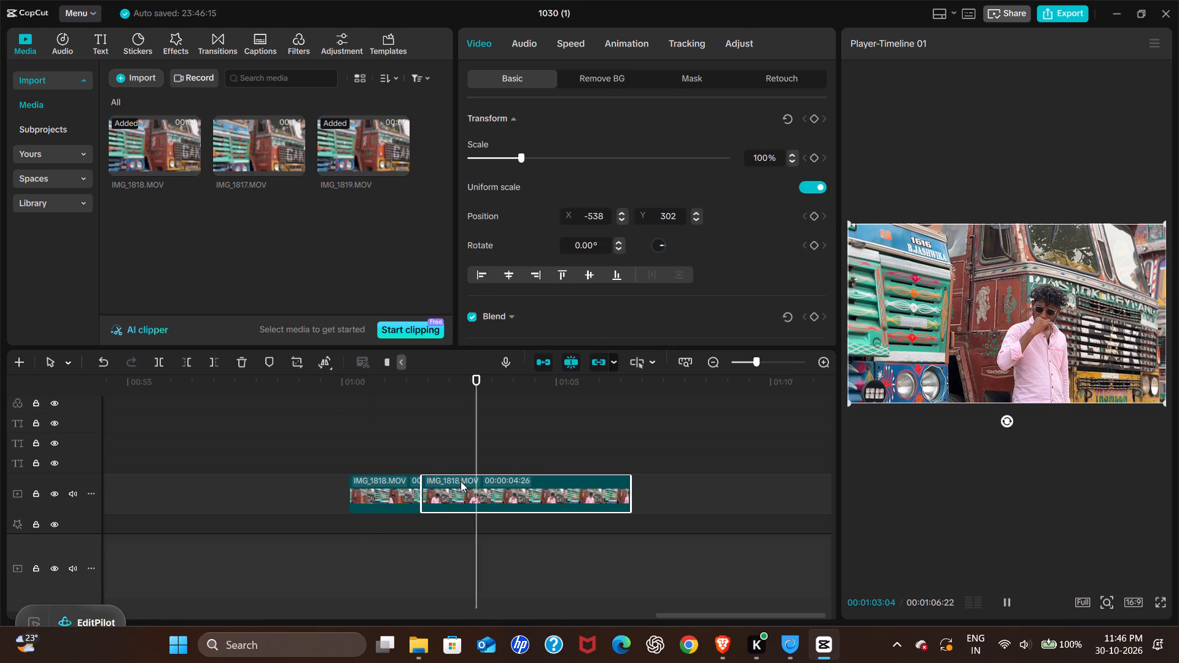
key("space")
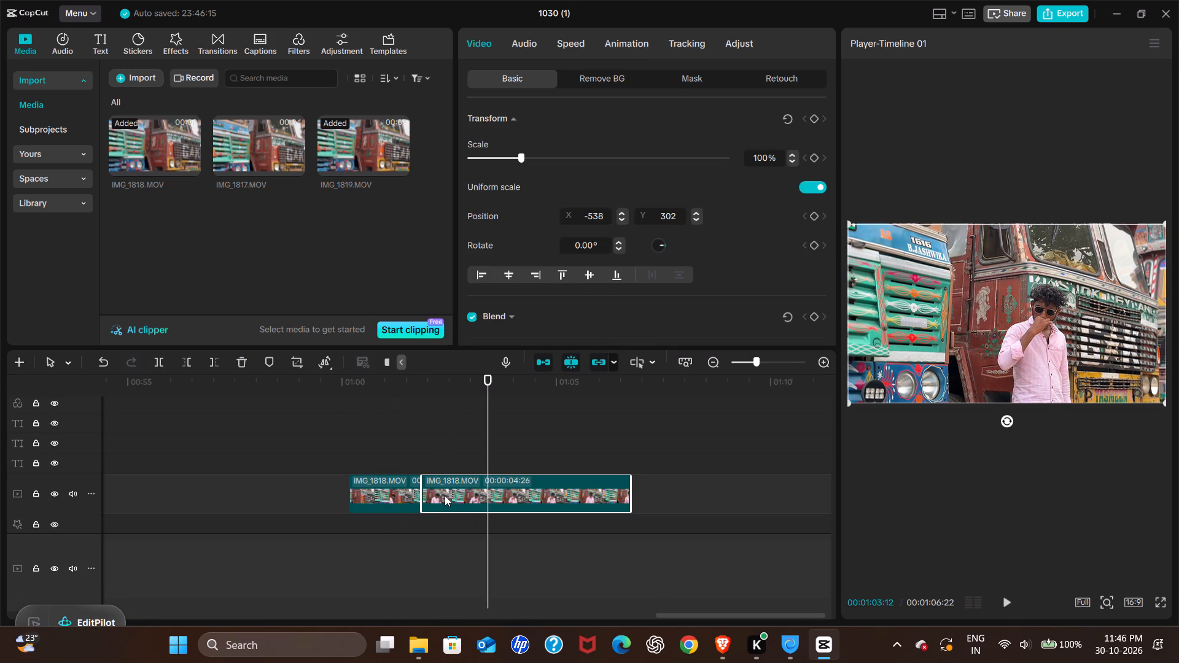
key("space")
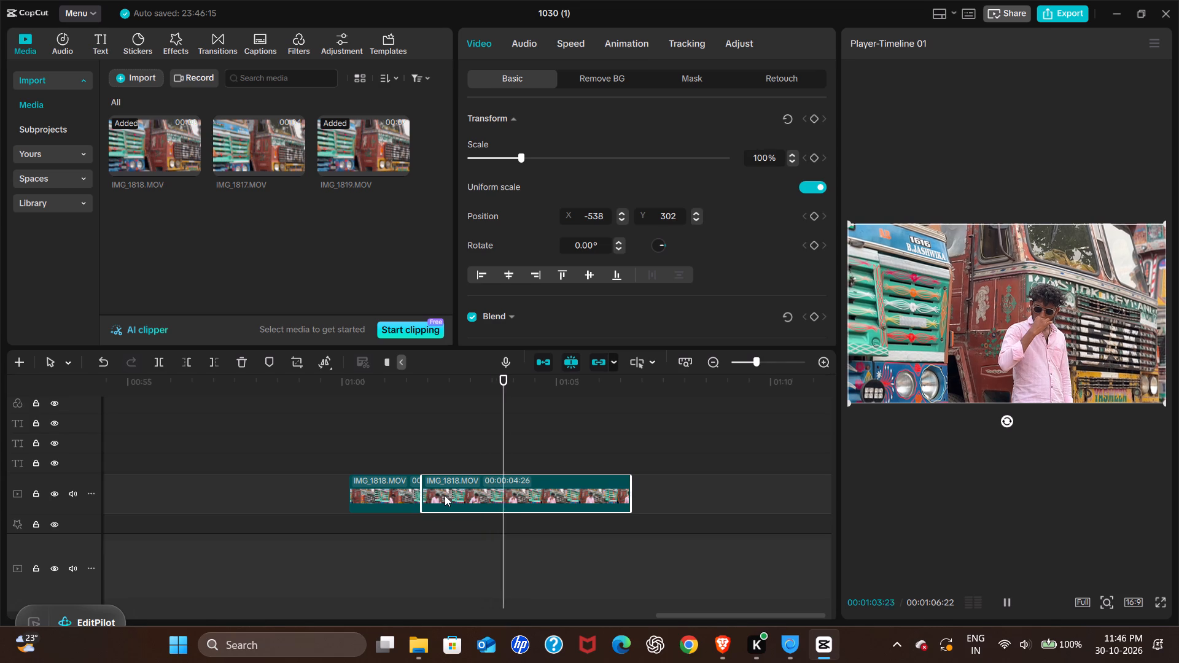
key("space")
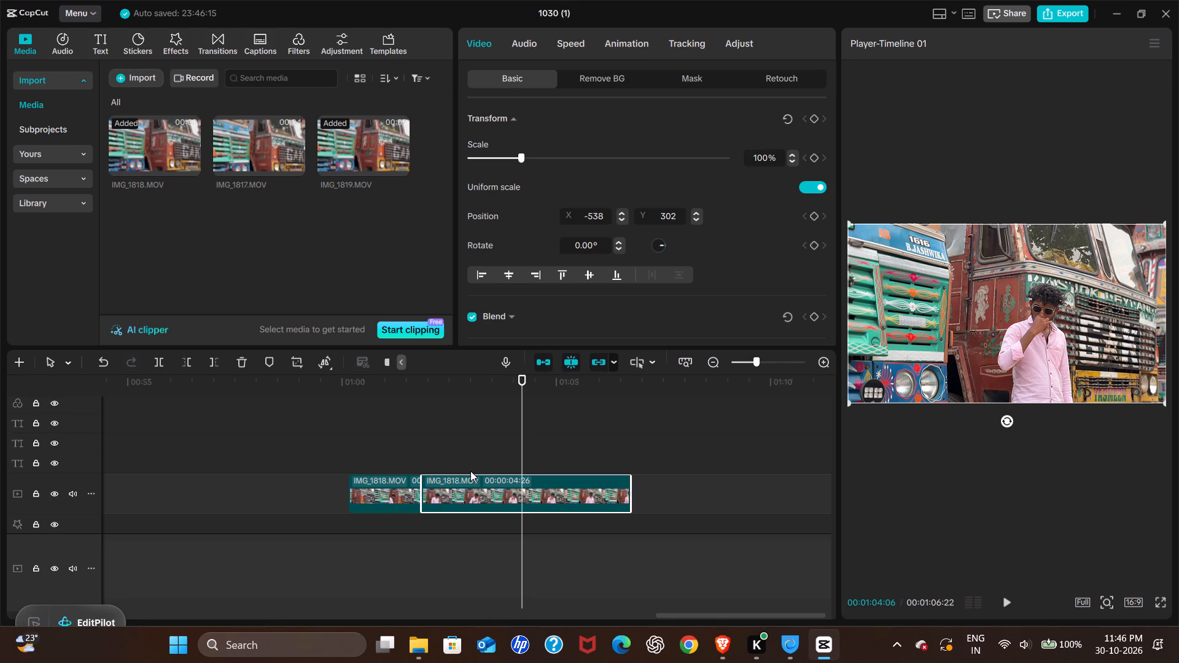
key("space")
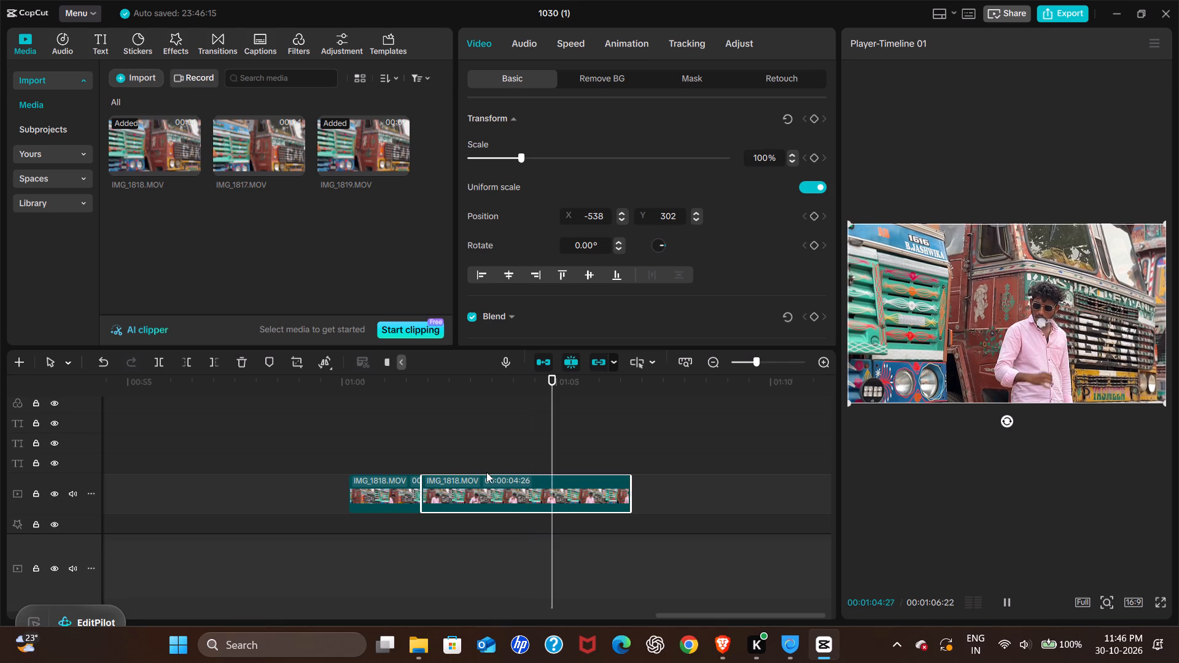
key("space")
key("space")
key("space")
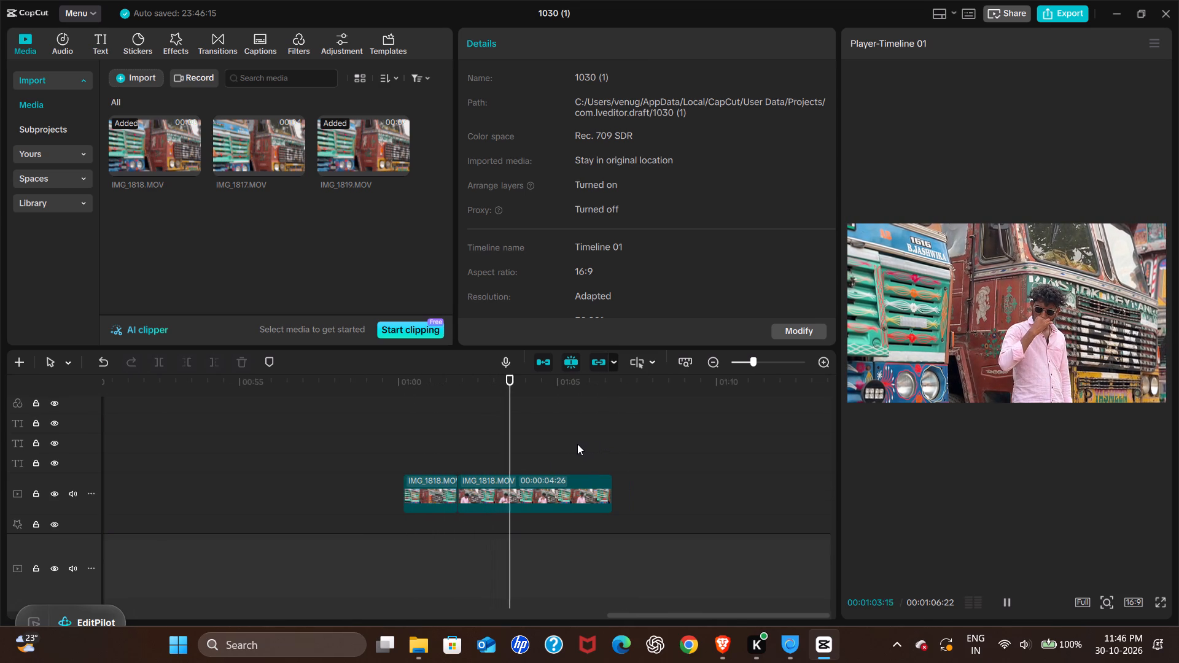
left_click(565, 495)
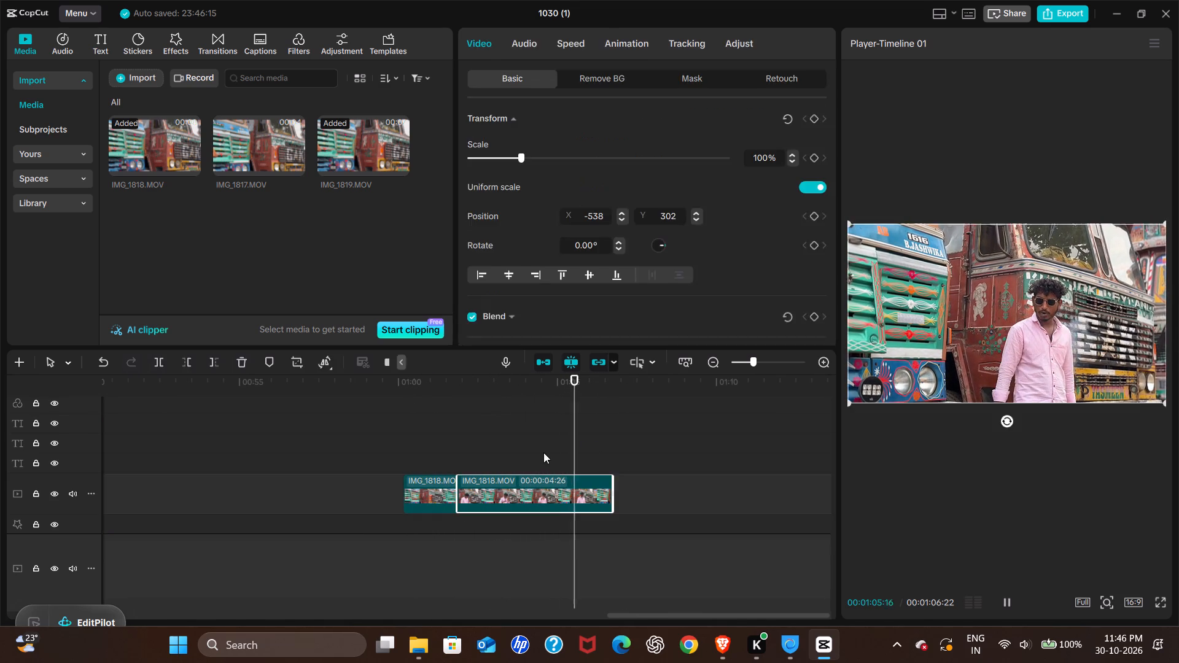
left_click(543, 452)
left_click(550, 489)
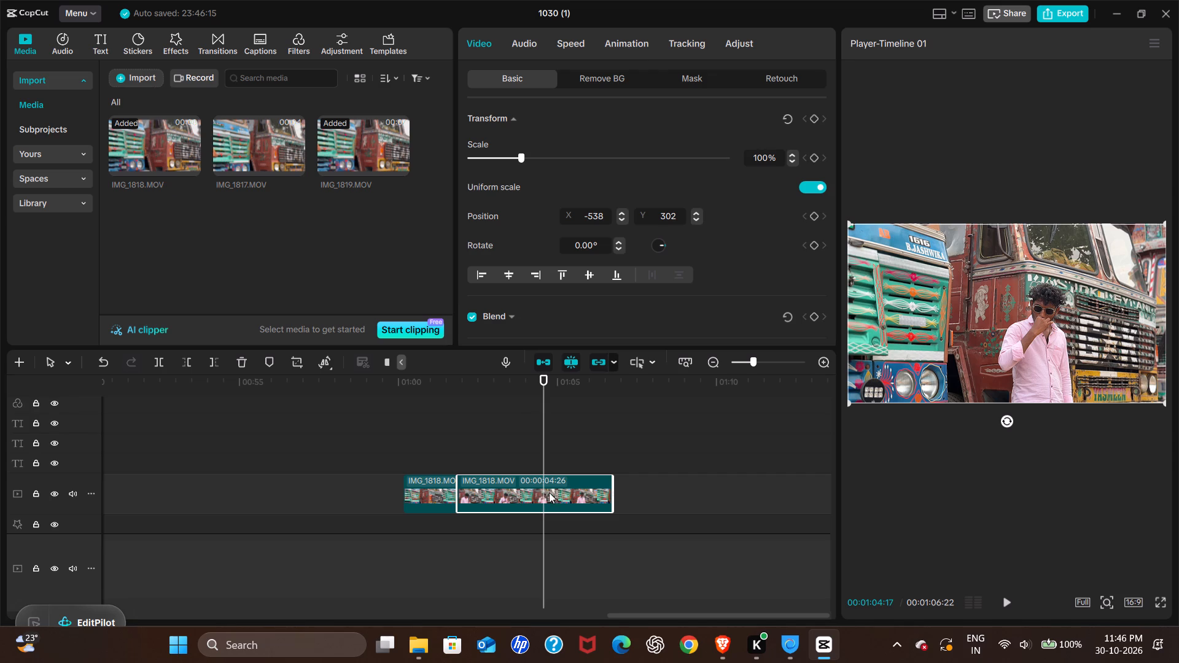
key("ctrl+b")
left_click(514, 478)
key("Delete")
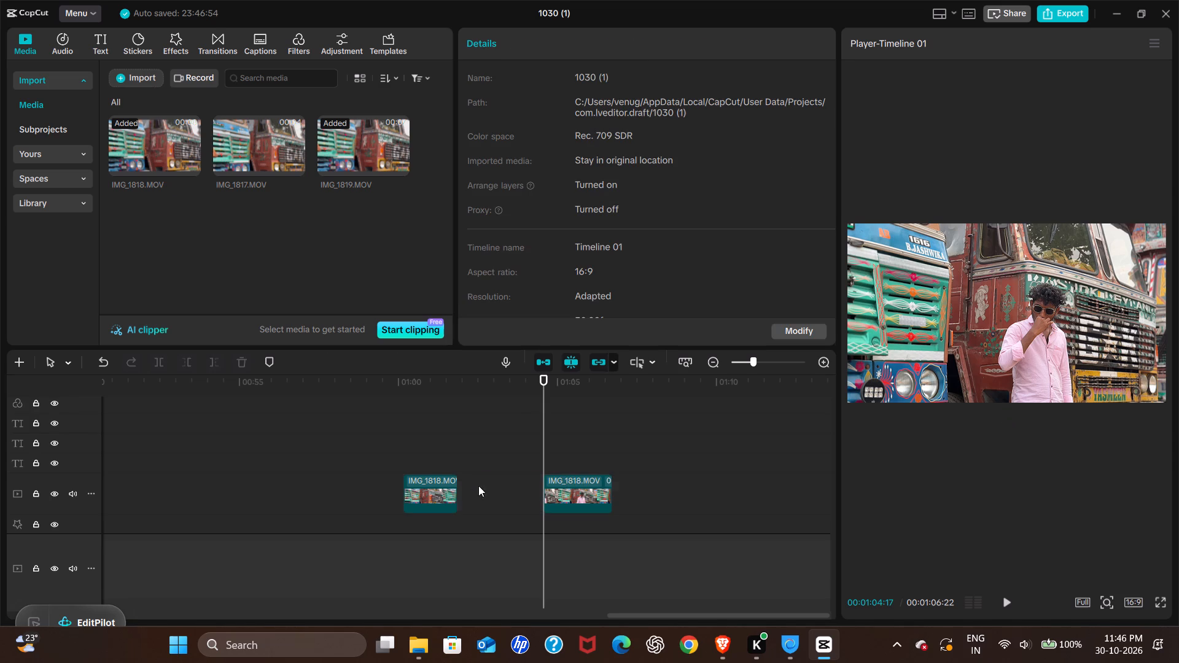
Delete the remaining first IMG_1818.MOV piece, which starts at 01:00:05.
left_click(411, 455)
left_click(422, 495)
key("Delete")
Play the remaining IMG_1818.MOV clip and trim its end back to 01:06:10, where the man stands facing the camera.
left_click(542, 461)
key("space")
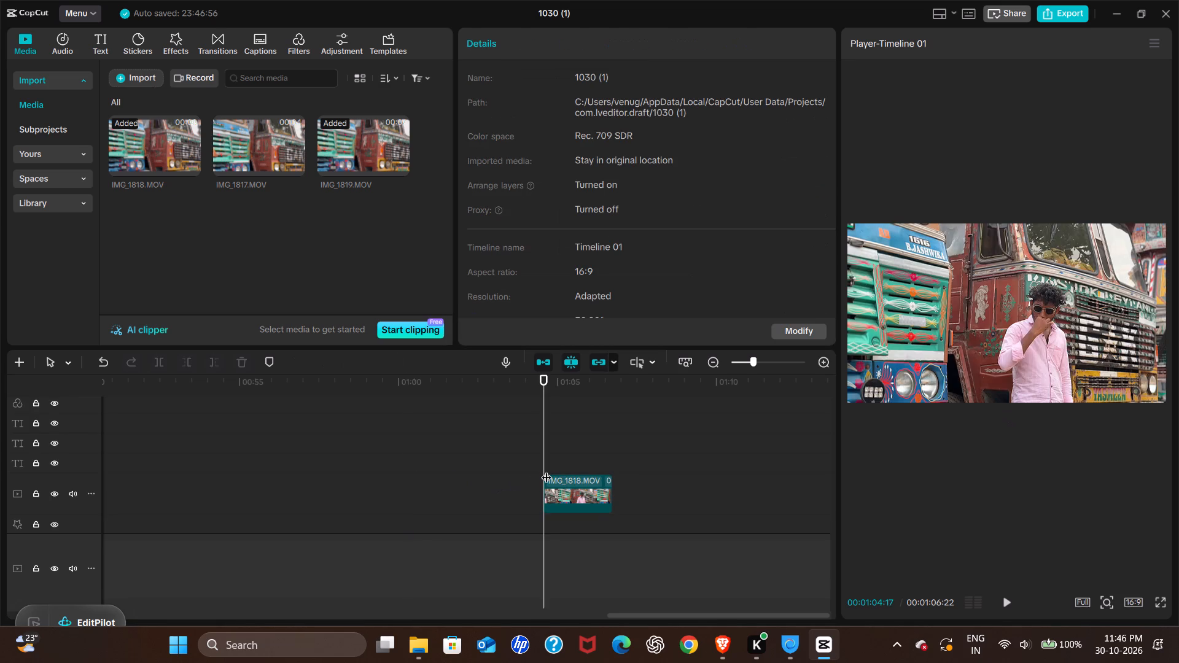
key("space")
left_click(555, 462)
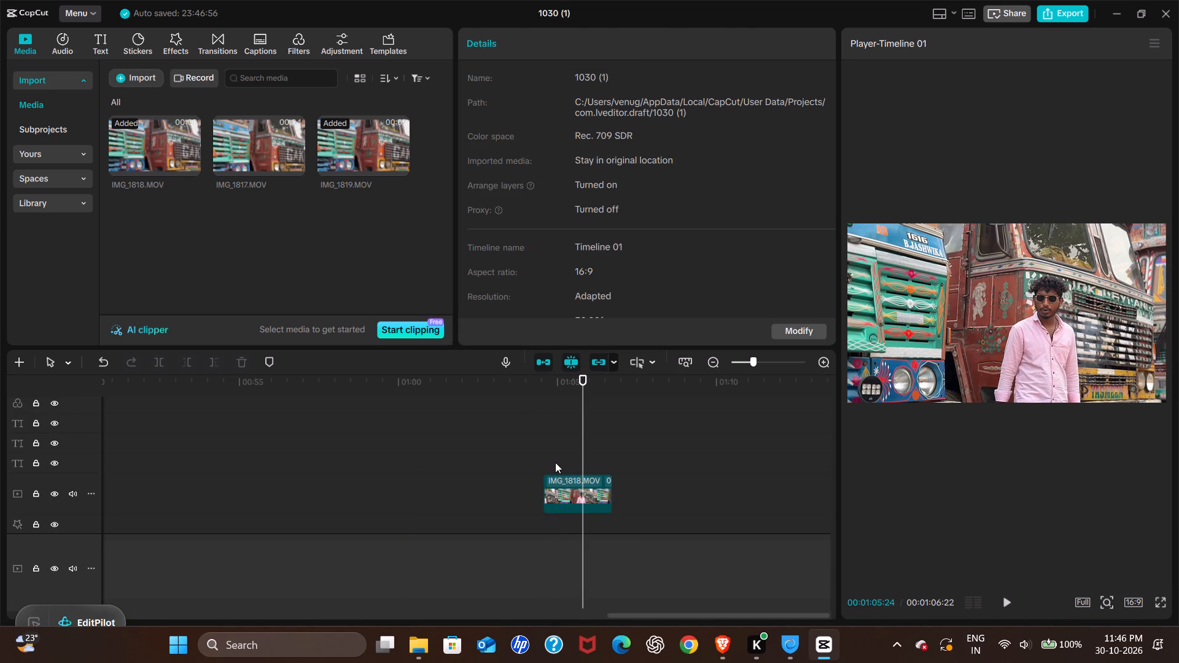
left_click_drag(555, 462, 543, 457)
key("space")
key("space")
key("space")
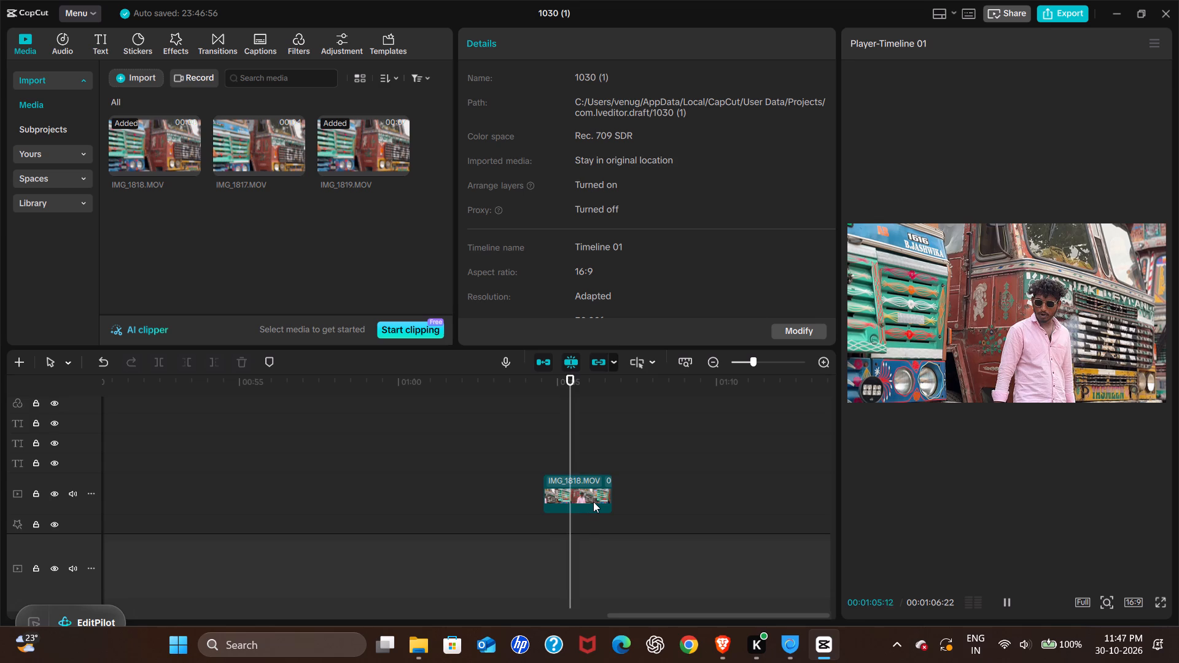
key("space")
key("space")
key("space")
key("space")
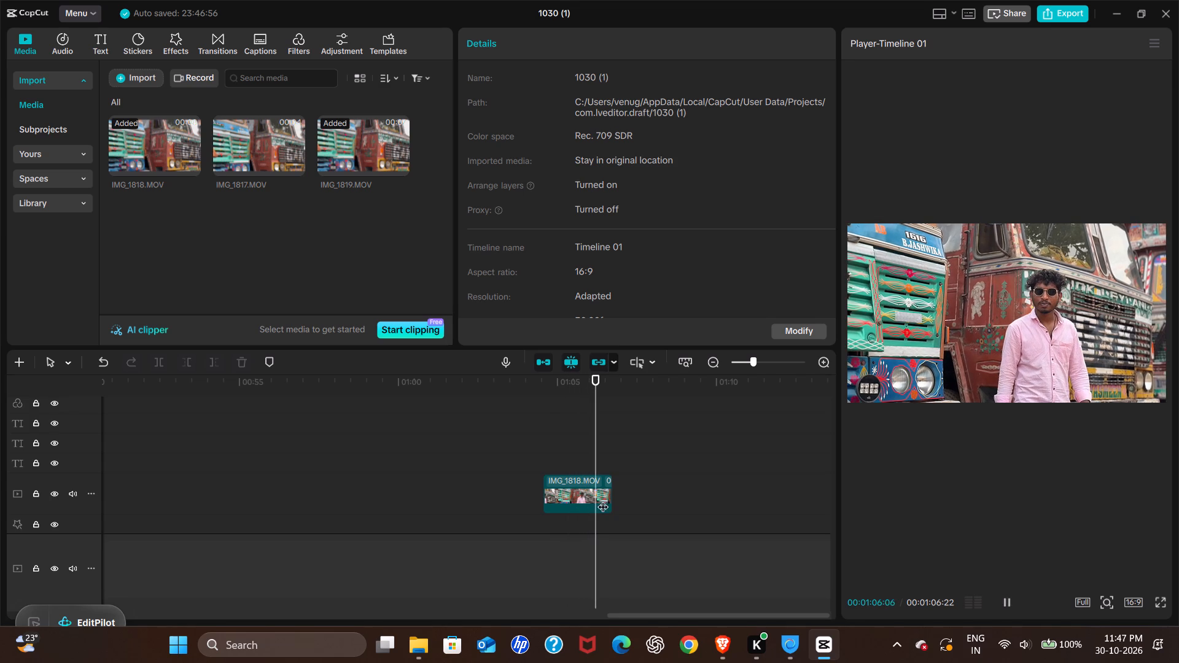
key("space")
left_click(602, 498)
left_click_drag(611, 497, 594, 488)
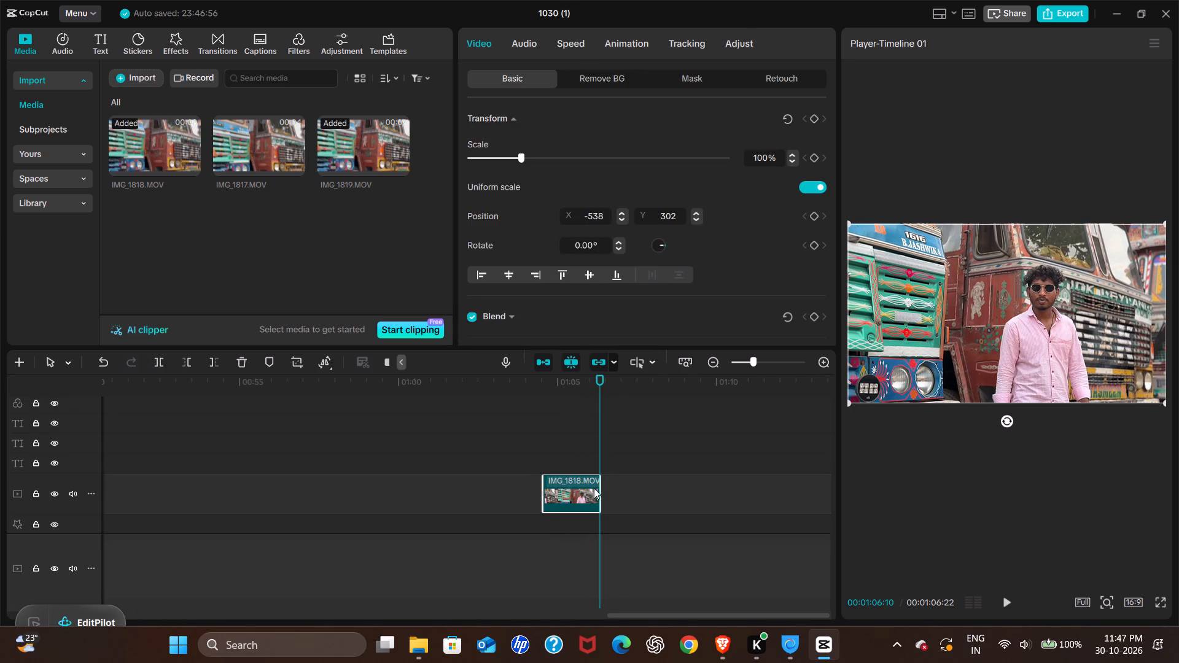
left_click_drag(594, 488, 597, 488)
Play the last IMG_1819.MOV clips on the main track, examining the man's movement from about 00:17 to 00:22.
scroll(548, 479, "right", 4)
scroll(546, 495, "down", 5, "ctrl")
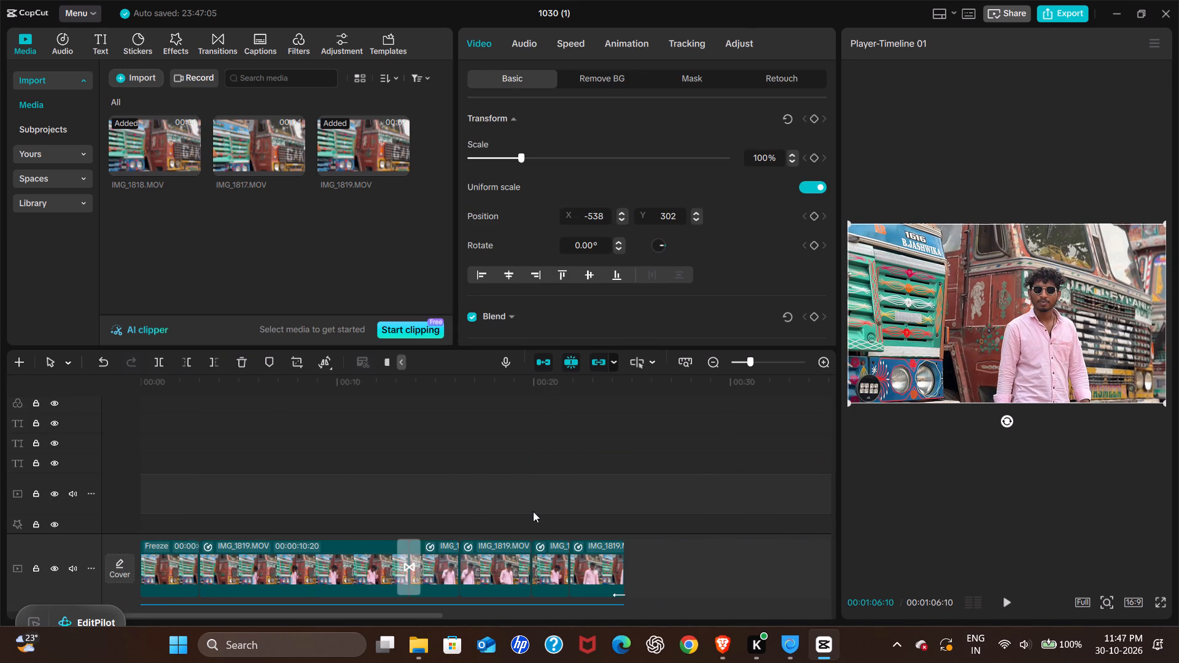
left_click(533, 511)
key("space")
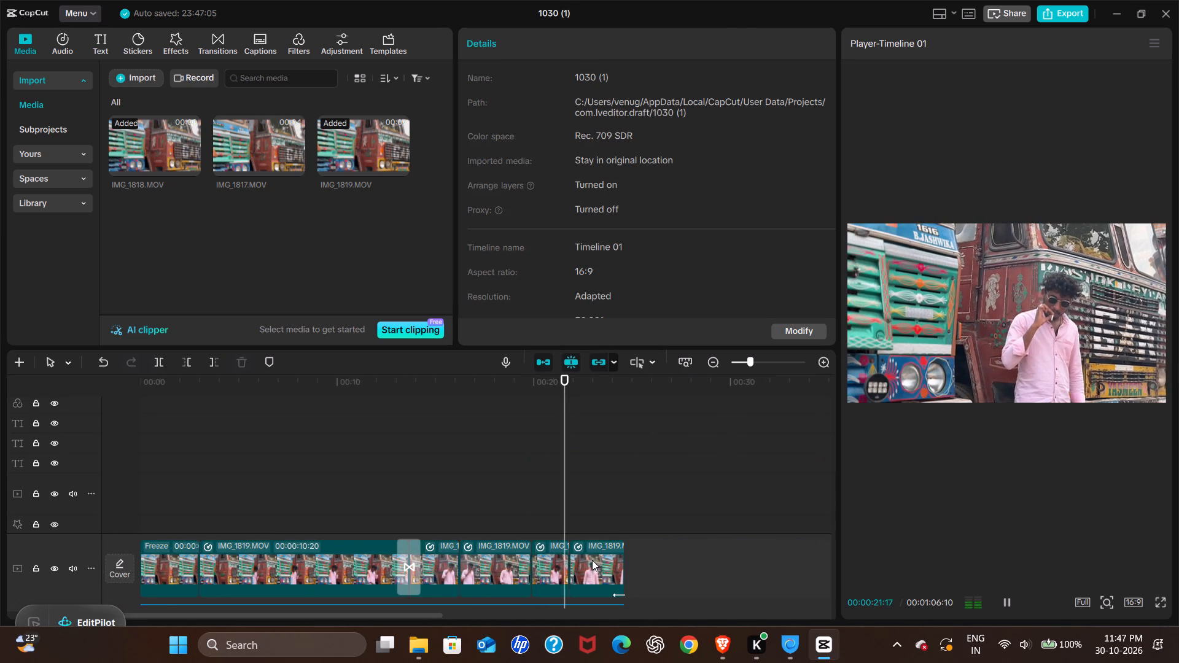
left_click(475, 522)
key("space")
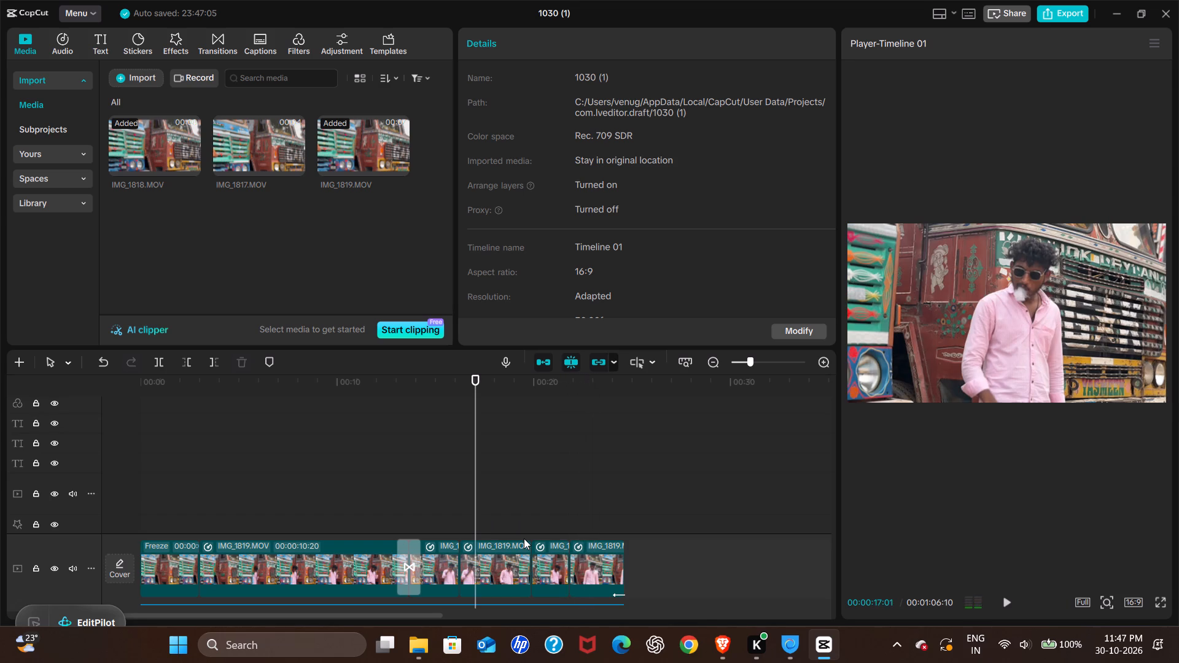
key("space")
scroll(549, 546, "left", 1)
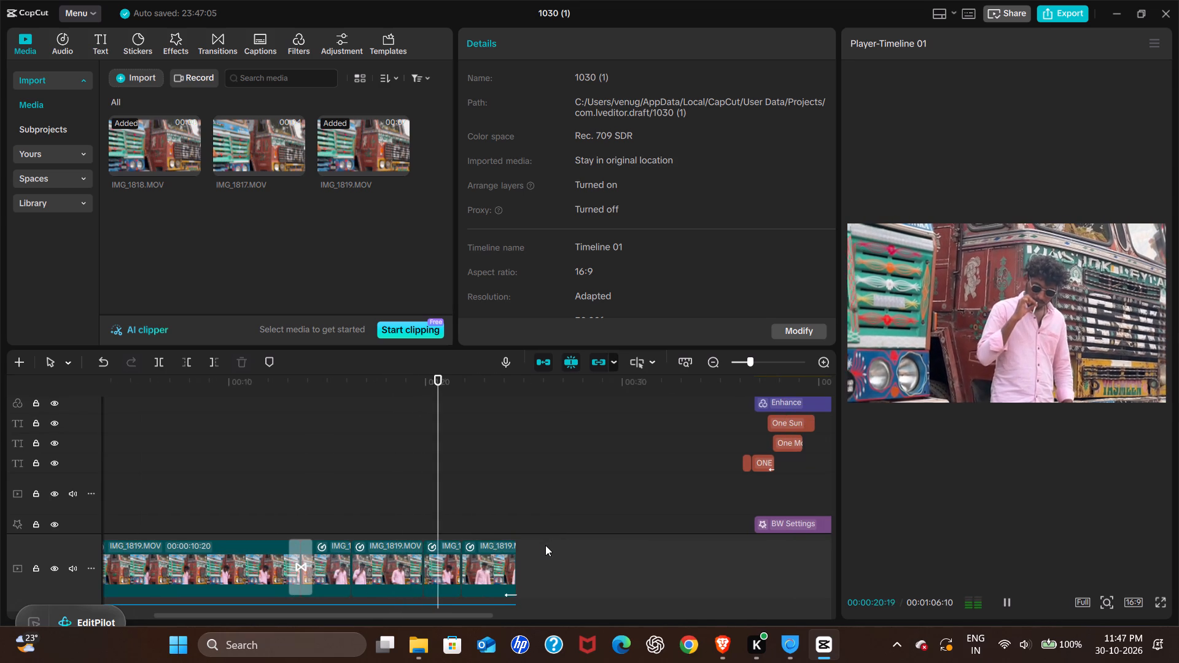
key("space")
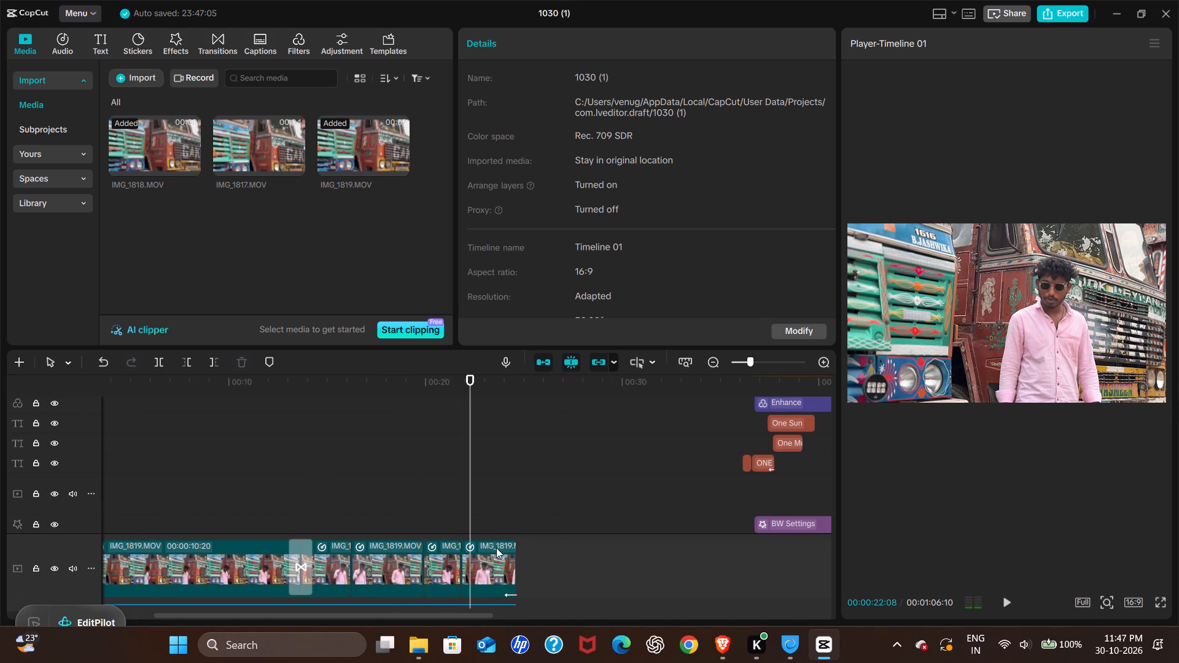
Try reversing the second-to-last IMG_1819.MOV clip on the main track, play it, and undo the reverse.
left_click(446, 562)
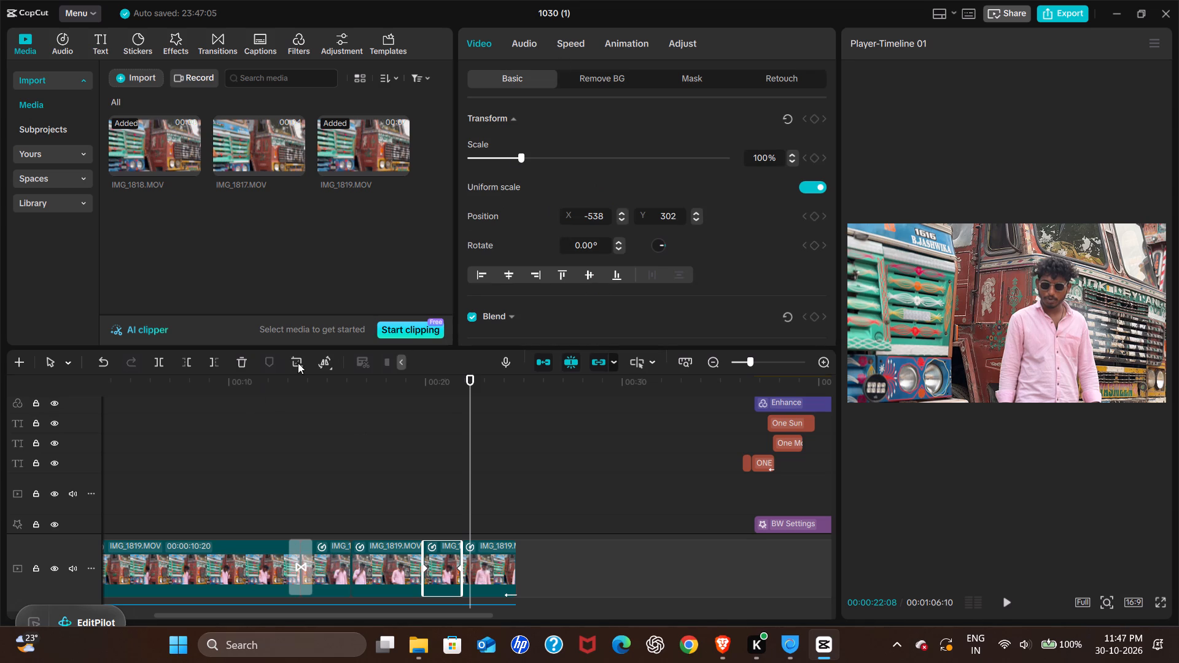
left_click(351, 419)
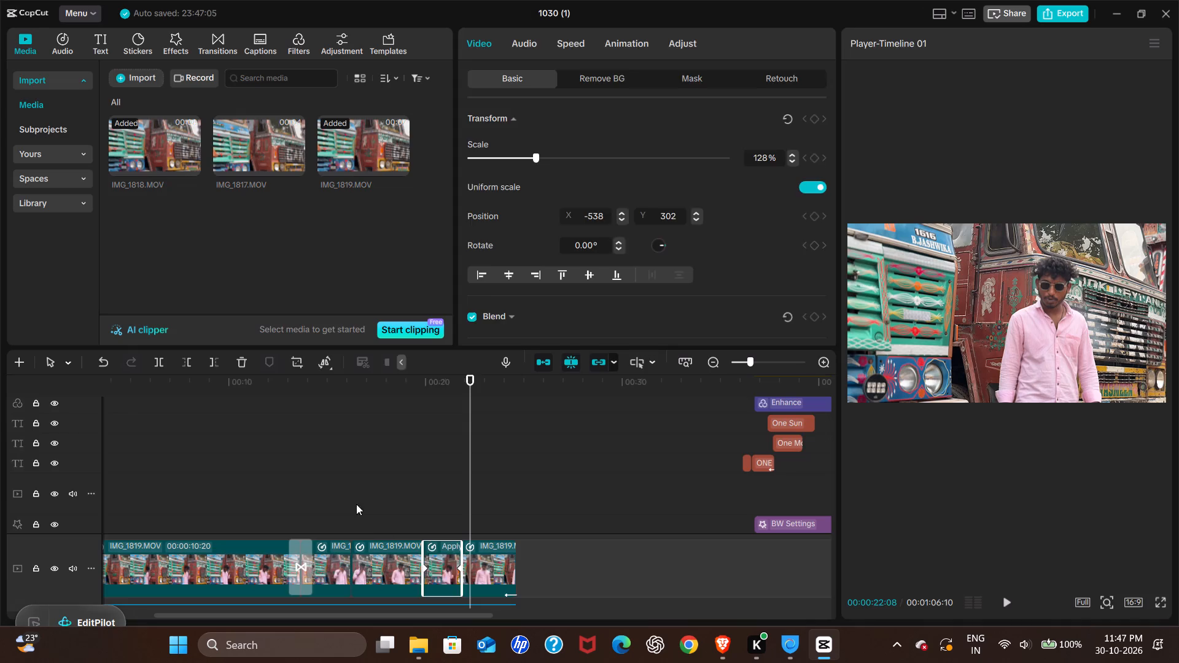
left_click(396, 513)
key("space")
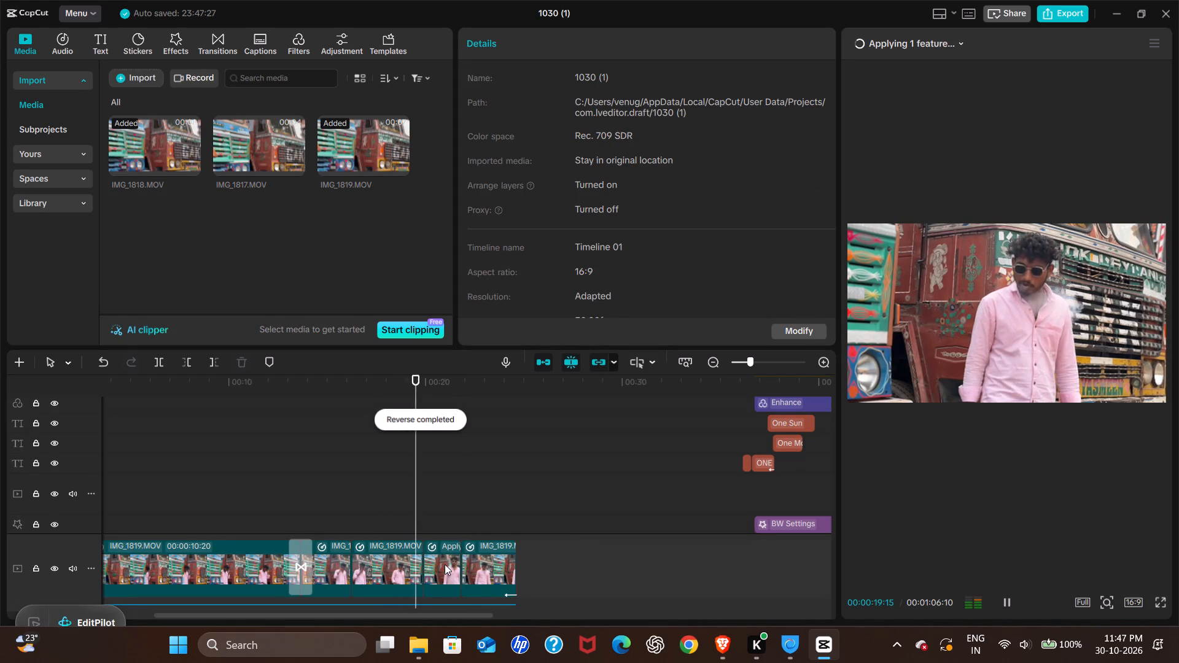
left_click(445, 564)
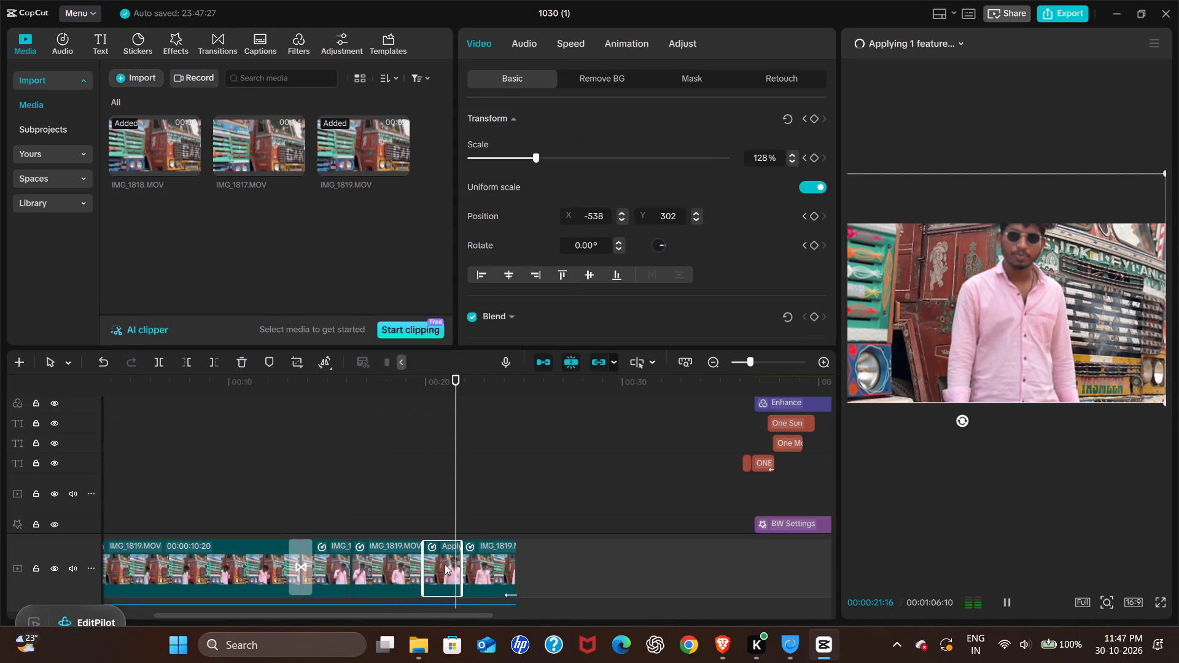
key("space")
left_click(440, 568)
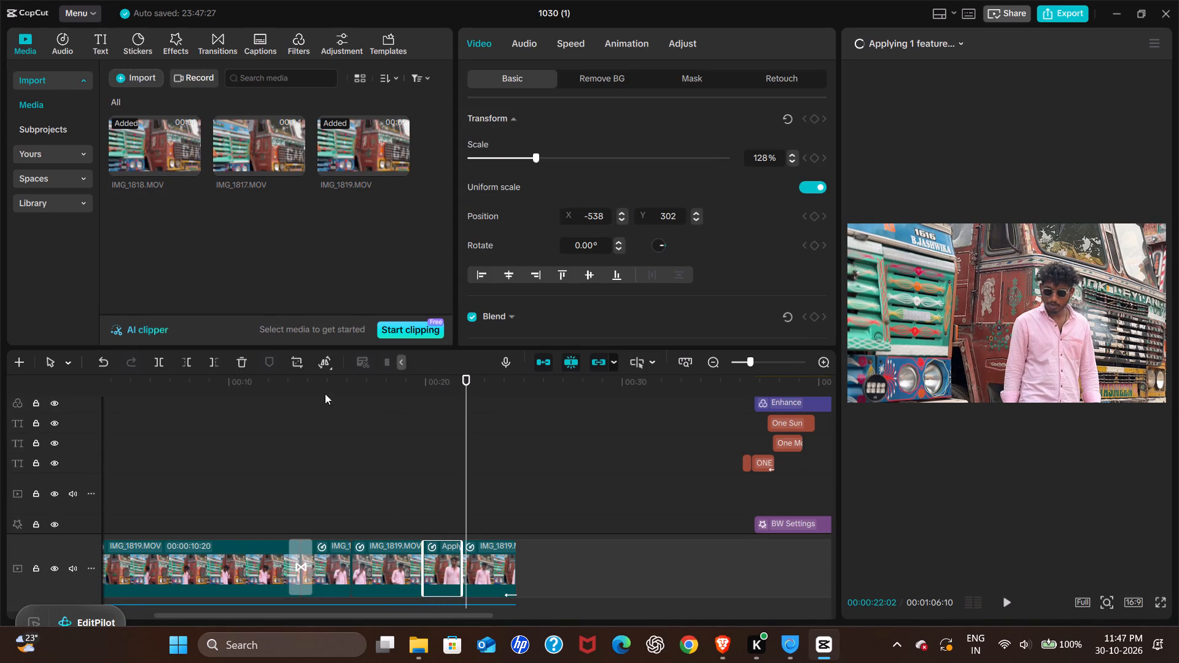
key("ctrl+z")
Play the last IMG_1819.MOV clips from about 00:18 and the separate IMG_1818.MOV piece near 01:05, comparing the man's movement.
left_click(407, 500)
key("space")
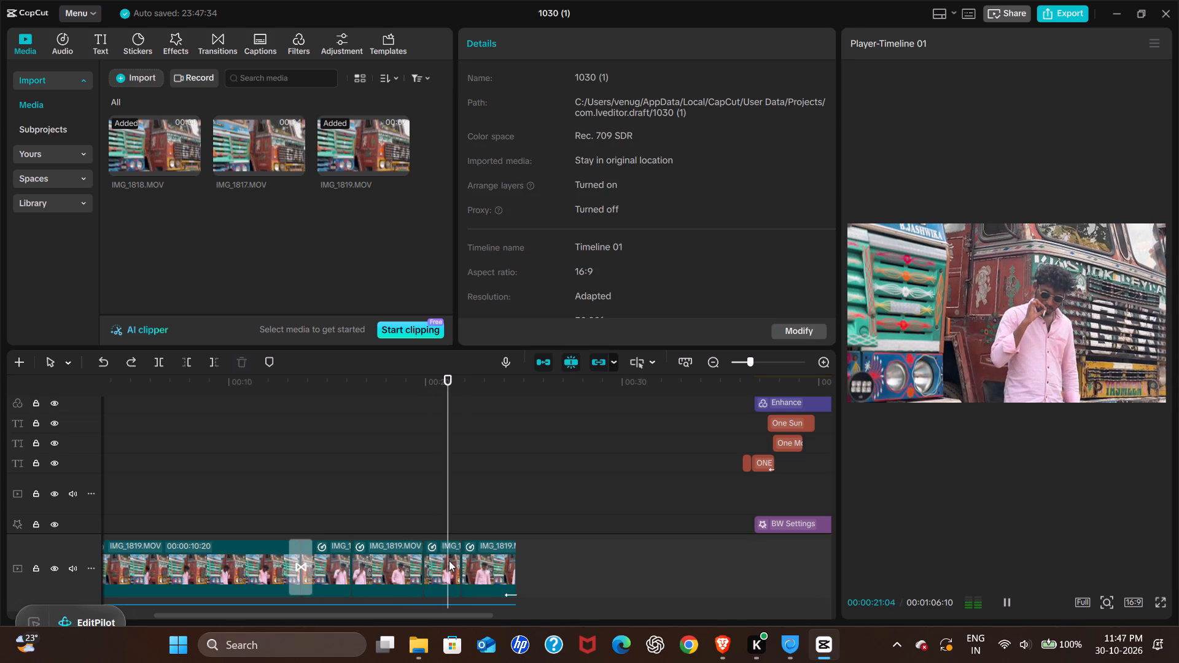
scroll(449, 560, "left", 1)
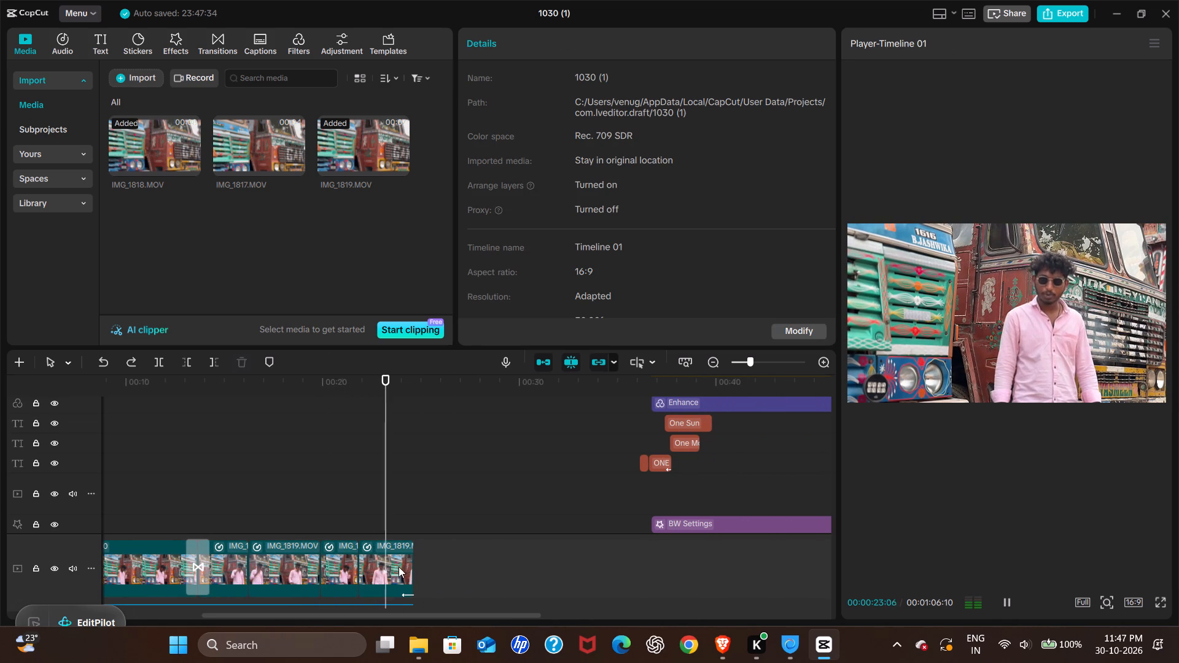
key("space")
scroll(565, 537, "left", 4)
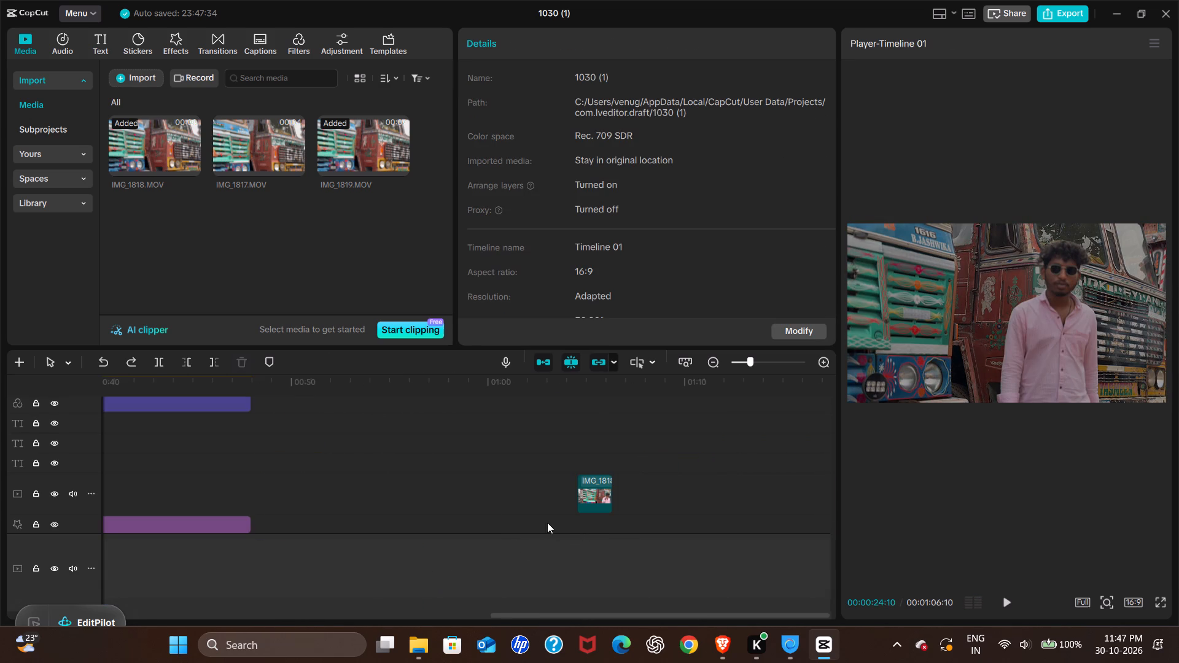
left_click(578, 457)
key("space")
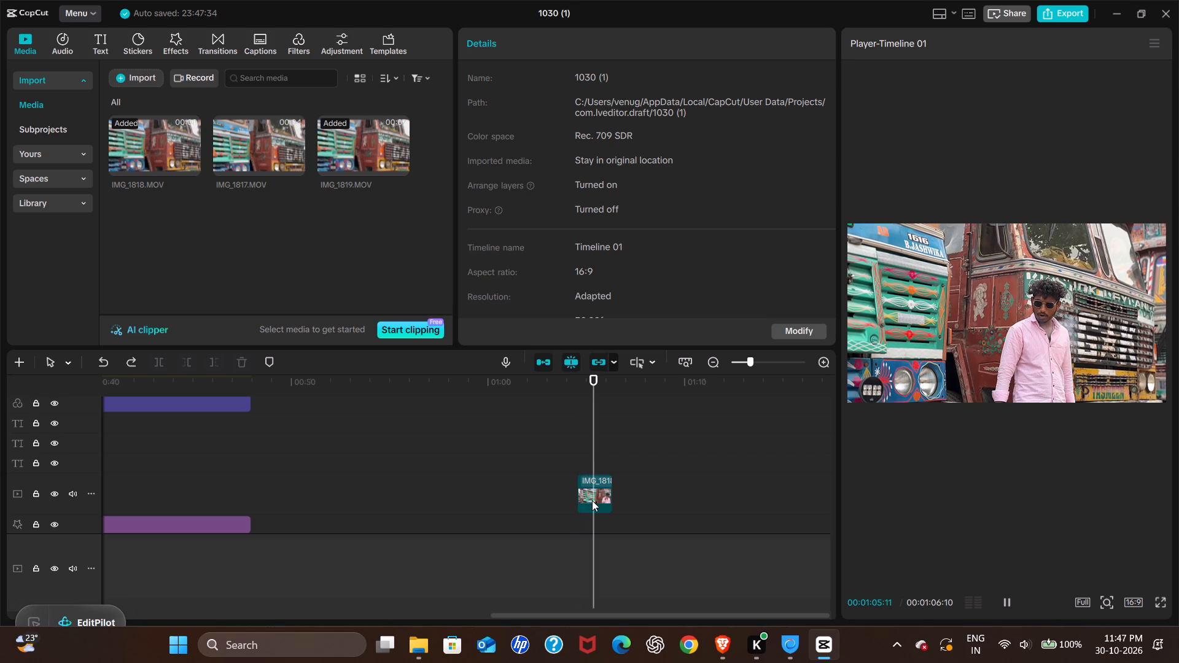
key("space")
left_click(592, 500)
key("space")
key("space")
scroll(470, 553, "right", 2)
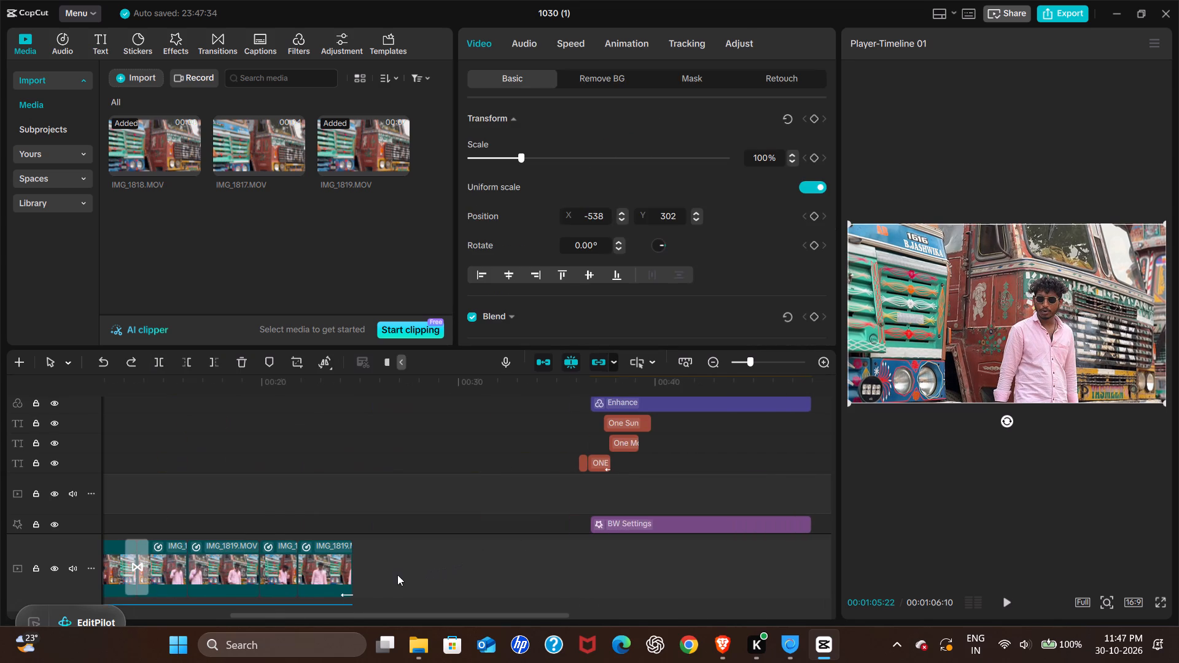
left_click(193, 513)
key("space")
left_click(187, 513)
key("space")
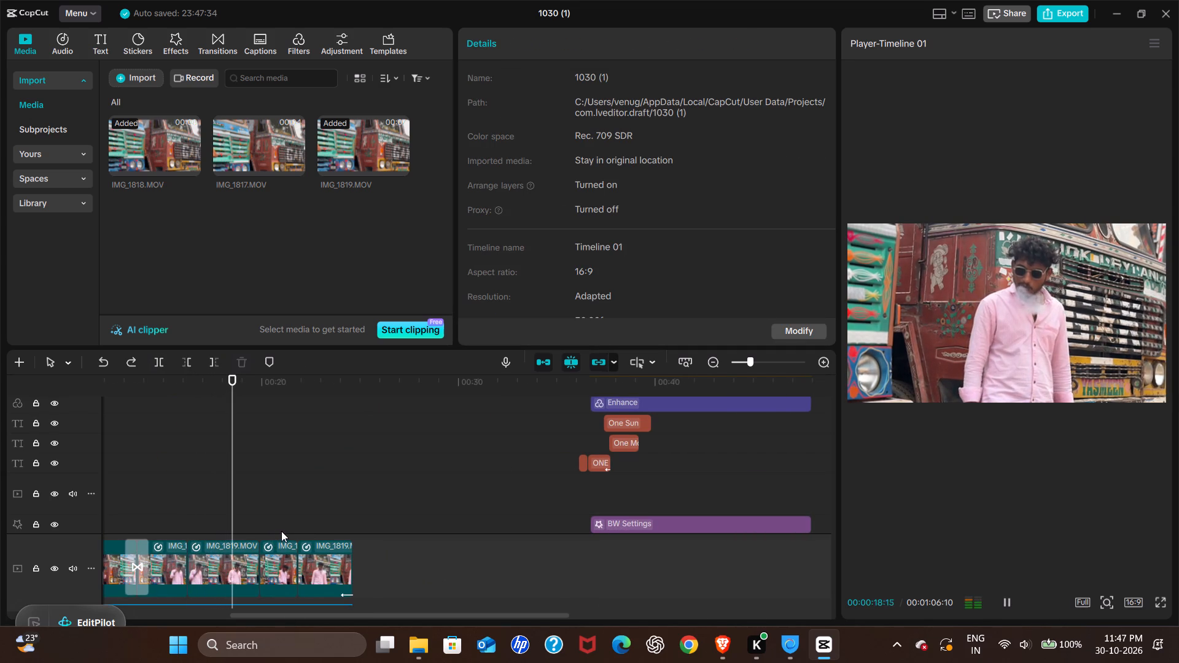
scroll(279, 530, "left", 1)
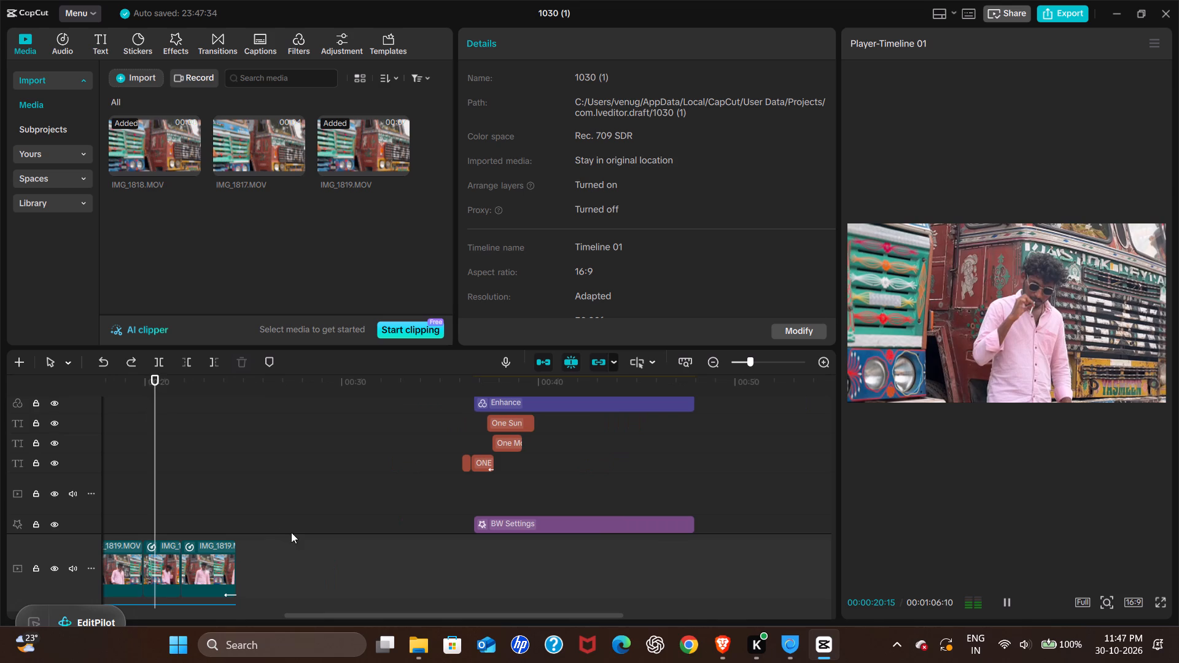
scroll(445, 562, "left", 1)
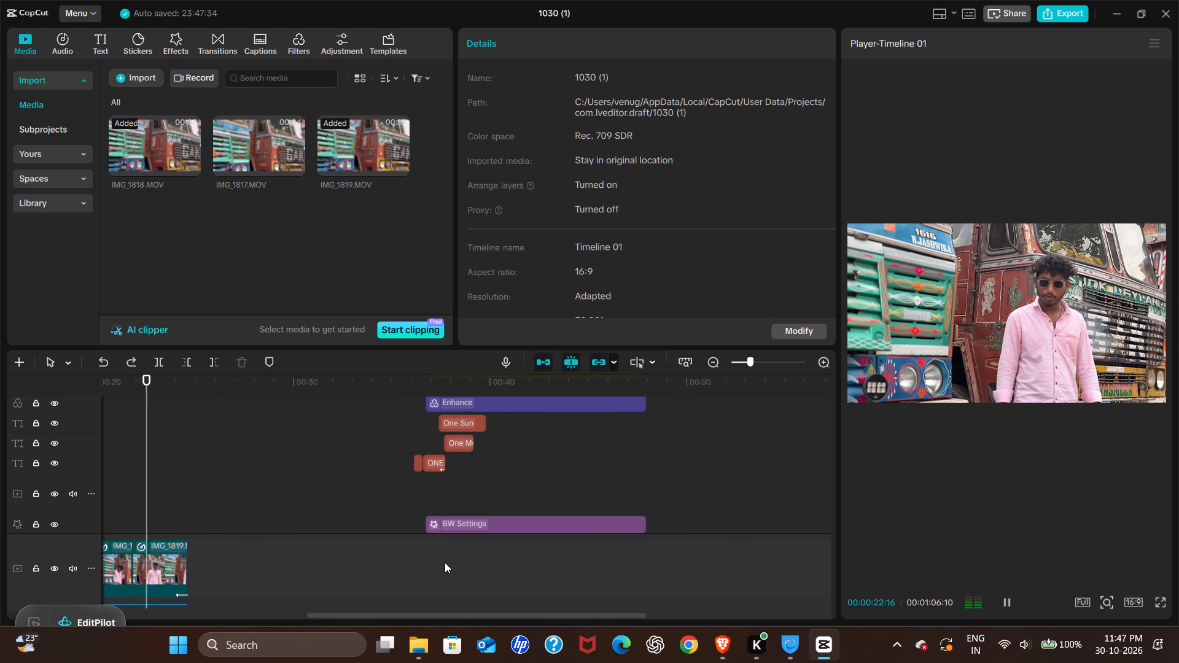
scroll(445, 562, "left", 1)
key("space")
scroll(592, 545, "left", 2)
left_click(581, 451)
key("space")
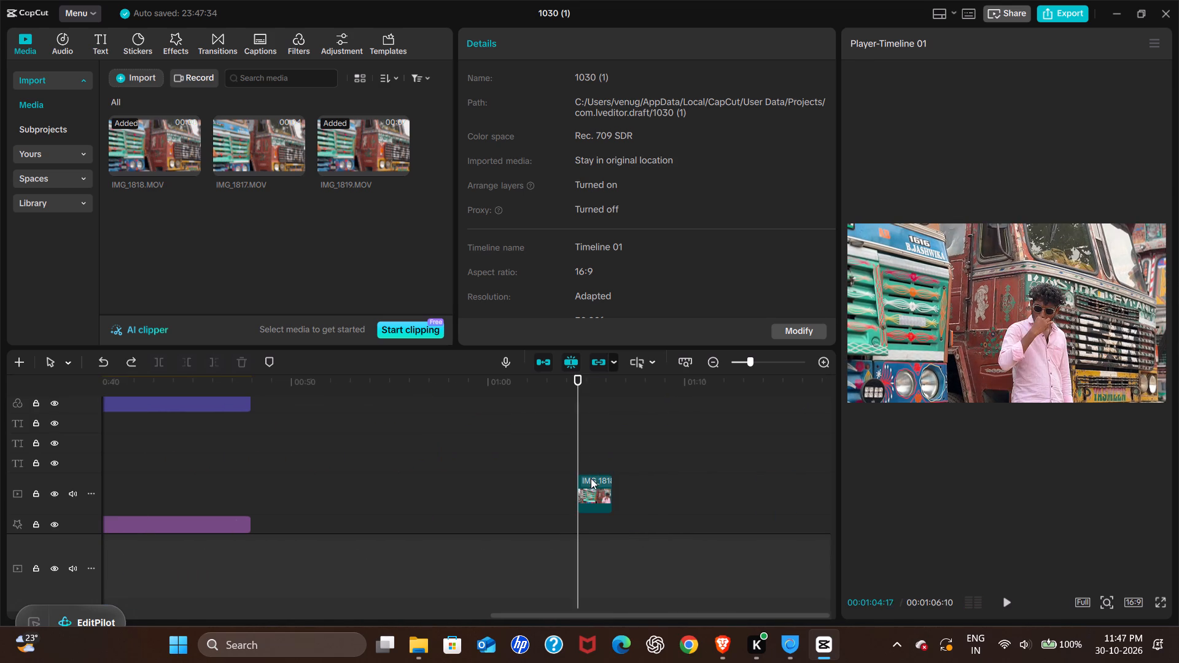
Trim the end of the IMG_1818.MOV piece back to 01:05:18 and play it.
left_click(591, 486)
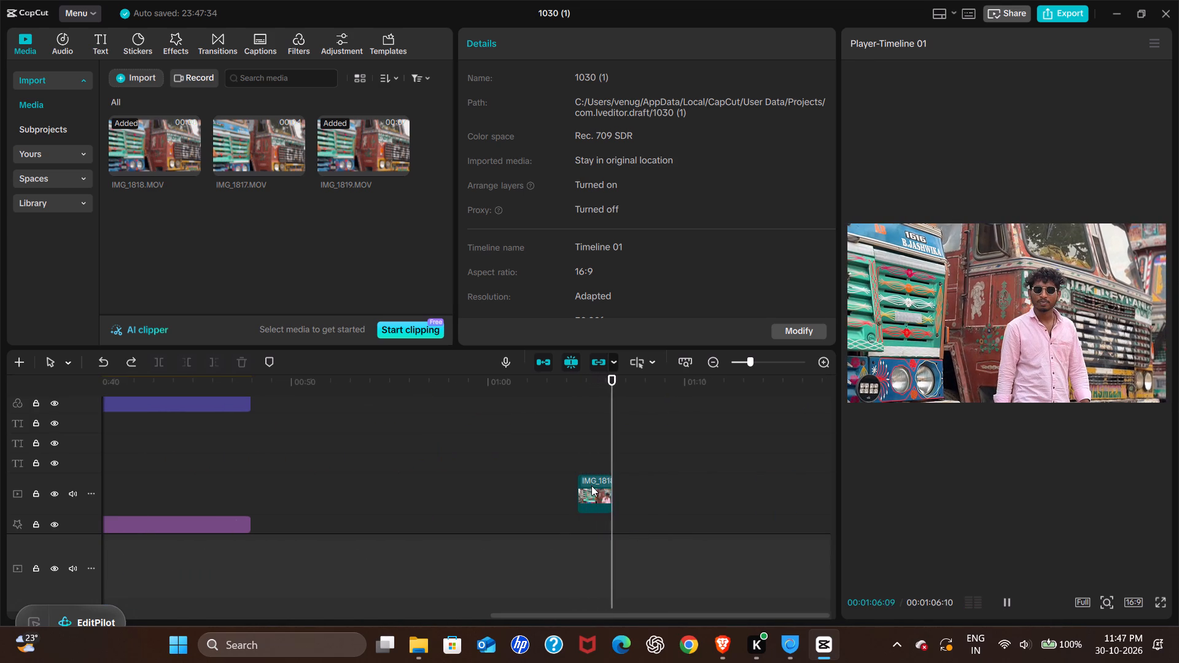
left_click_drag(610, 490, 595, 485)
left_click(573, 471)
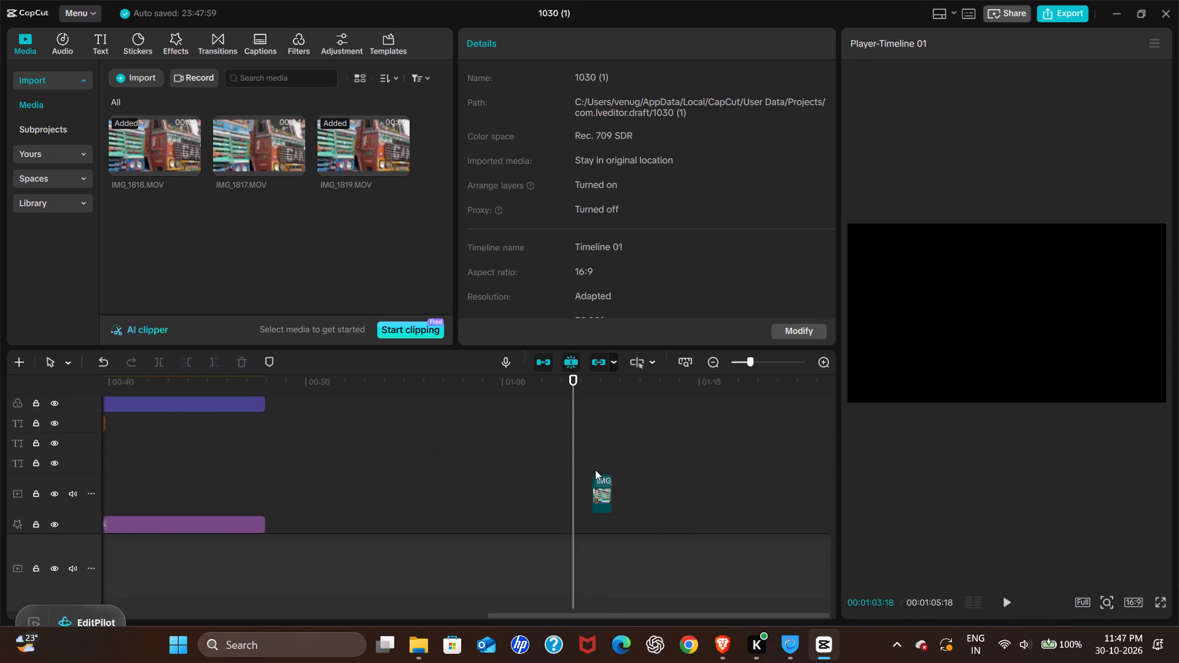
key("space")
key("space")
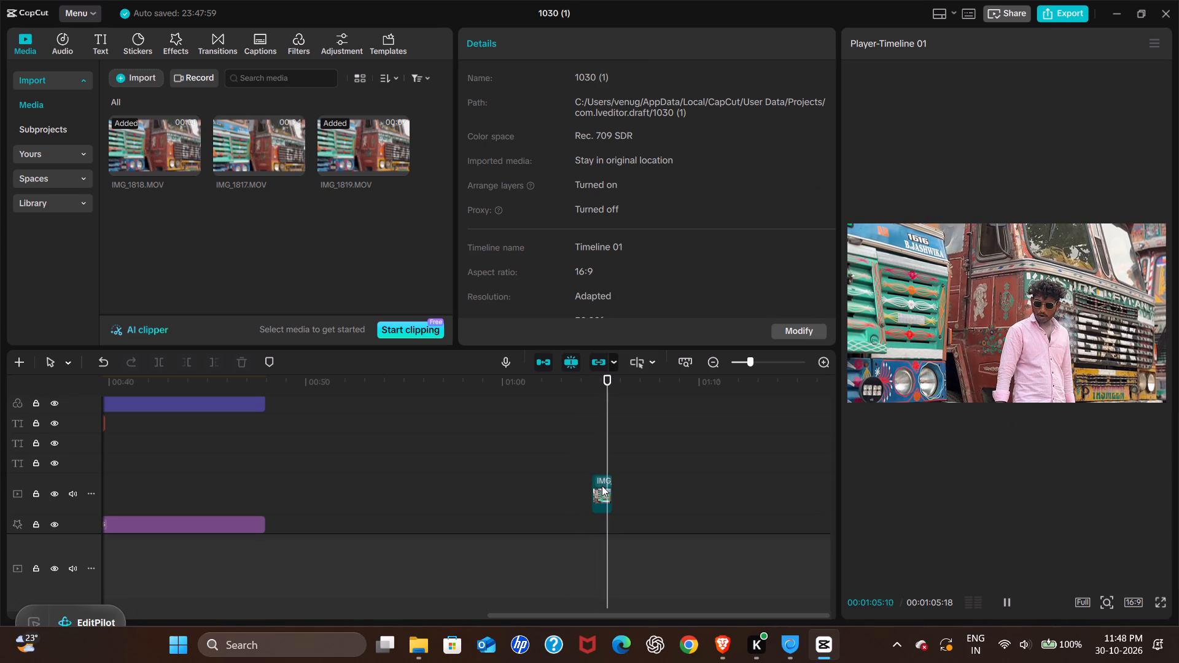
key("space")
key("space")
Play the main track from the opening freeze frame to the last IMG_1819.MOV clips, examining each cut against the music beats.
scroll(593, 492, "down", 1)
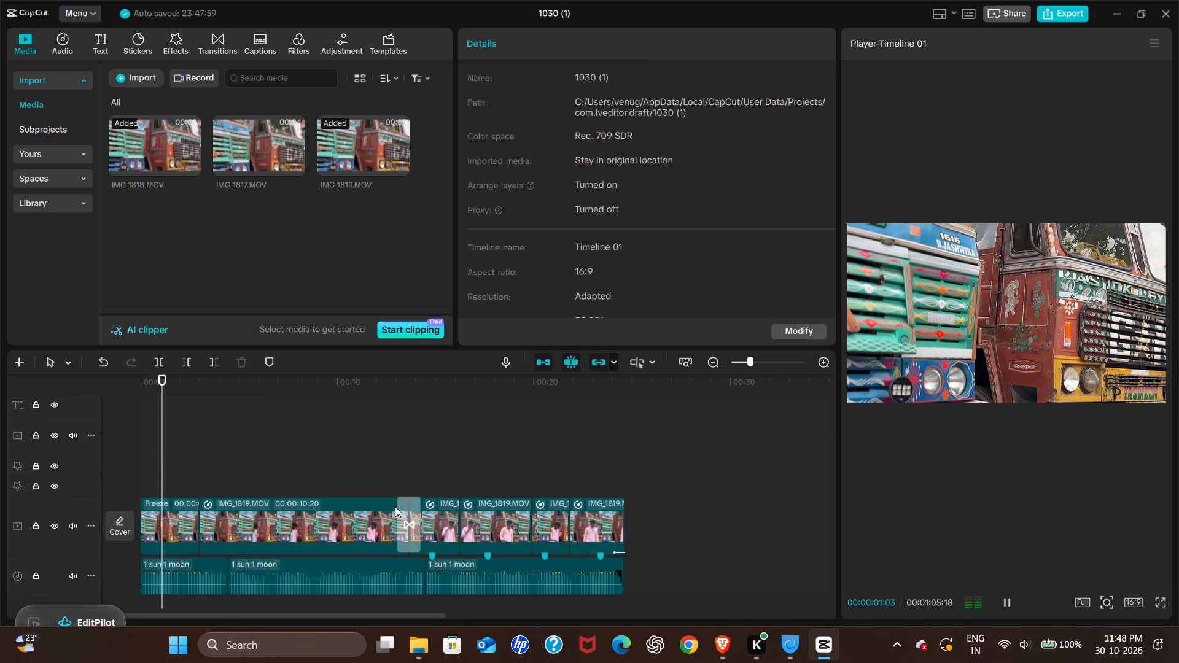
scroll(389, 492, "right", 1)
left_click(359, 471)
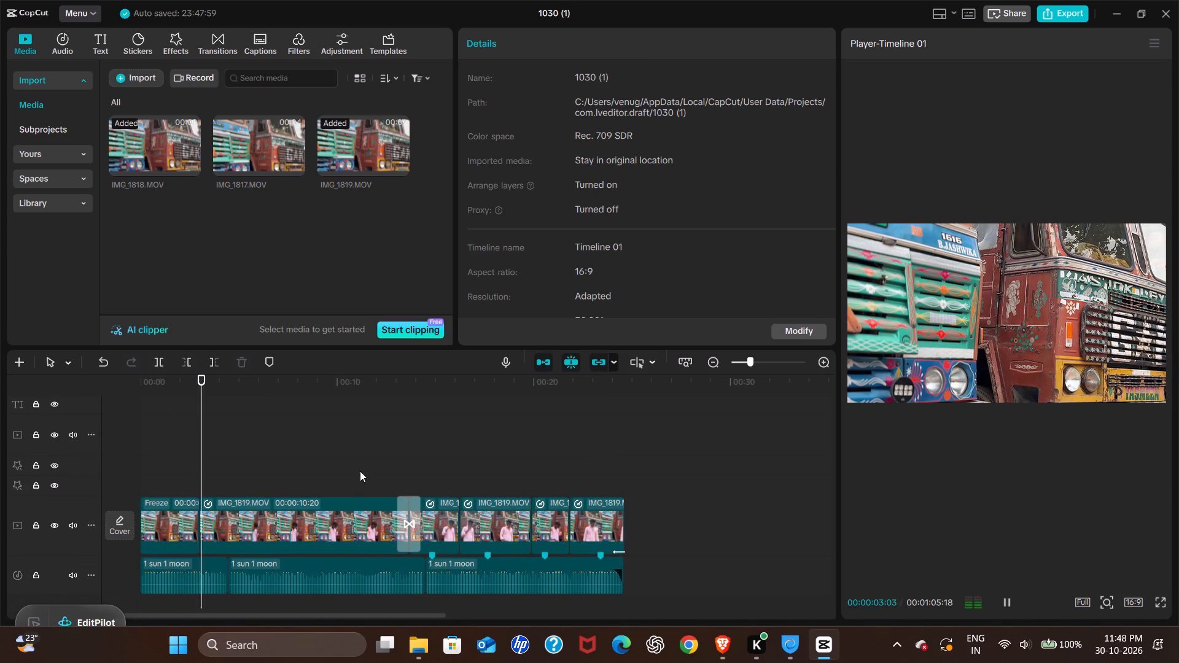
key("space")
key("space")
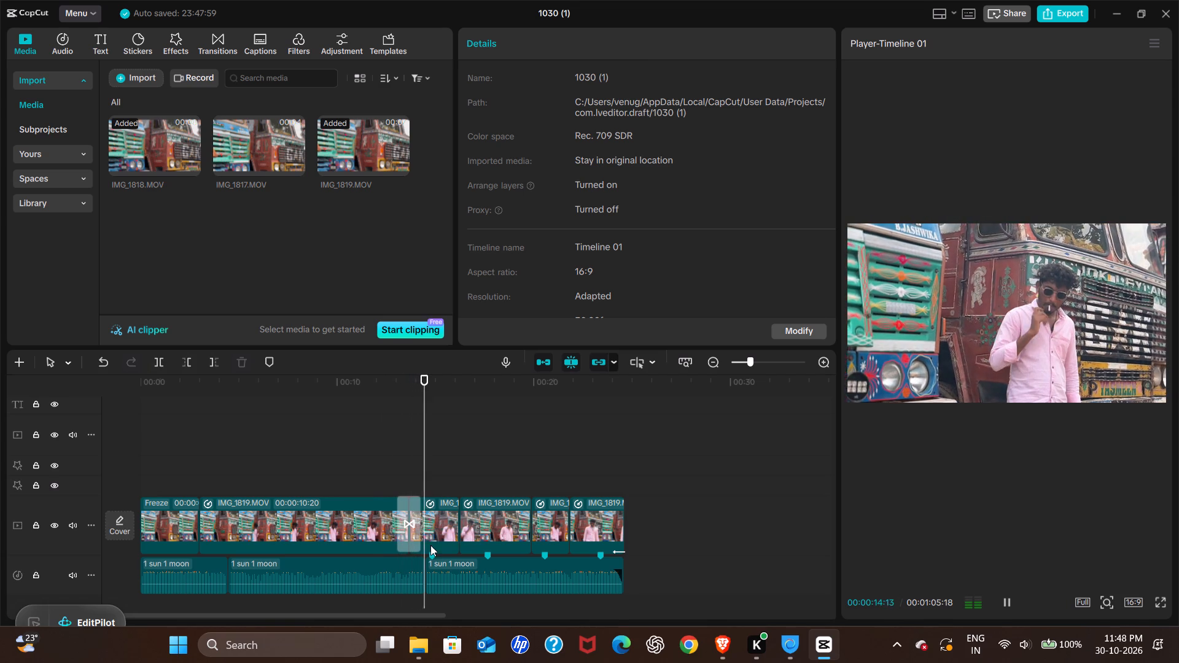
key("space")
left_click(392, 480)
key("space")
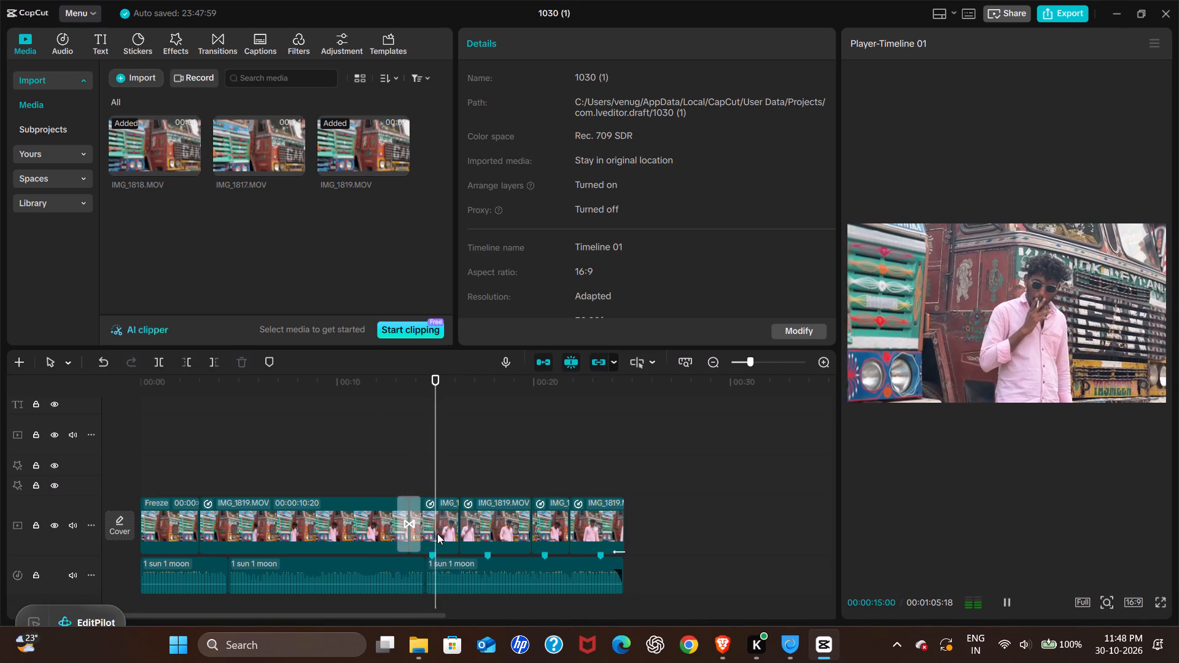
key("space")
left_click(397, 475)
key("space")
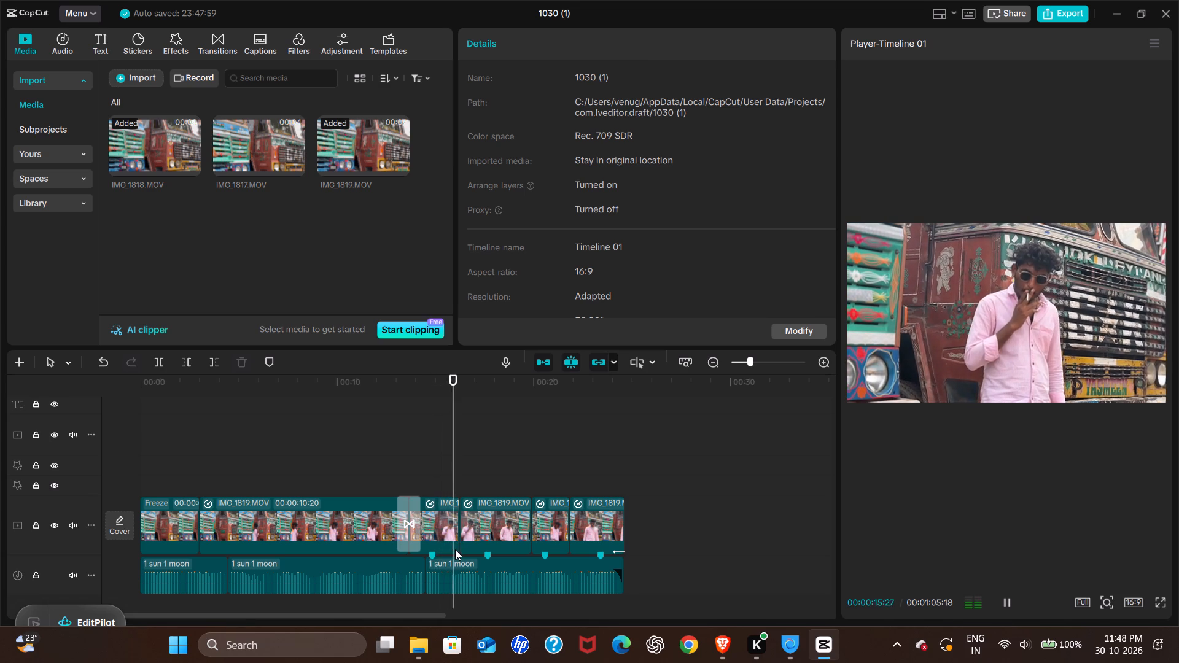
scroll(455, 549, "left", 2)
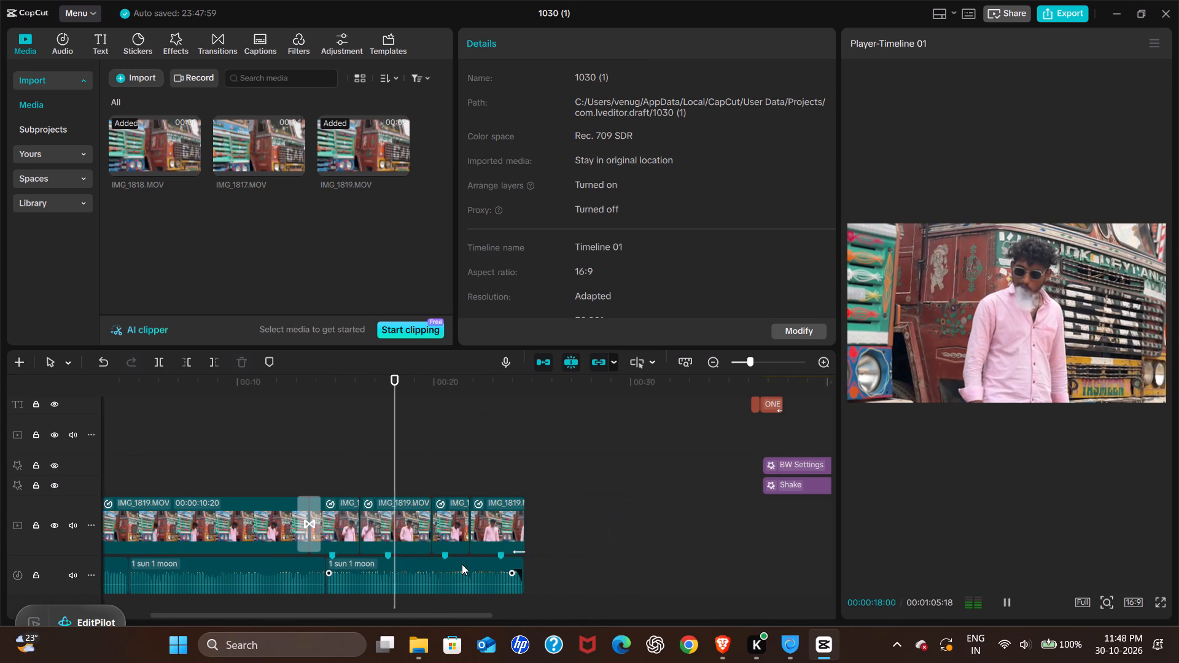
scroll(462, 564, "left", 1)
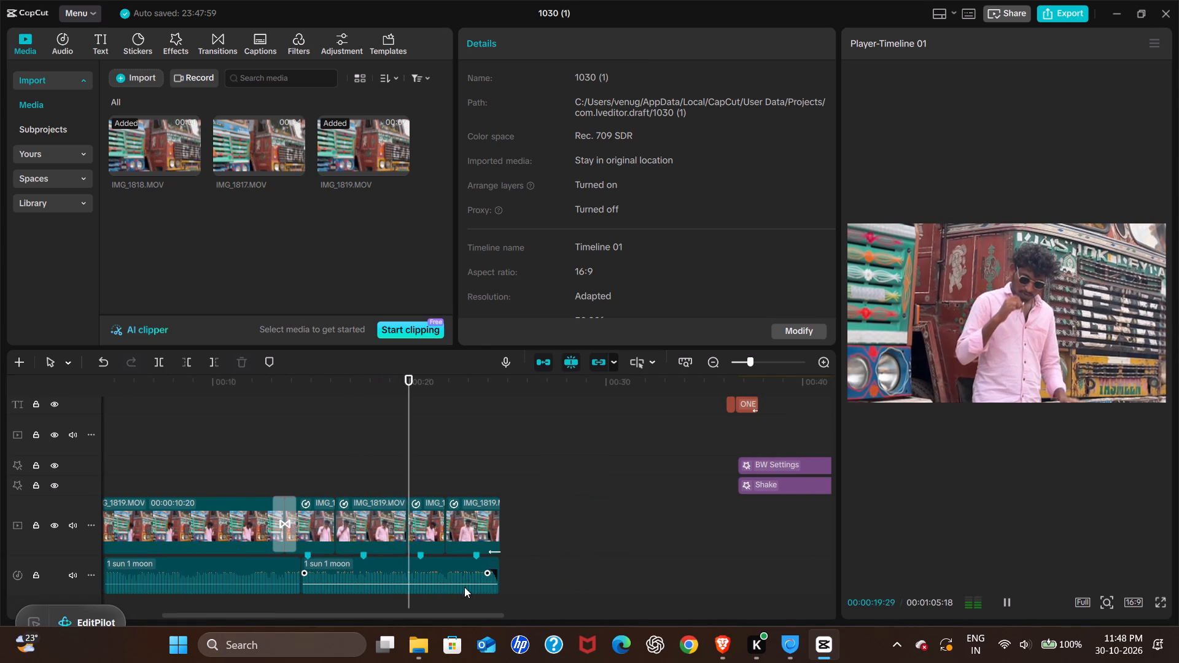
key("space")
left_click(433, 533)
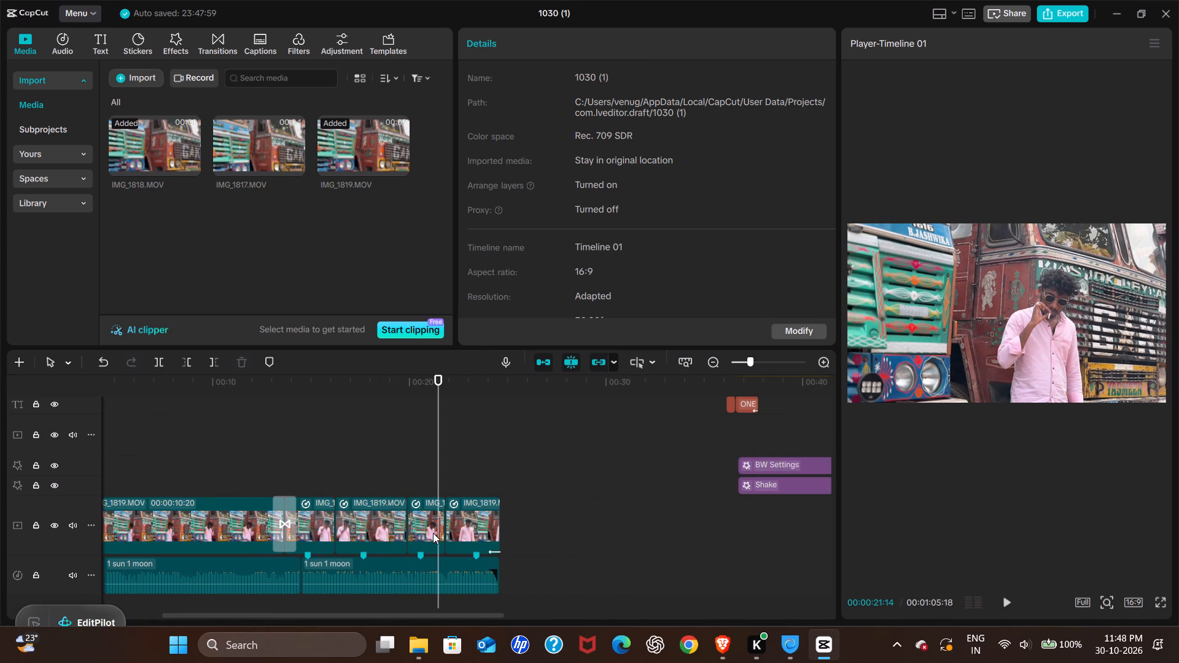
key("space")
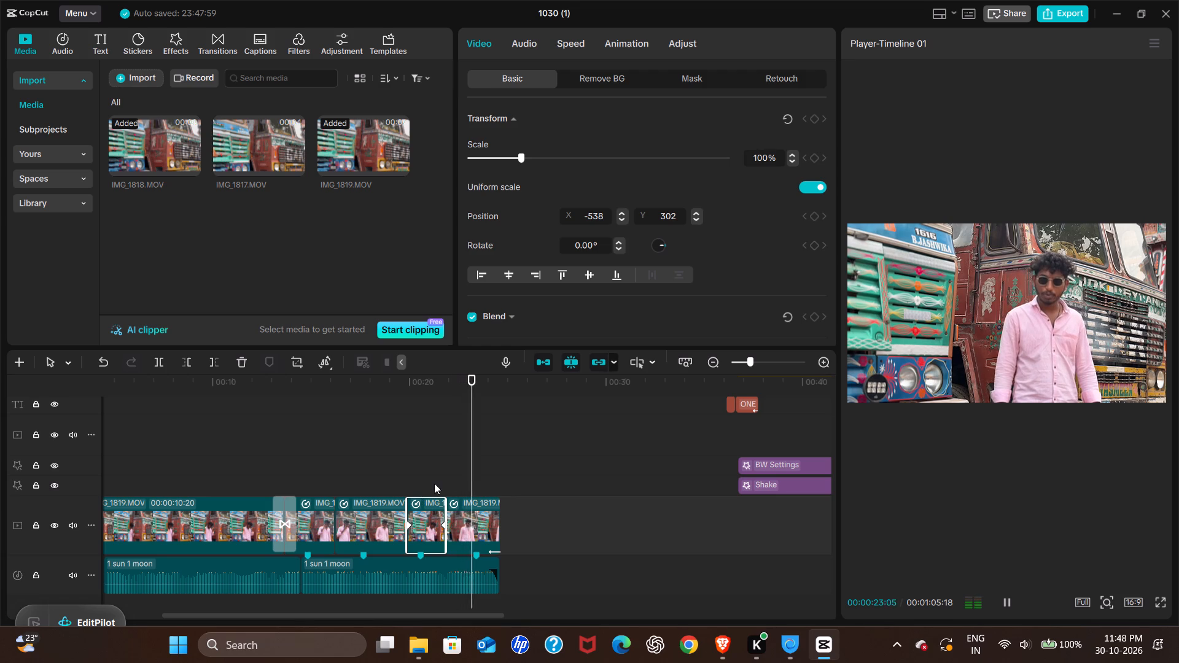
left_click(435, 483)
key("space")
key("space")
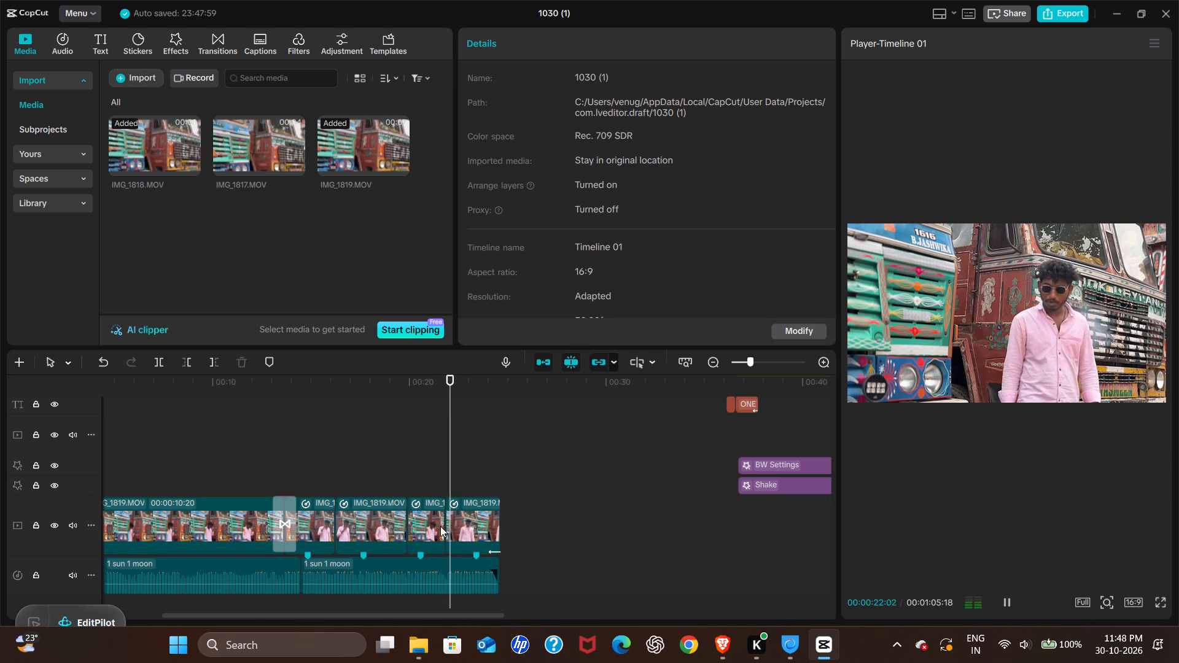
key("space")
left_click(465, 522)
key("space")
key("space")
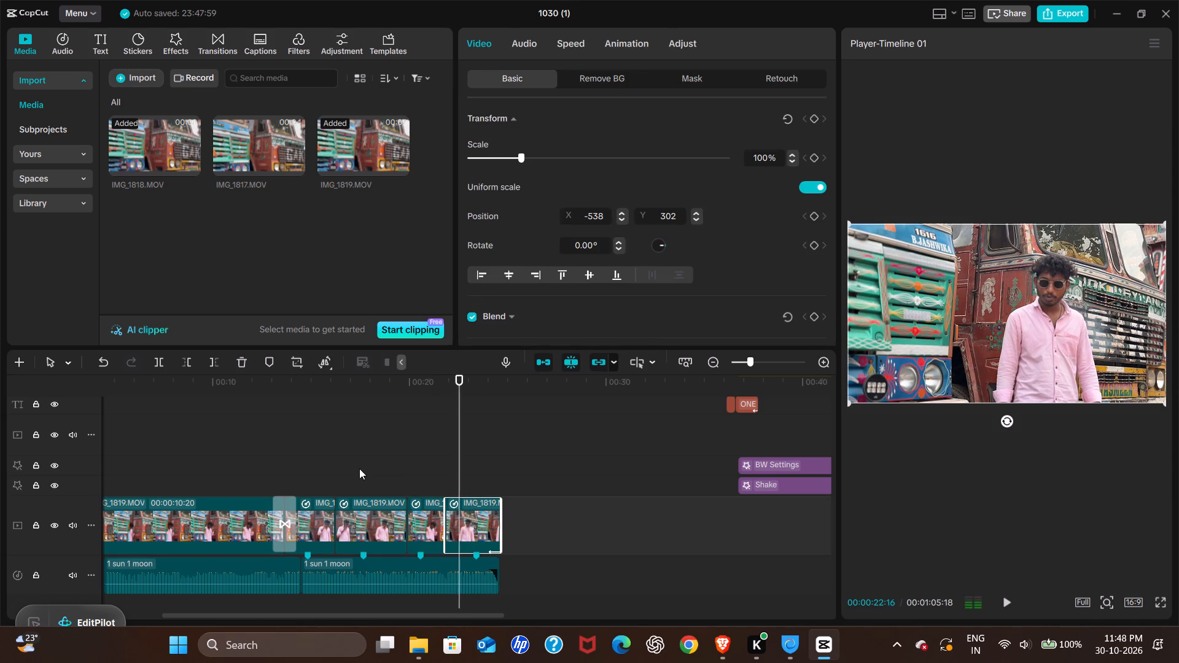
Add the Shake & Flash transition at each of the three cuts between the last four IMG_1819.MOV clips and preview the sequence.
left_click(360, 468)
left_click(206, 37)
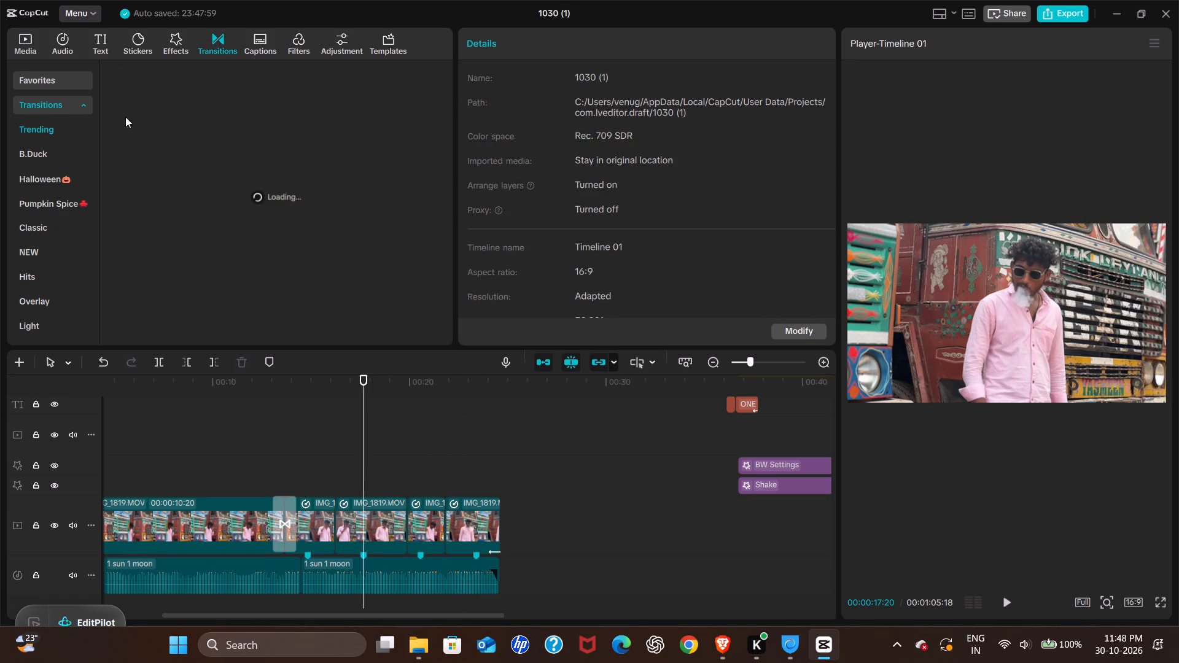
left_click_drag(138, 141, 327, 508)
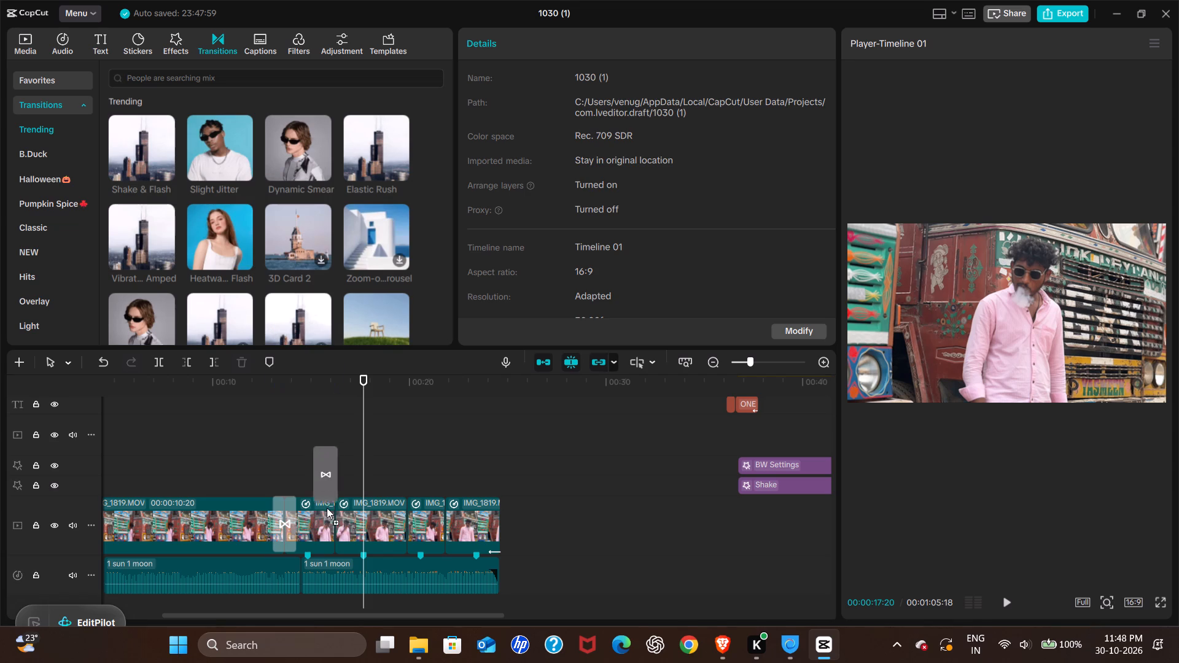
left_click_drag(327, 508, 326, 508)
left_click_drag(142, 148, 399, 516)
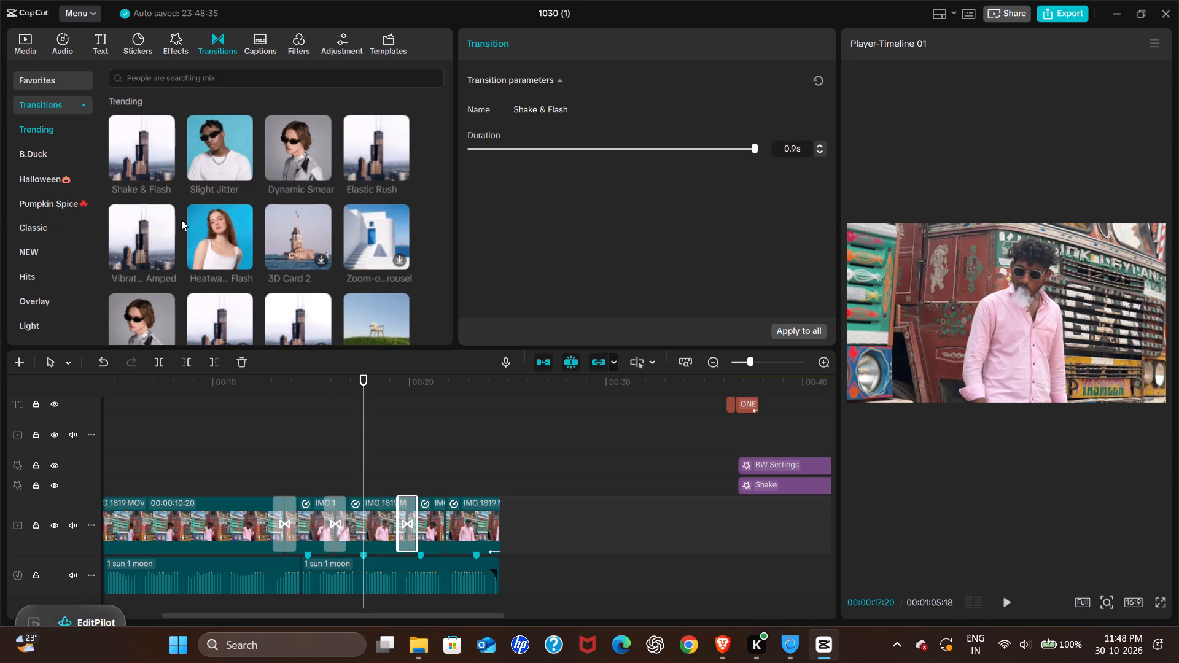
left_click_drag(145, 149, 432, 510)
left_click(243, 479)
key("space")
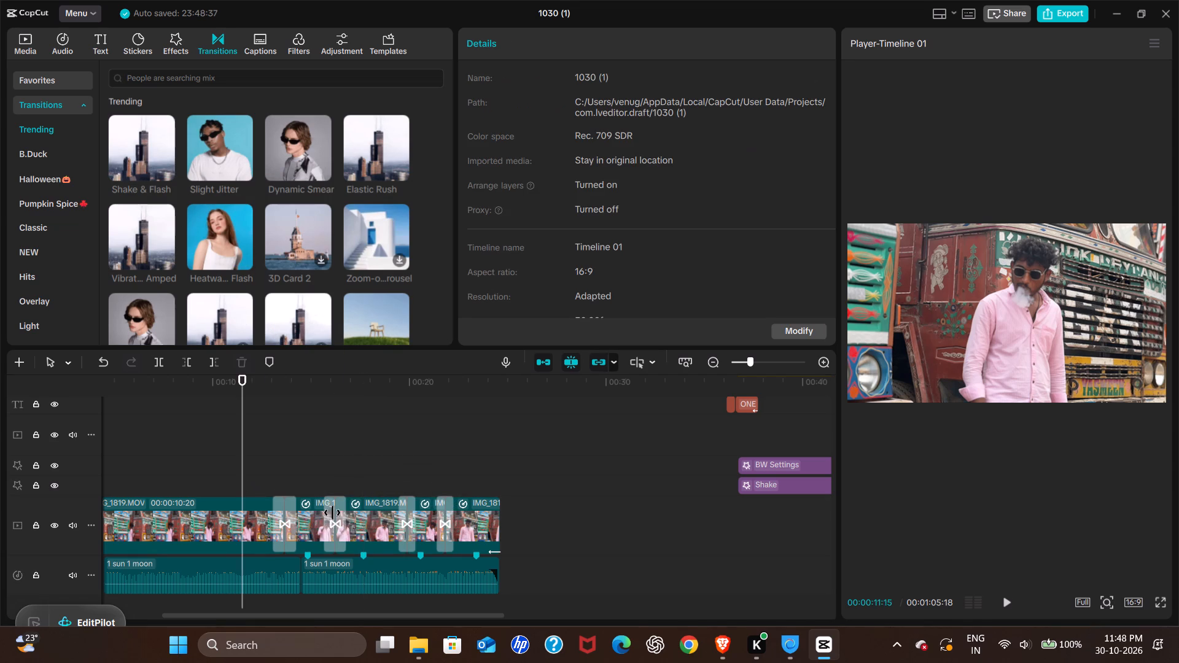
scroll(644, 544, "down", 1)
key("space")
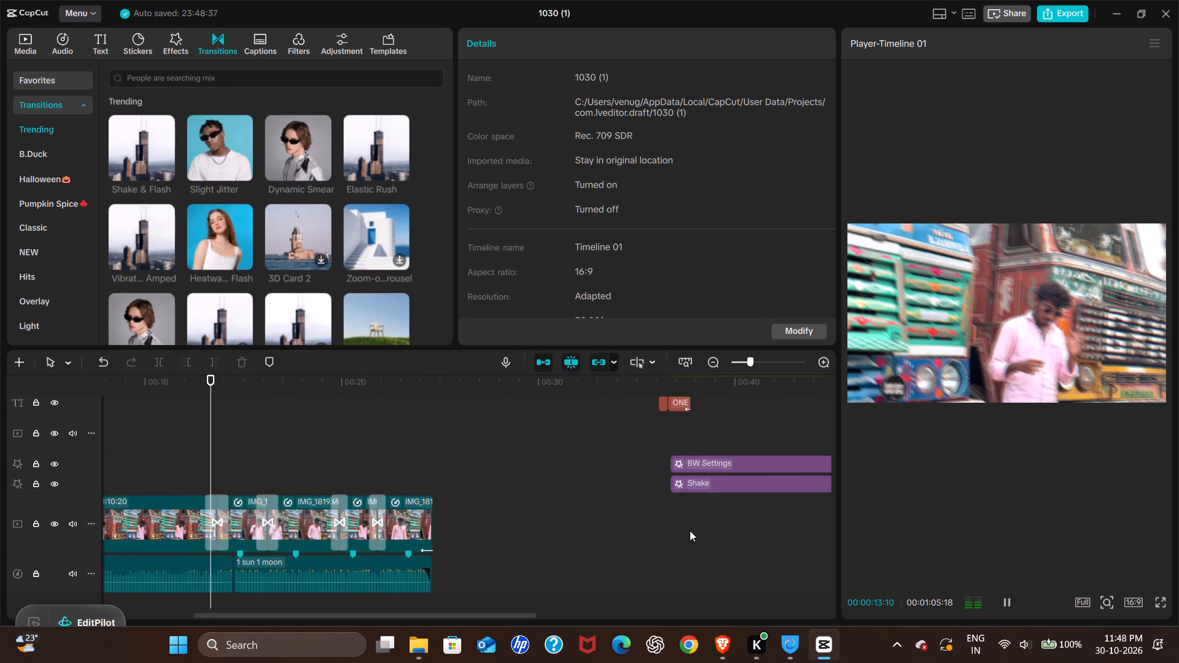
Select all the Peach Fuzz 2, Enhance, text, BW Settings and Shake clips together and move them to the start of the timeline.
scroll(698, 532, "up", 2)
scroll(698, 532, "down", 5, "ctrl")
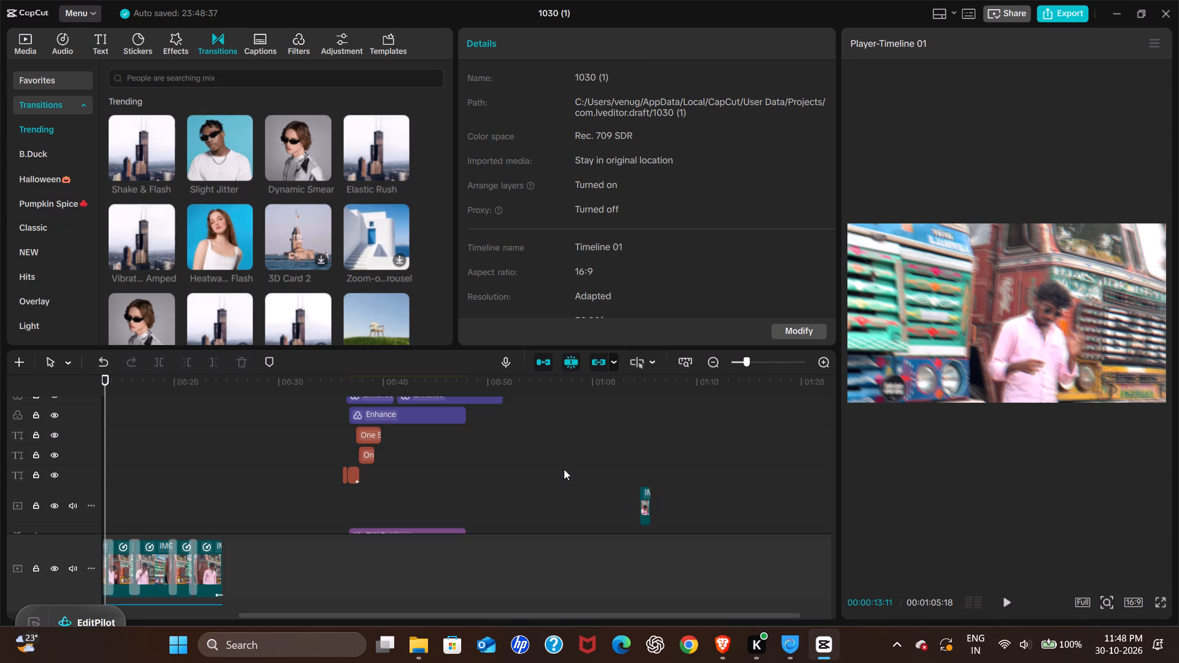
scroll(563, 497, "down", 1)
left_click_drag(584, 497, 399, 412)
scroll(457, 421, "up", 1)
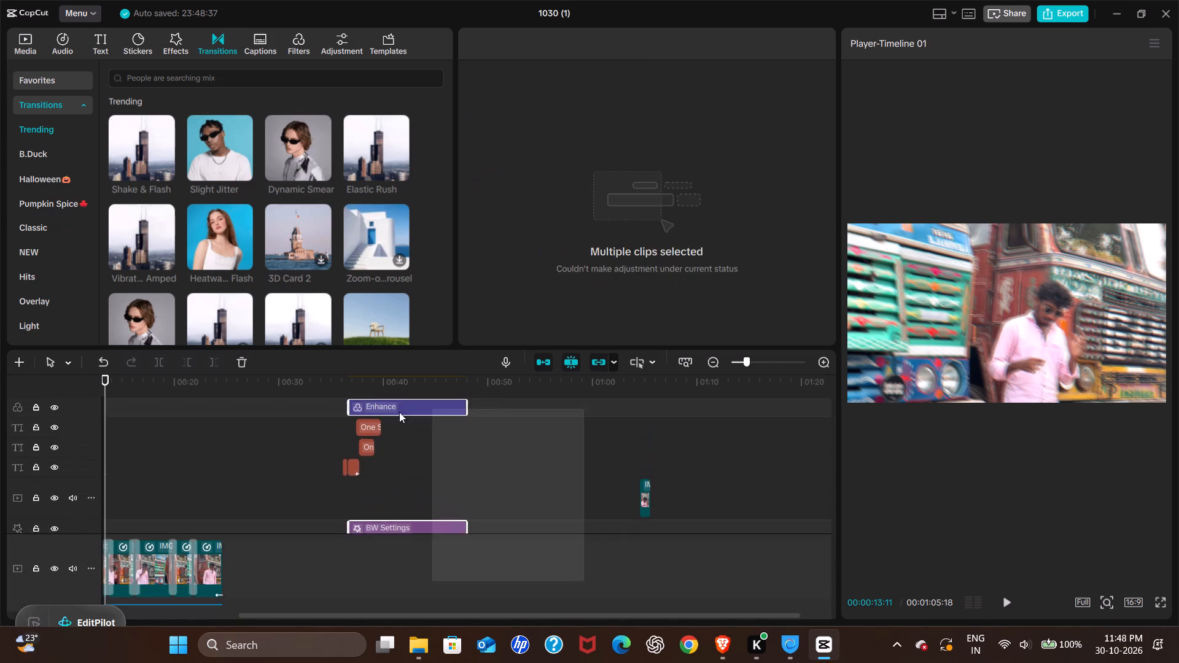
scroll(399, 412, "up", 2)
left_click_drag(399, 412, 336, 408)
left_click_drag(416, 439, 357, 432)
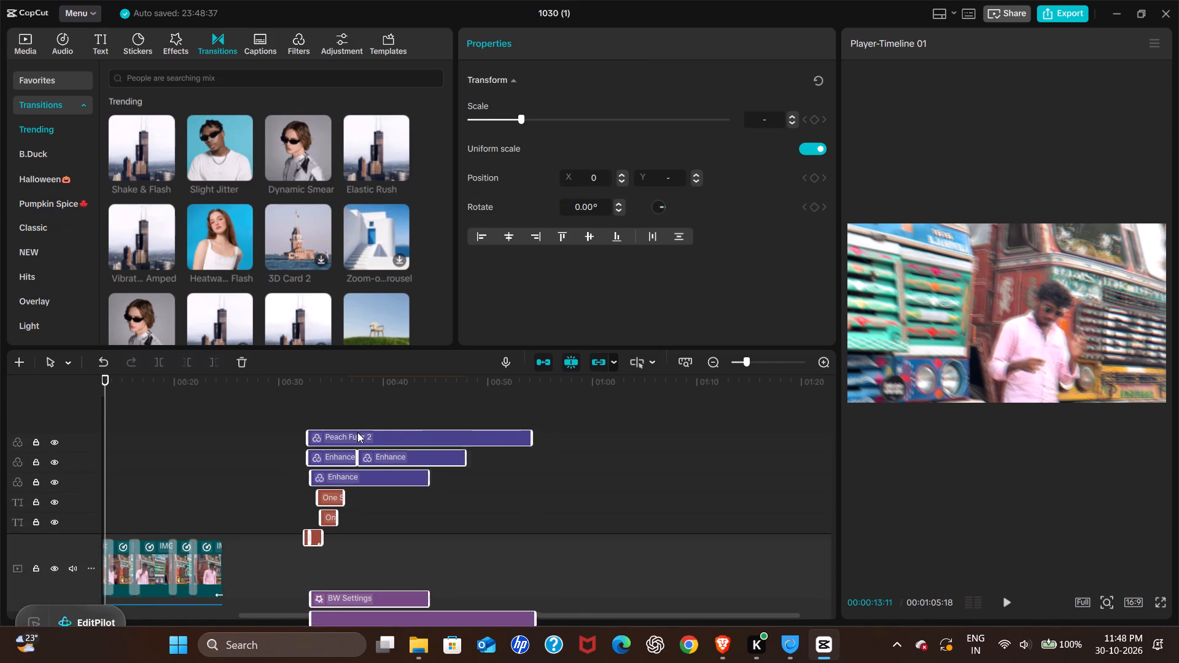
left_click_drag(357, 432, 196, 351)
scroll(349, 431, "right", 4)
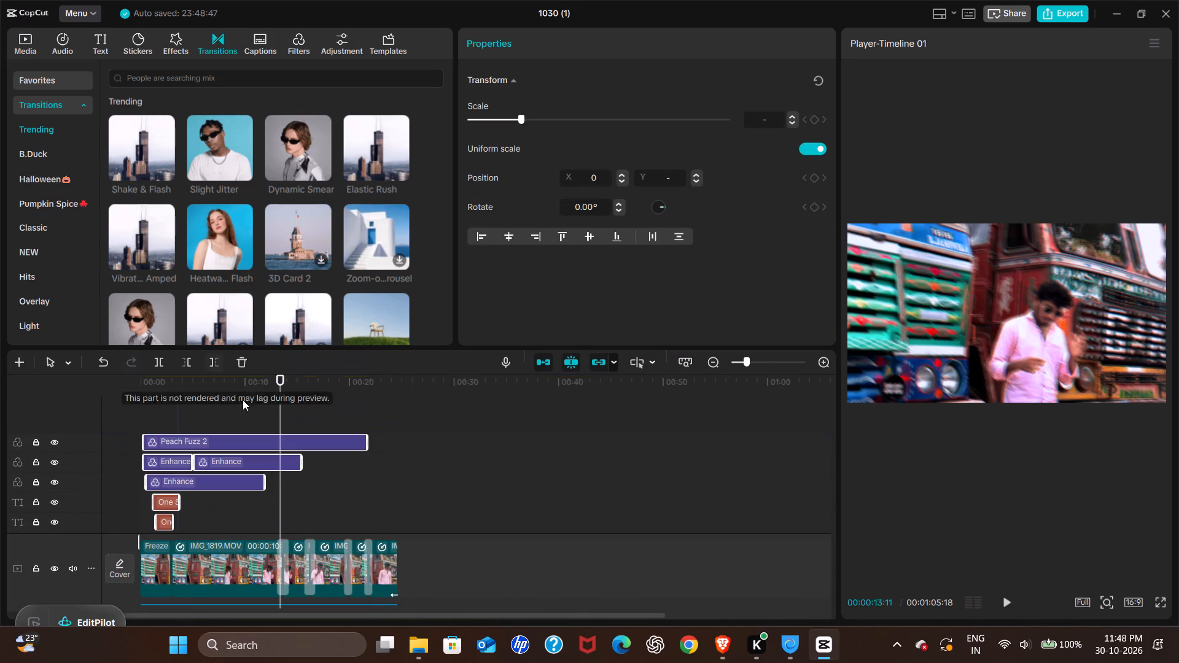
scroll(249, 415, "right", 3)
Preview the opening of the edit in full screen from 00:00 to examine the filters, titles and effects over the footage.
left_click(227, 459)
left_click_drag(227, 459, 117, 468)
scroll(117, 468, "right", 3)
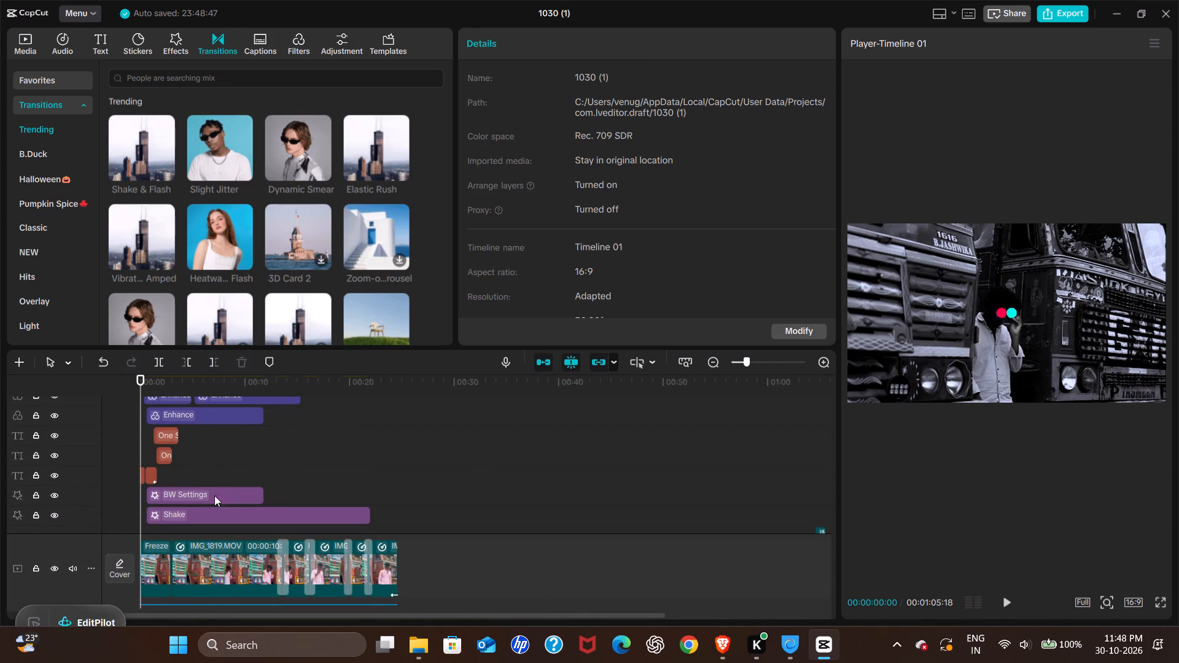
key("z")
key("space")
key("space")
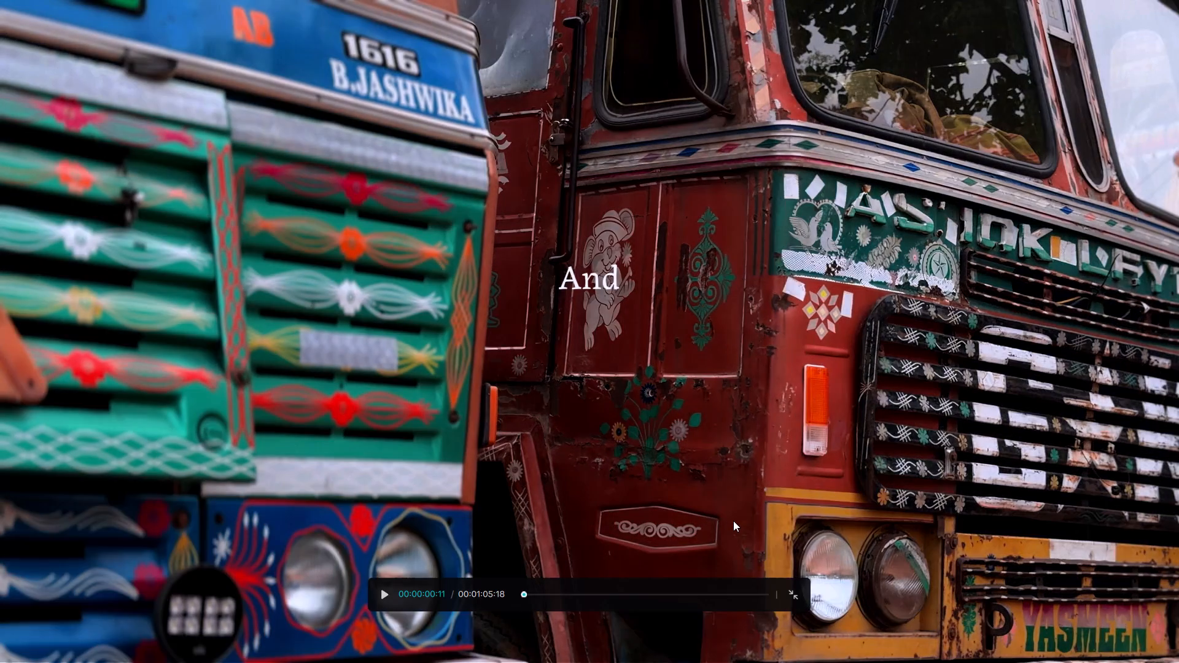
key("Escape")
scroll(300, 481, "right", 2)
left_click(390, 516)
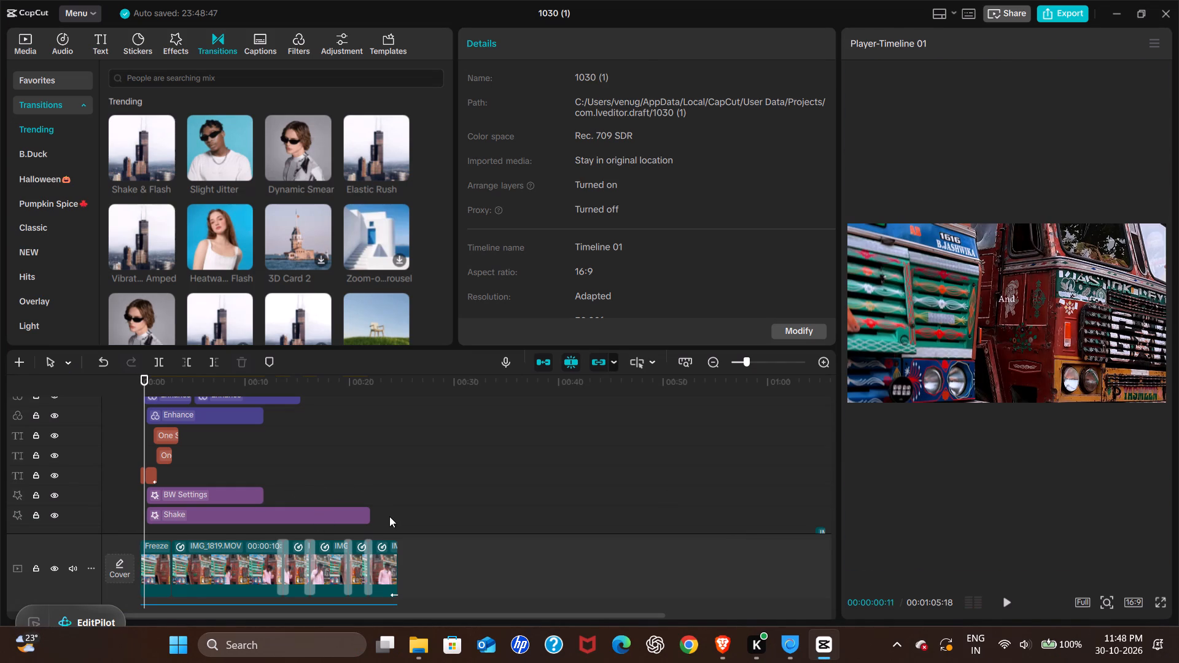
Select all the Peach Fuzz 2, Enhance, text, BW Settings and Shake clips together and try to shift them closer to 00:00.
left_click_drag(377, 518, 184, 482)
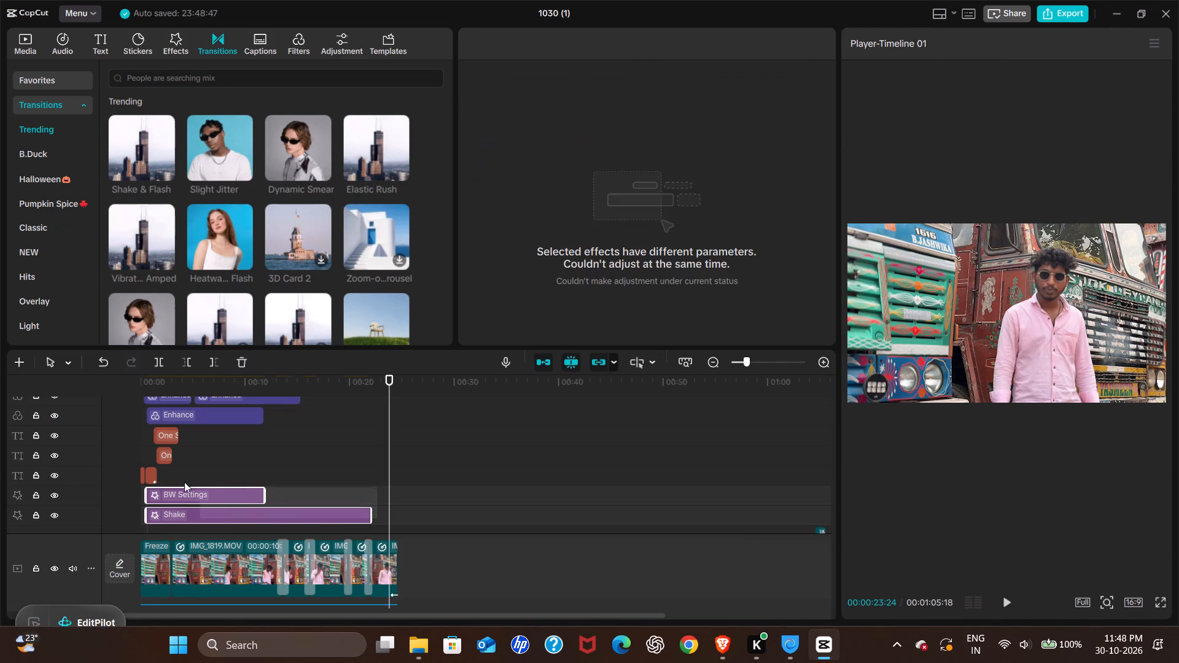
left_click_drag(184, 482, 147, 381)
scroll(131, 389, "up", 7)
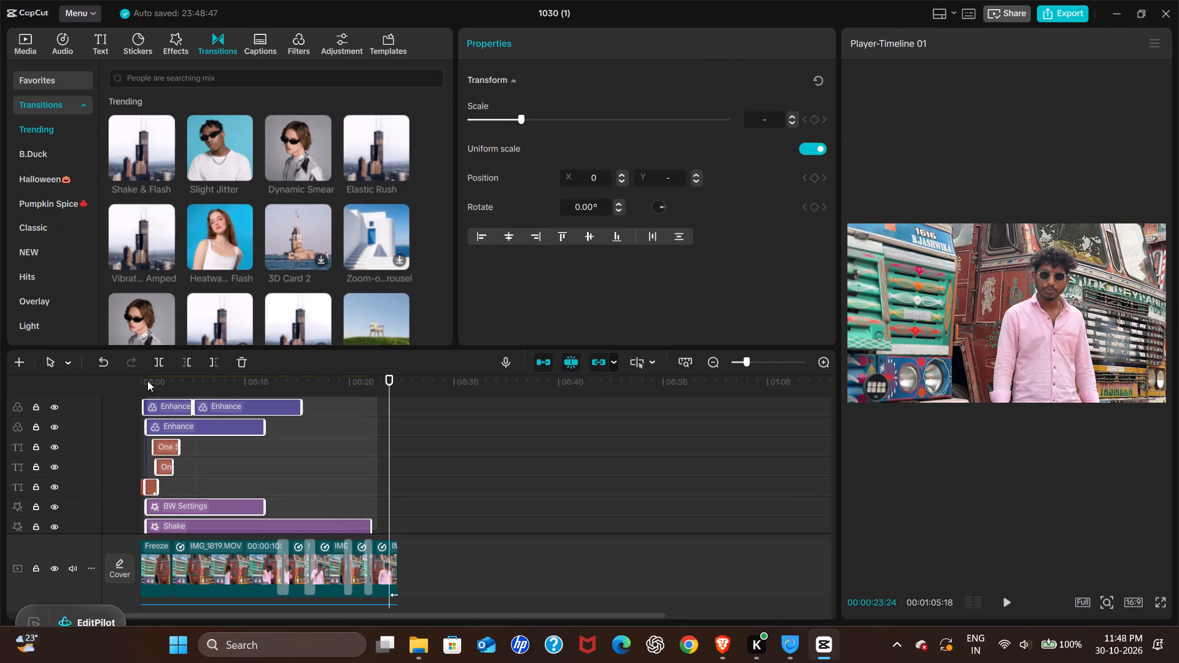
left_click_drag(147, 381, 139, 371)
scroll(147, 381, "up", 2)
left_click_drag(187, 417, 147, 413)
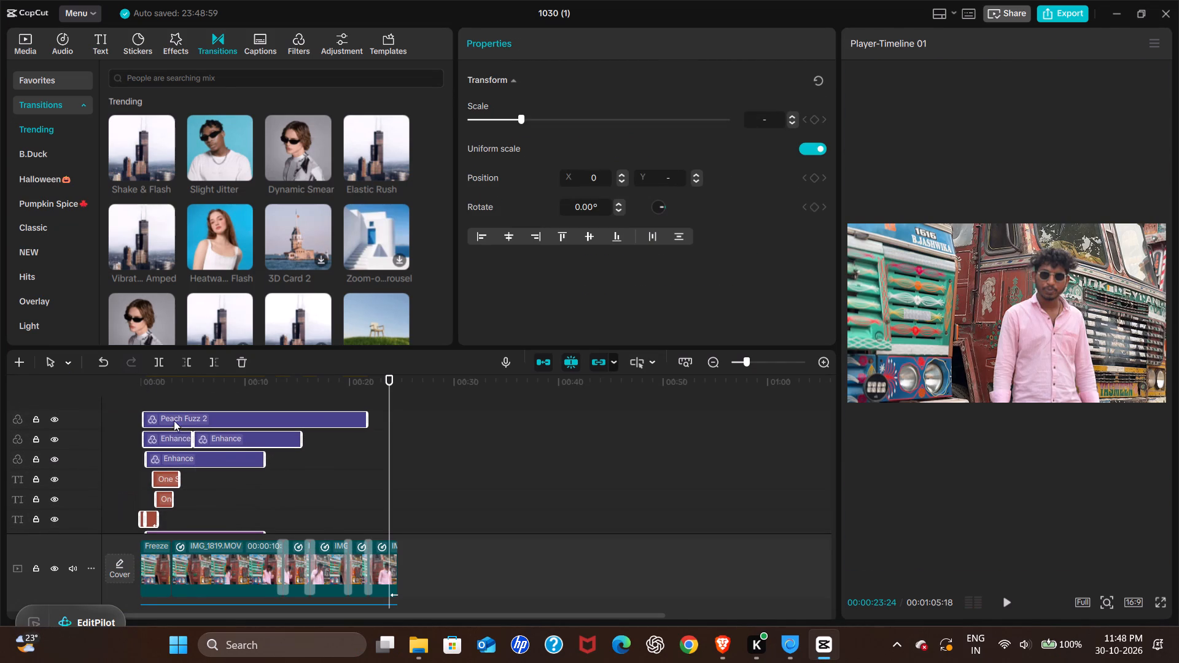
Preview the opening from 00:00, first in full screen, and examine how the titles and effects line up with the freeze frame.
left_click(183, 476)
scroll(176, 475, "right", 1)
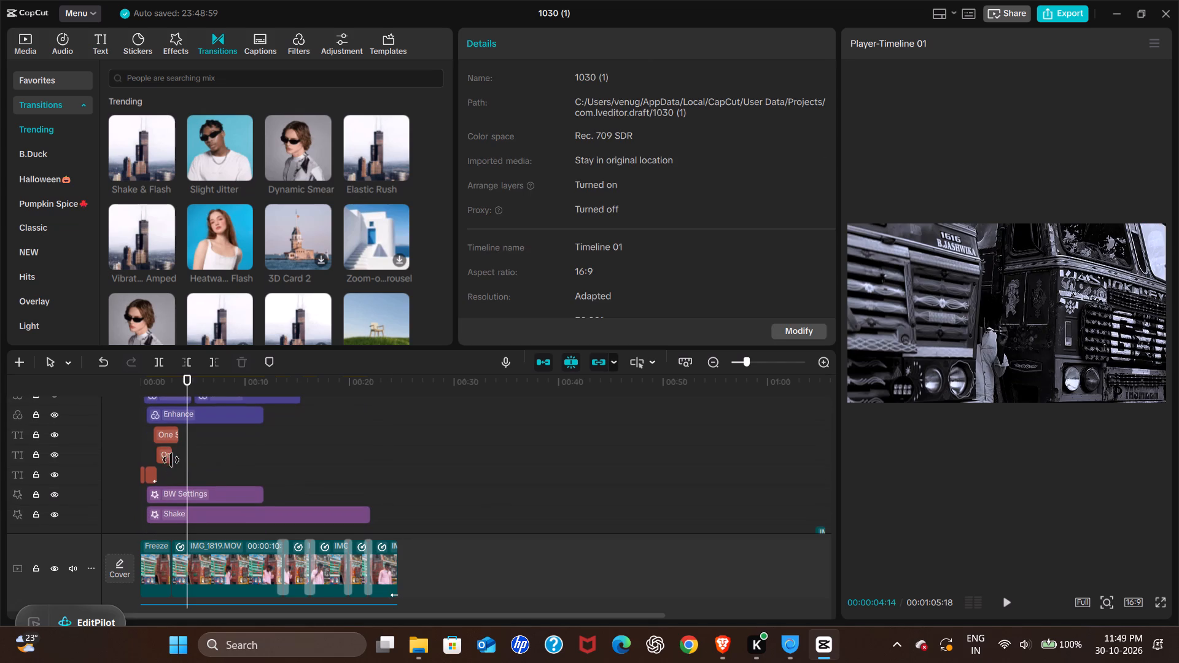
scroll(149, 448, "right", 1)
left_click(202, 476)
left_click_drag(198, 473, 193, 473)
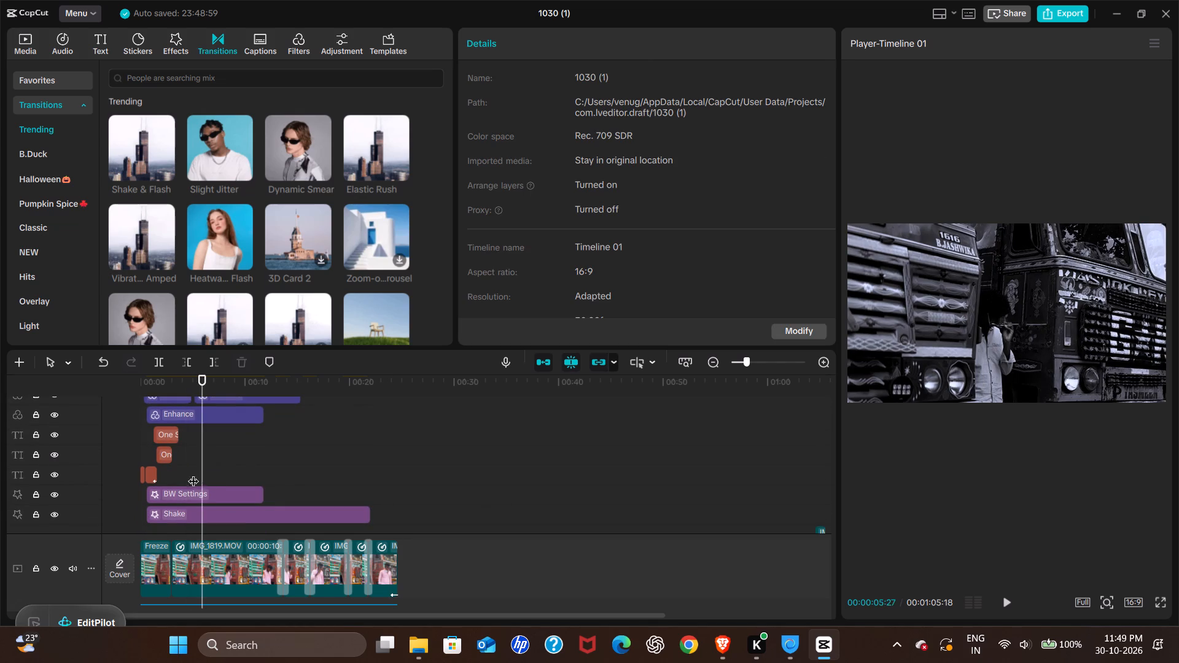
left_click_drag(193, 473, 129, 466)
key("z")
key("space")
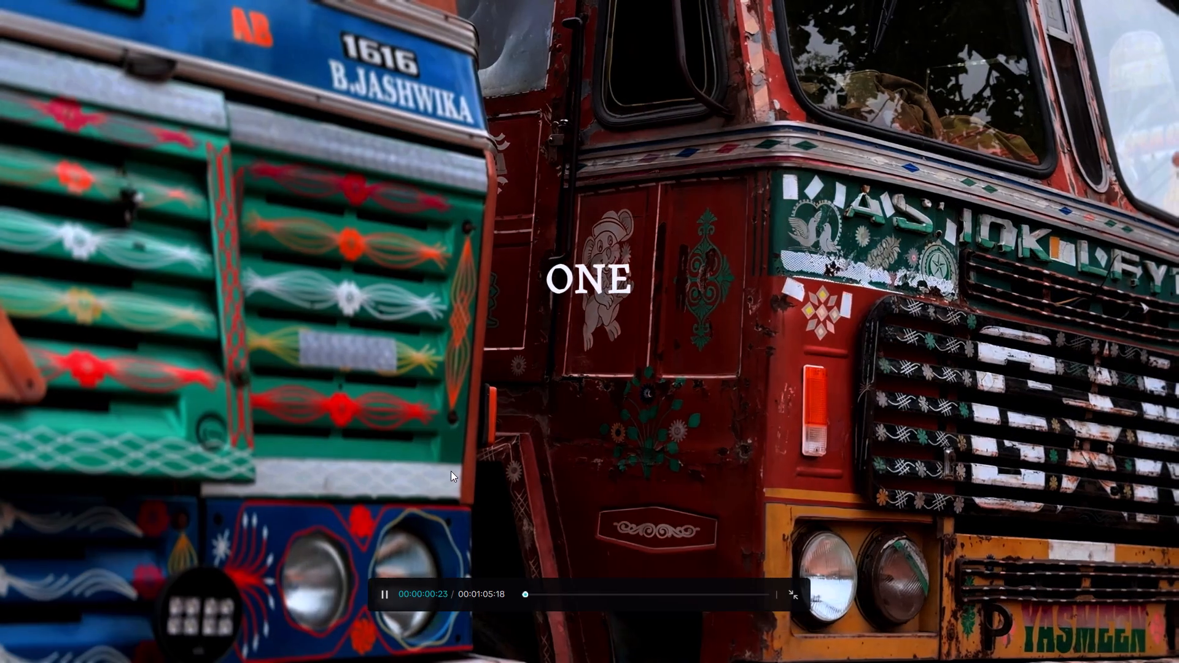
key("Escape")
key("space")
scroll(255, 454, "up", 8, "ctrl")
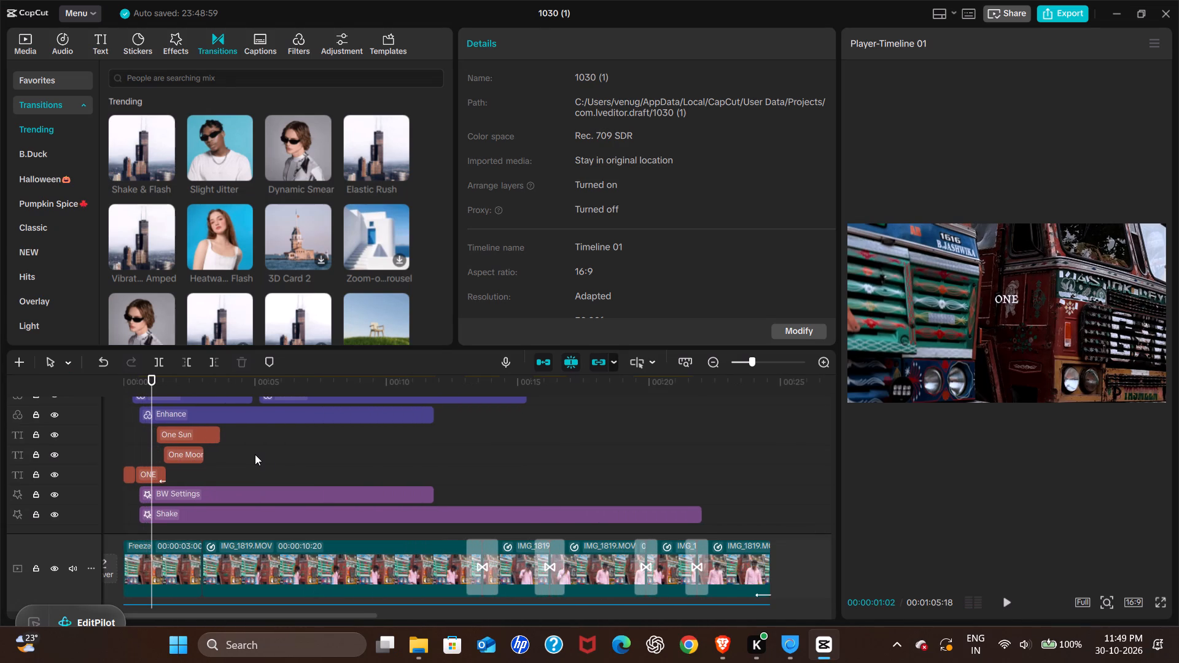
scroll(255, 454, "right", 2)
key("space")
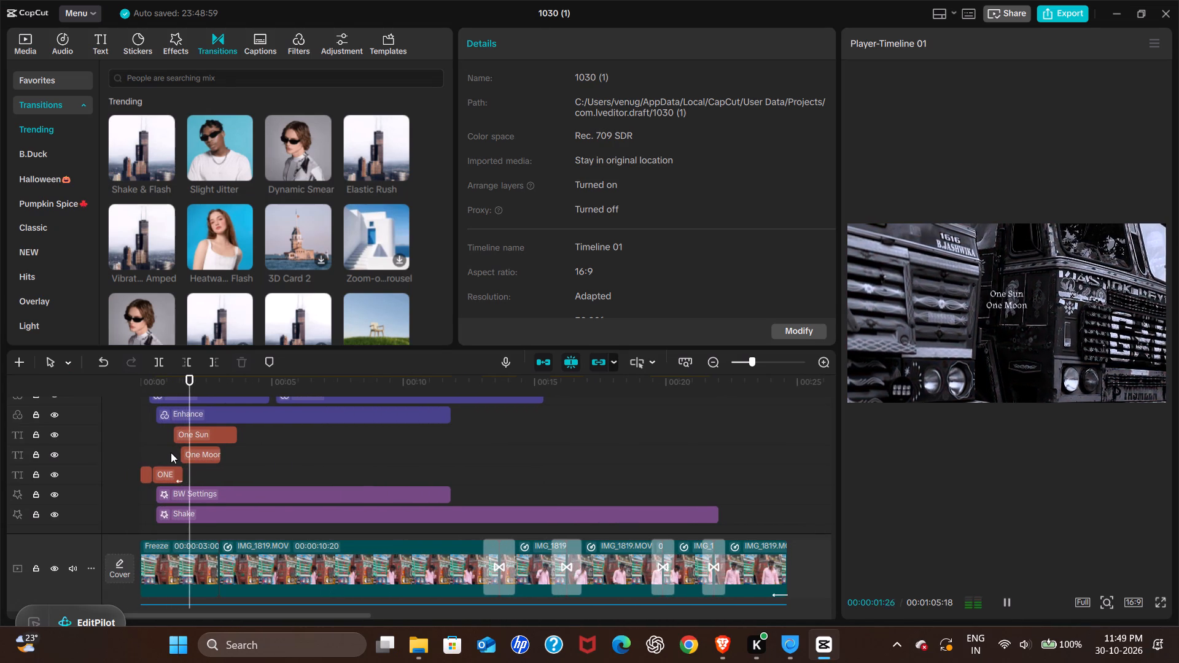
key("space")
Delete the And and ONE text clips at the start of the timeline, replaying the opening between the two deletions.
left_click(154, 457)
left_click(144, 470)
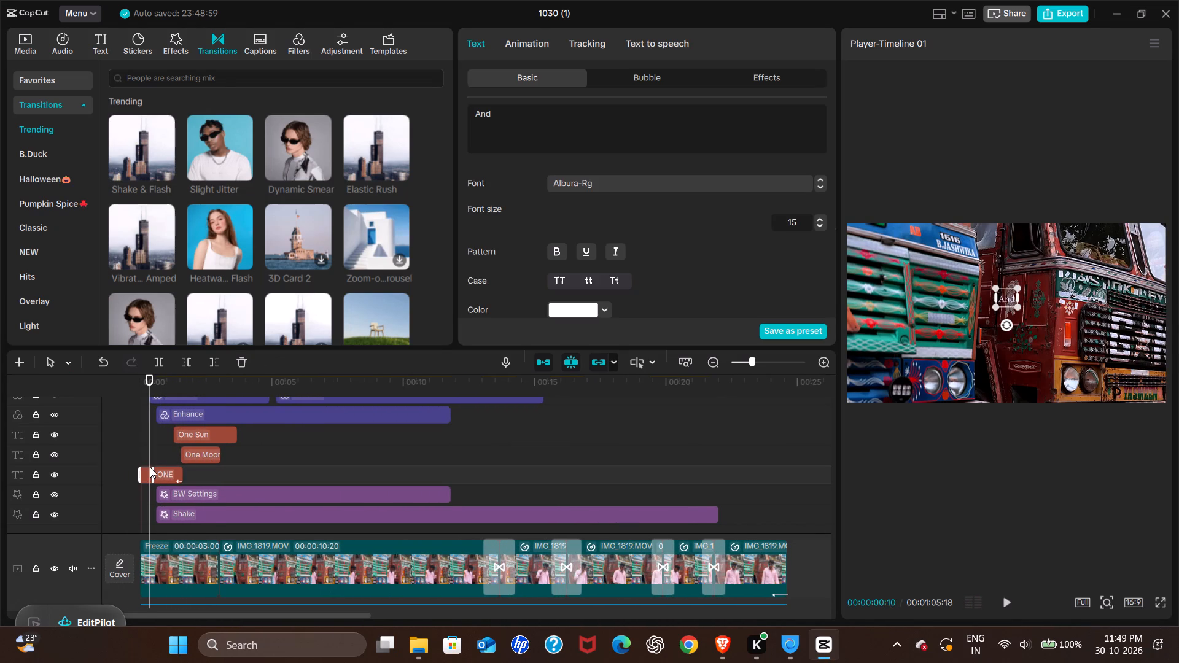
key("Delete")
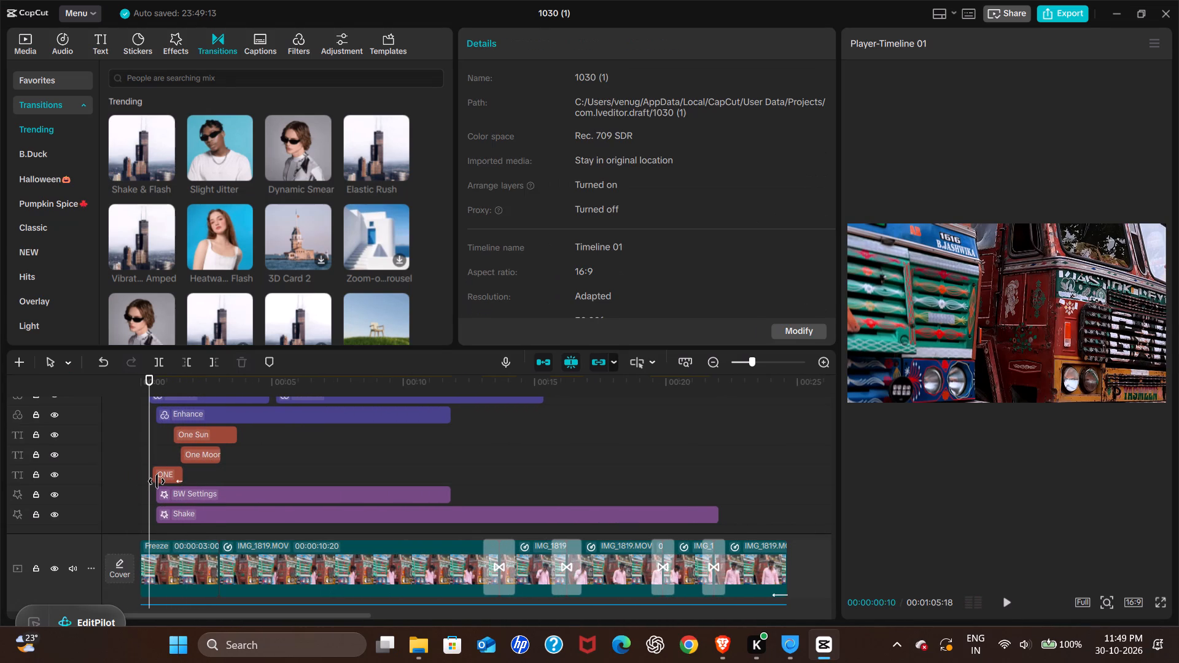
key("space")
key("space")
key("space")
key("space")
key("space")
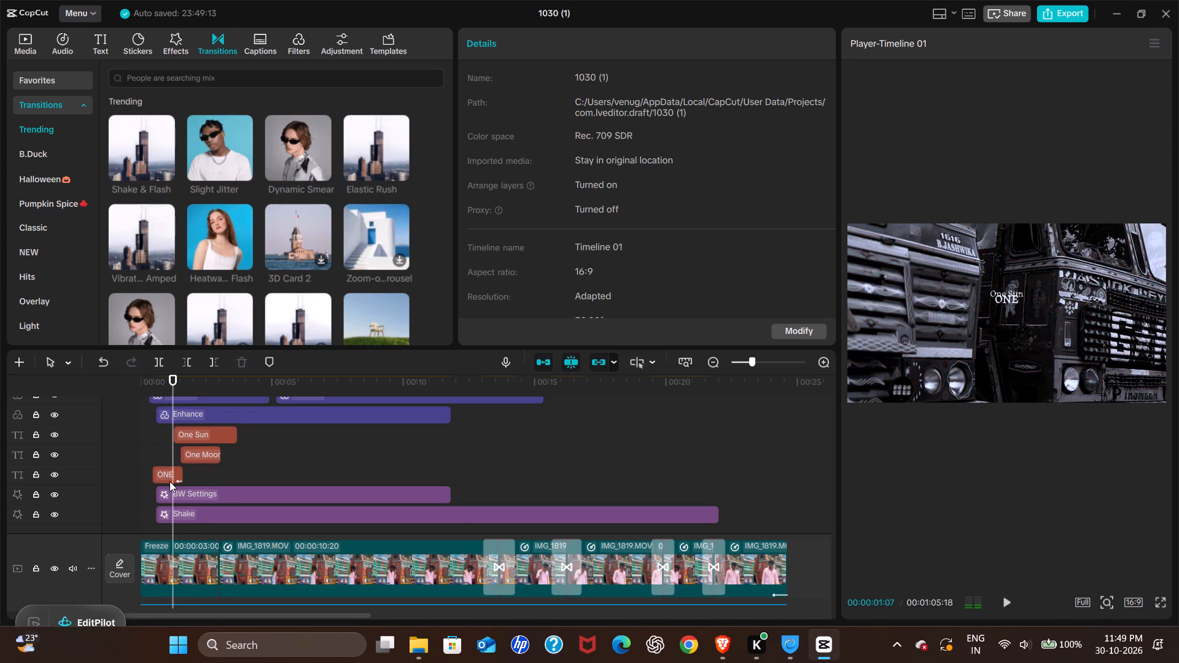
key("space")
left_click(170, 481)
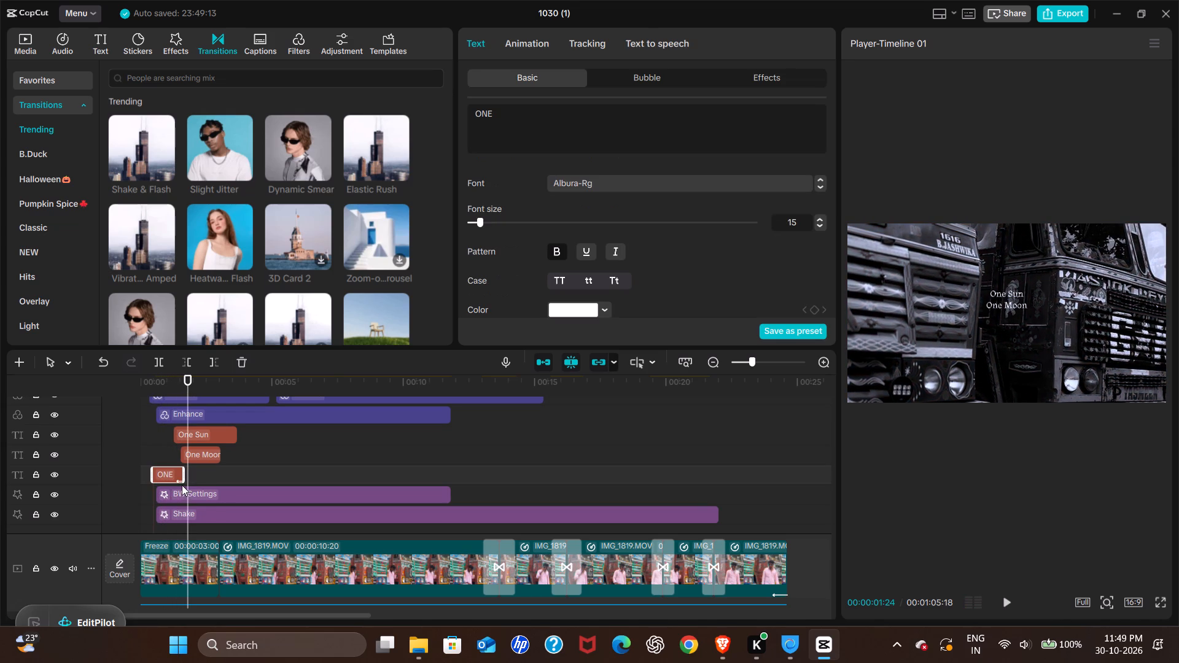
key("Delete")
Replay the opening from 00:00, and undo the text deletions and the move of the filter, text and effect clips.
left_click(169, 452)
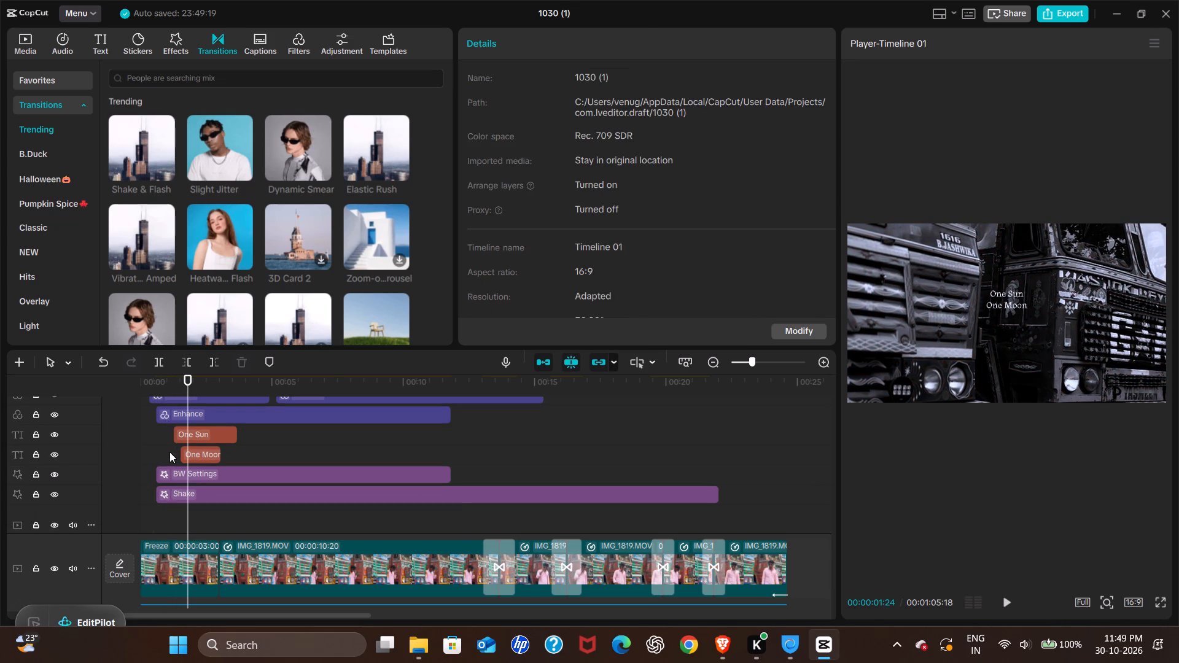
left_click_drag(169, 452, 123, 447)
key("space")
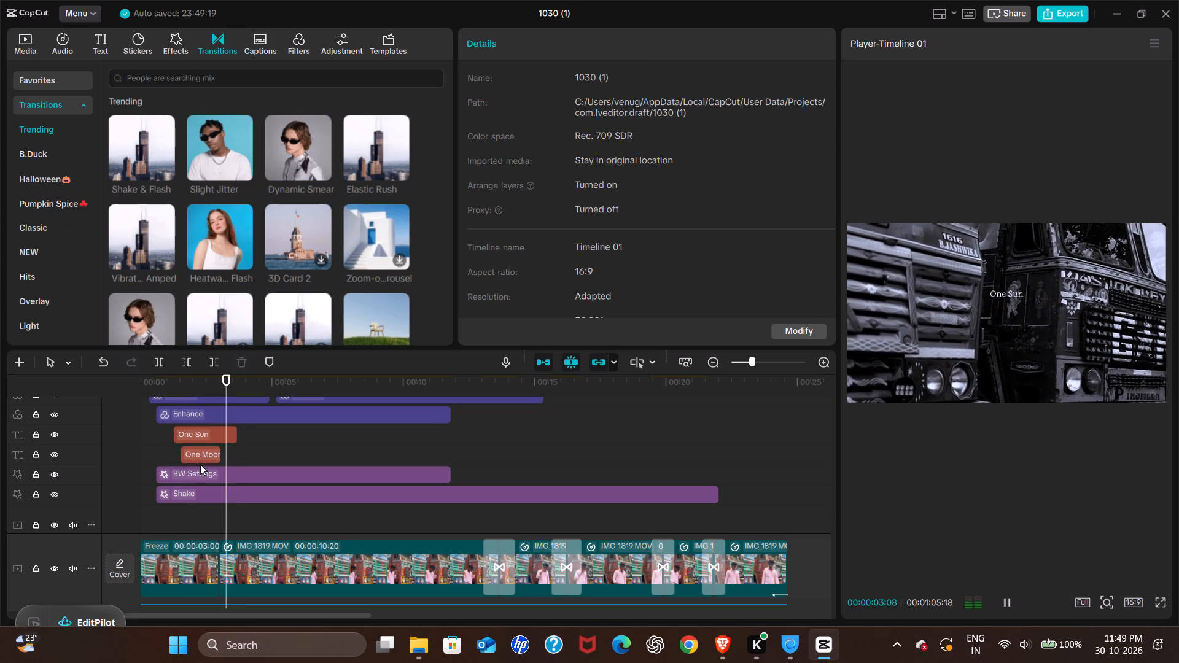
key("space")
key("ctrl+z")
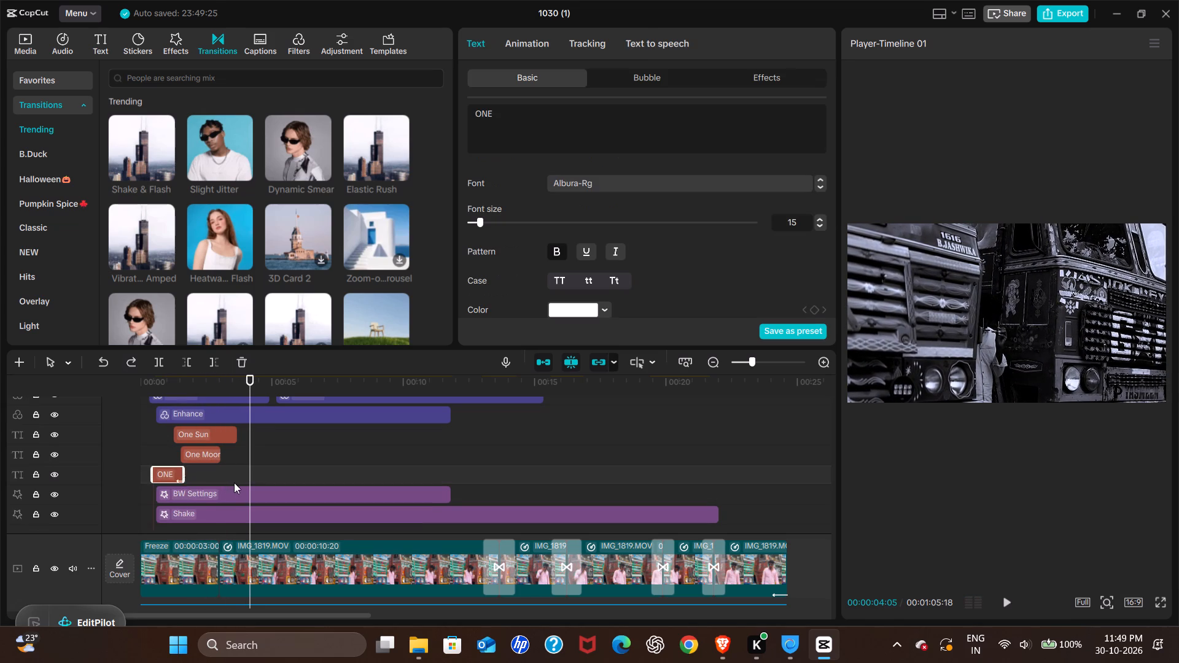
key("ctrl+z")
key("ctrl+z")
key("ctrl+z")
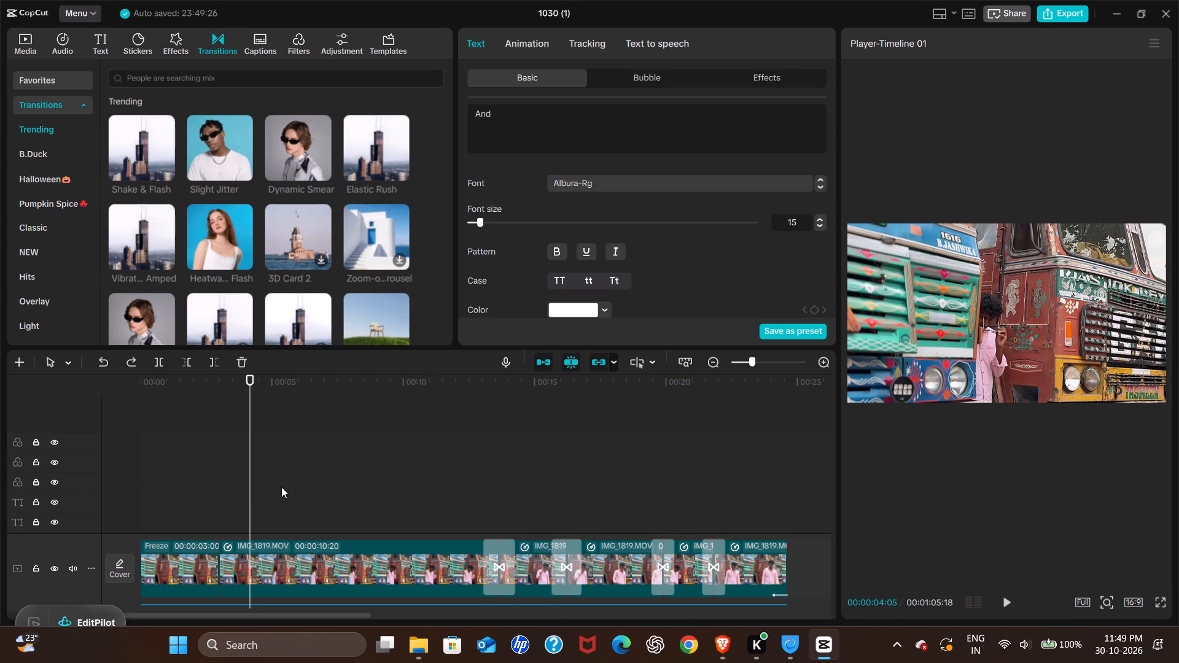
Delete all the loose Peach Fuzz 2, Enhance, text, BW Settings and Shake clips around 00:37 to 00:58.
scroll(279, 487, "up", 2)
scroll(303, 508, "right", 1)
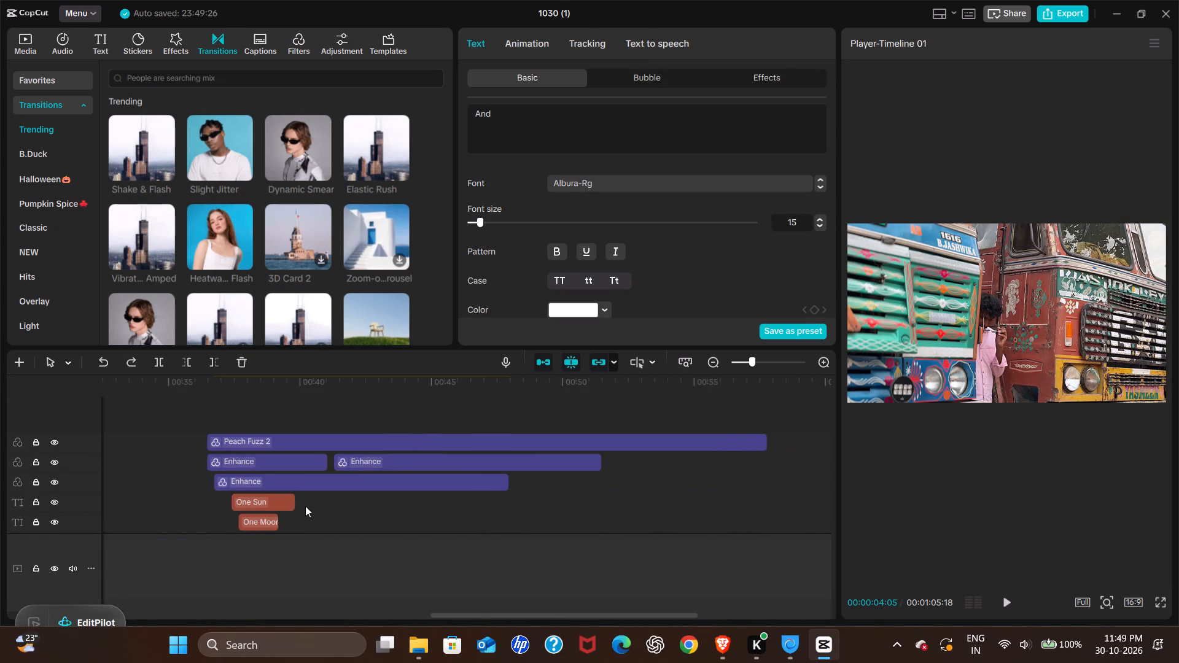
scroll(305, 506, "down", 5, "ctrl")
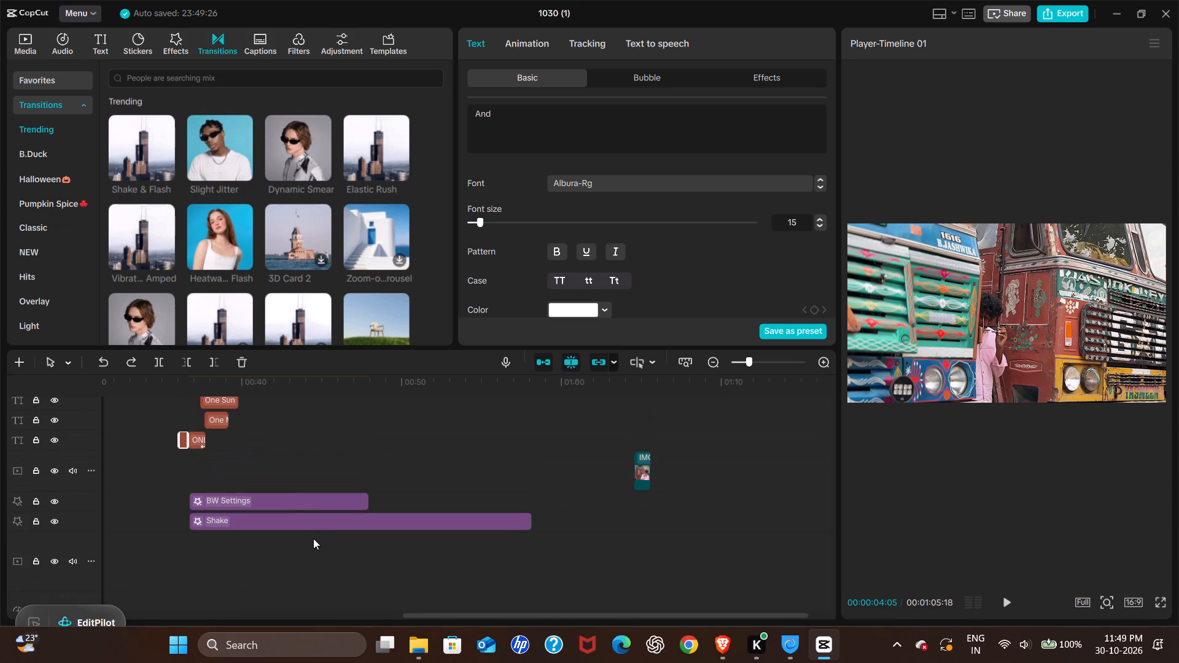
left_click_drag(313, 538, 234, 401)
scroll(289, 445, "up", 2)
key("Delete")
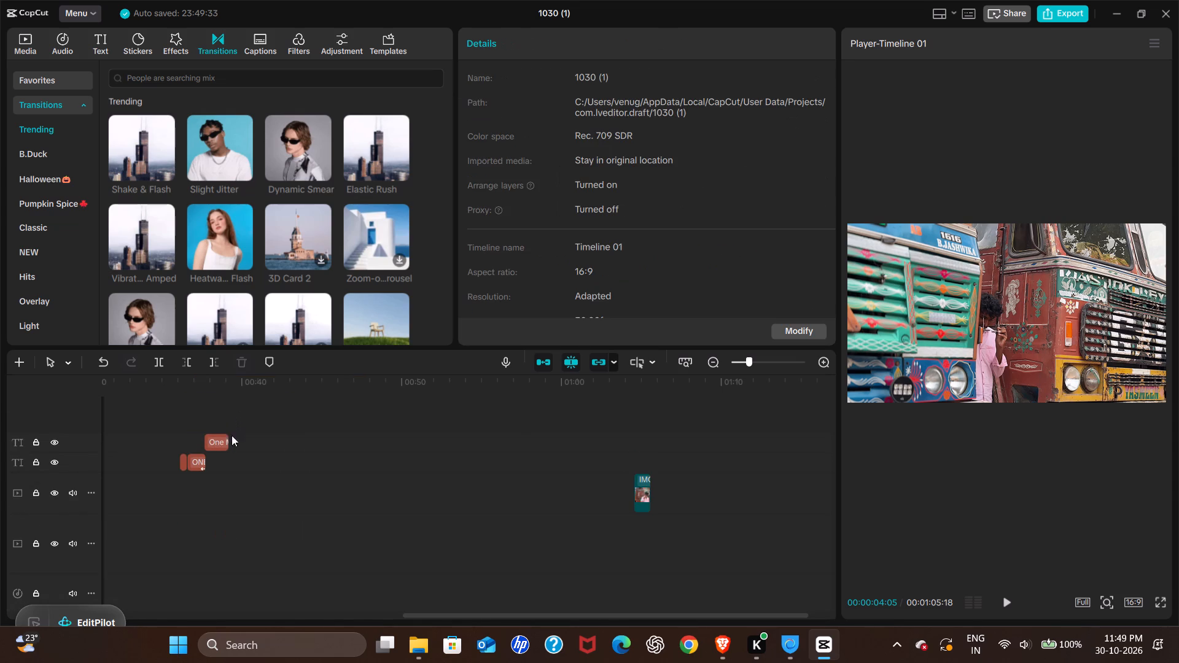
left_click_drag(203, 493, 235, 425)
key("Delete")
left_click_drag(172, 446, 170, 431)
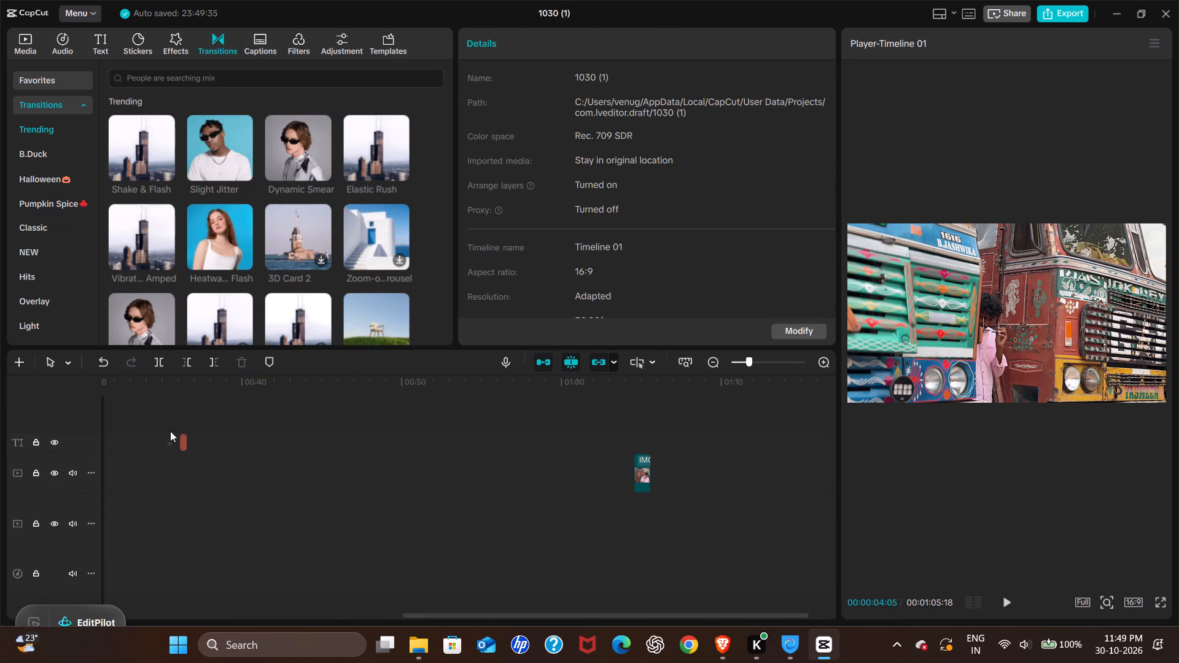
left_click_drag(170, 431, 231, 433)
key("Delete")
Replace the short overlay clip near 01:05 with My presets17 from the saved presets.
scroll(545, 473, "right", 5)
scroll(492, 467, "right", 1)
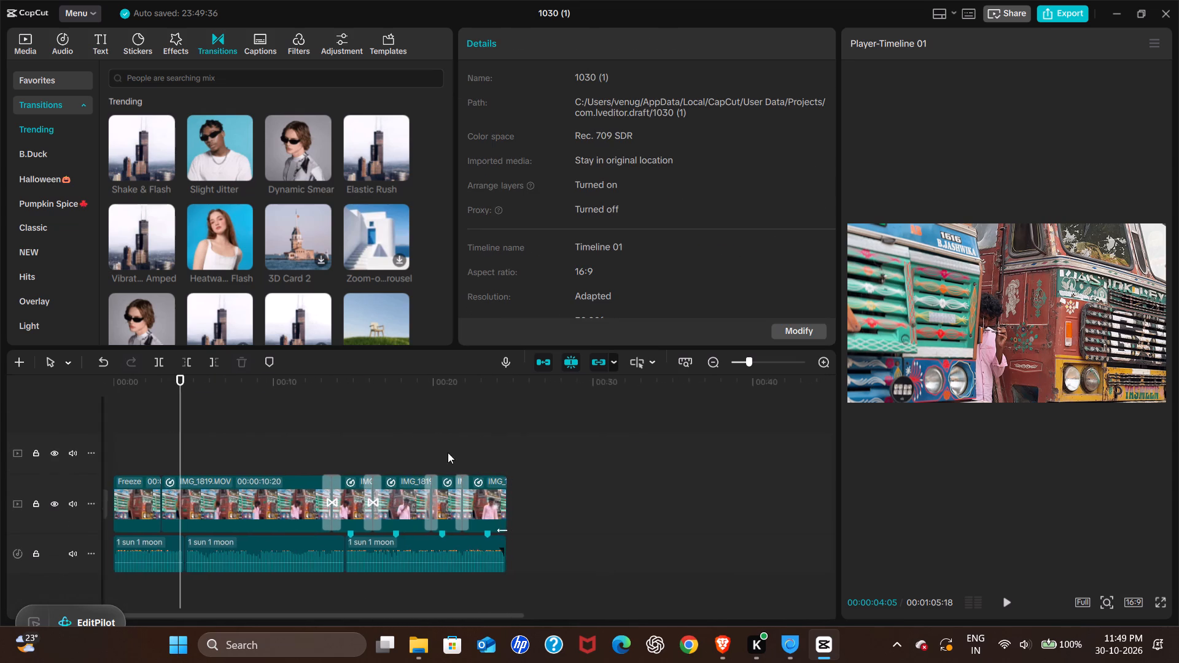
scroll(448, 452, "right", 1)
left_click(23, 41)
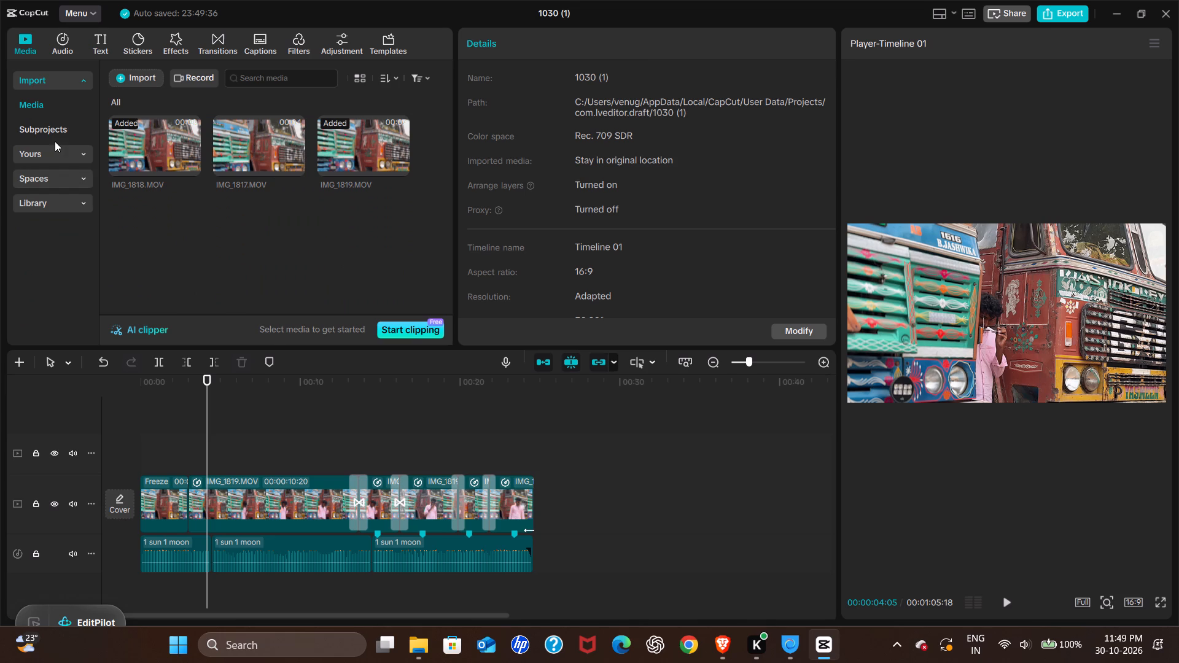
left_click(55, 141)
left_click(56, 157)
scroll(208, 276, "down", 14)
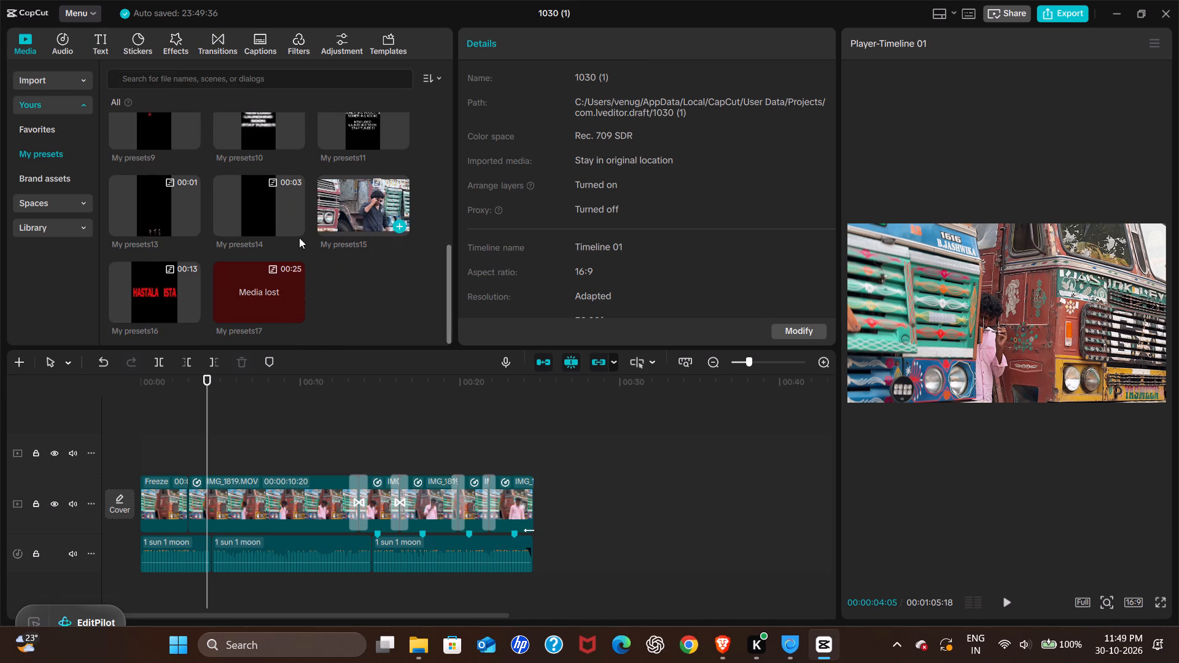
left_click_drag(258, 282, 598, 440)
scroll(442, 334, "left", 6)
scroll(572, 419, "left", 2)
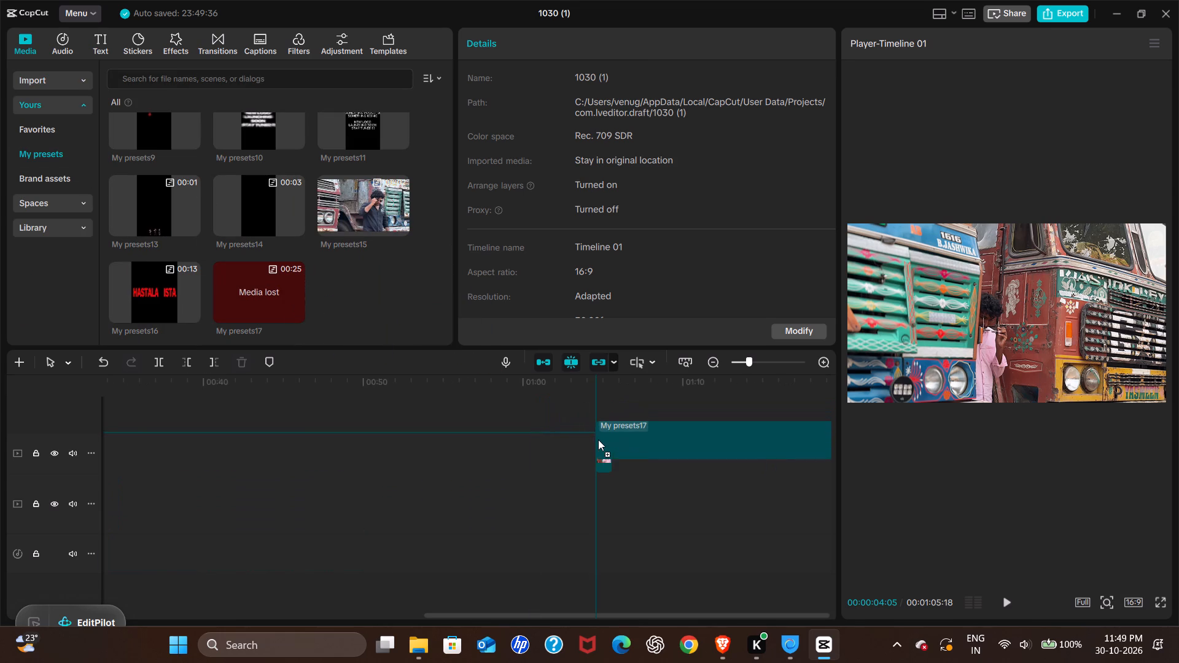
left_click_drag(598, 440, 607, 440)
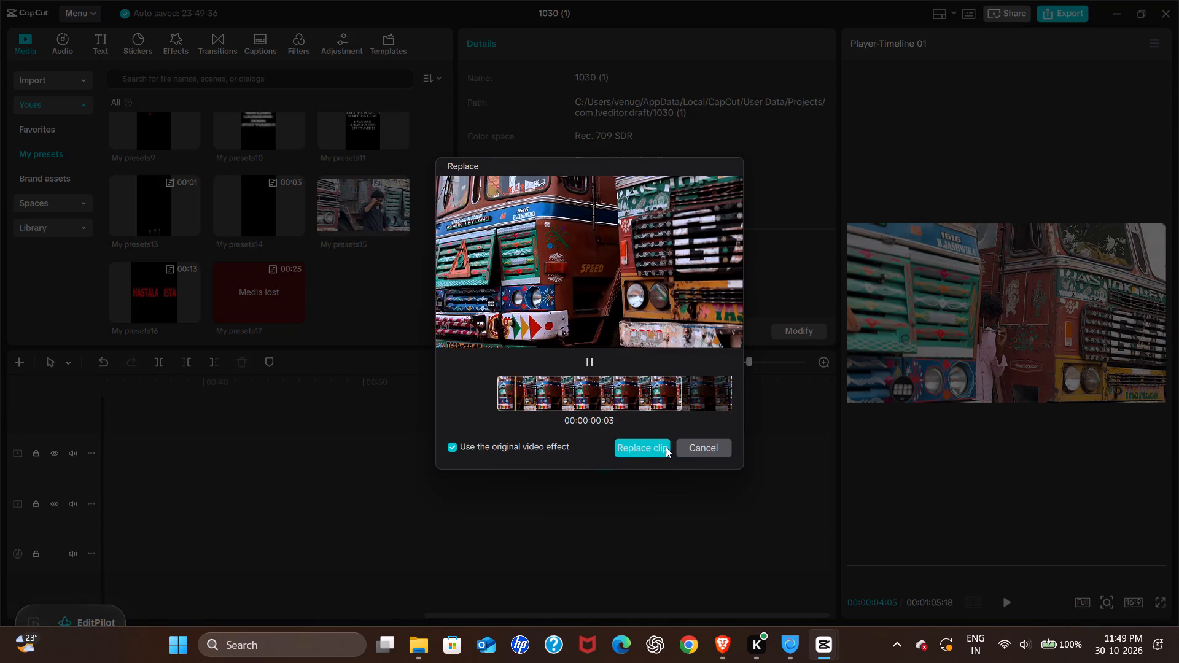
left_click(653, 452)
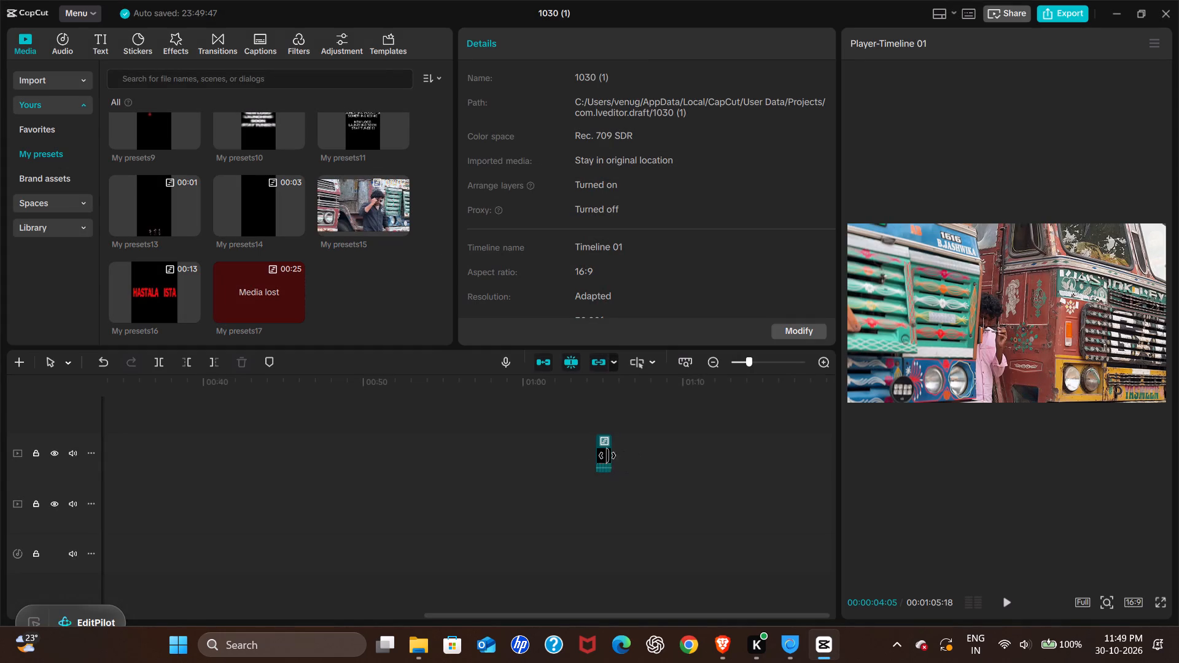
Undo the compound clip on the replaced preset near 01:05 to break it into its separate clips.
left_click(604, 451)
scroll(607, 446, "up", 7, "ctrl")
scroll(648, 441, "left", 4)
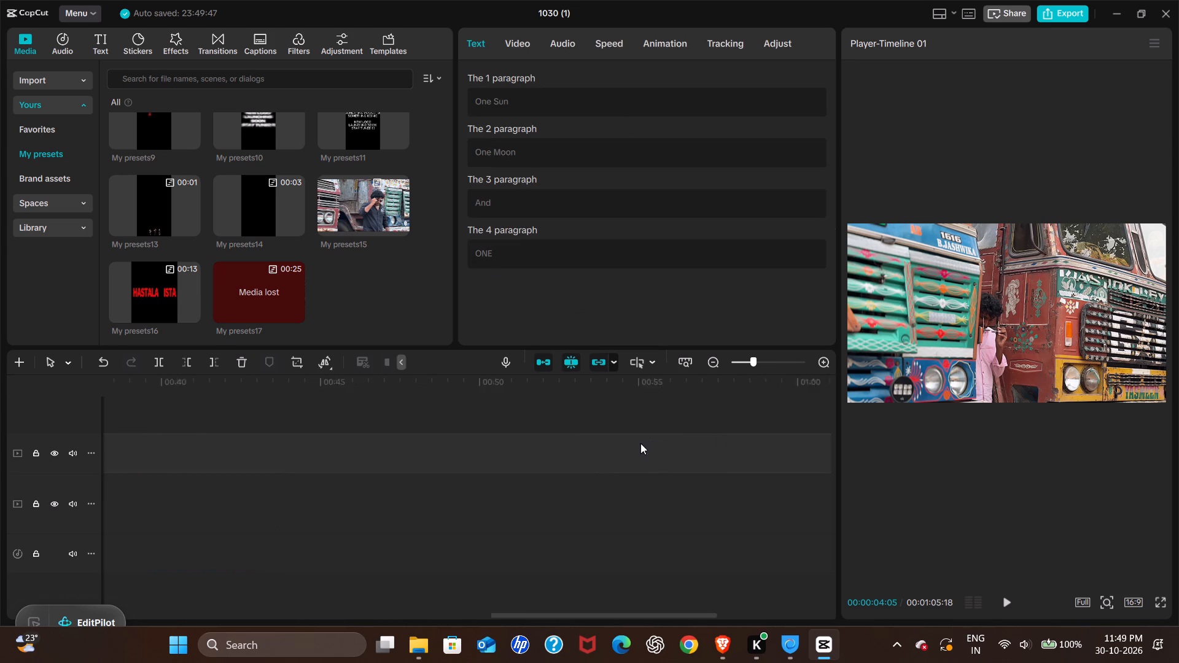
scroll(640, 443, "left", 2)
right_click(598, 443)
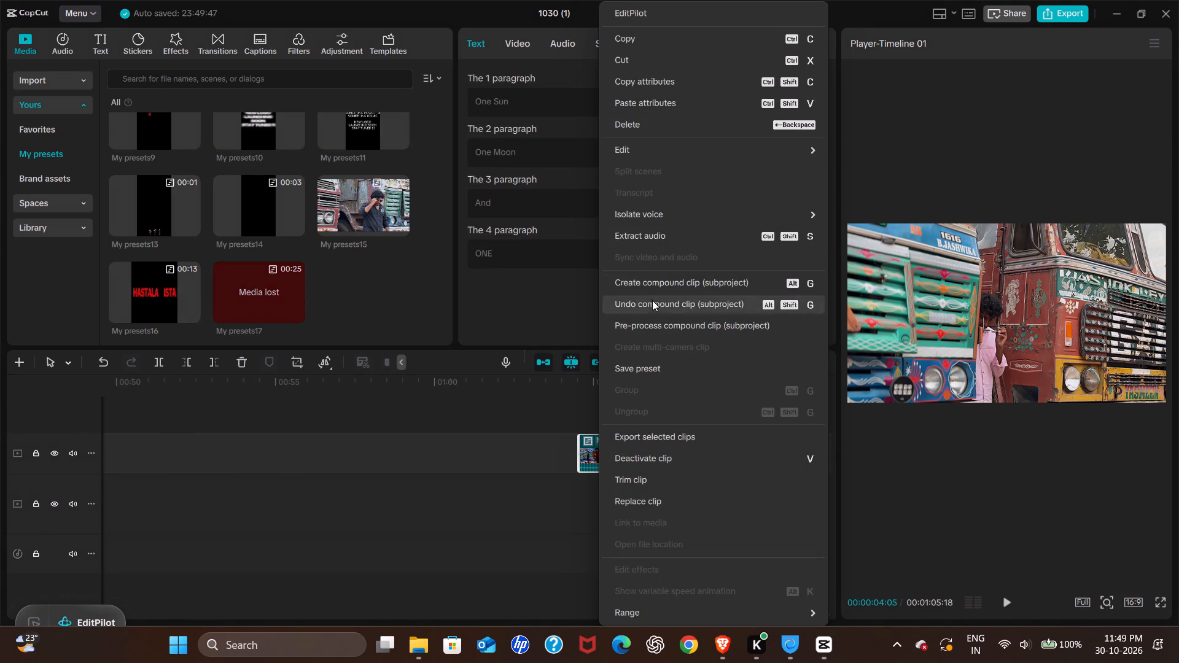
left_click(655, 301)
scroll(661, 469, "up", 2)
Delete the last two 1 sun 1 moon audio clips that came with the preset.
left_click(615, 524)
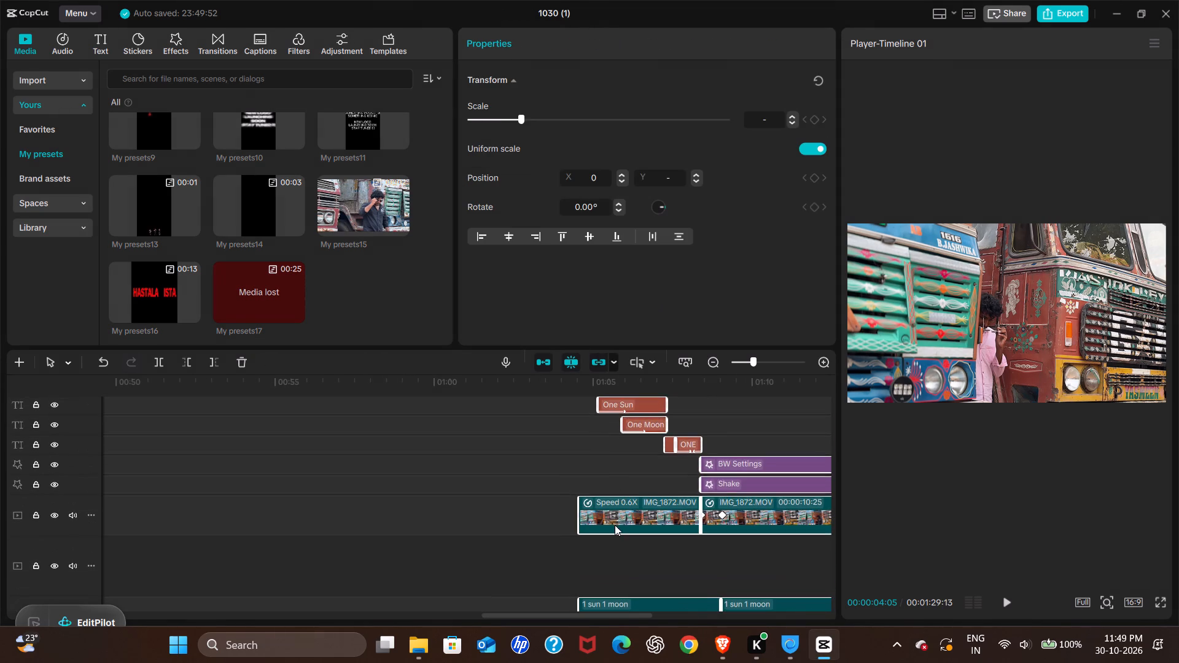
left_click(599, 489)
scroll(605, 515, "left", 2)
left_click(492, 518)
left_click(731, 516)
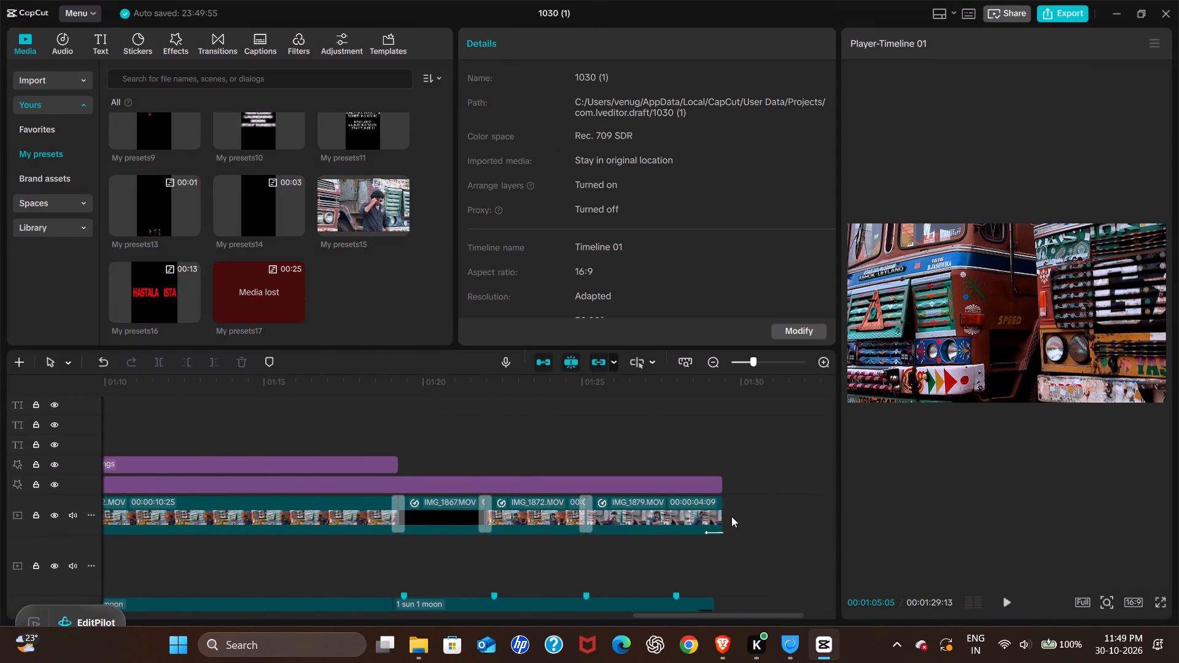
left_click_drag(753, 517, 298, 518)
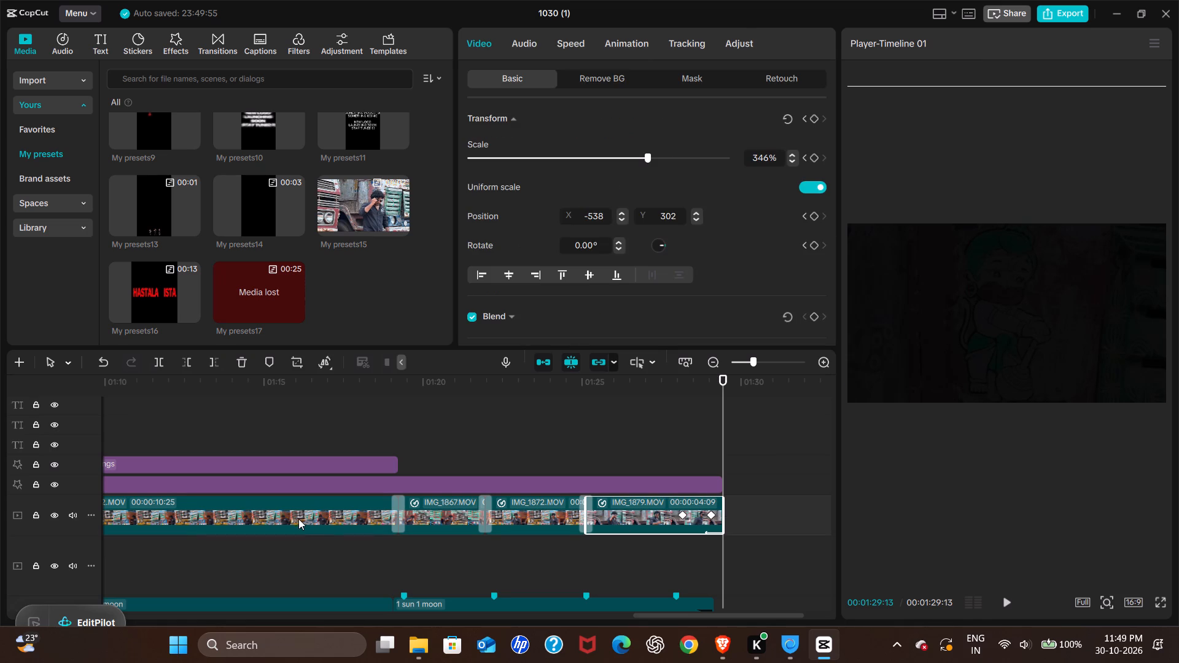
left_click(308, 527)
scroll(507, 536, "down", 1)
left_click_drag(754, 546, 258, 532)
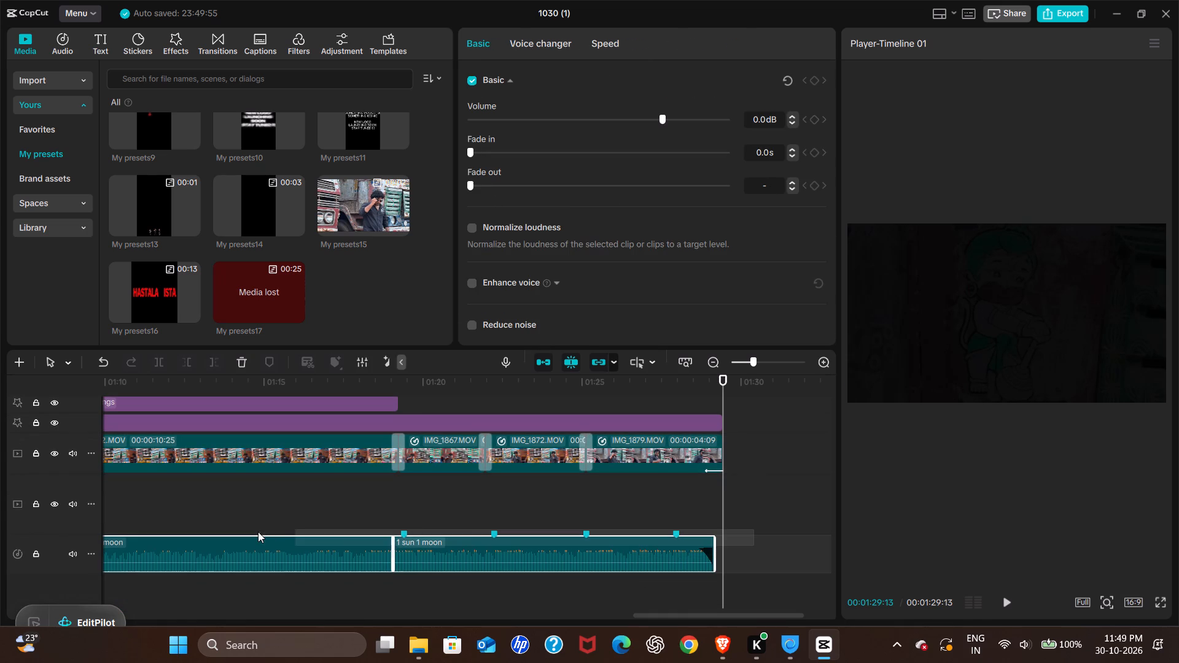
left_click_drag(258, 532, 258, 532)
key("Delete")
Delete all the preset's IMG_1872, IMG_1867 and IMG_1879 video clips and its remaining 1 sun 1 moon audio clip.
left_click_drag(779, 460, 414, 462)
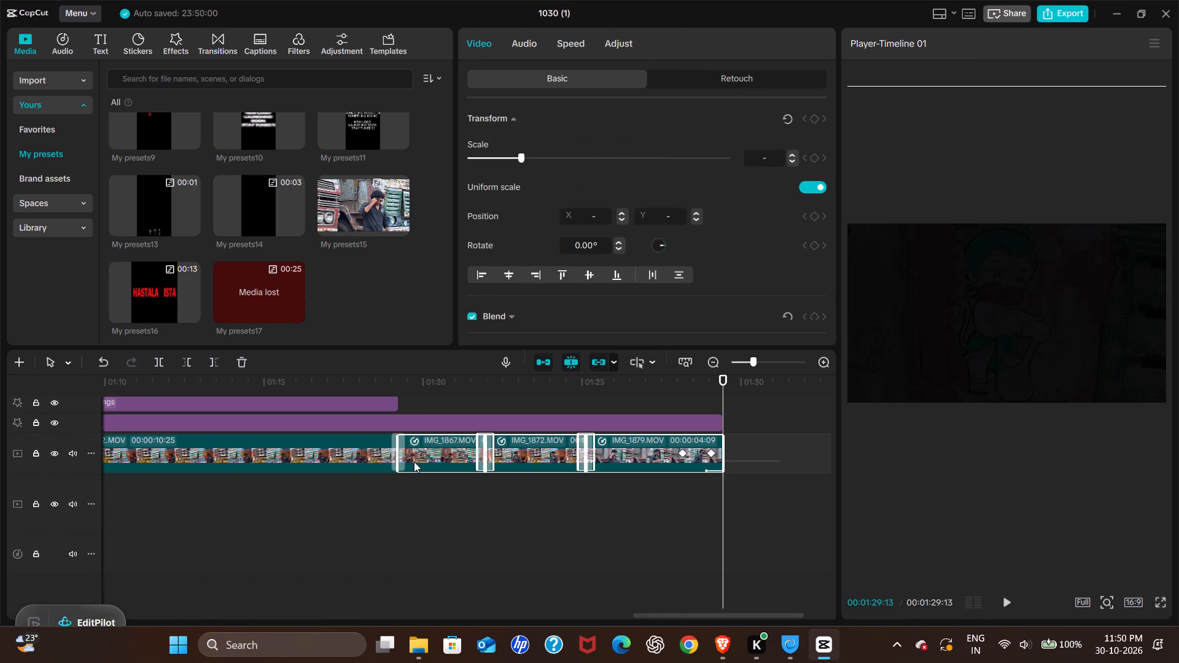
left_click_drag(414, 462, 255, 462)
key("Delete")
scroll(420, 488, "right", 1)
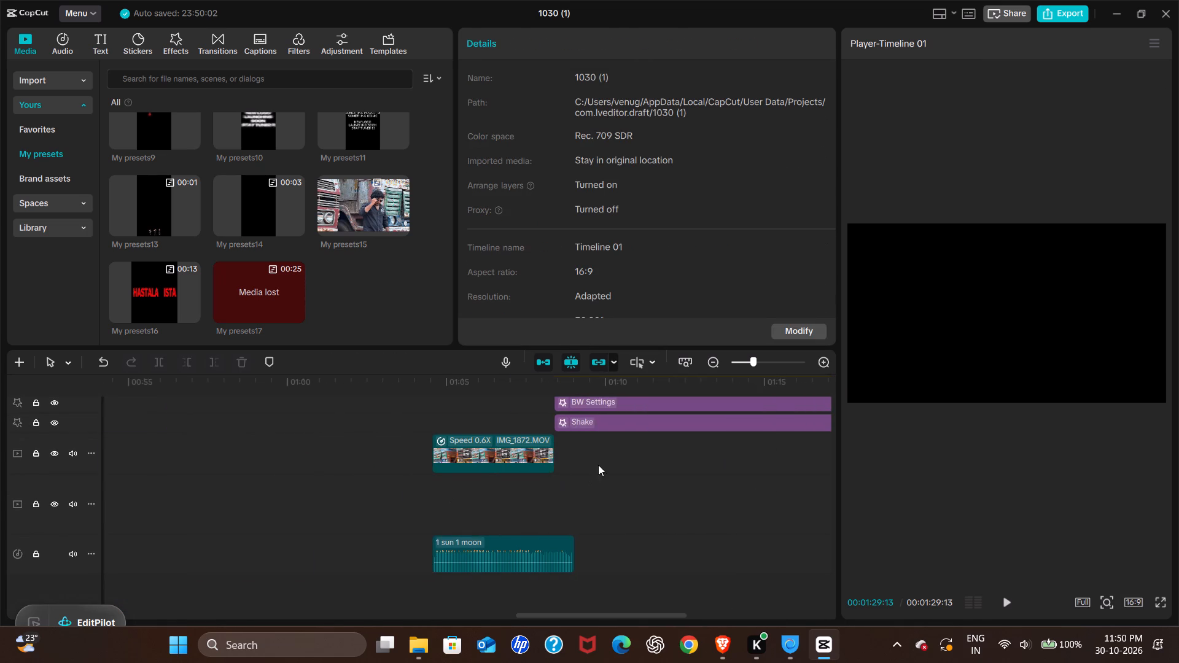
left_click_drag(596, 464, 507, 569)
key("Delete")
scroll(569, 531, "left", 1)
scroll(569, 530, "down", 6, "ctrl")
scroll(564, 530, "up", 2)
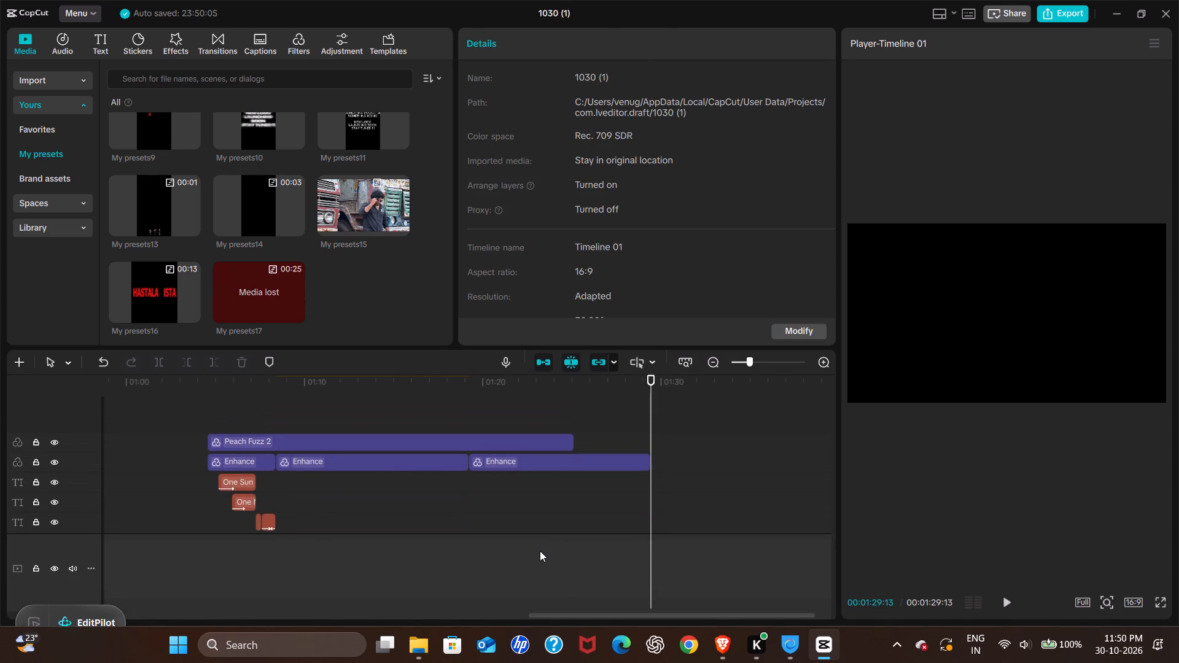
Move all the preset's remaining filters, titles and effects together to the start of the timeline, above the main footage.
scroll(222, 426, "down", 4, "ctrl")
left_click_drag(378, 409, 472, 476)
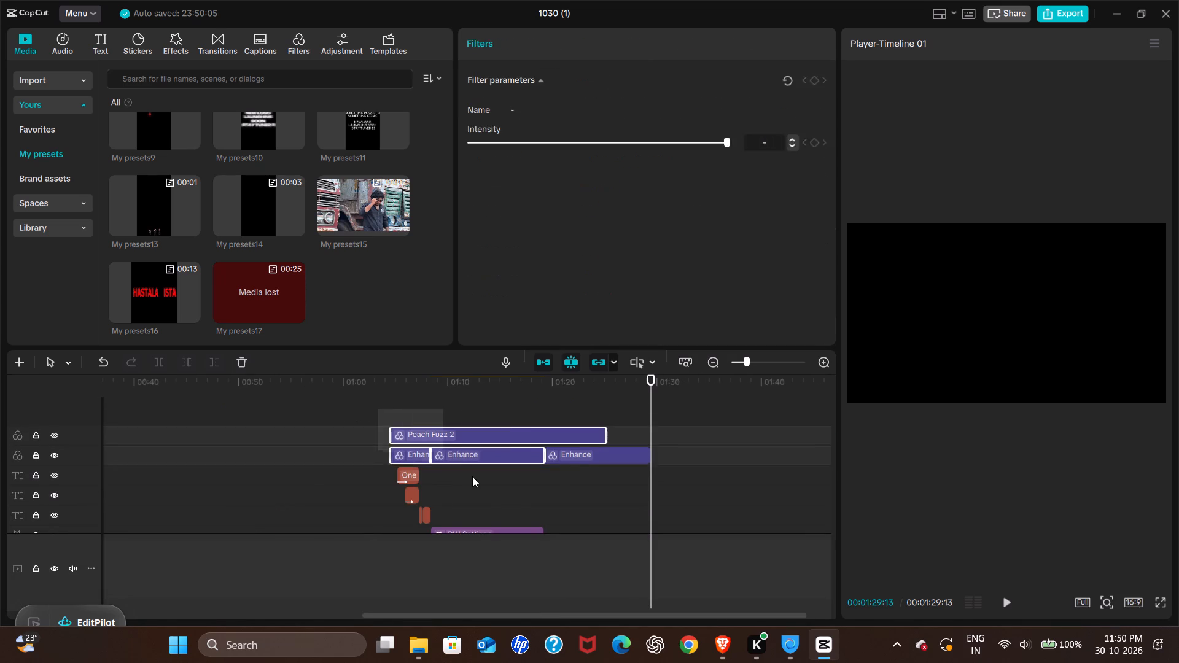
left_click_drag(472, 476, 651, 543)
scroll(527, 506, "down", 1)
left_click_drag(465, 411, 453, 409)
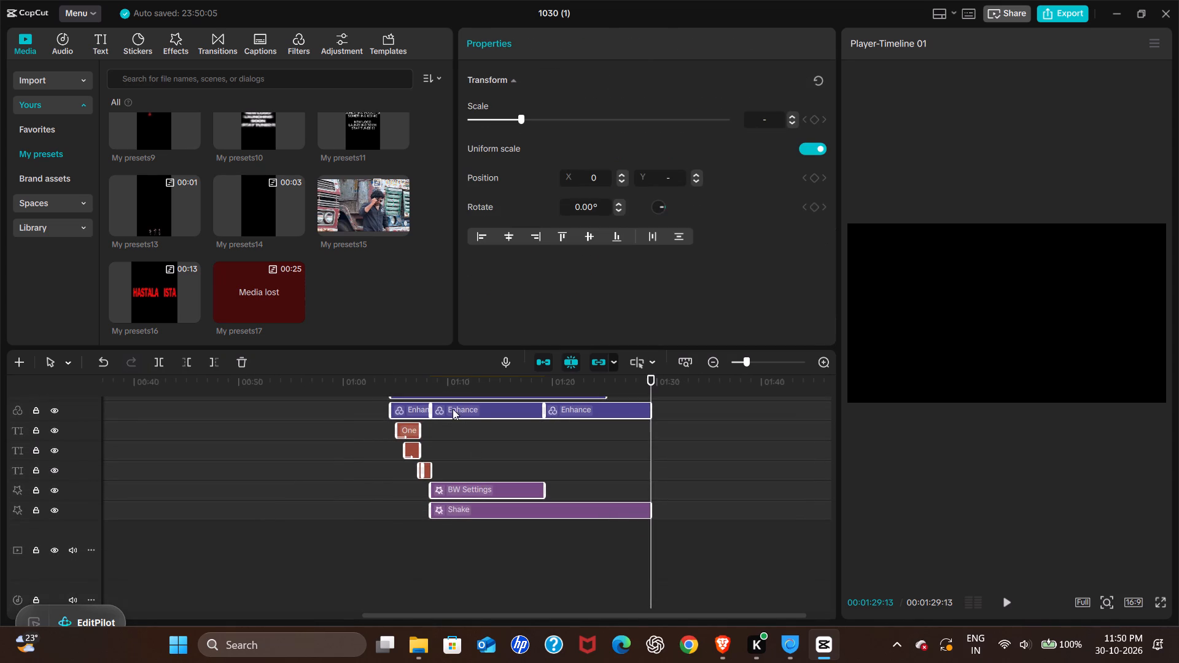
left_click_drag(453, 409, 207, 420)
scroll(334, 409, "right", 5)
scroll(206, 435, "right", 2)
Play the edit from its start and shorten the end of the BW Settings effect to the first transition, near 00:13.
left_click(153, 484)
left_click_drag(154, 484, 125, 483)
key("z")
key("space")
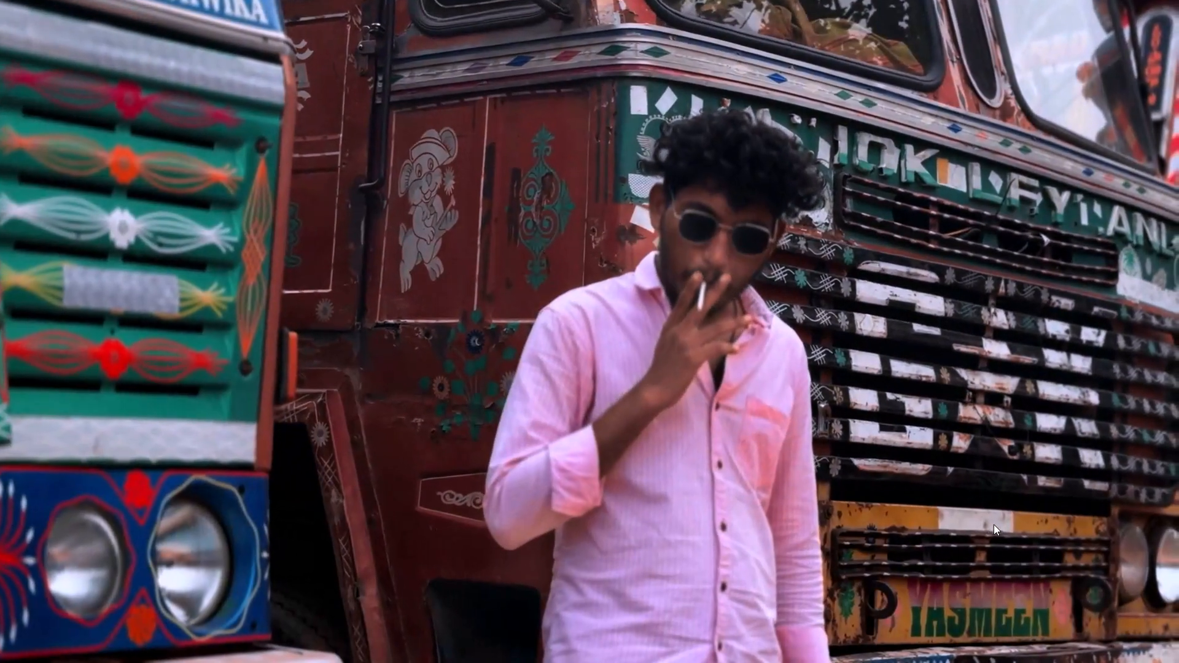
key("Escape")
key("space")
left_click(273, 467)
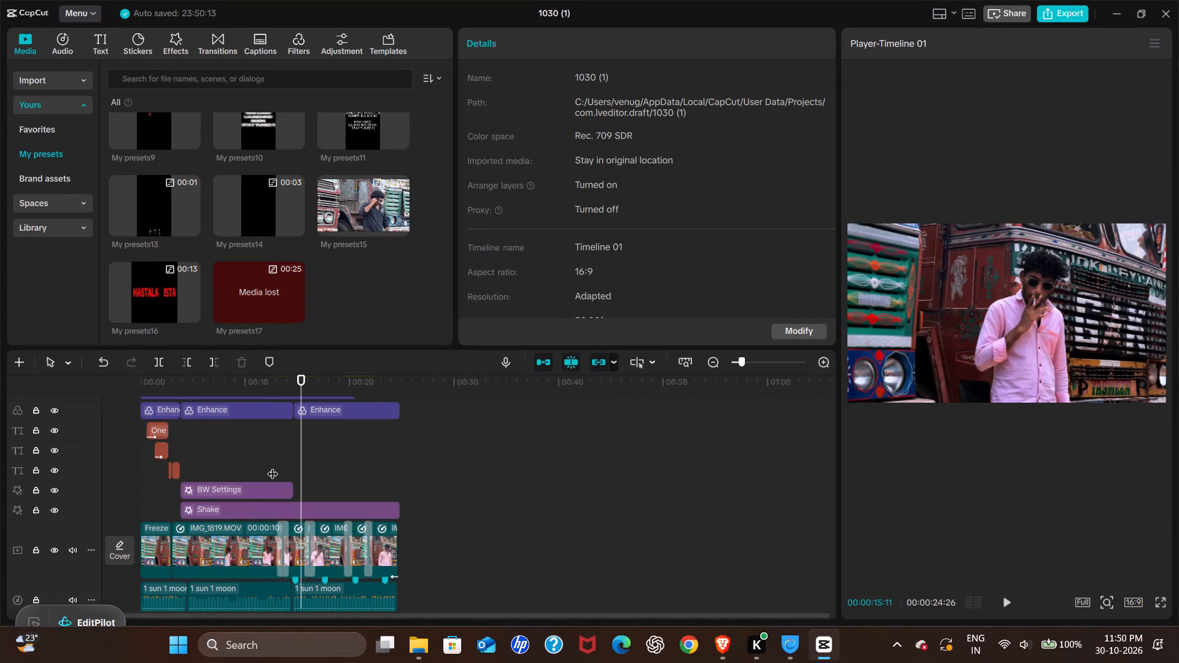
key("space")
key("space")
left_click(287, 486)
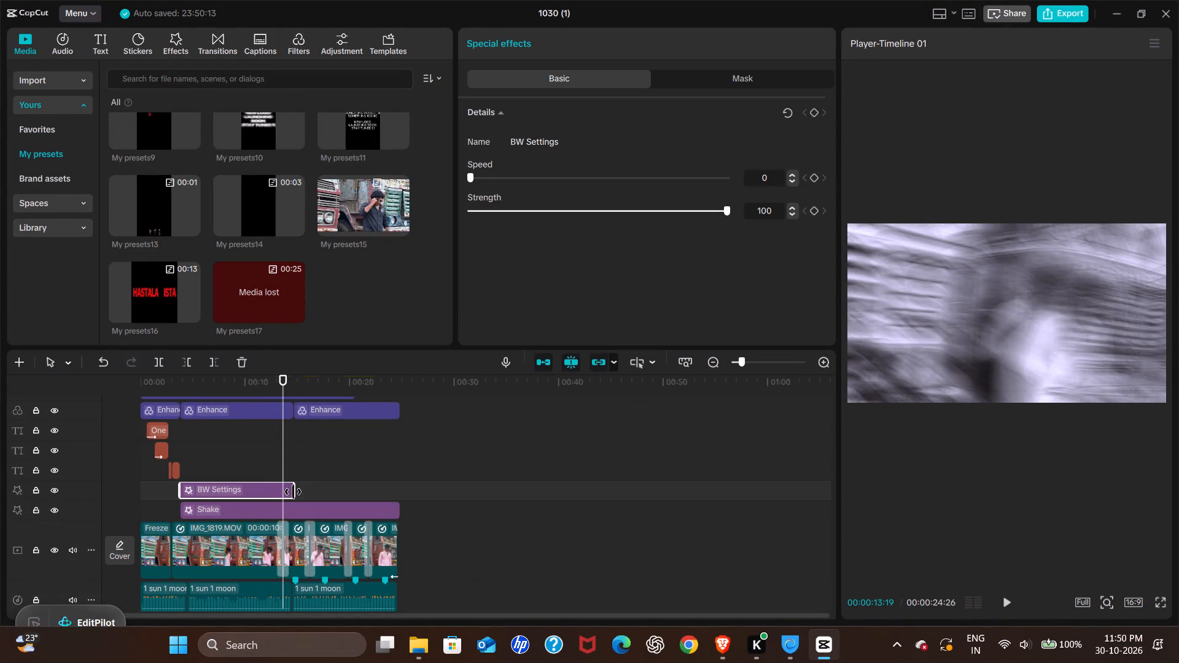
left_click_drag(293, 492, 279, 490)
Review playback from about 00:12 and extend the Peach Fuzz 2 filter to the end of the last video clip.
left_click(262, 475)
key("space")
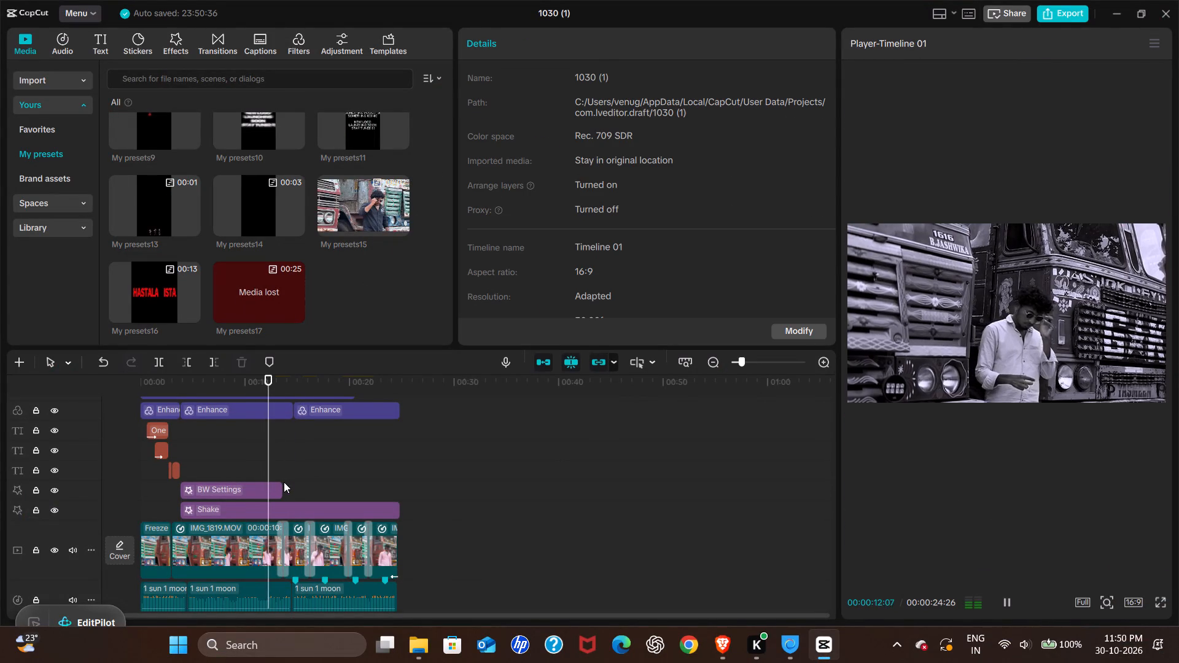
key("z")
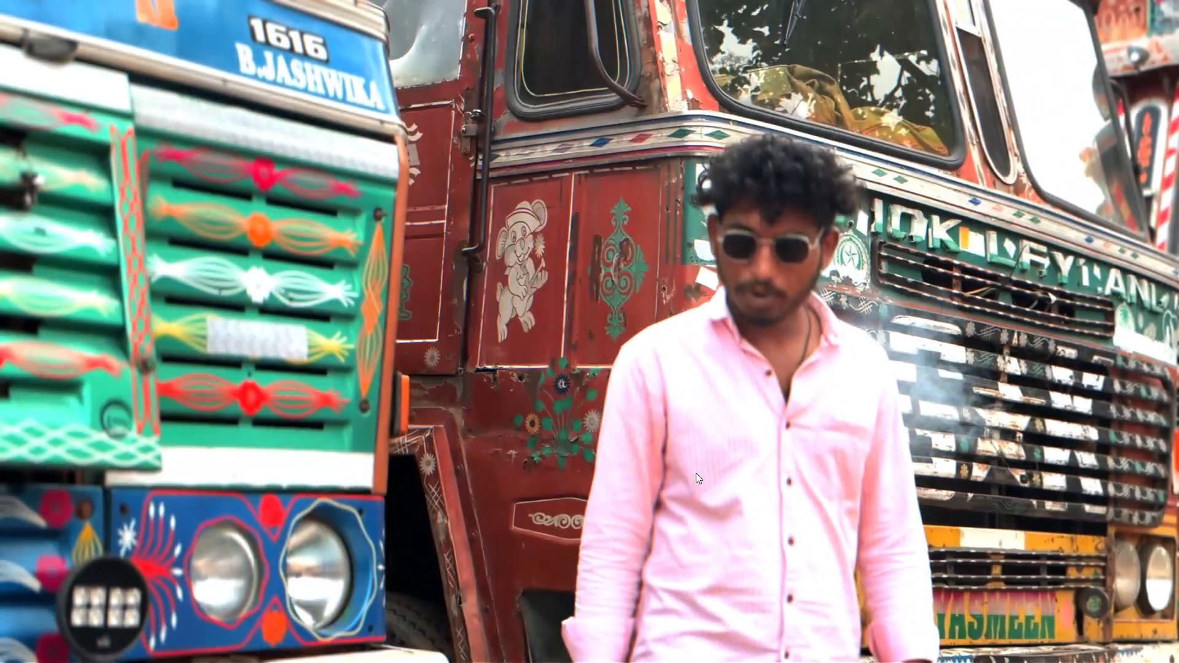
key("Escape")
key("space")
left_click(330, 450)
scroll(333, 415, "up", 1)
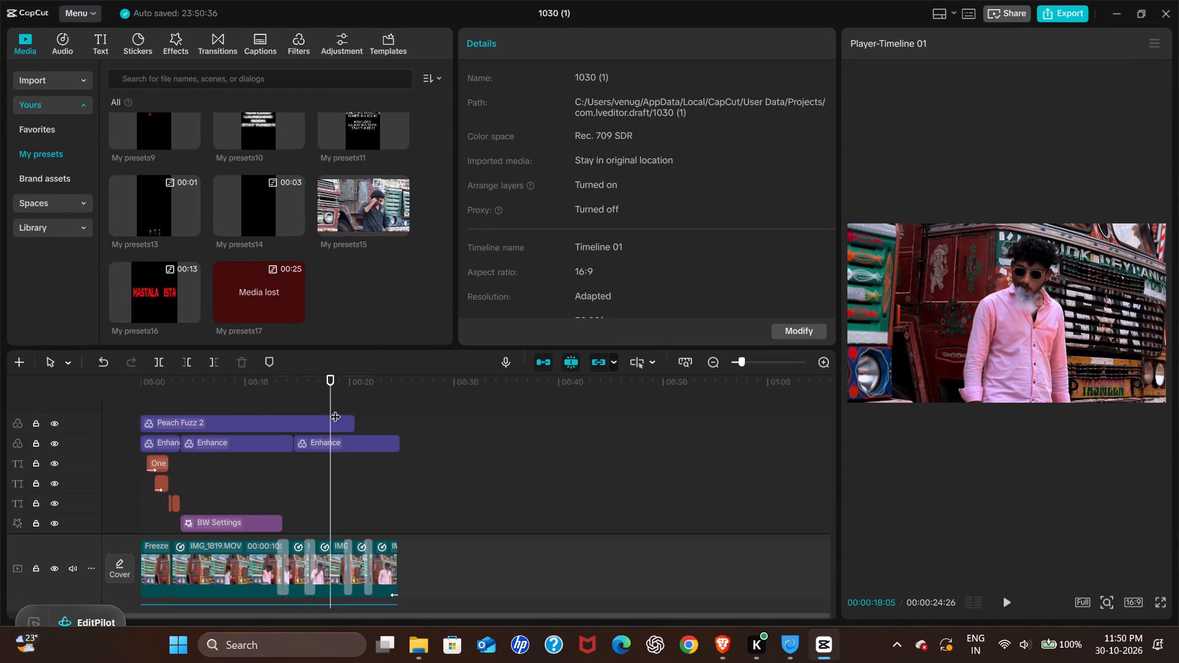
left_click(340, 426)
left_click(355, 438)
left_click_drag(353, 434, 393, 458)
Play the edit full screen from around 00:13 to examine the first transition and the clips following it.
left_click(288, 482)
left_click(278, 476)
key("z")
key("space")
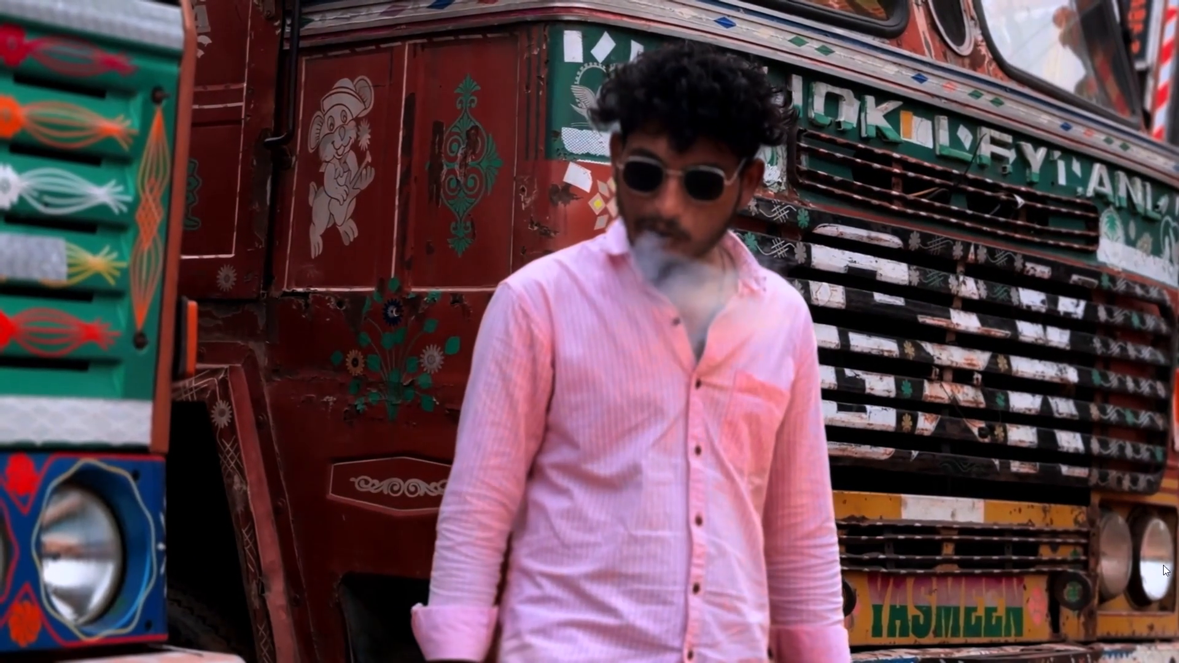
key("Escape")
key("space")
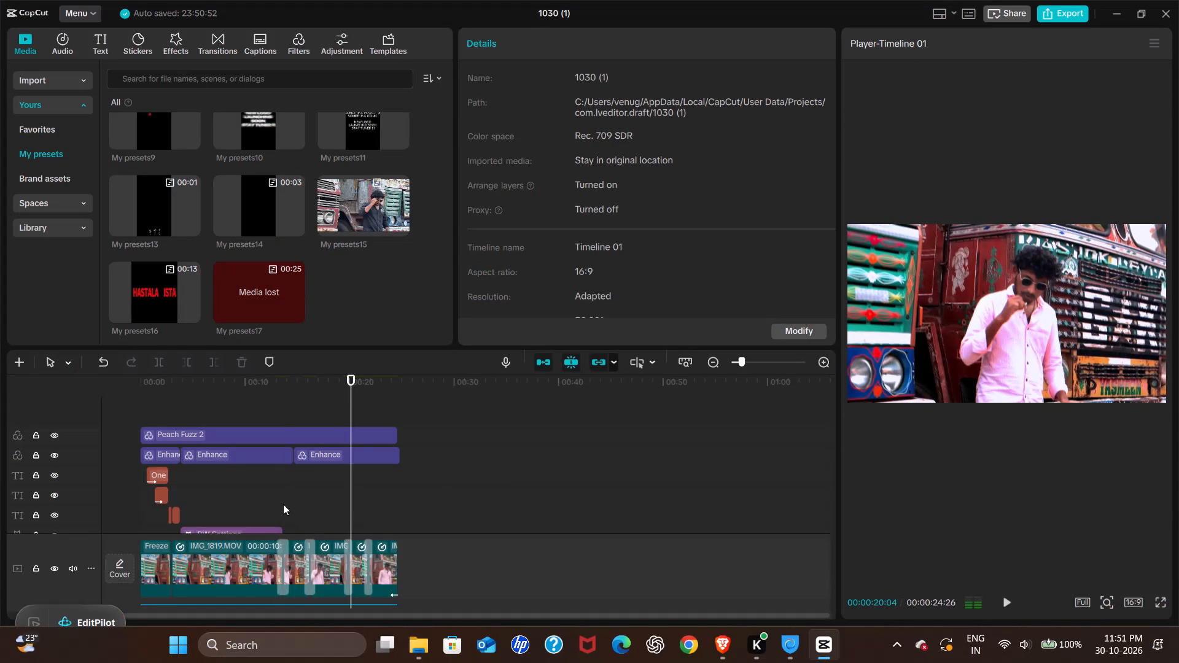
left_click(283, 504)
key("z")
key("Escape")
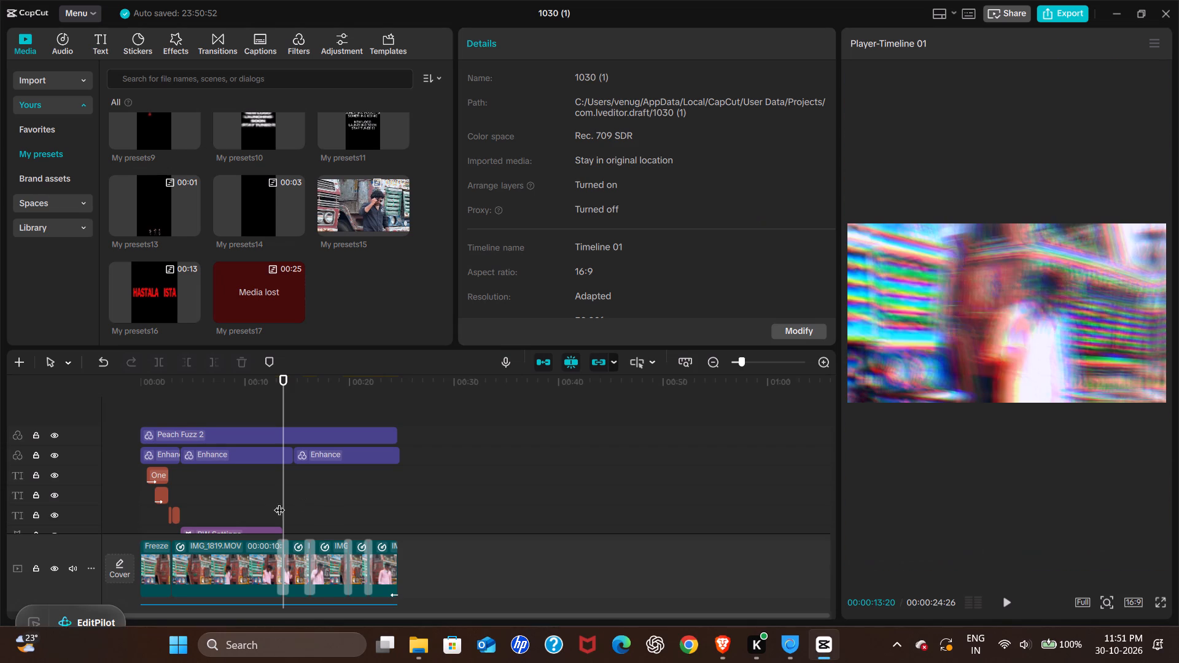
left_click(272, 502)
key("z")
key("space")
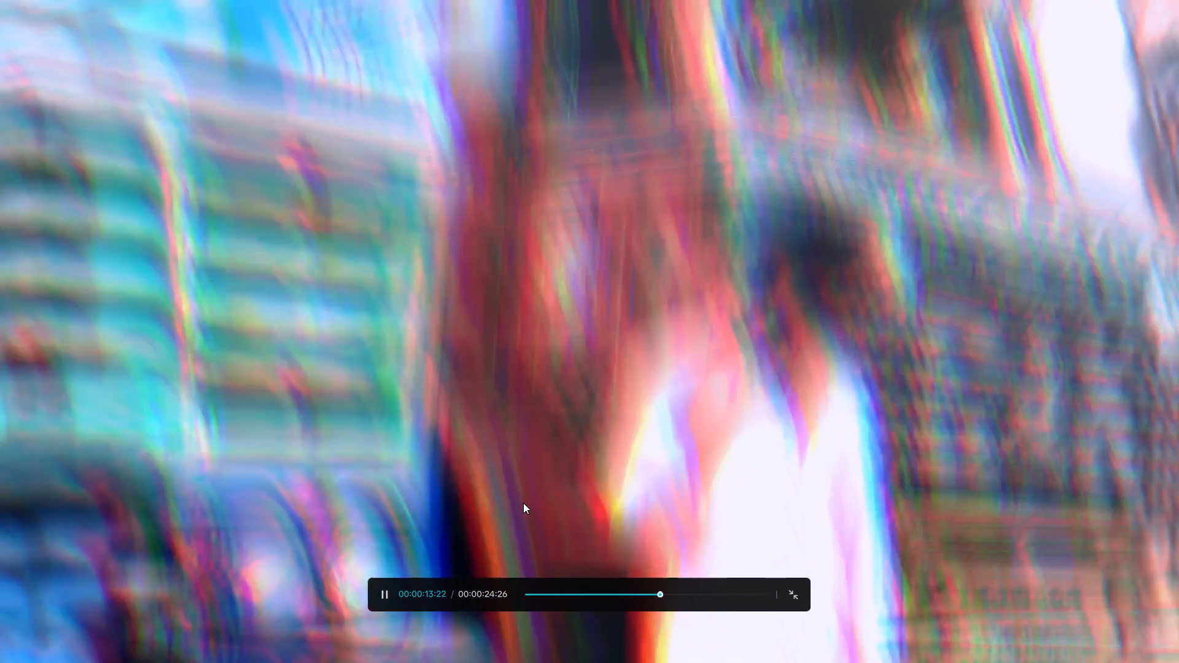
key("Escape")
key("space")
Preview My presets15 and My presets17 from the saved presets, watching My presets17 full screen.
left_click(372, 197)
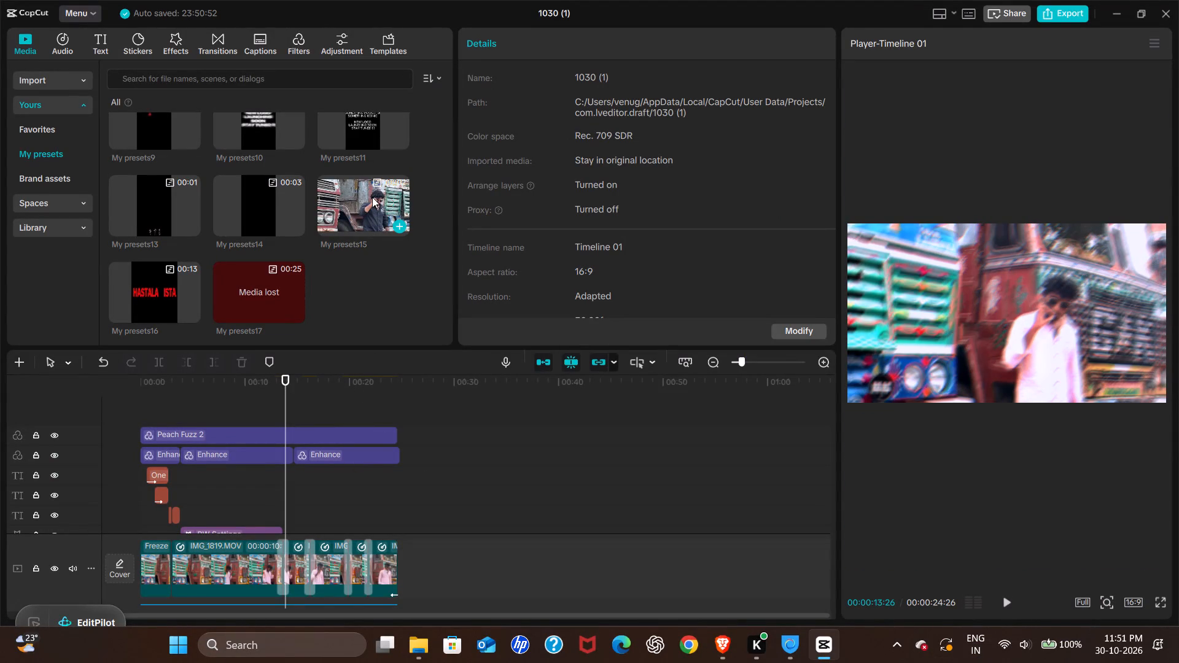
left_click(254, 284)
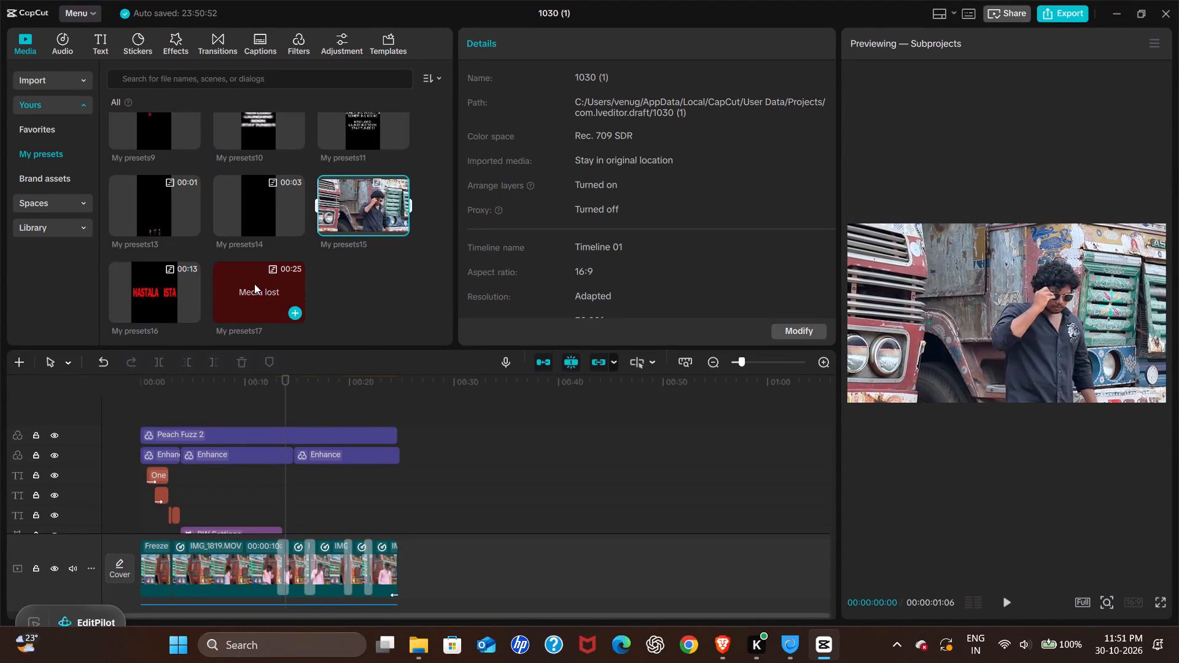
key("z")
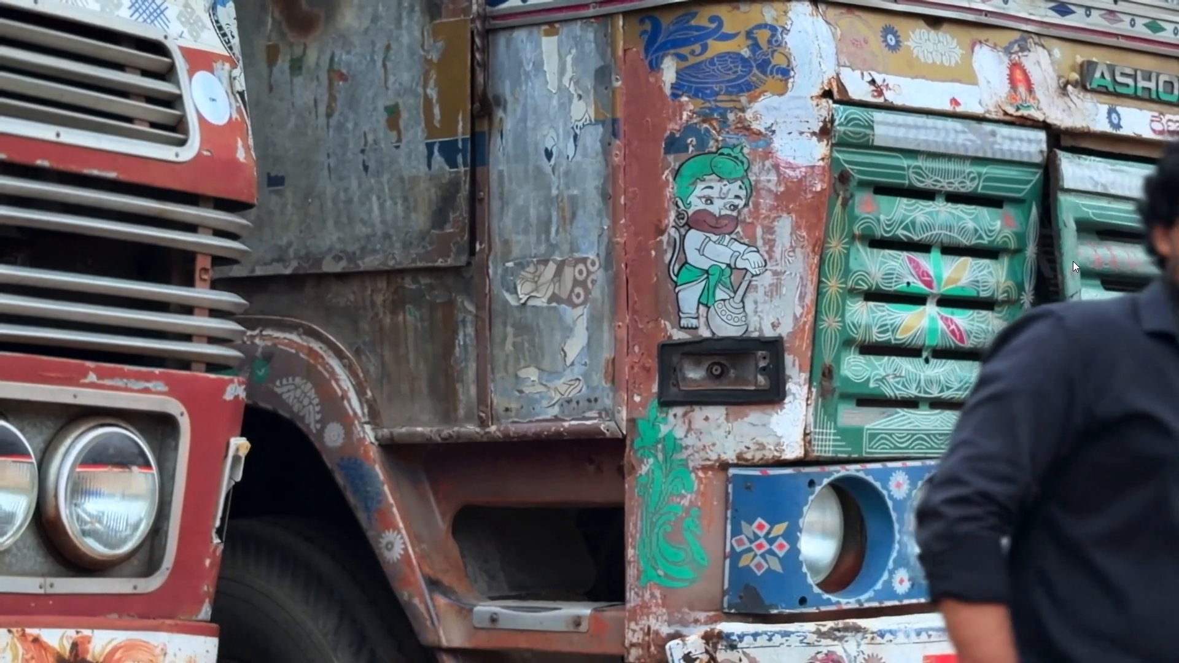
key("Escape")
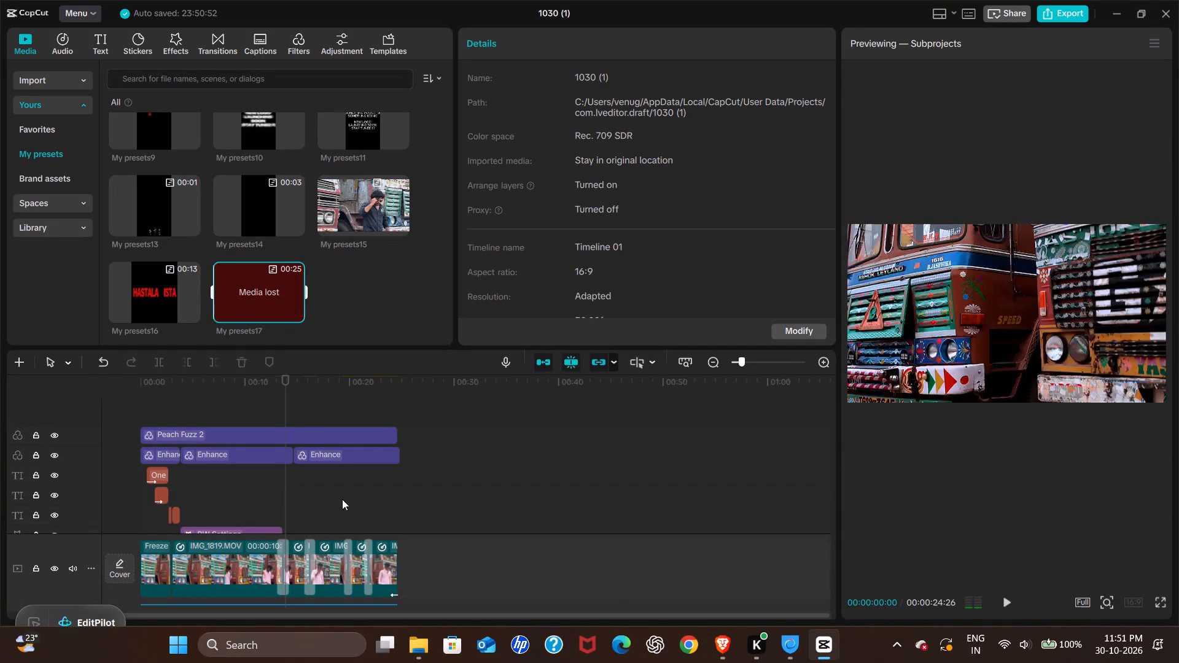
Play the timeline around the remaining transitions and through the last clips to examine how they run.
left_click(368, 499)
key("space")
key("space")
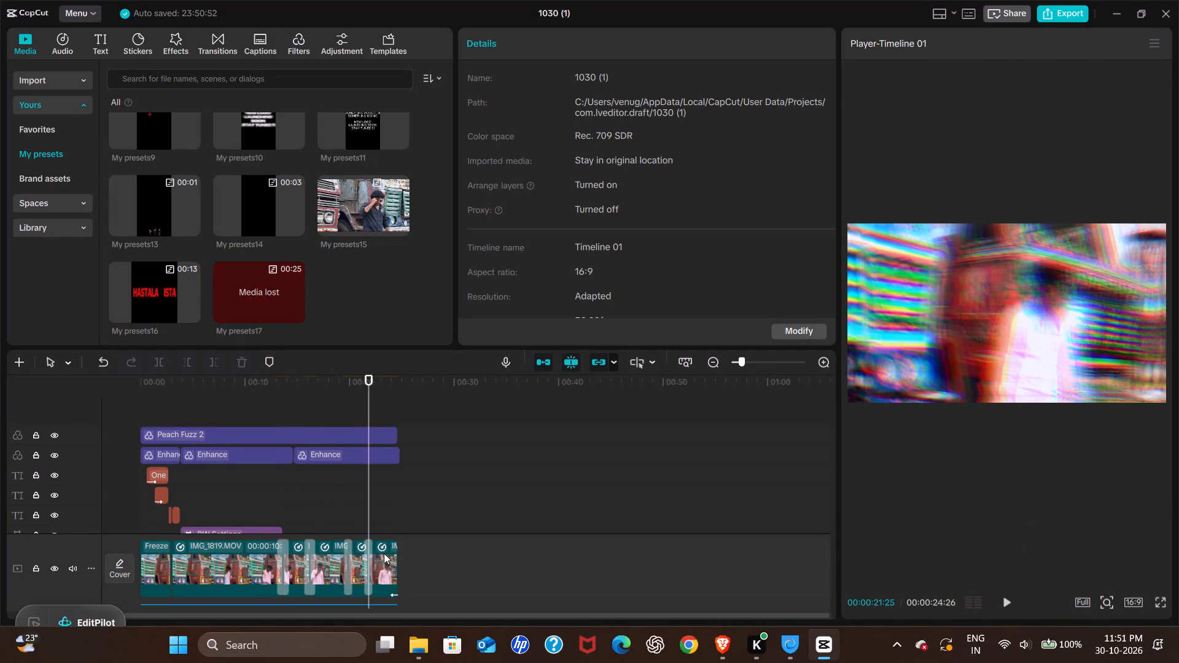
left_click(356, 520)
left_click(319, 514)
left_click(300, 511)
key("space")
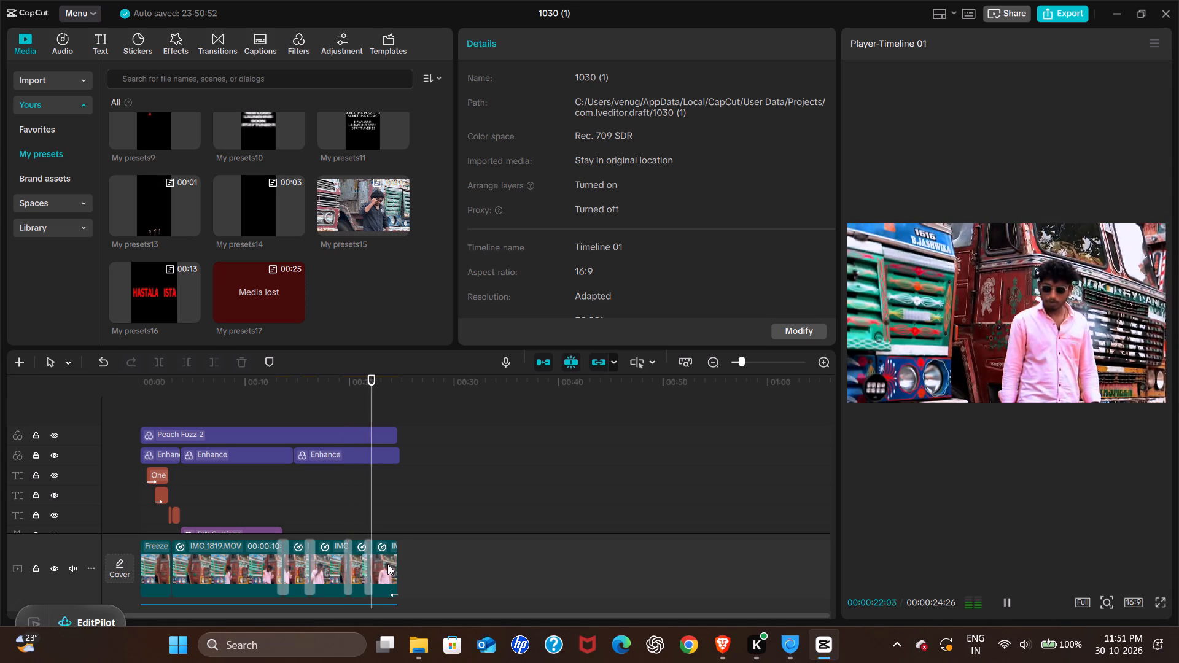
key("space")
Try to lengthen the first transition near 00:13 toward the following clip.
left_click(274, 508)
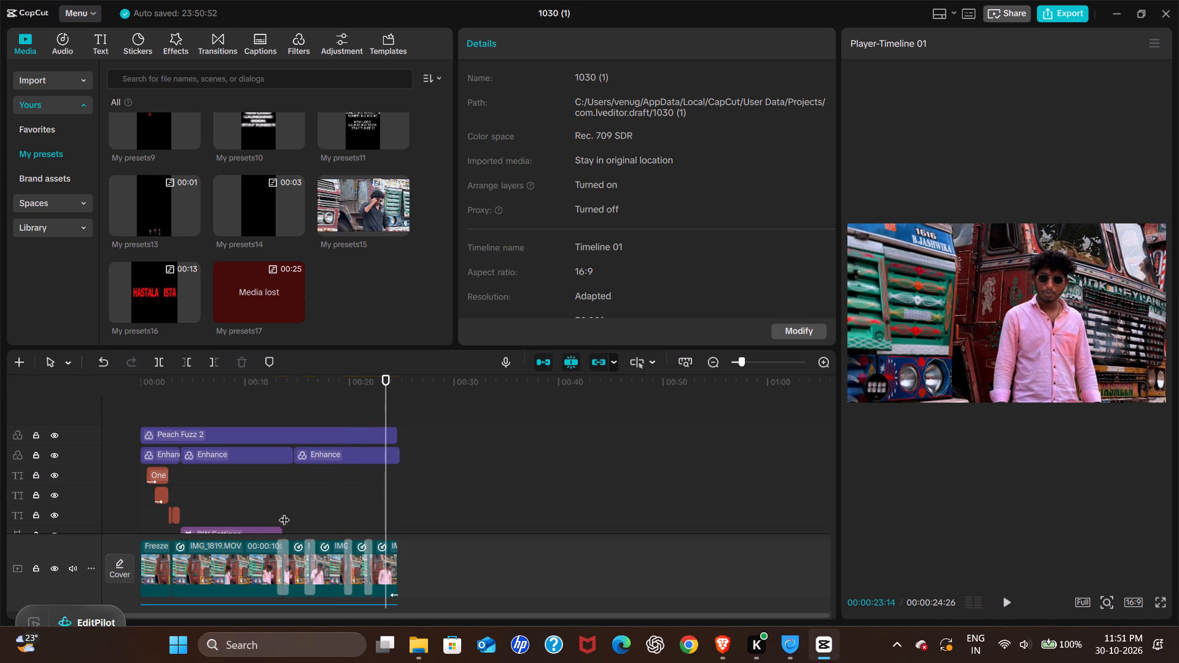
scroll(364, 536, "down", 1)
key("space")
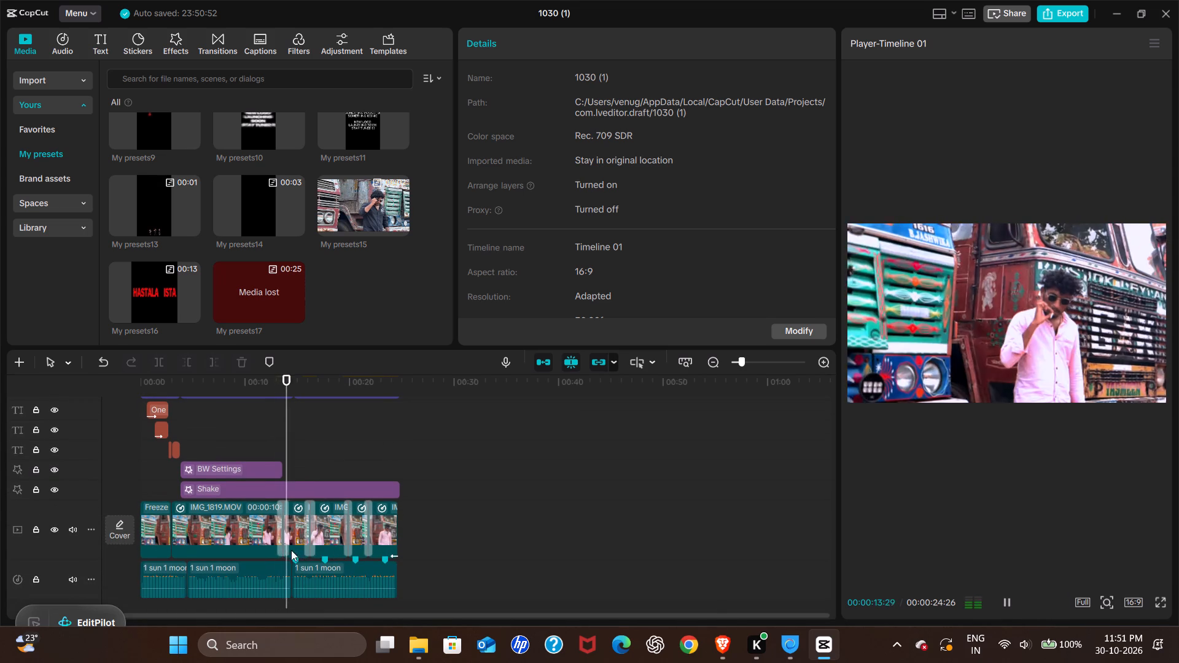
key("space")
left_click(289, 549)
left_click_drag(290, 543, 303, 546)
Play from about 00:12 in short bursts through the first transition to examine its timing.
left_click(262, 439)
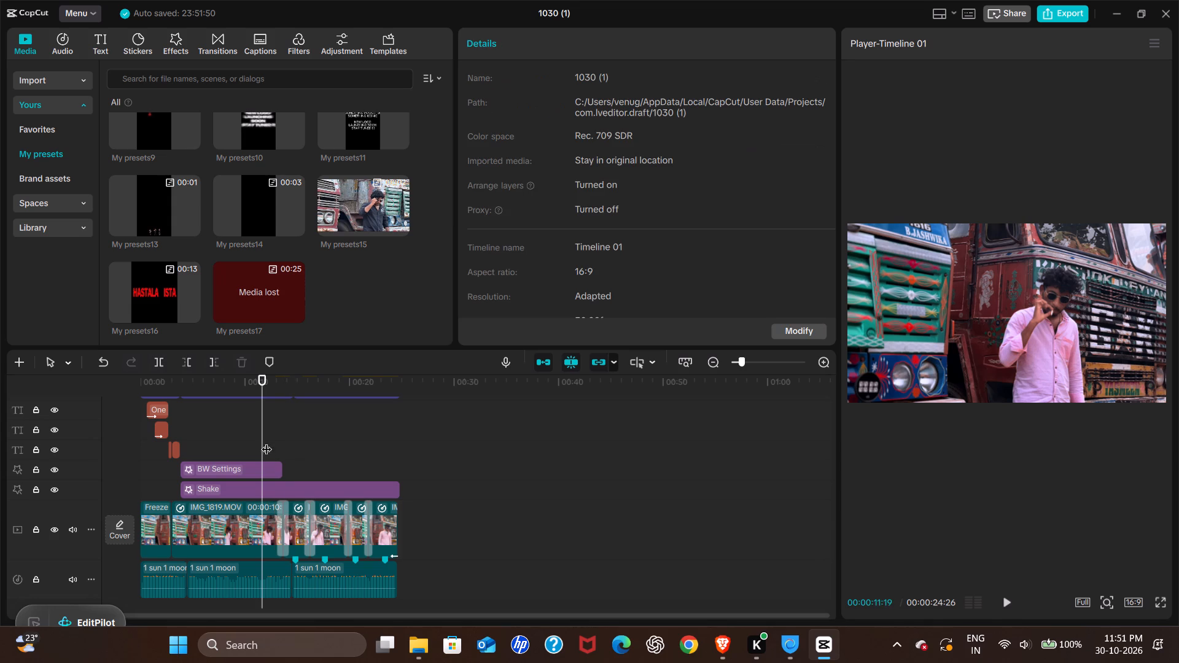
key("space")
key("space")
key("space")
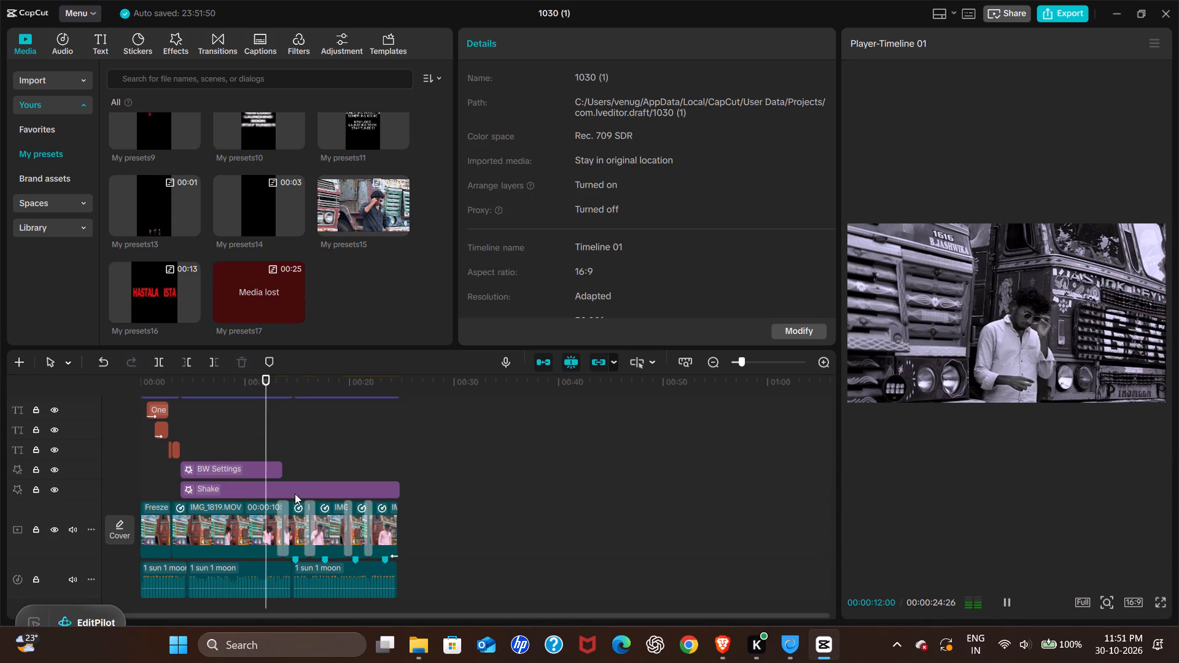
key("space")
key("space")
key("space")
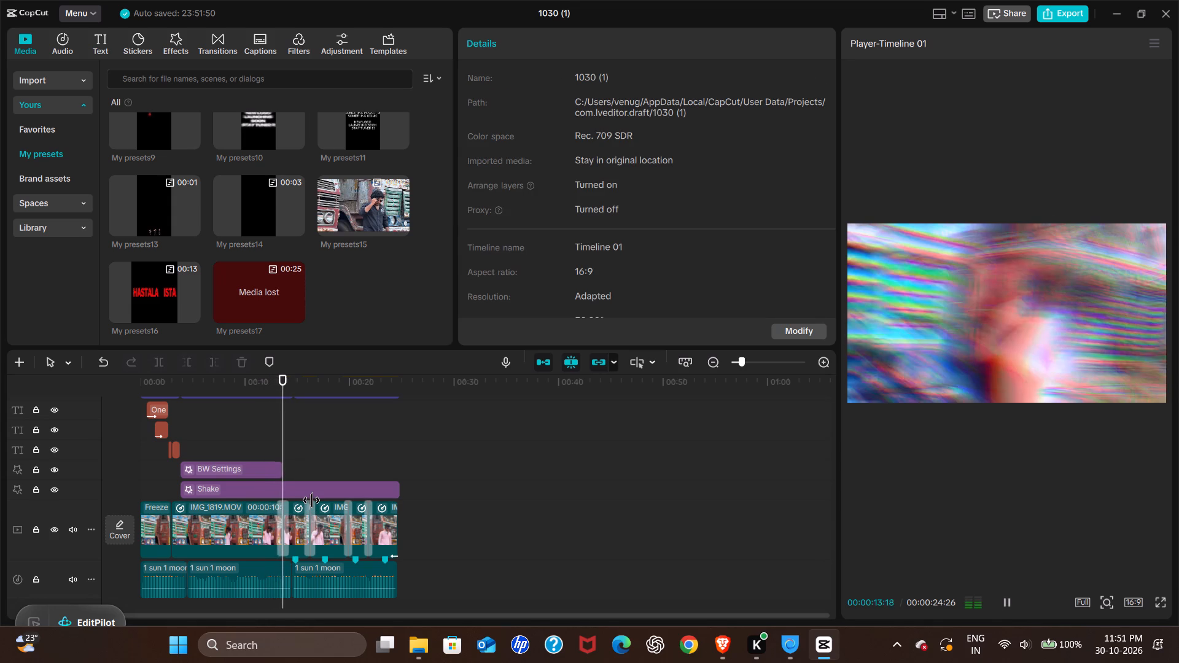
key("space")
key("space")
key("space")
key("space")
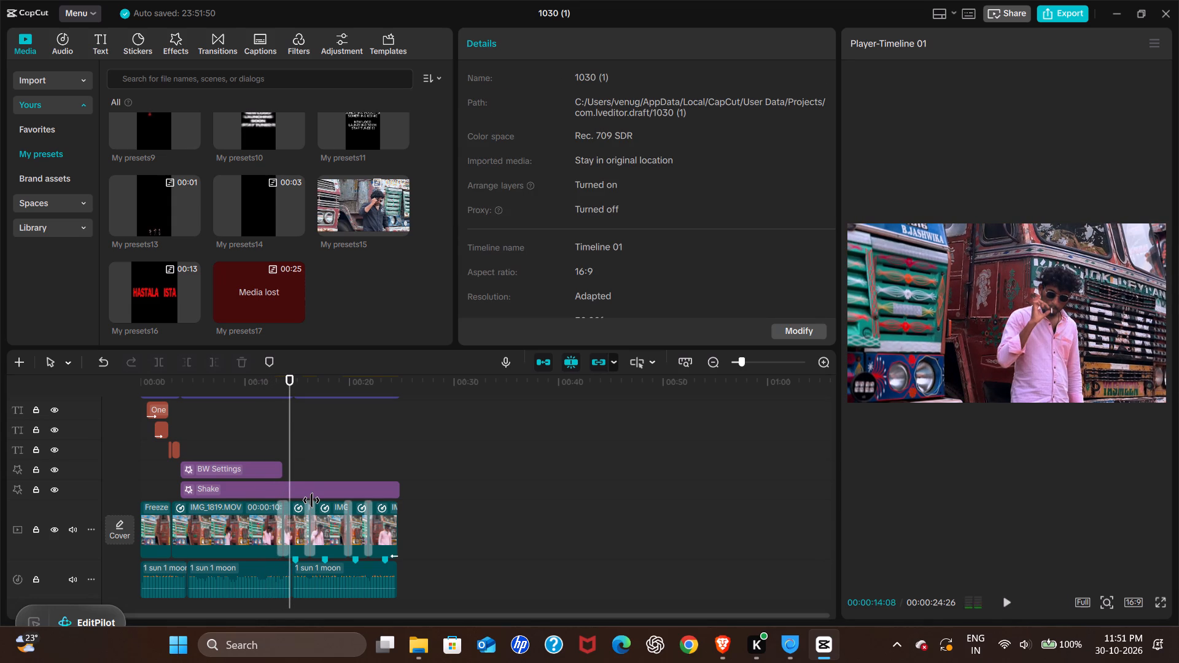
Lower the last point of the IMG_1819 clip's speed curve to slightly below 1x.
left_click(265, 527)
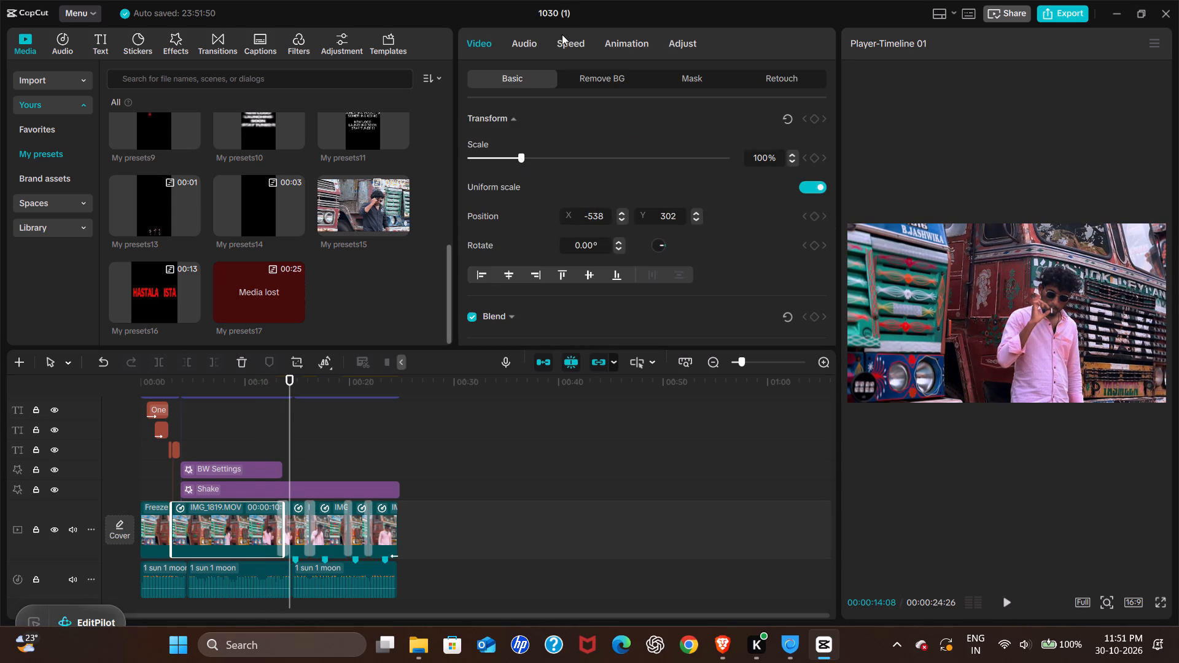
left_click(566, 34)
left_click(784, 200)
key("space")
key("space")
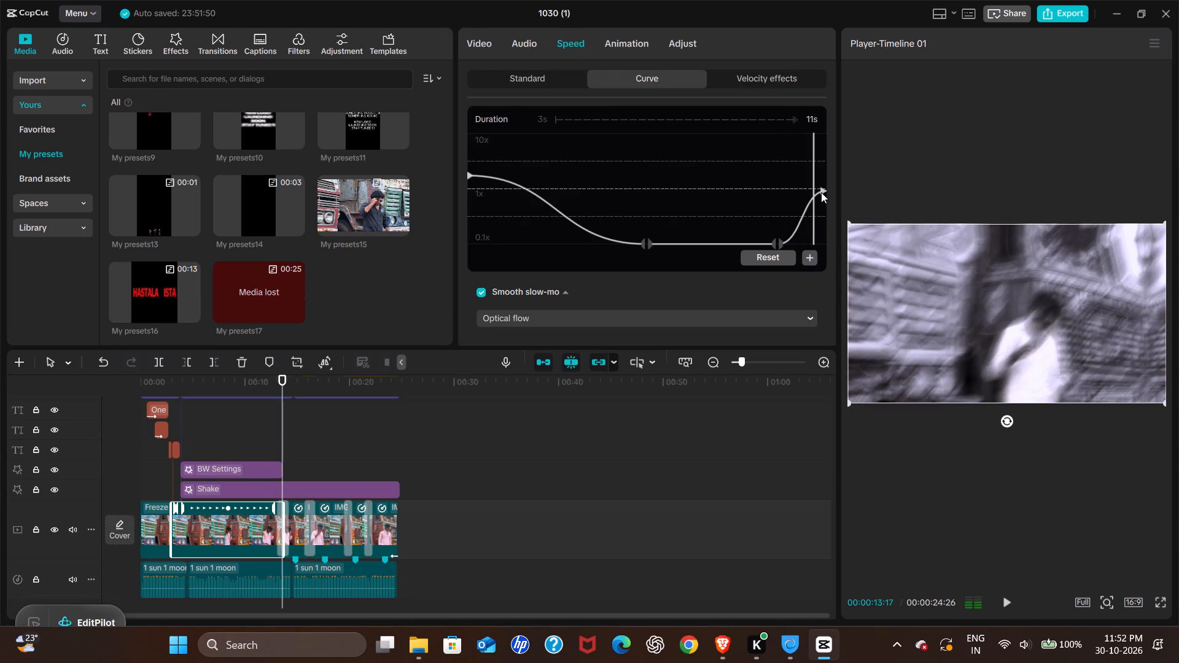
left_click_drag(822, 192, 825, 201)
left_click(782, 201)
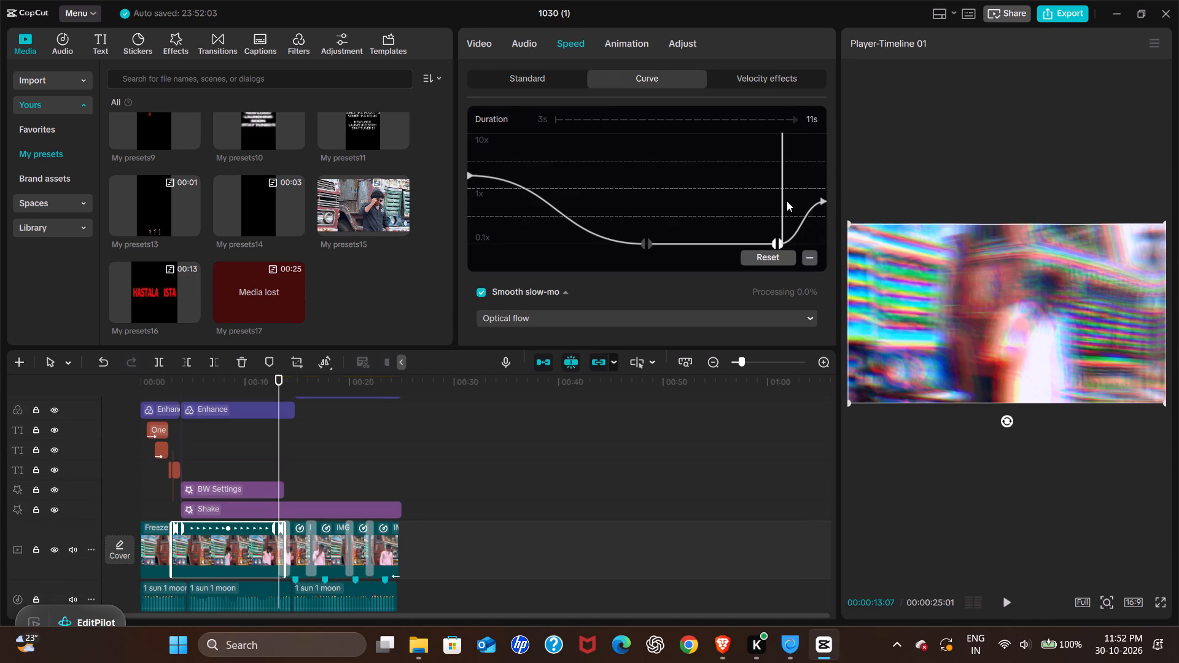
Play through the adjusted section and set the Shake & Flash transition near 00:16 to 1.3 s.
key("space")
key("space")
key("space")
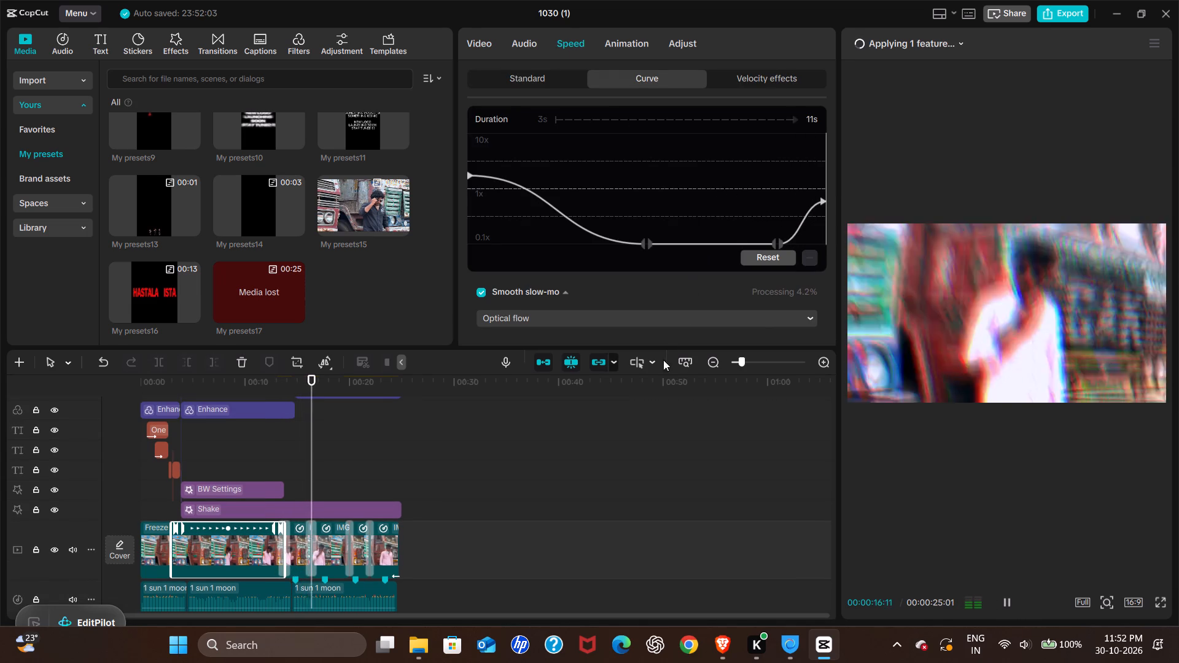
left_click(313, 548)
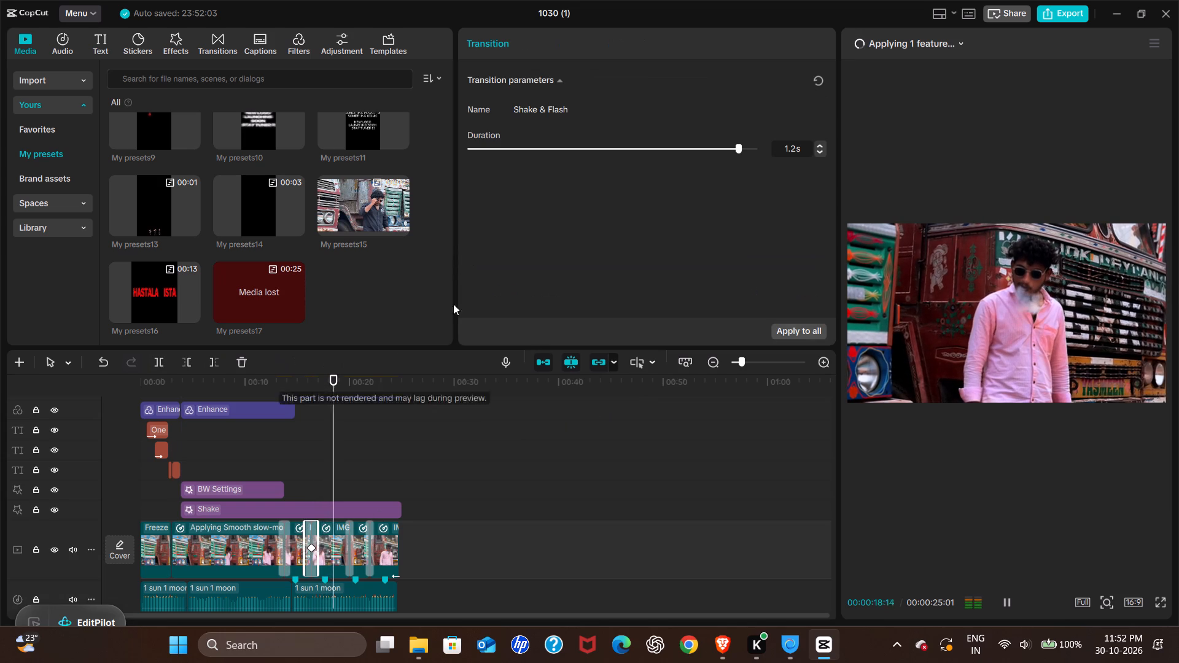
key("space")
left_click_drag(739, 145, 799, 148)
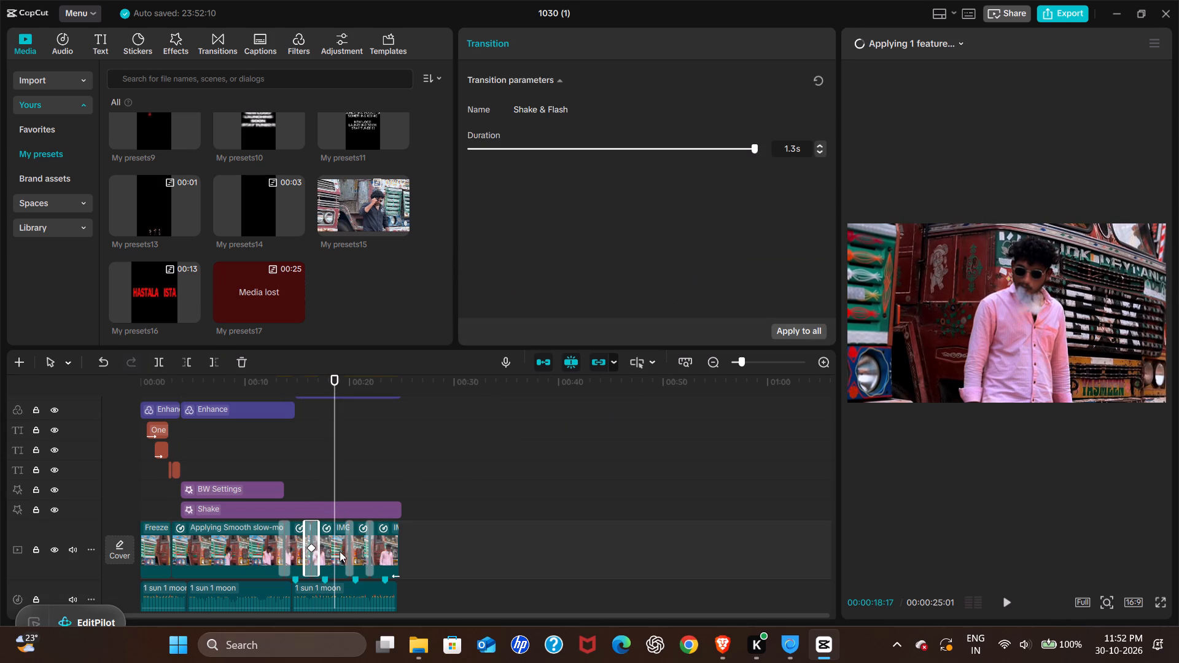
Check the durations of the last two Shake & Flash transitions and replay the section around the transition near 00:16.
left_click(345, 551)
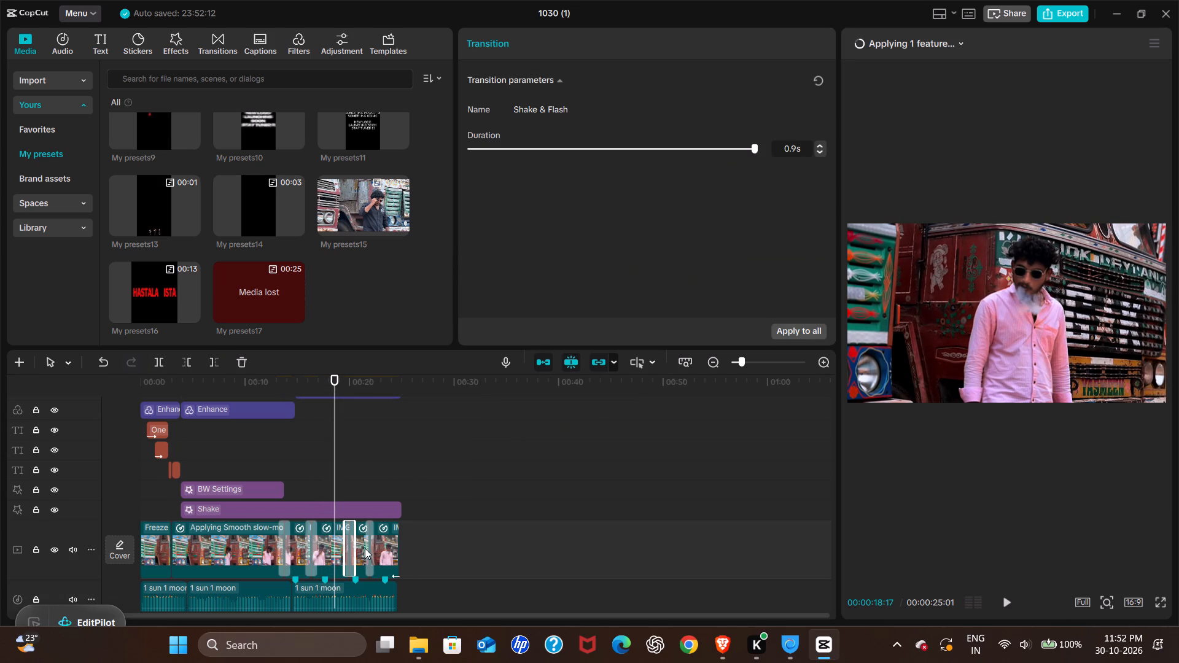
left_click(365, 547)
left_click(376, 550)
left_click(370, 545)
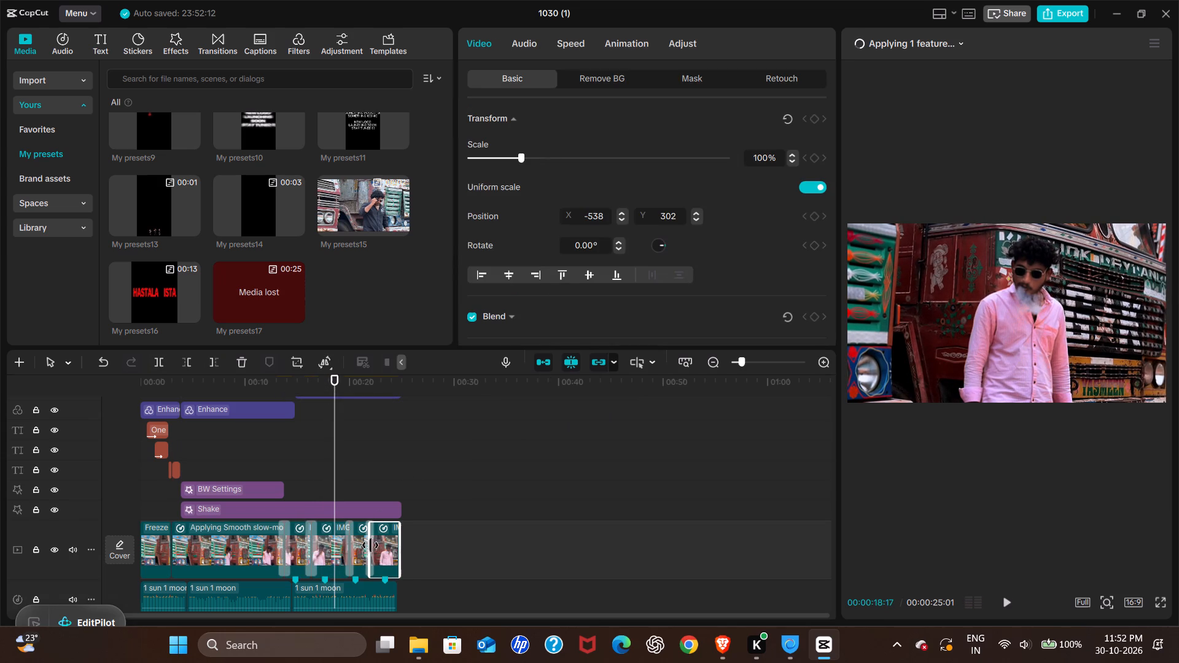
left_click(371, 495)
left_click(367, 538)
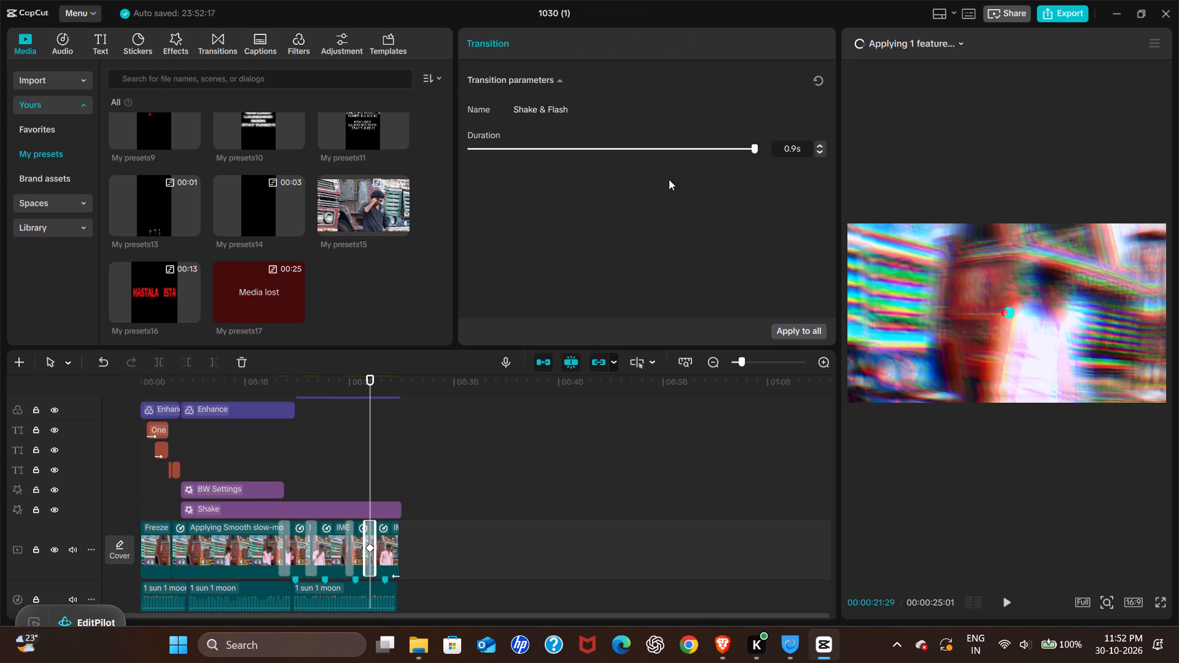
left_click(293, 476)
key("space")
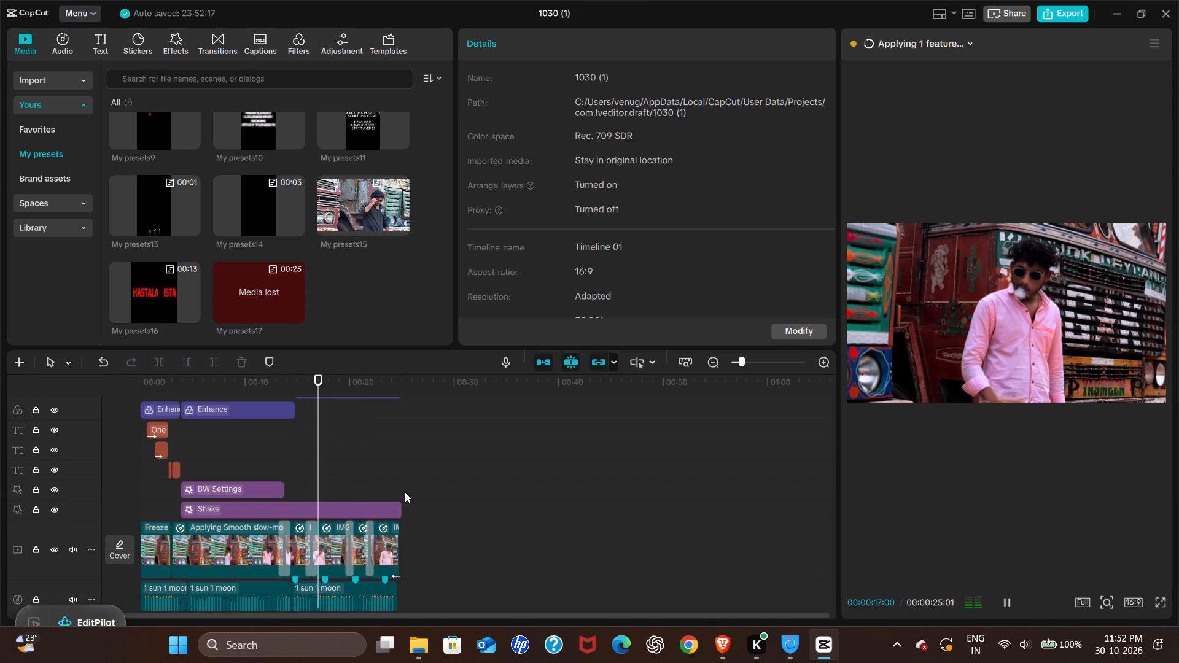
key("space")
left_click(306, 545)
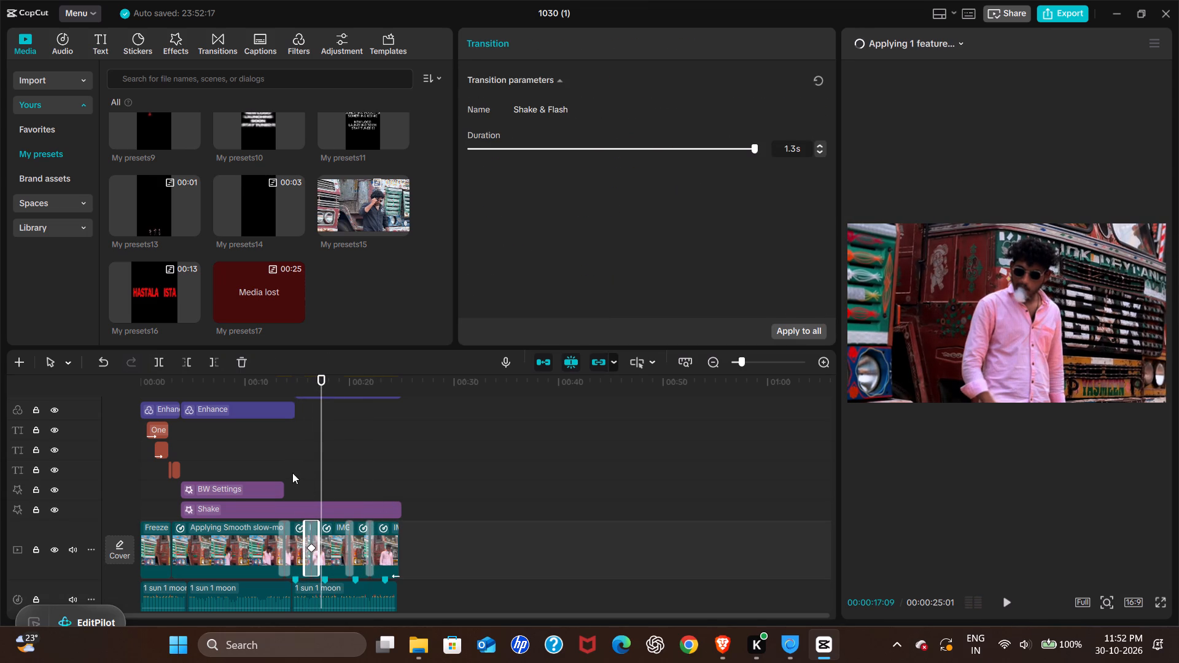
Play the edit full-screen from about 00:14 to about 00:22 to examine the Shake & Flash transitions.
left_click(292, 473)
key("z")
key("space")
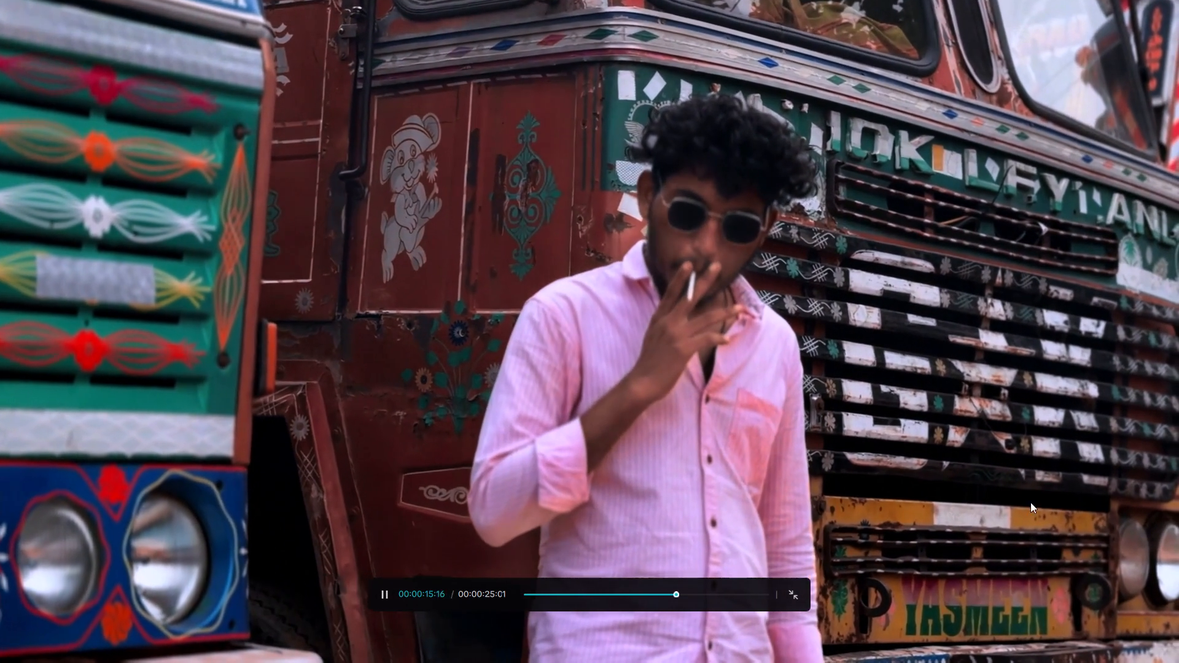
key("space")
key("space")
key("space")
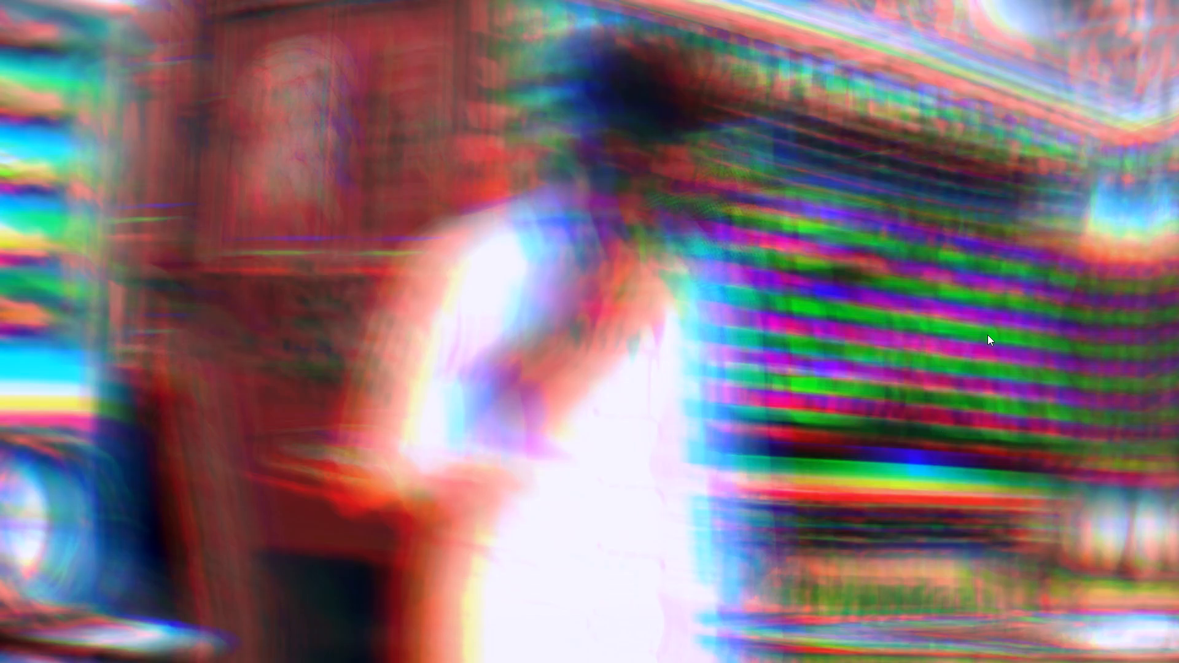
key("space")
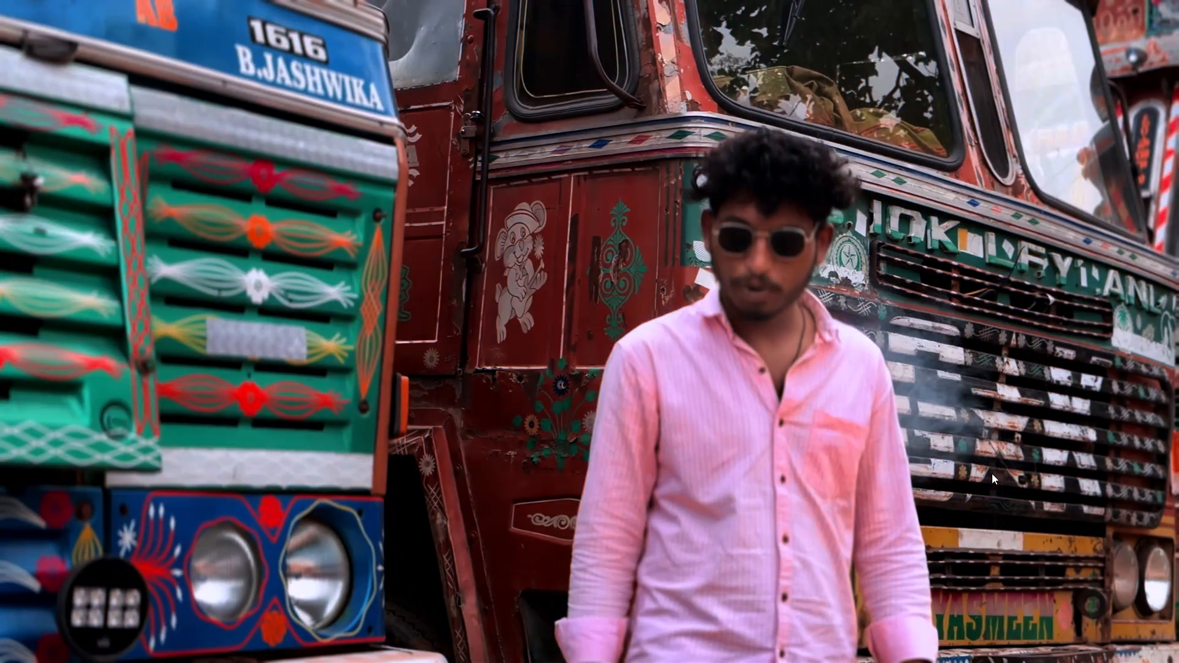
key("Escape")
key("space")
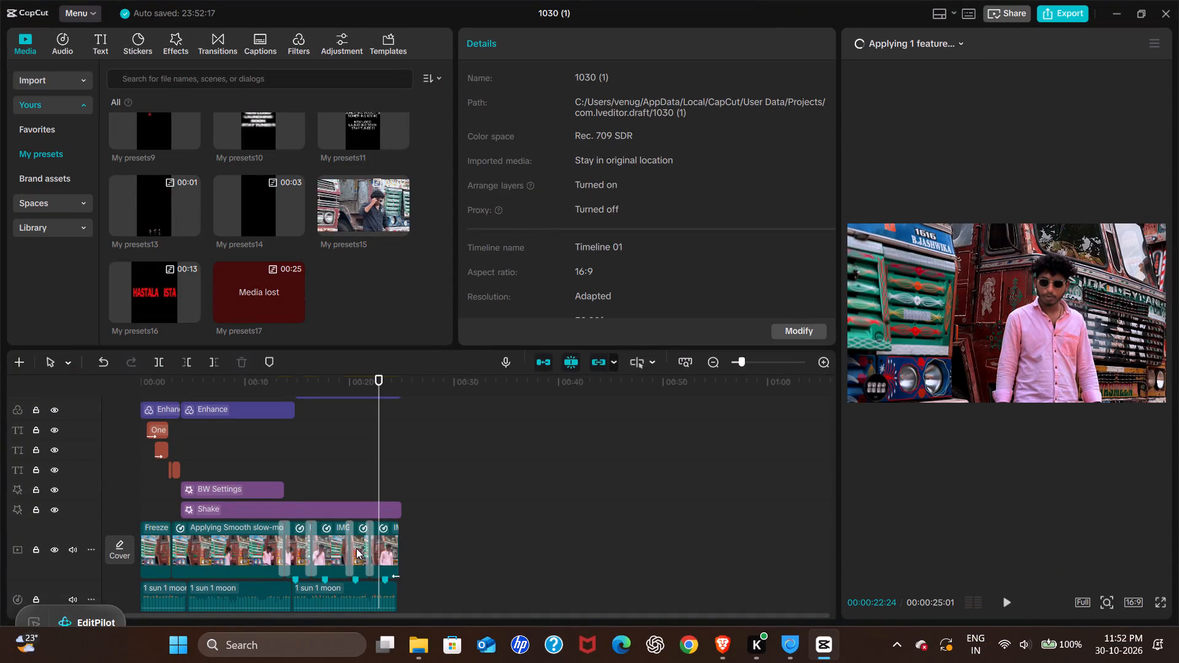
Check the last Shake & Flash transition's duration and play from about 00:13 to the end to examine the transitions.
left_click(358, 549)
left_click(367, 549)
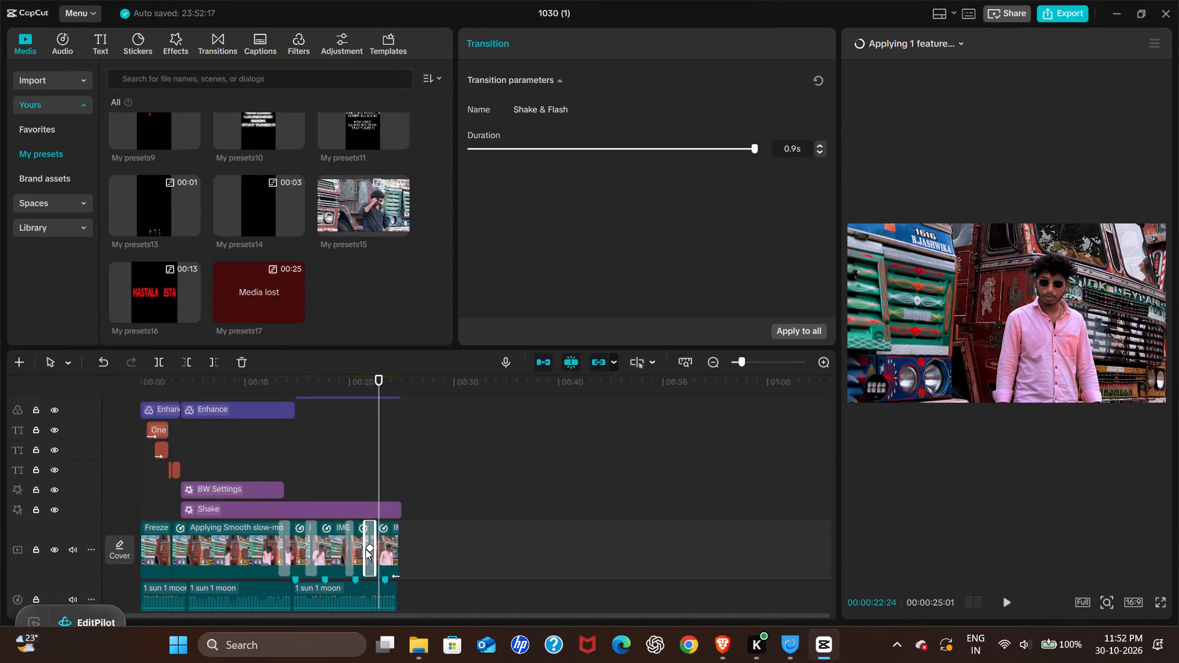
scroll(361, 547, "up", 9, "ctrl")
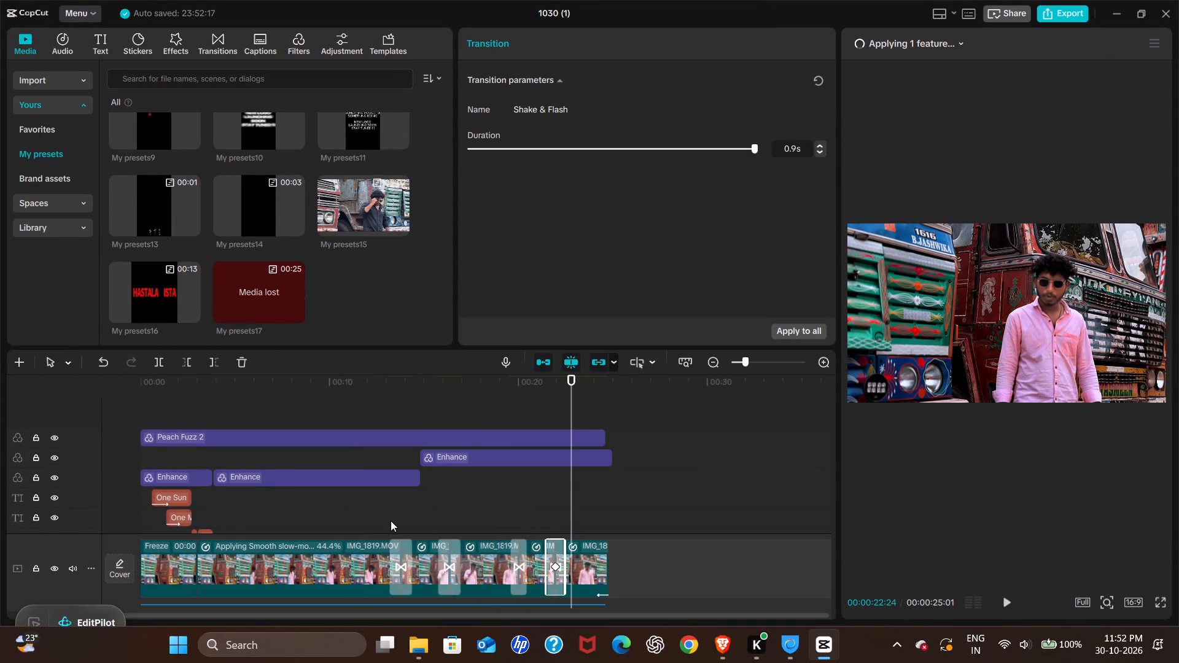
left_click(391, 521)
key("space")
key("space")
key("space")
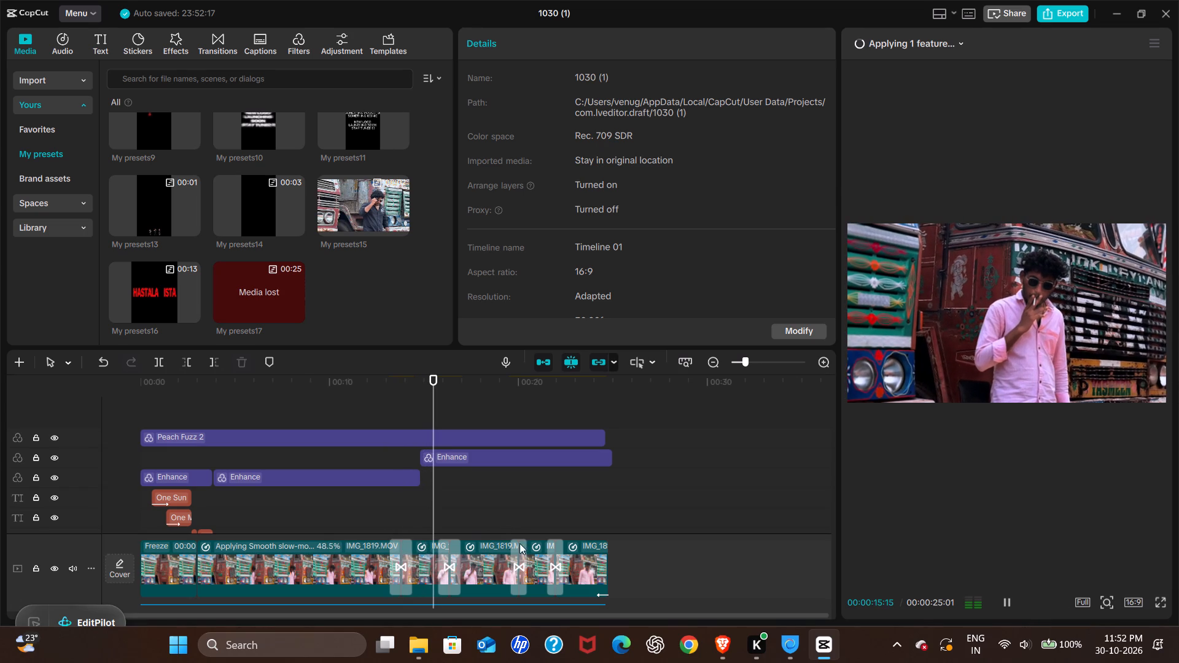
key("space")
key("space")
key("space")
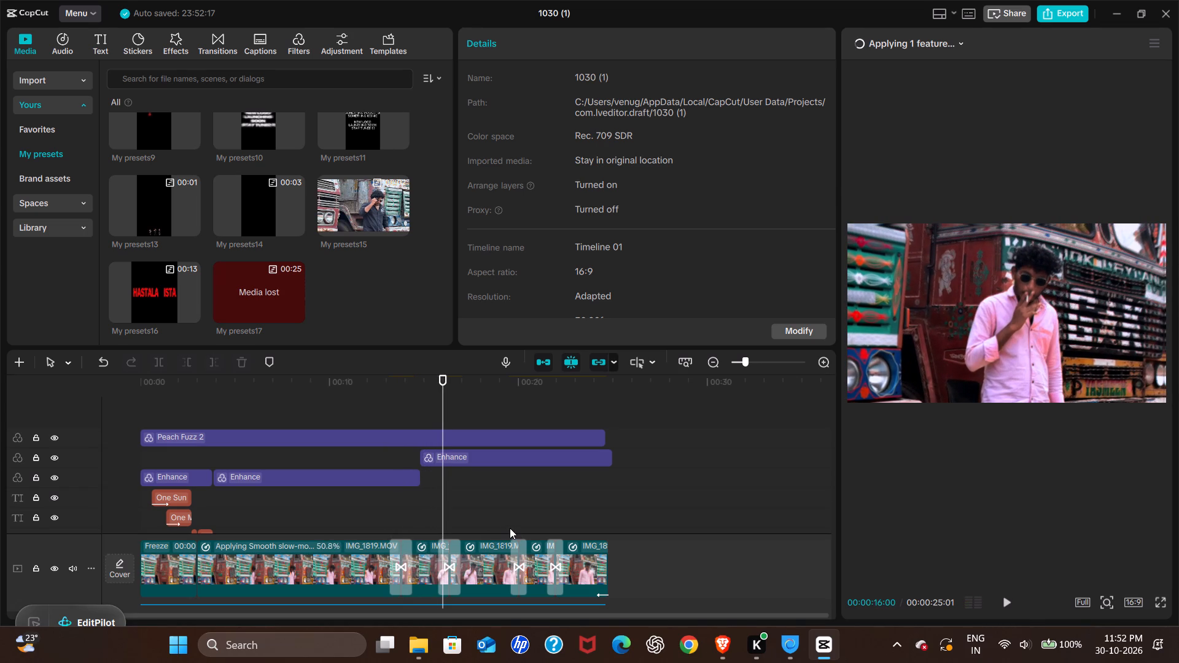
key("space")
key("space")
key("space")
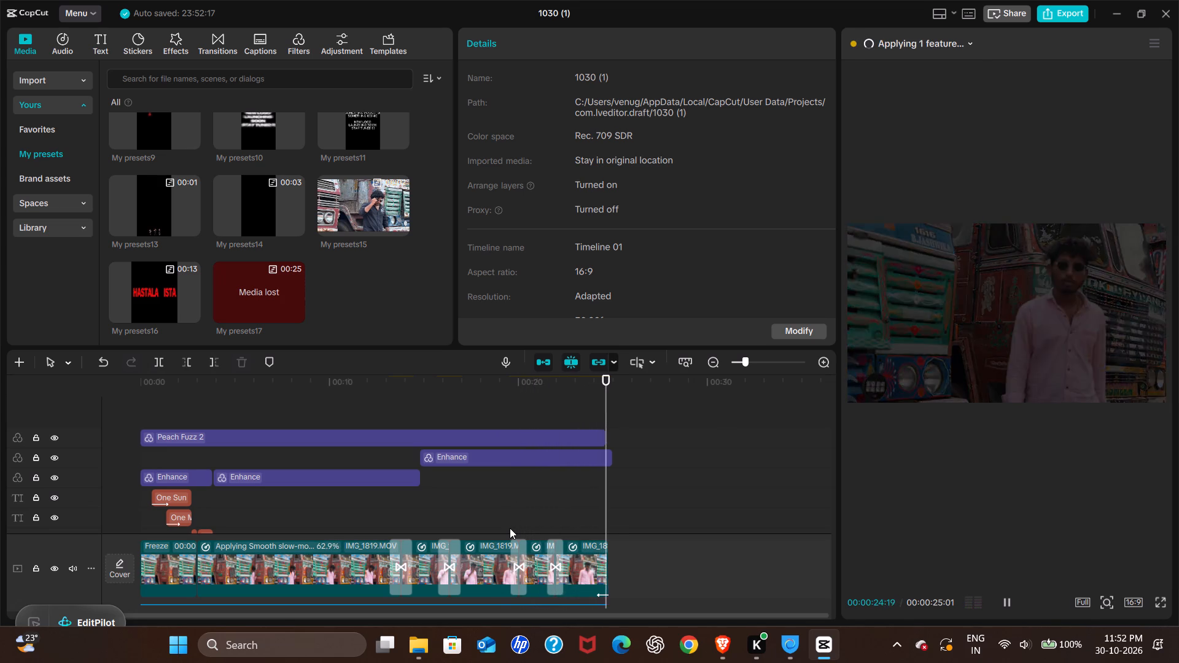
Play briefly from about 00:11, and replay full-screen from the start to examine the One Sun and One Moon titles.
left_click(346, 516)
key("space")
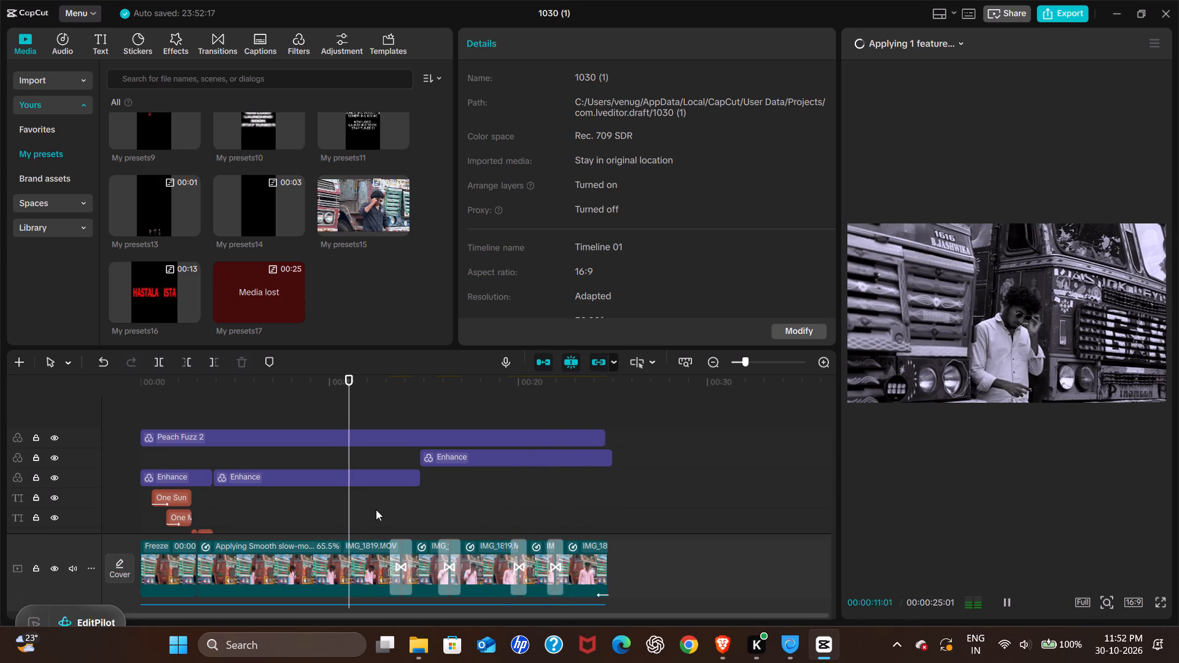
key("space")
left_click(137, 524)
left_click(145, 527)
left_click_drag(145, 527, 87, 522)
key("space")
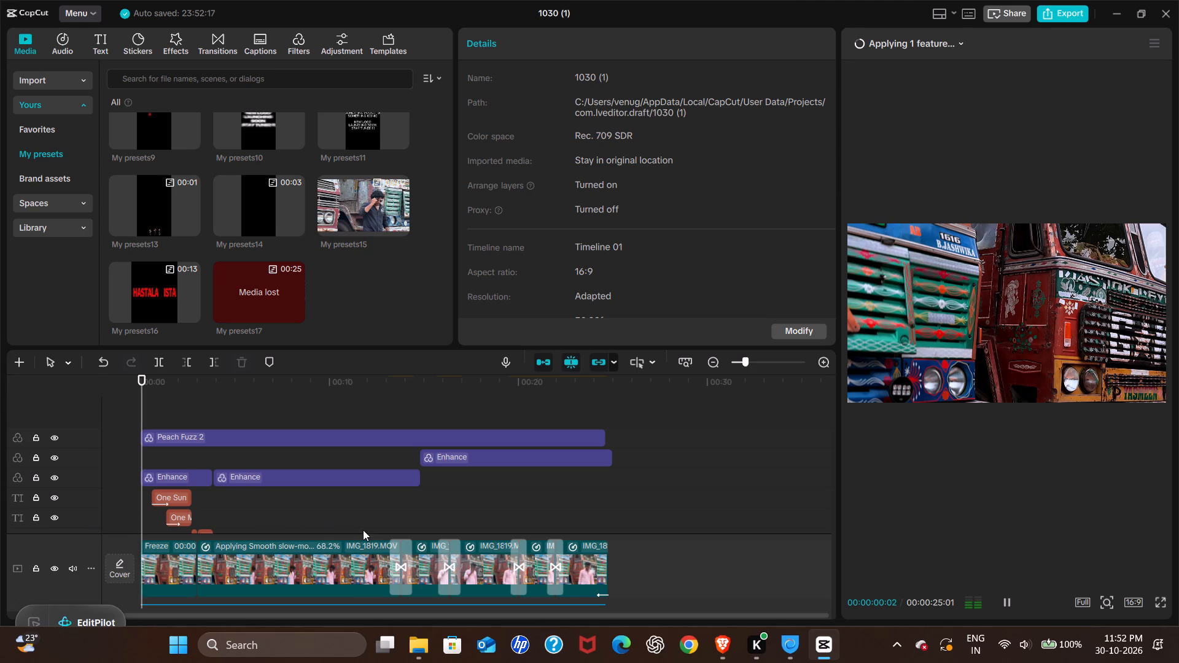
key("z")
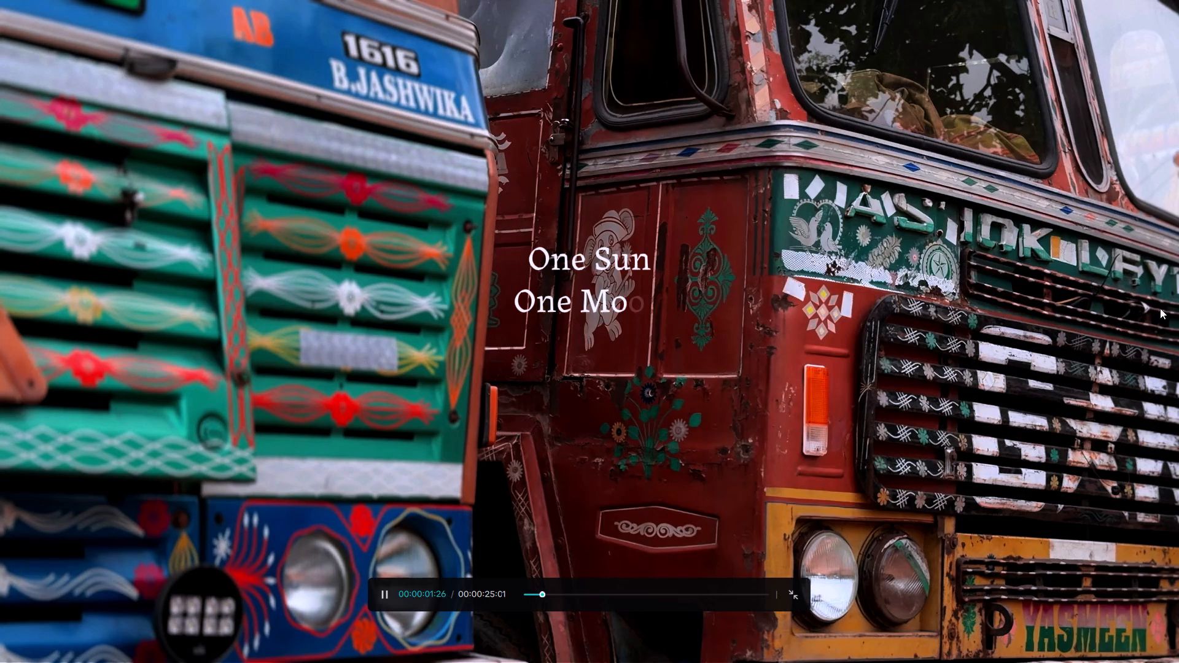
key("space")
left_click(598, 268)
key("Escape")
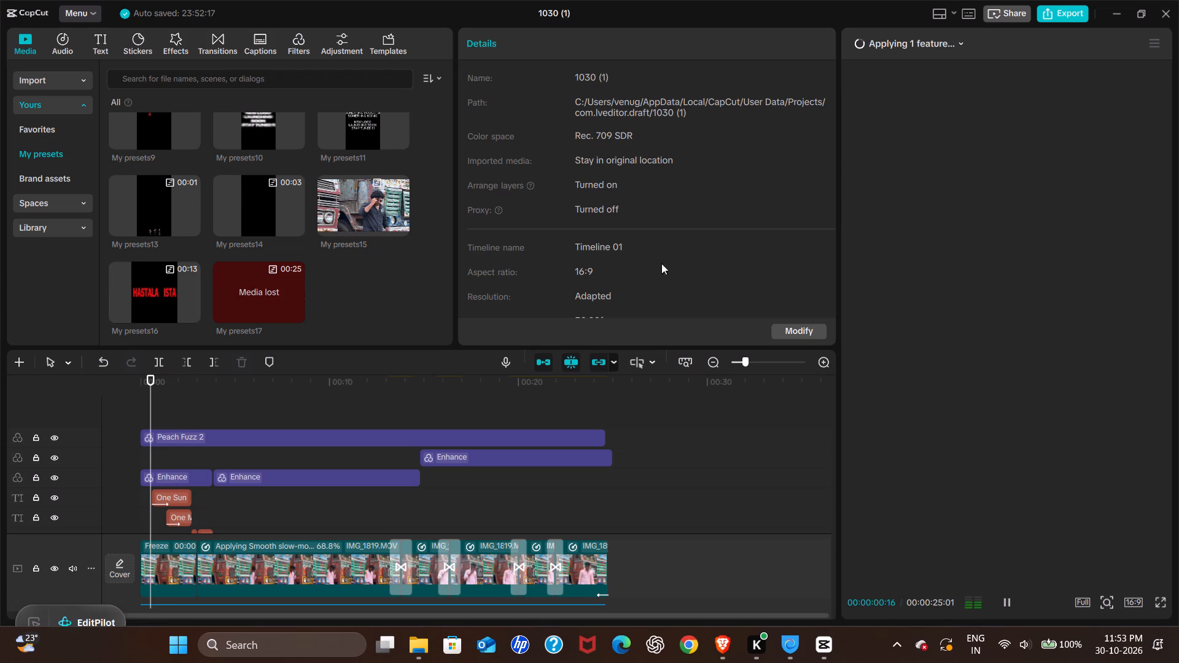
Lower the One Moon title in the frame by setting its Y position to 2.
left_click(1006, 291)
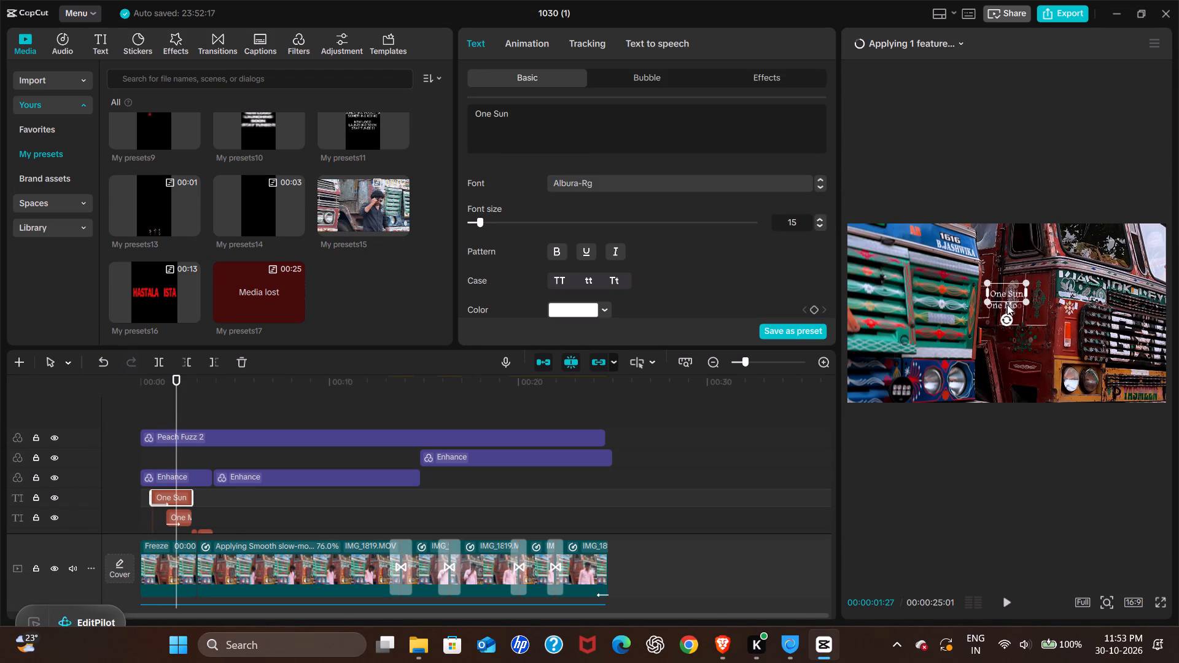
left_click(1007, 304)
left_click(1011, 295)
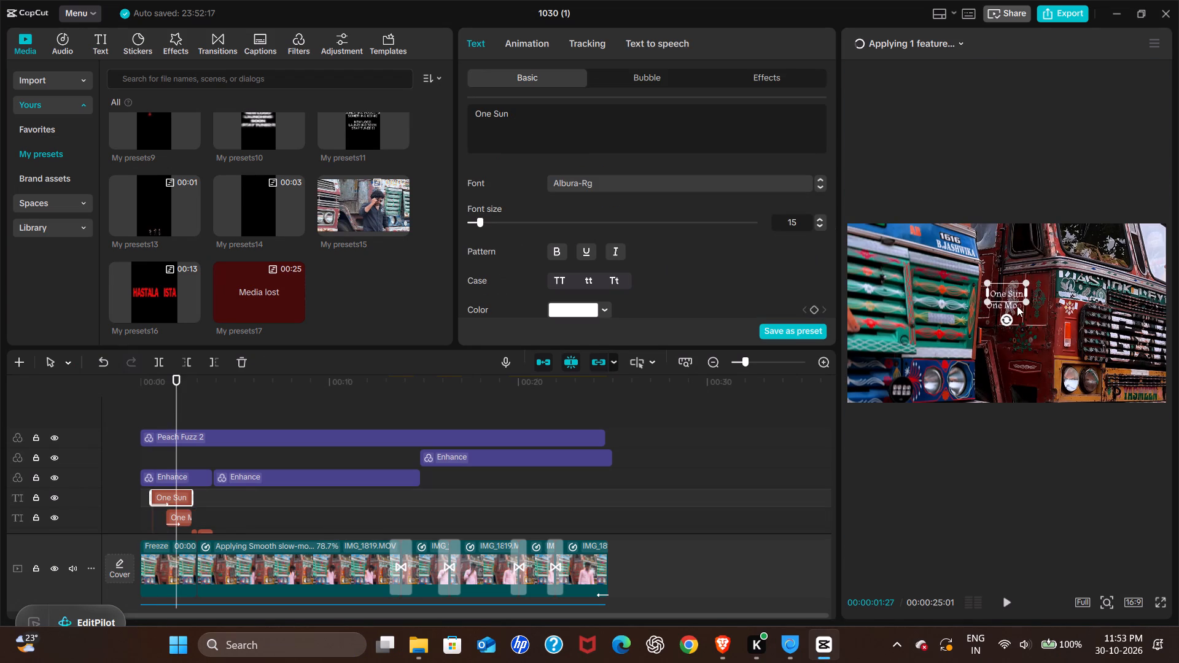
left_click(1017, 306)
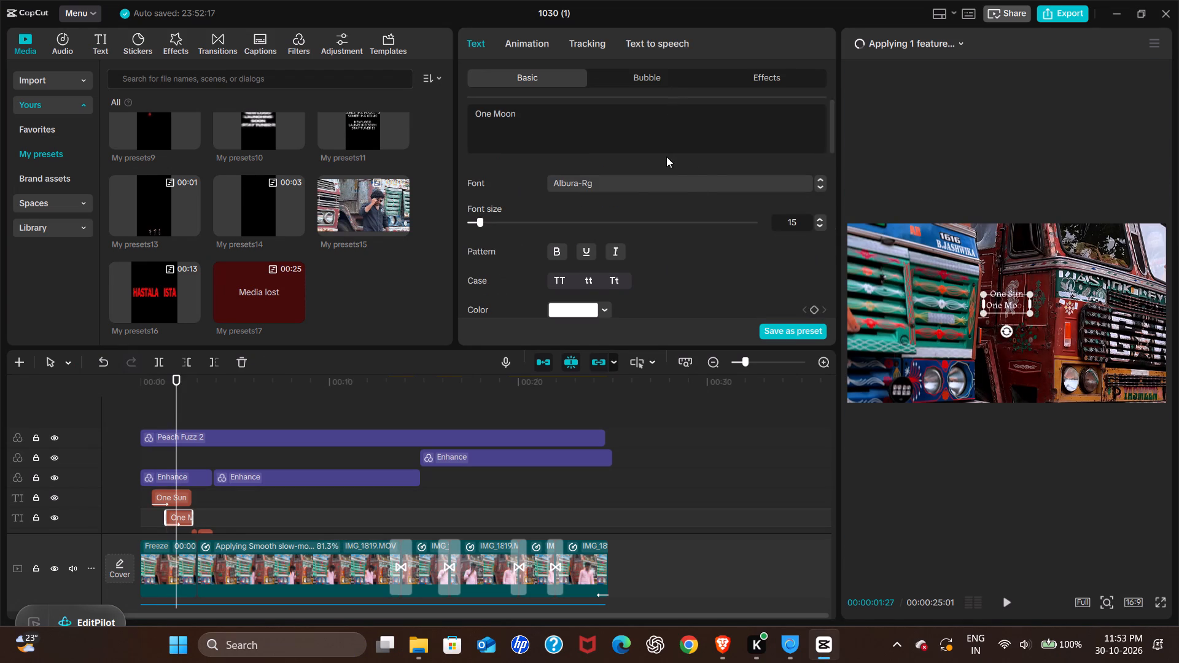
scroll(666, 157, "down", 3)
scroll(730, 221, "down", 4)
scroll(698, 241, "up", 1)
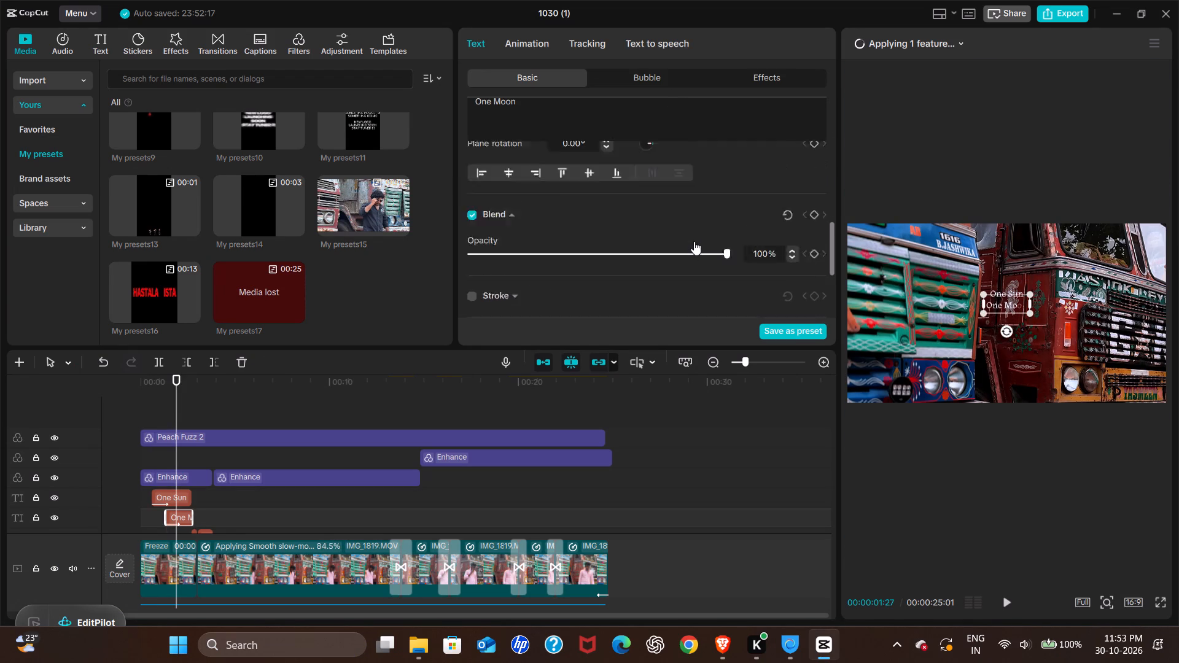
scroll(694, 241, "up", 2)
left_click(683, 233)
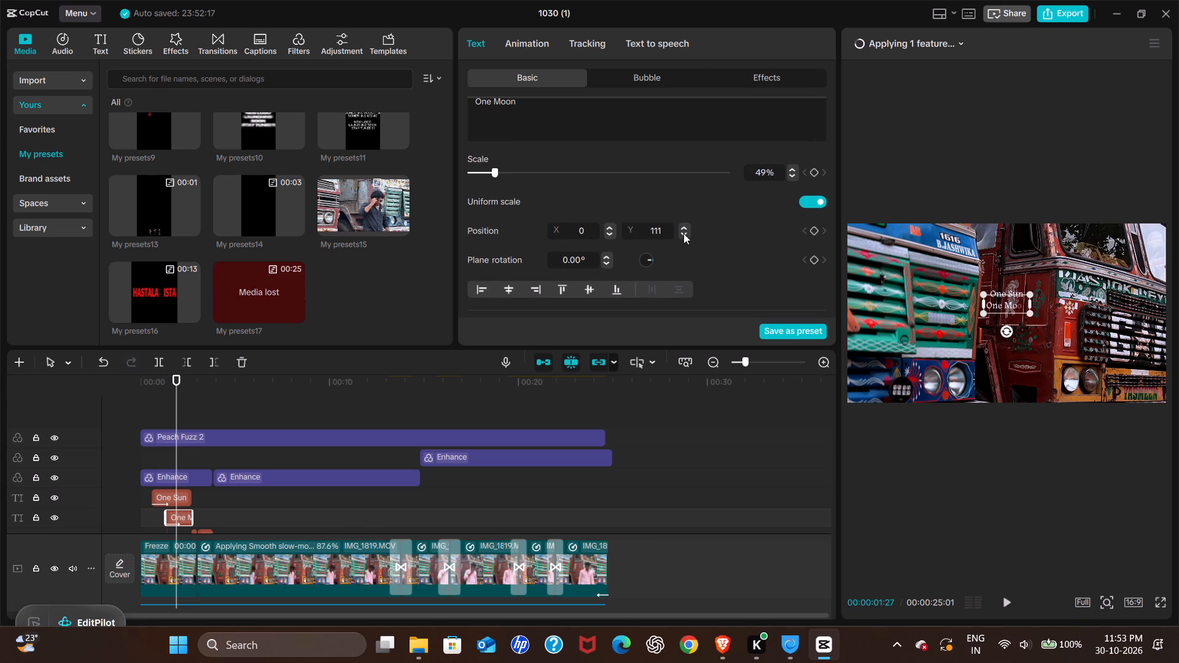
left_click(683, 233)
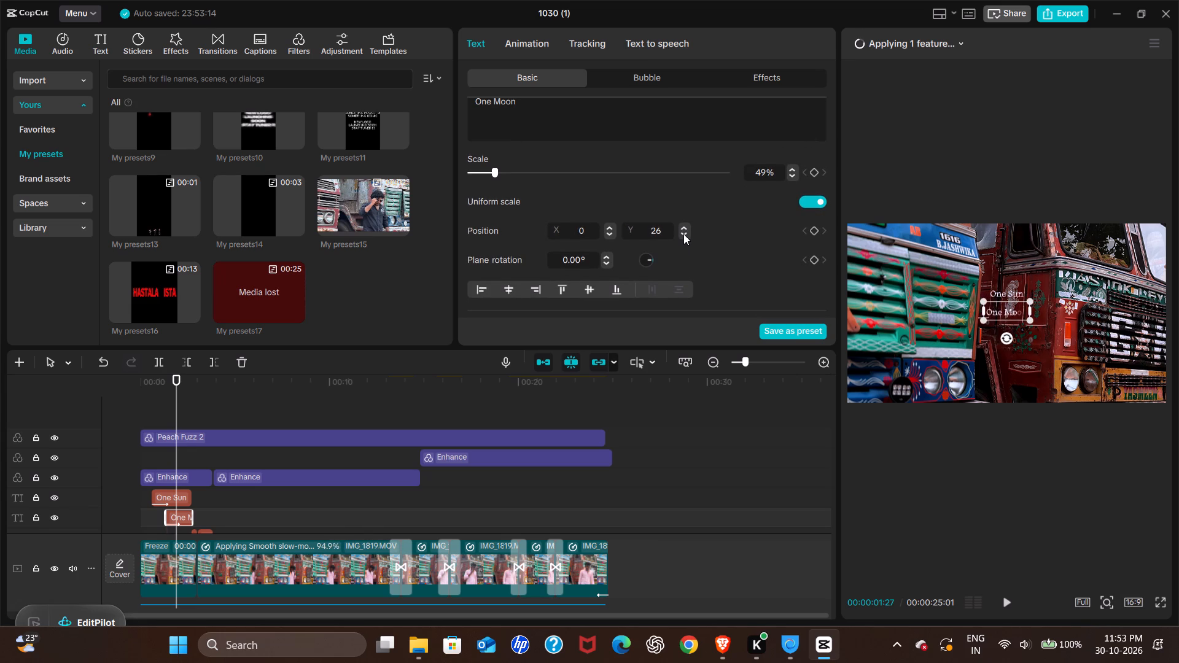
Lower the One Sun title to sit closer above One Moon by setting its Y position to 180.
left_click(998, 293)
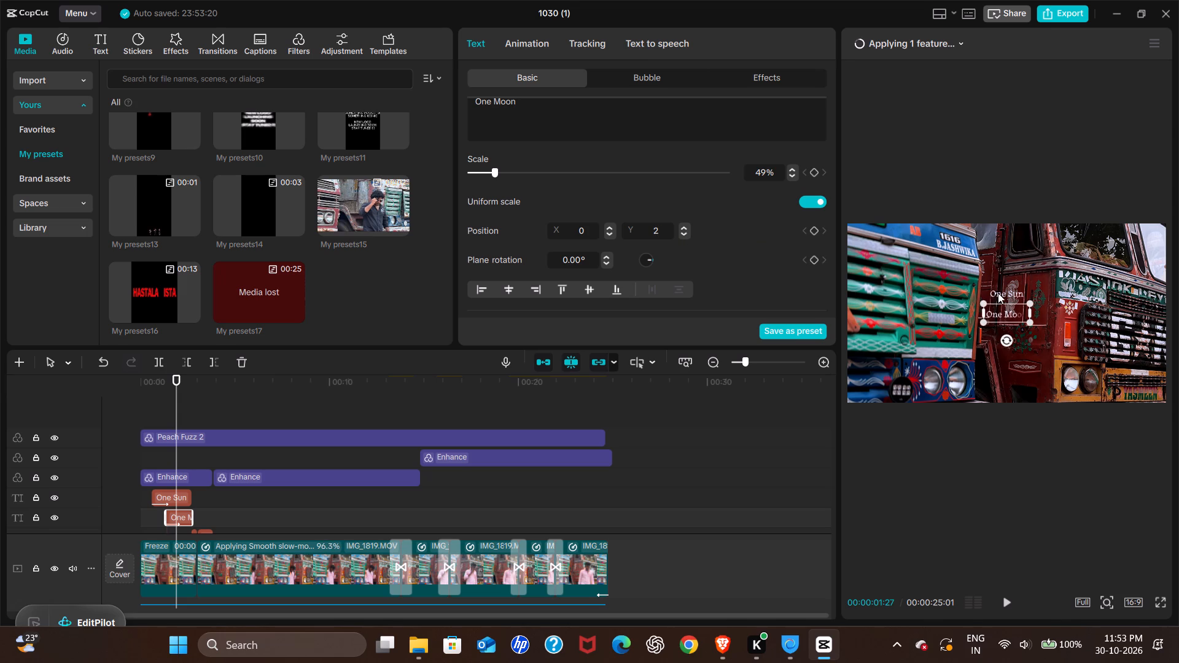
left_click(684, 233)
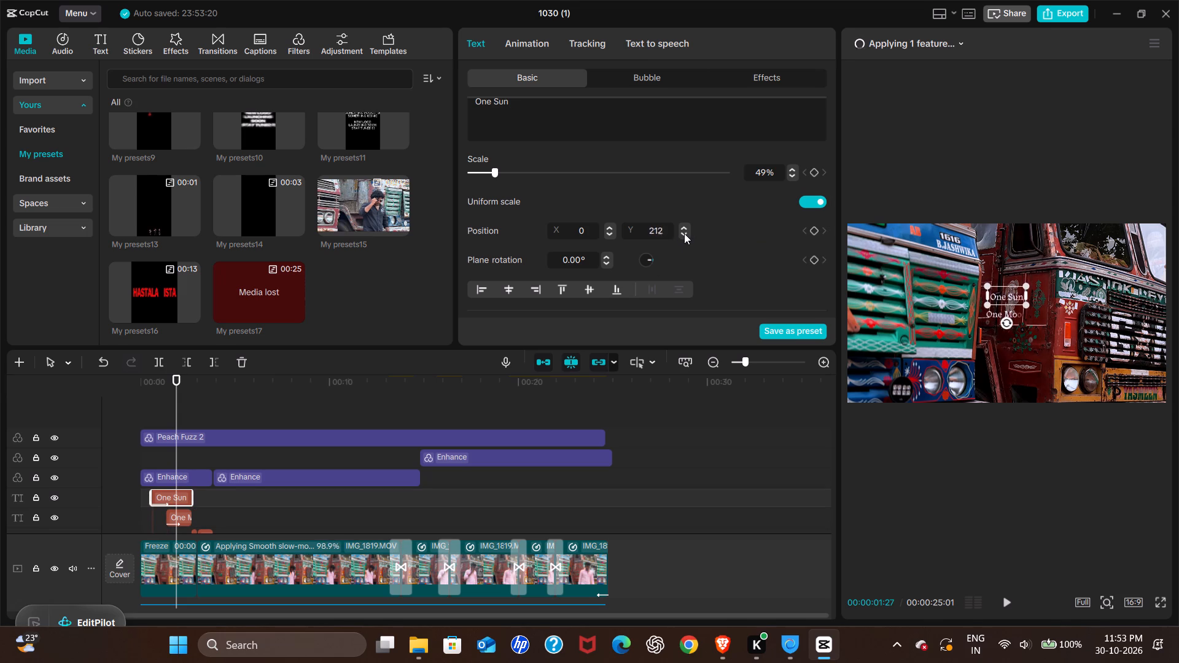
double_click(684, 233)
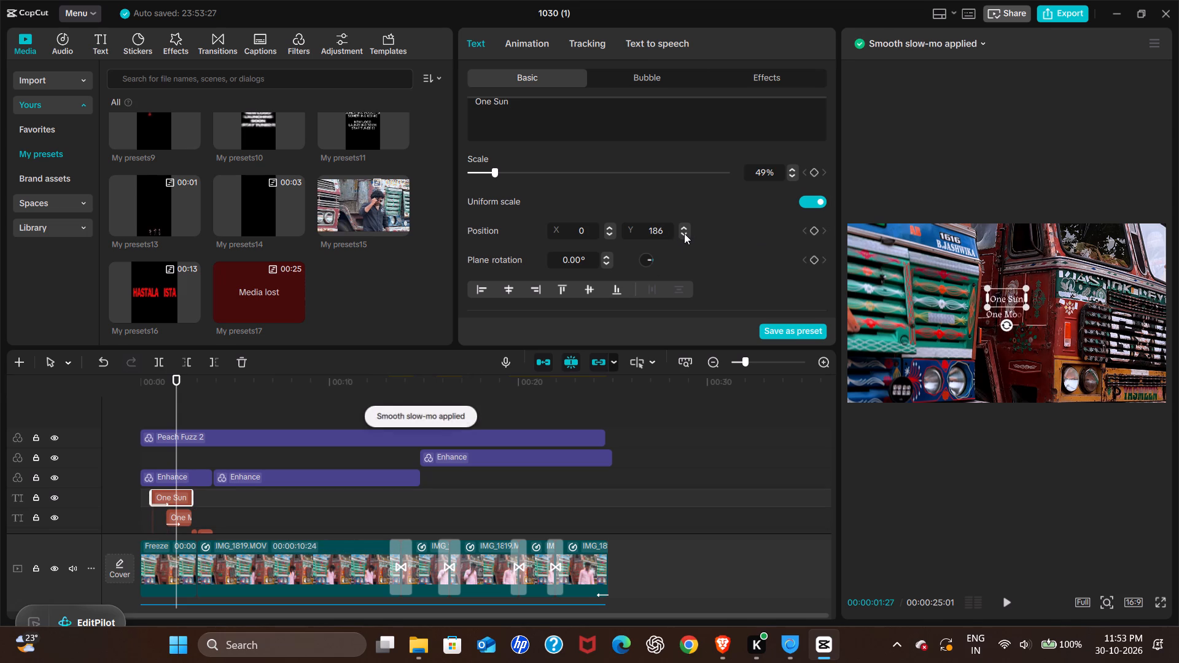
triple_click(684, 233)
double_click(684, 233)
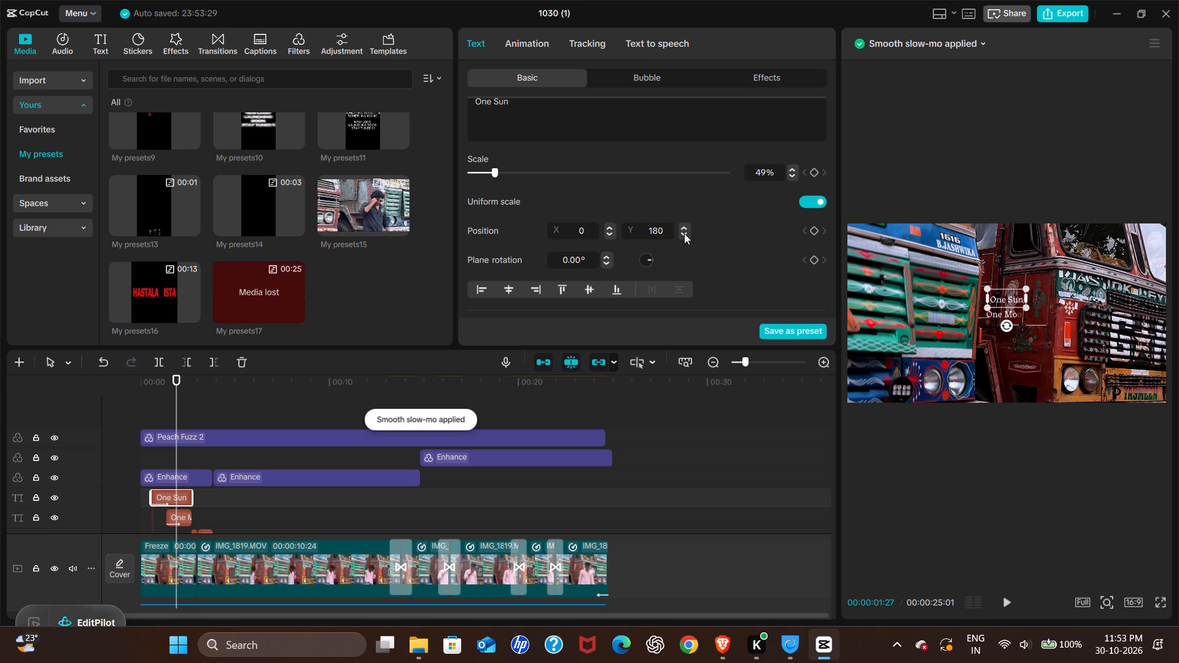
Play from about 00:01 to 00:03 to review the placement of the opening titles.
left_click(173, 416)
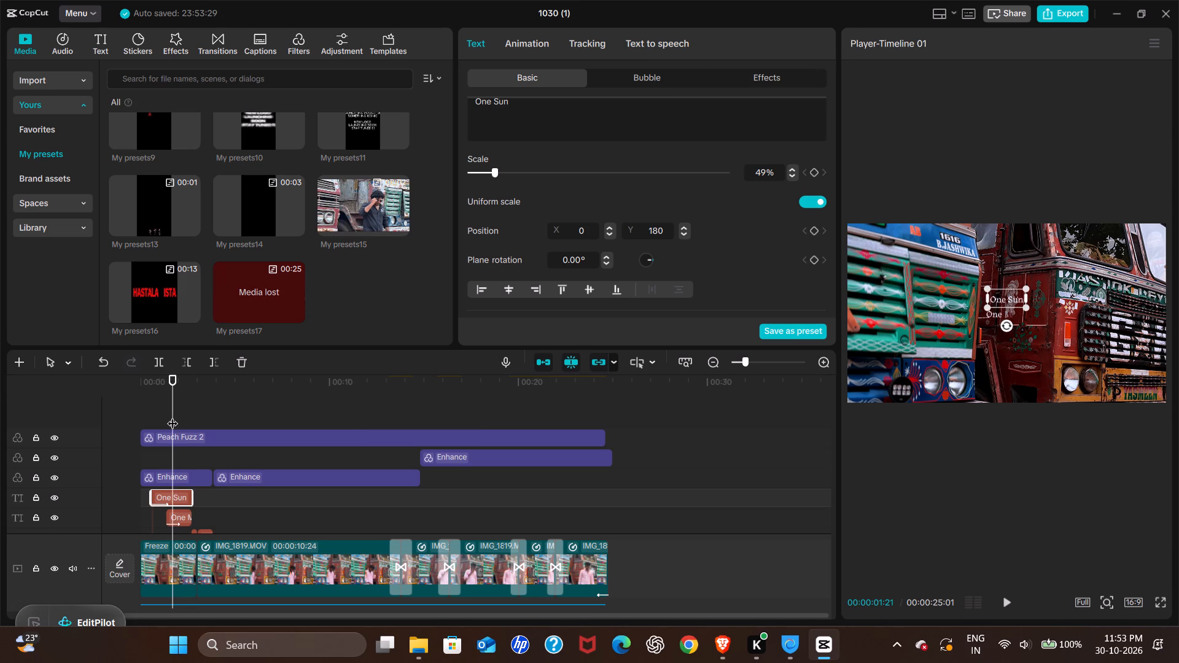
key("space")
key("space")
key("space")
key("space")
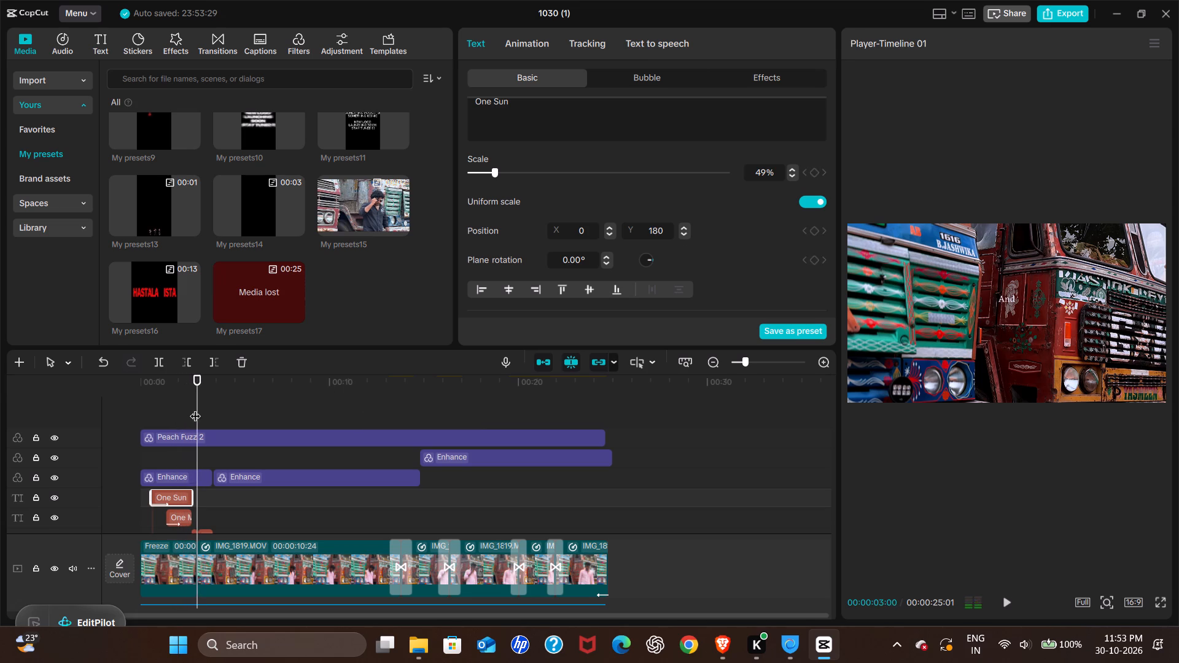
Lower the And title near 00:03 by setting its Y position to 150.
scroll(208, 514, "down", 1)
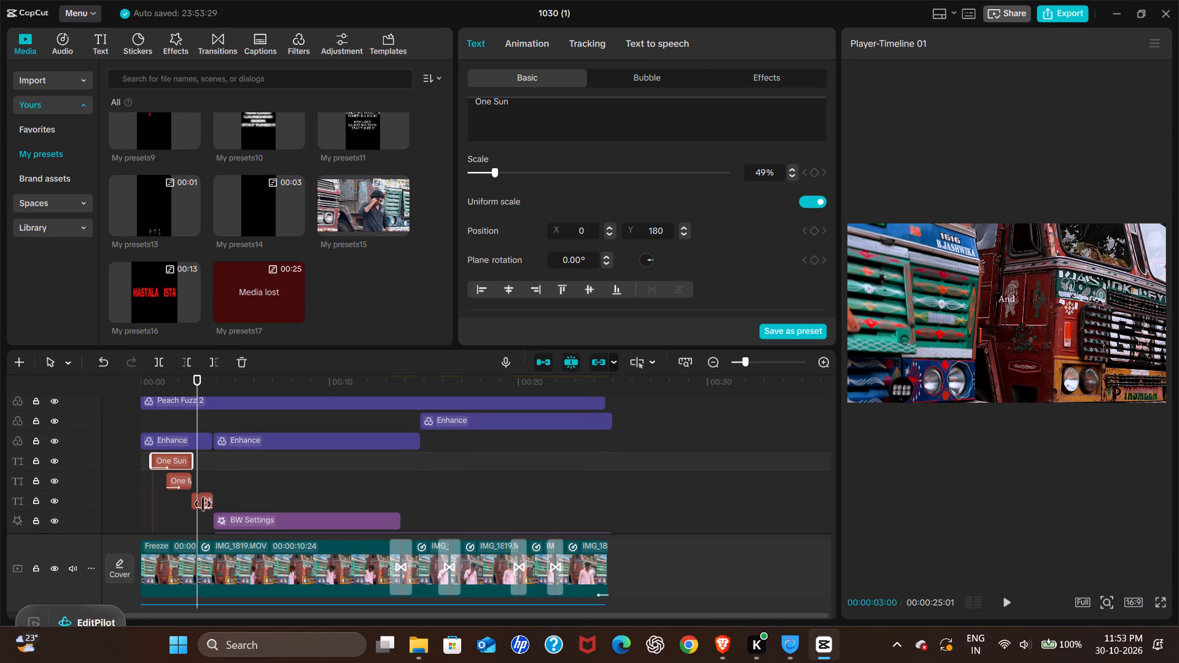
left_click(203, 505)
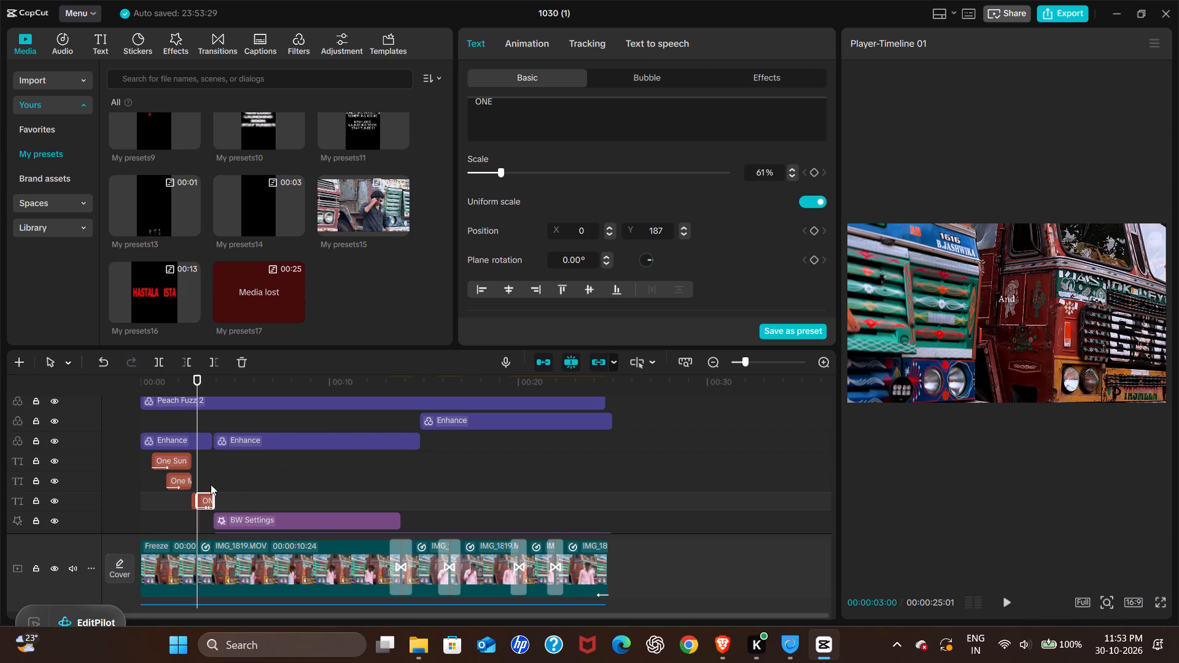
scroll(345, 417, "up", 6, "ctrl")
scroll(261, 459, "up", 1, "ctrl")
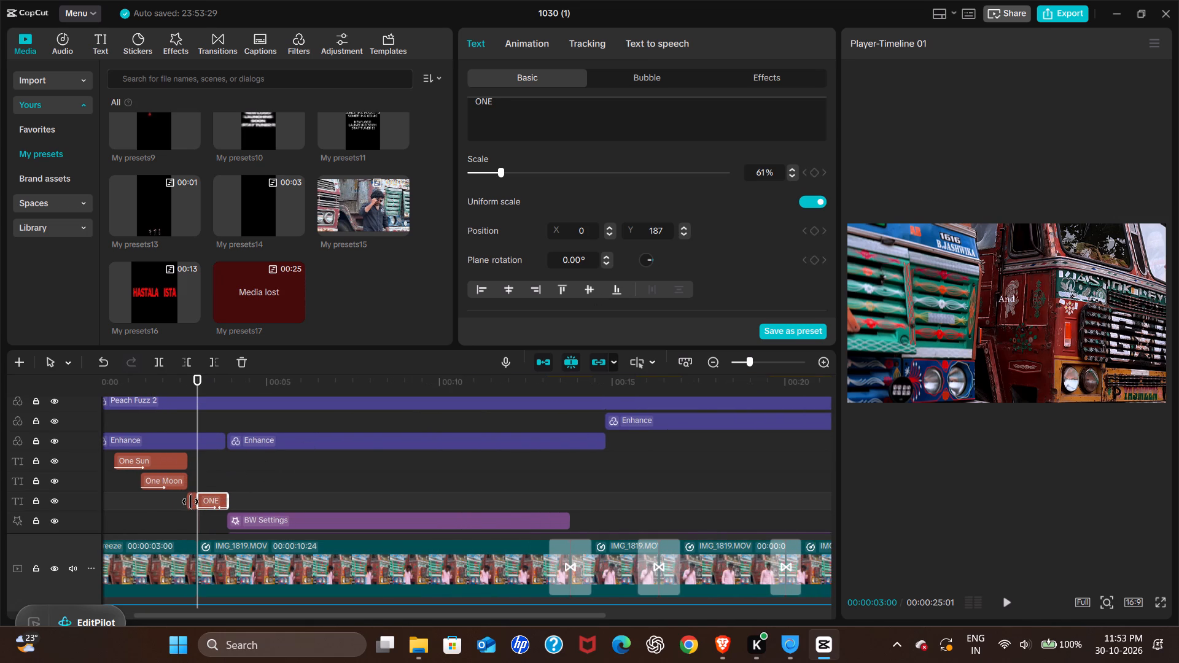
left_click(190, 502)
left_click(196, 485)
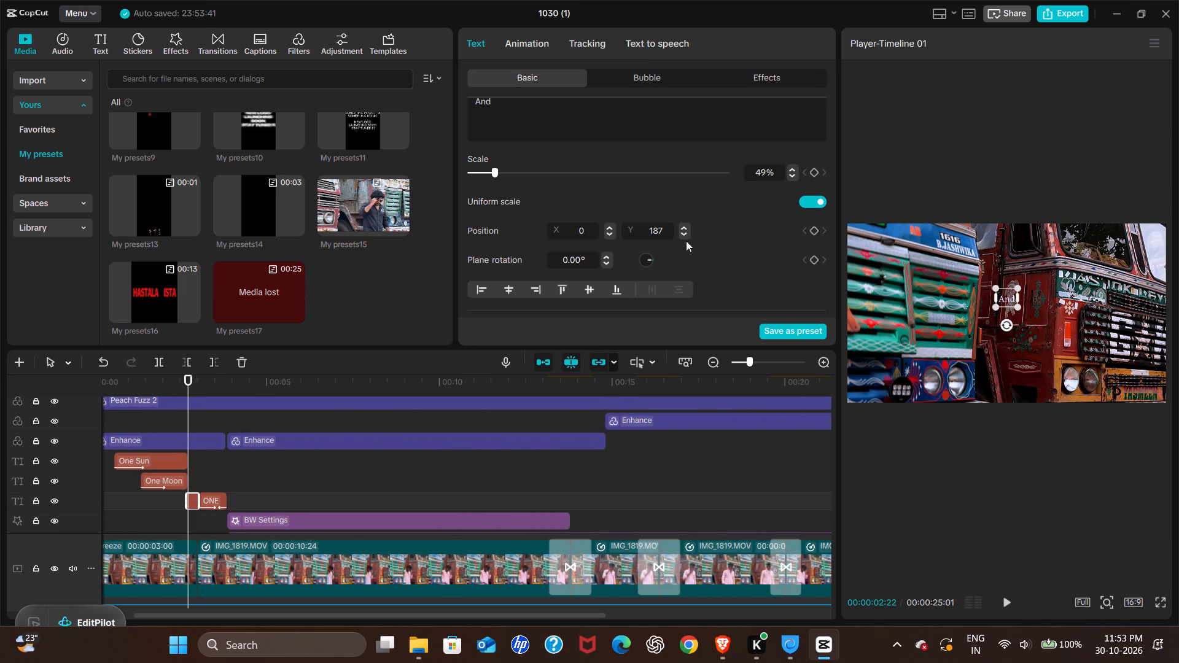
left_click_drag(663, 233, 655, 227)
left_click(655, 227)
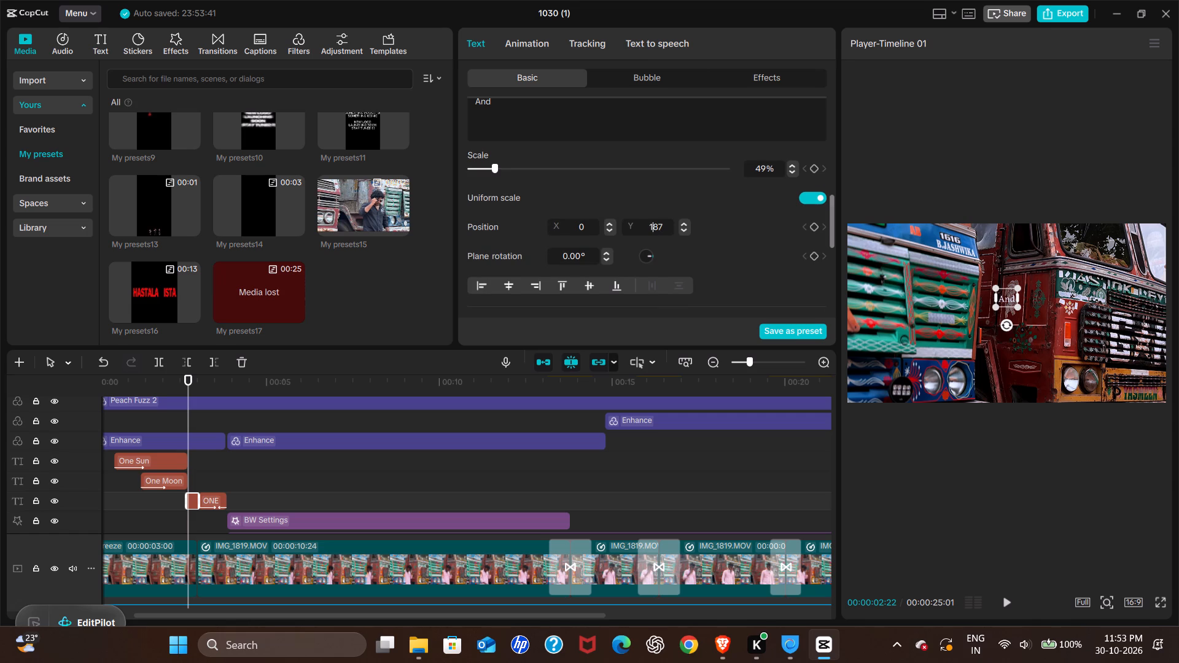
triple_click(653, 227)
type("180")
key("Return")
left_click(681, 233)
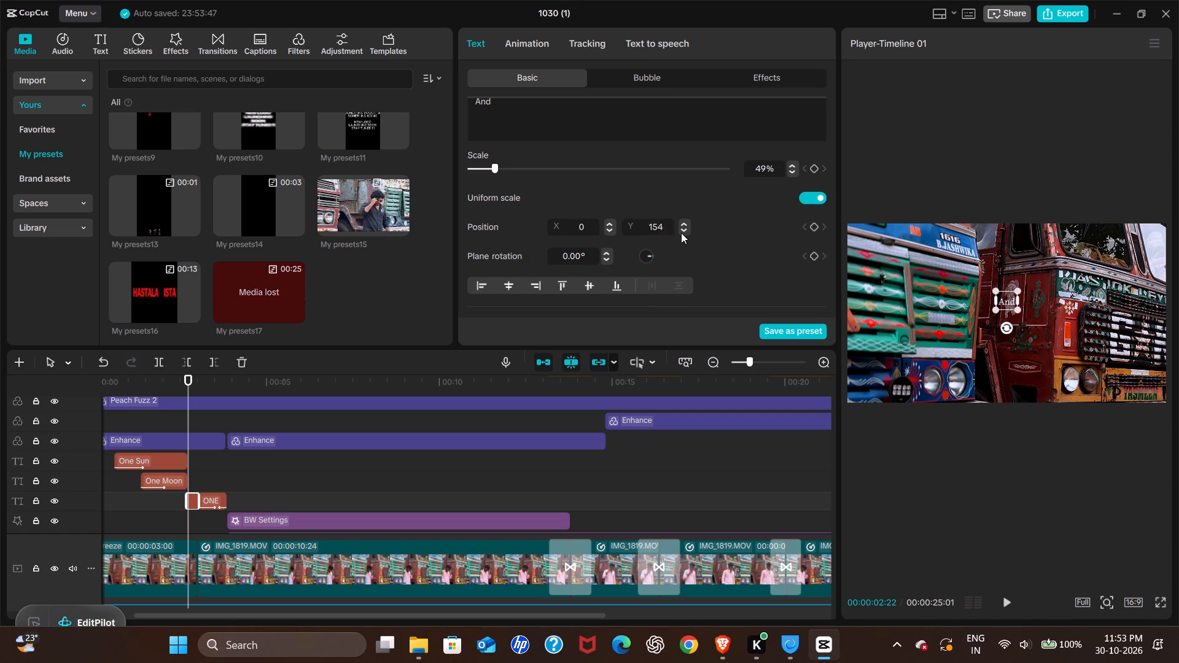
Replay the opening titles from about 00:01 in short bursts to check how And follows One Sun and One Moon.
left_click(149, 499)
key("space")
key("space")
key("space")
key("space")
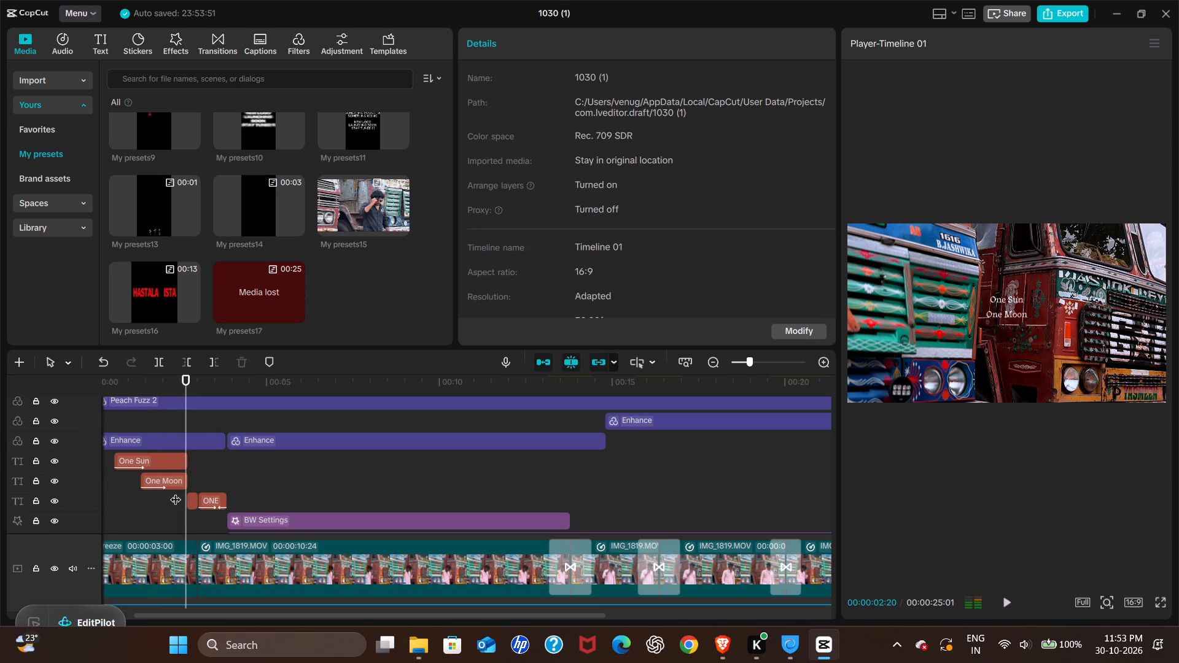
key("space")
key("space")
key("space")
key("space")
Lower the ONE title near 00:03 by reducing its Y position to about 170.
left_click(200, 502)
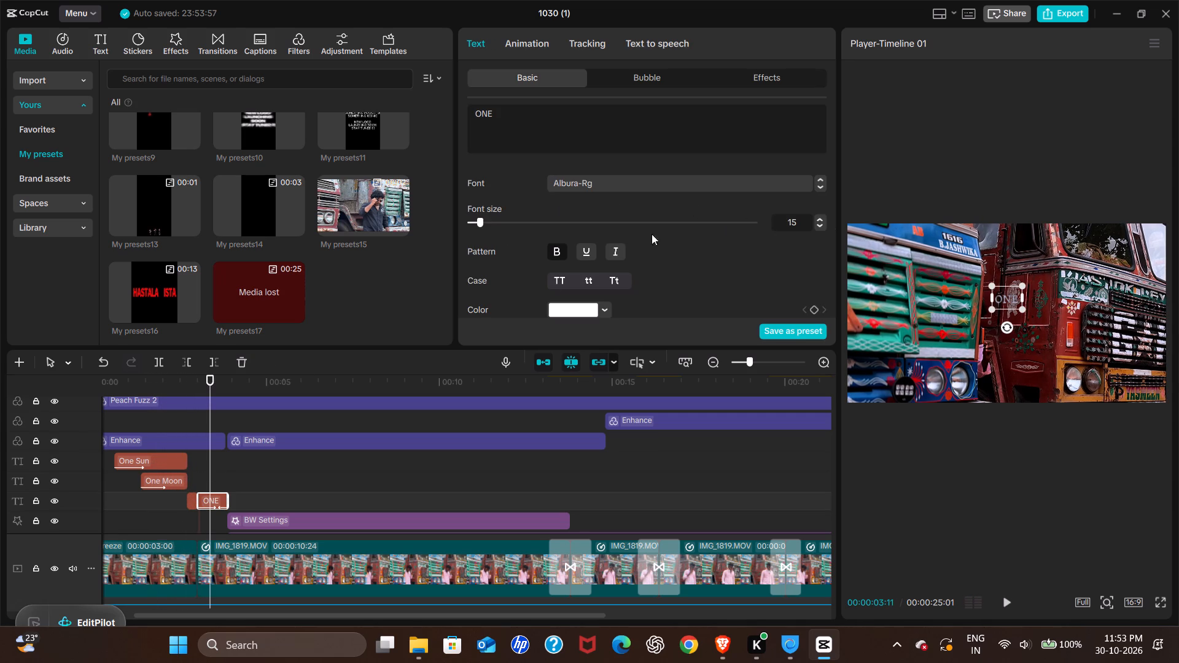
scroll(665, 158, "down", 7)
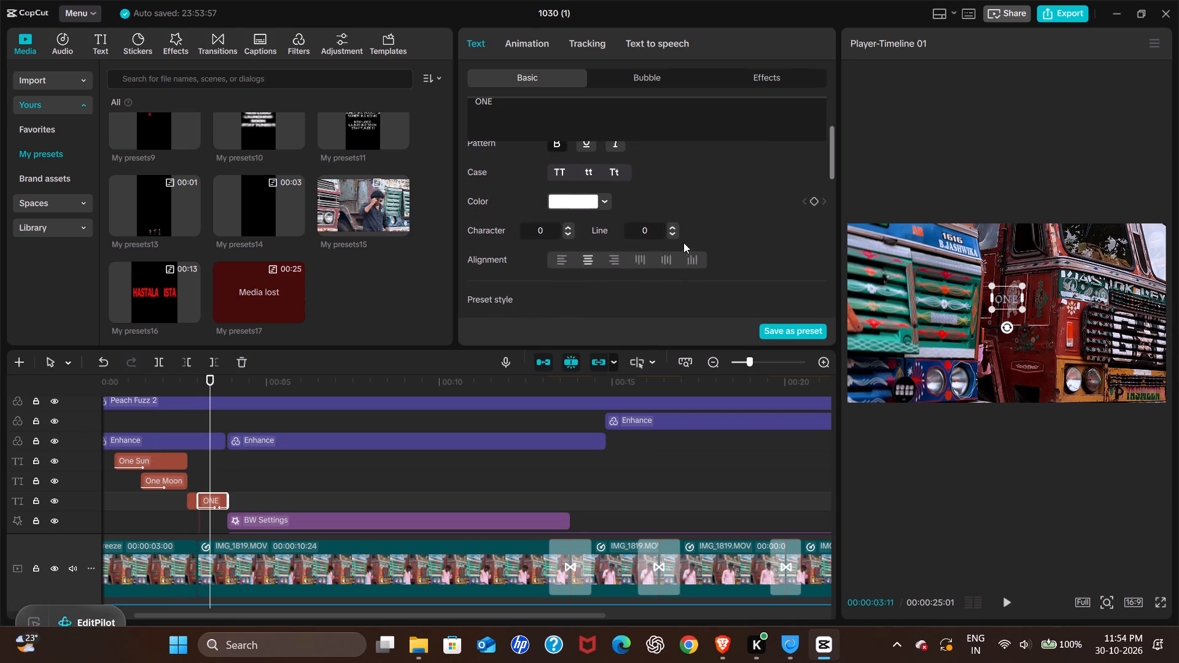
scroll(683, 242, "down", 9)
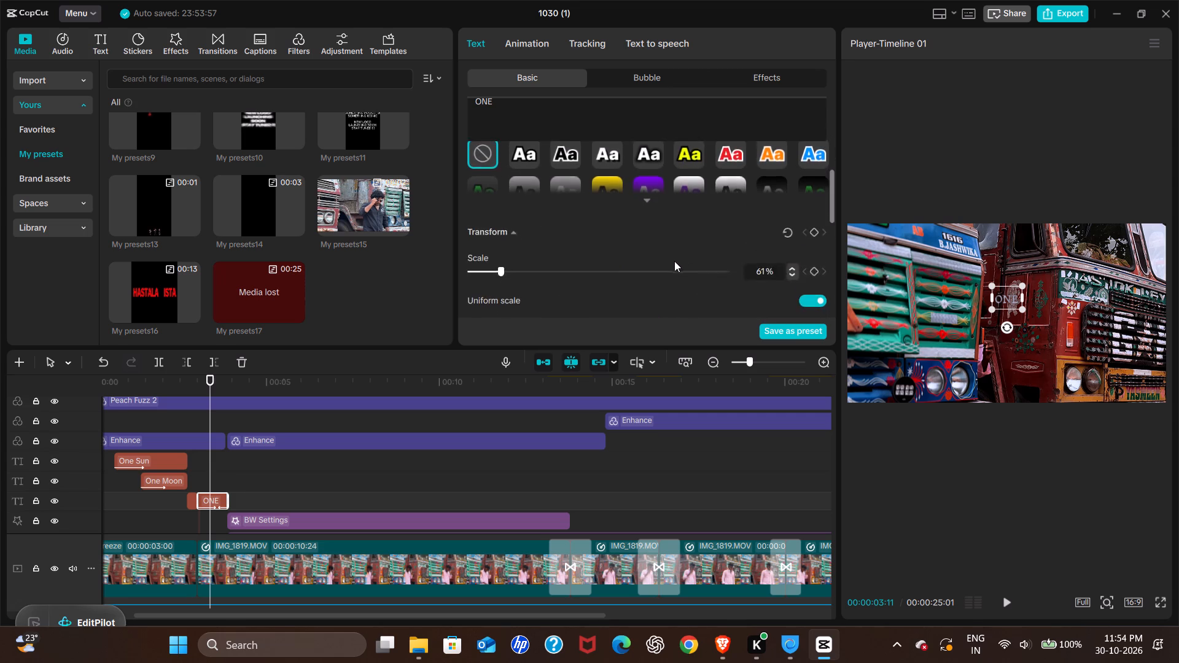
scroll(674, 261, "down", 2)
triple_click(685, 200)
triple_click(685, 200)
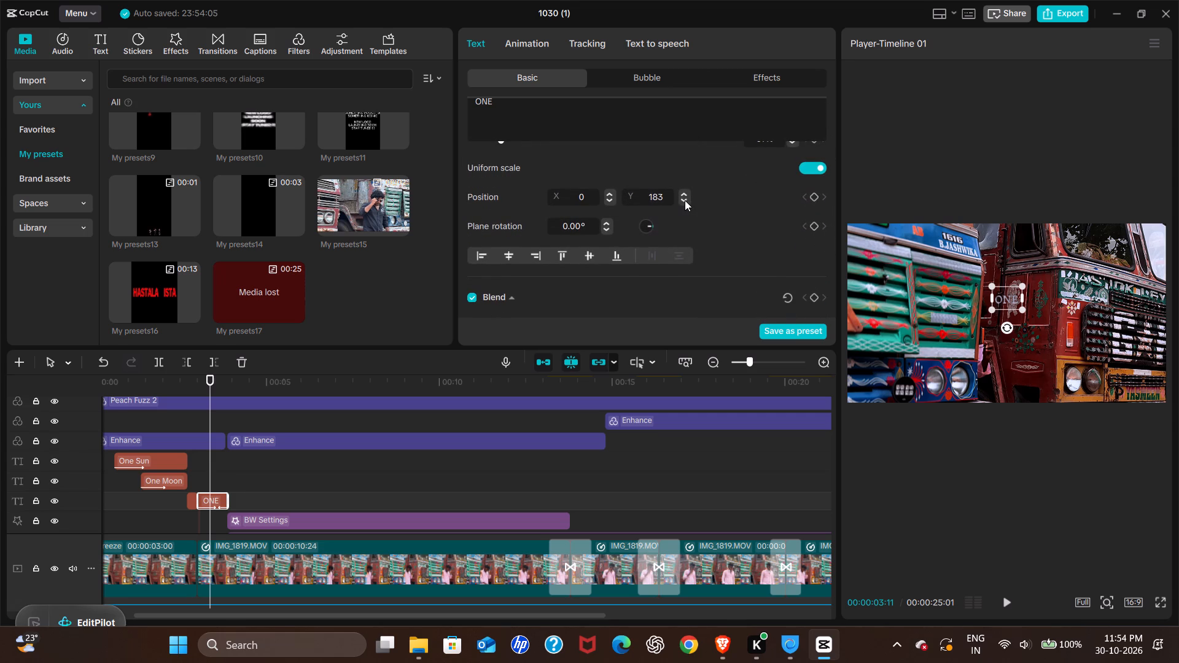
double_click(685, 200)
triple_click(685, 200)
triple_click(685, 200)
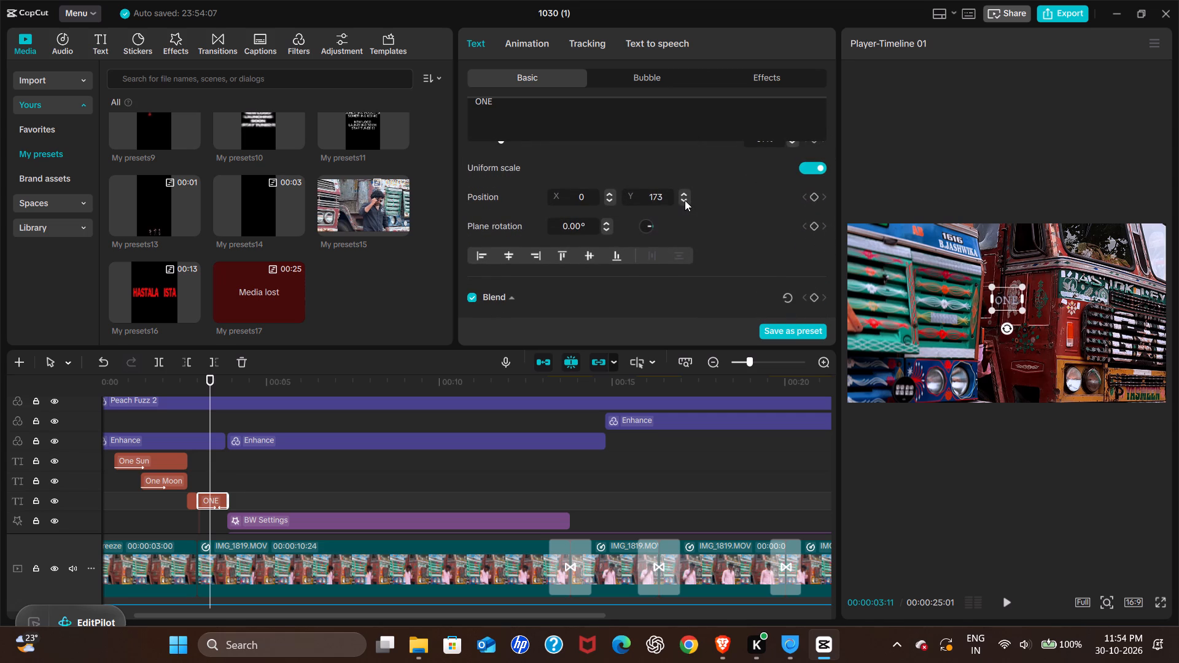
triple_click(685, 200)
Check the And title's position settings and play in short bursts from about 00:02 to 00:03:19 to compare And with ONE.
left_click(193, 503)
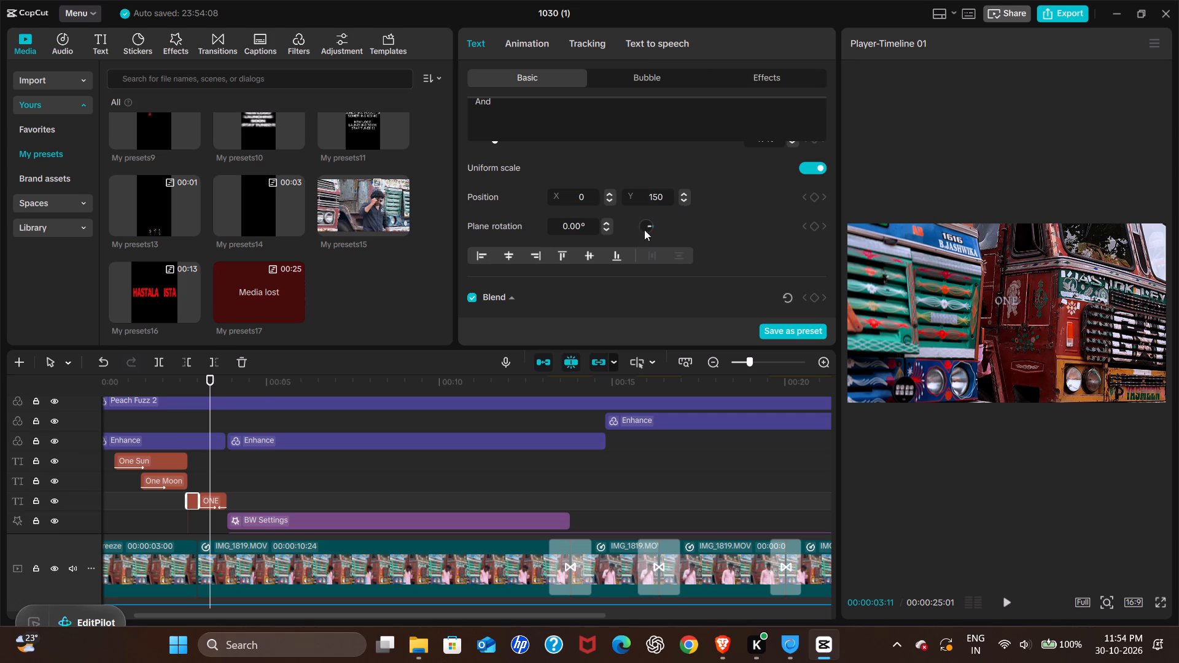
left_click(163, 510)
key("space")
key("space")
key("space")
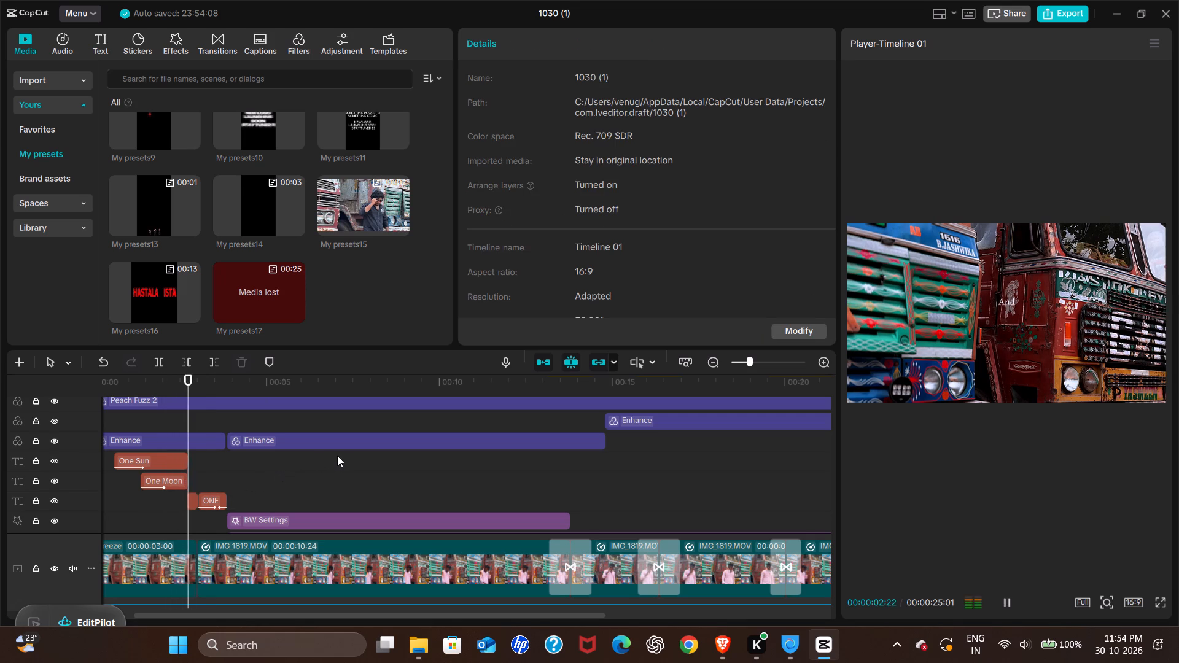
key("space")
key("space")
key("space")
key("space")
key("space")
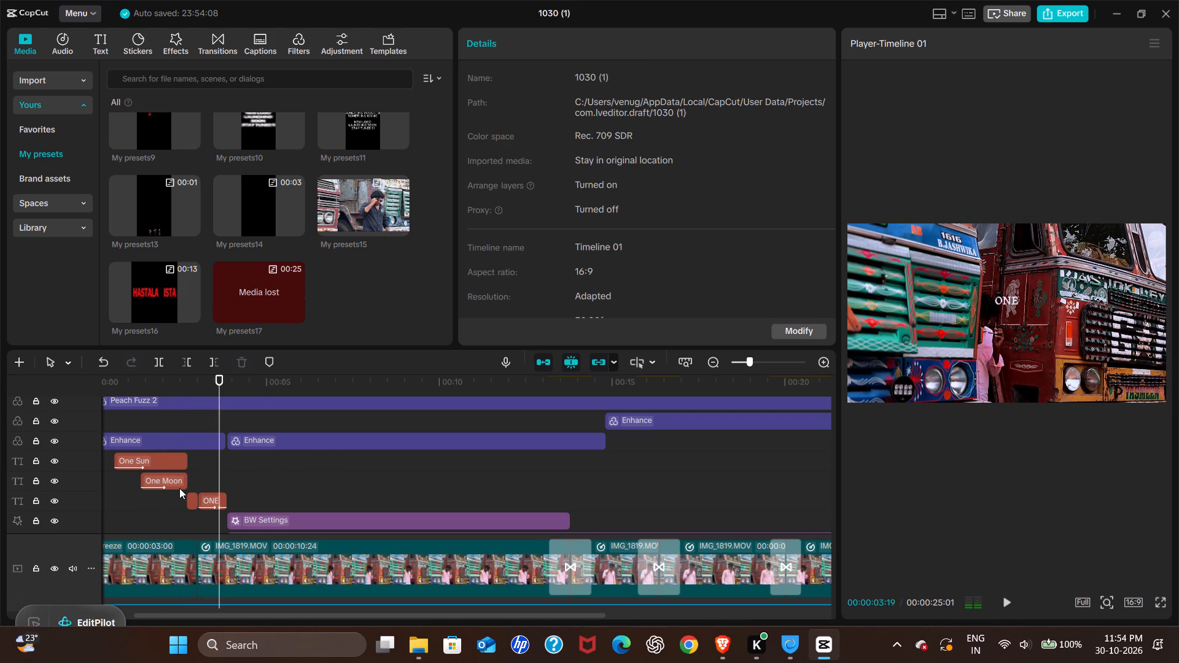
Trim the end of the ONE title back to the playhead at 00:03:19.
left_click(221, 497)
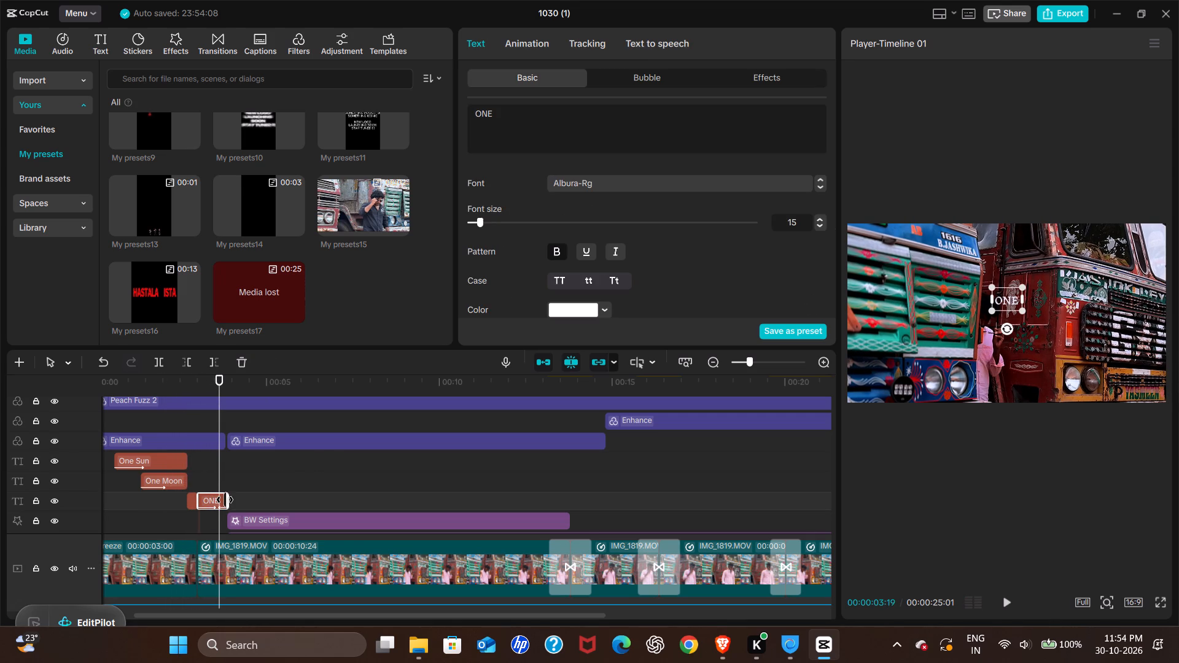
left_click_drag(226, 499, 217, 495)
Extend the start of the BW Settings effect back to 00:03:19, where the ONE title ends.
left_click(240, 520)
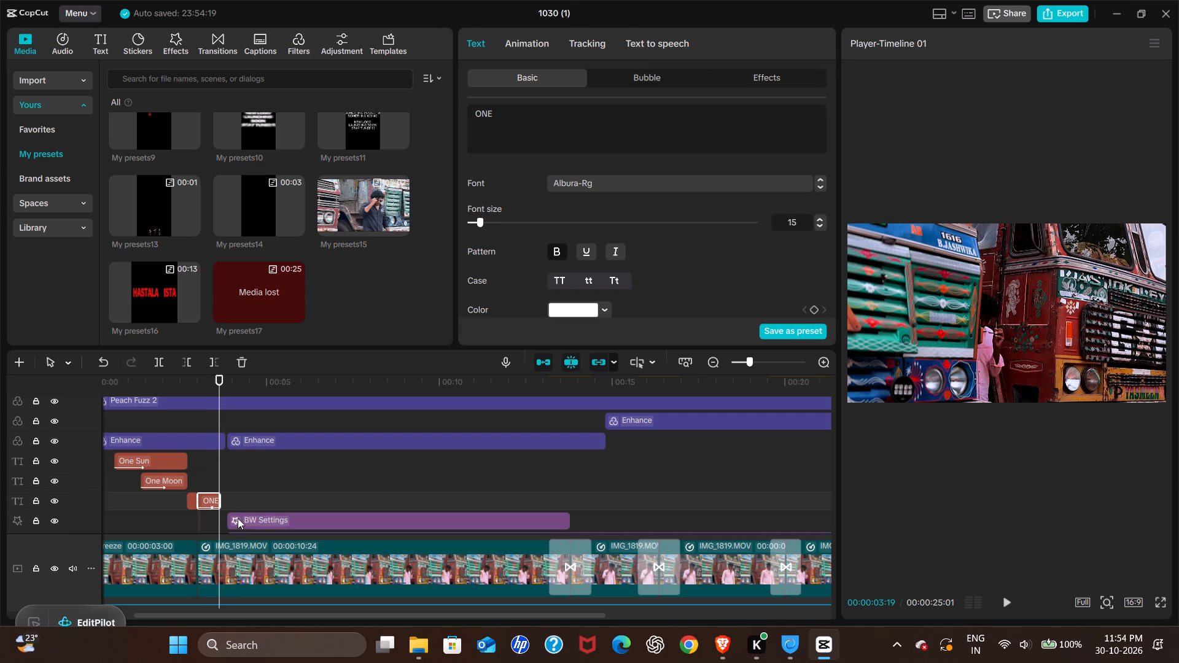
left_click_drag(227, 516, 219, 511)
Extend the start of the Shake effect back to 00:03:19, in line with the start of BW Settings.
scroll(219, 511, "down", 1)
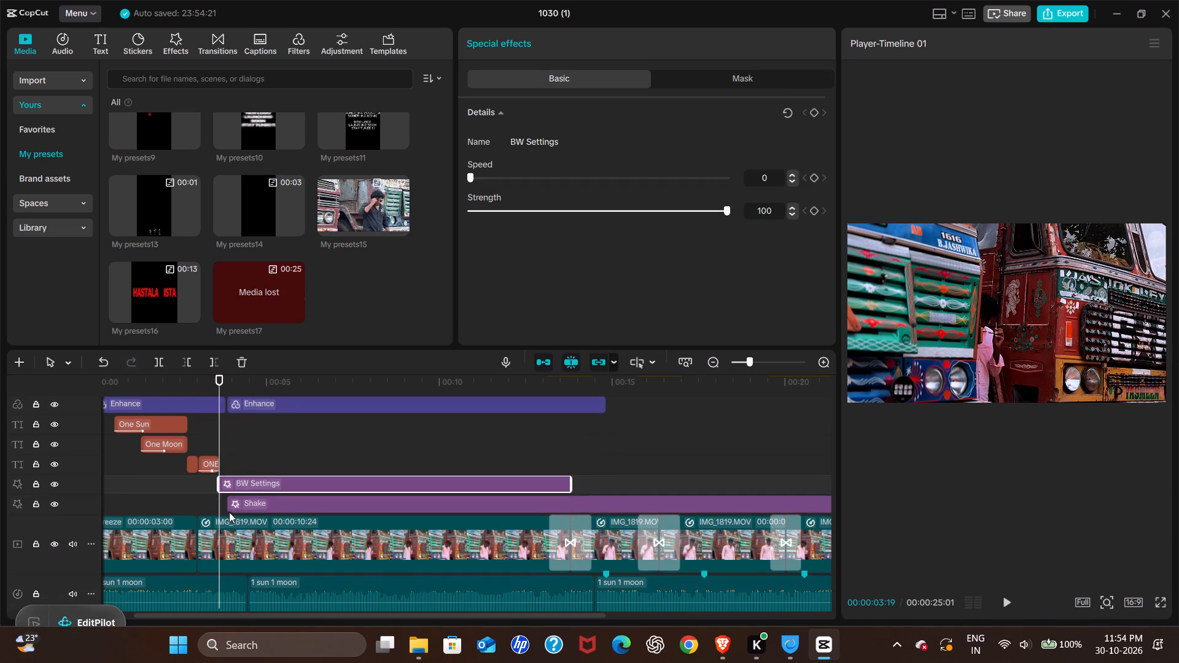
scroll(229, 512, "down", 1)
left_click(234, 505)
left_click_drag(229, 505, 223, 502)
Replay the opening titles from about 00:01 to 00:03 in short bursts to check their timing and placement.
left_click(201, 497)
left_click(182, 489)
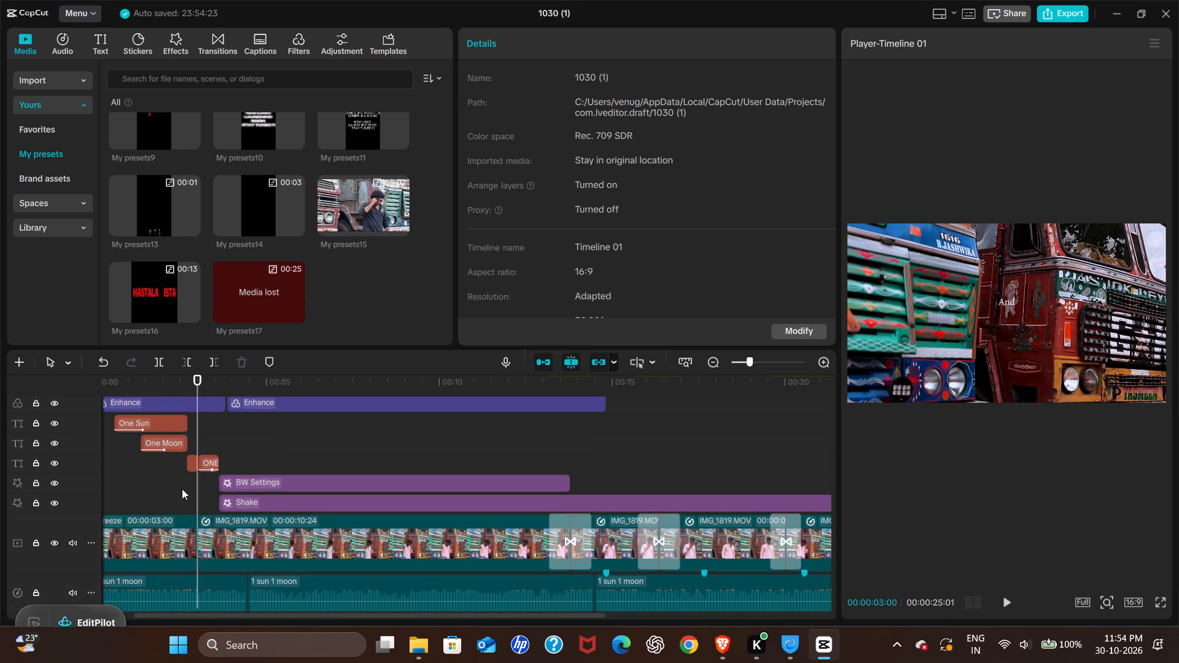
left_click(174, 486)
left_click(166, 479)
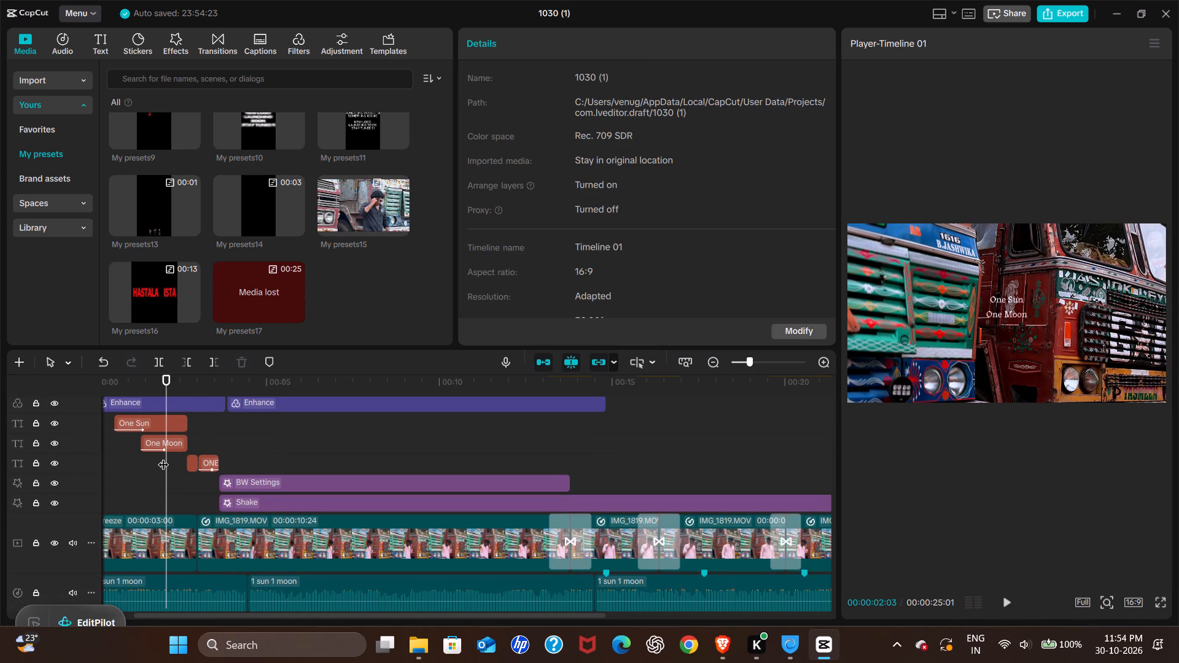
left_click(135, 467)
key("space")
key("space")
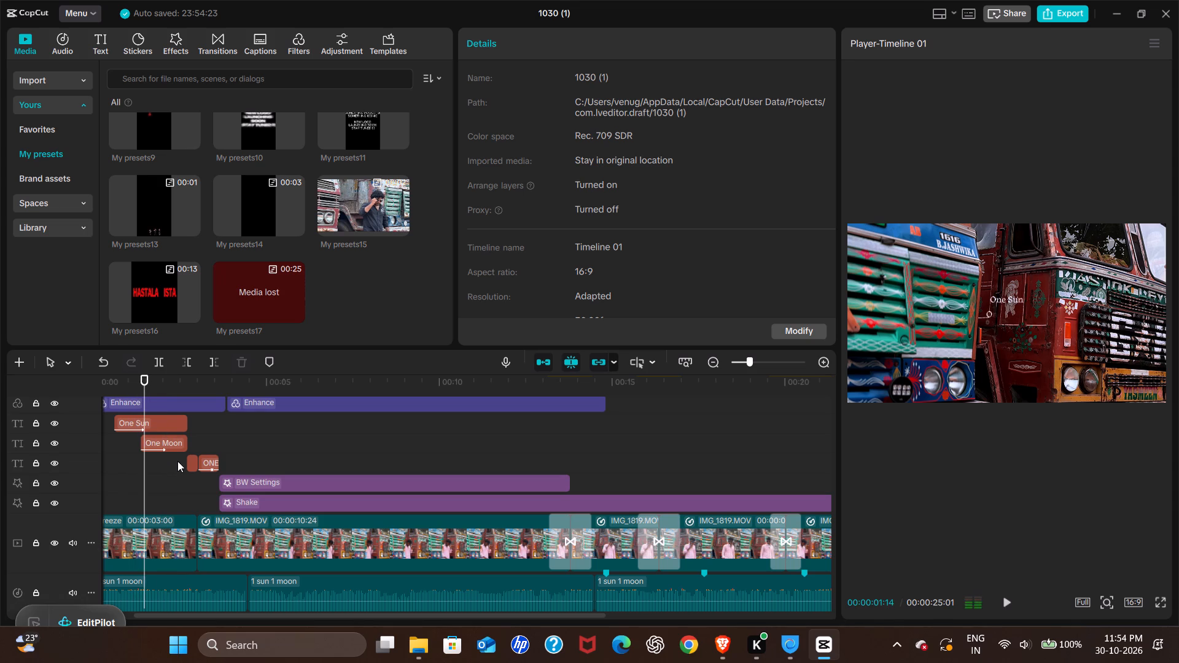
key("space")
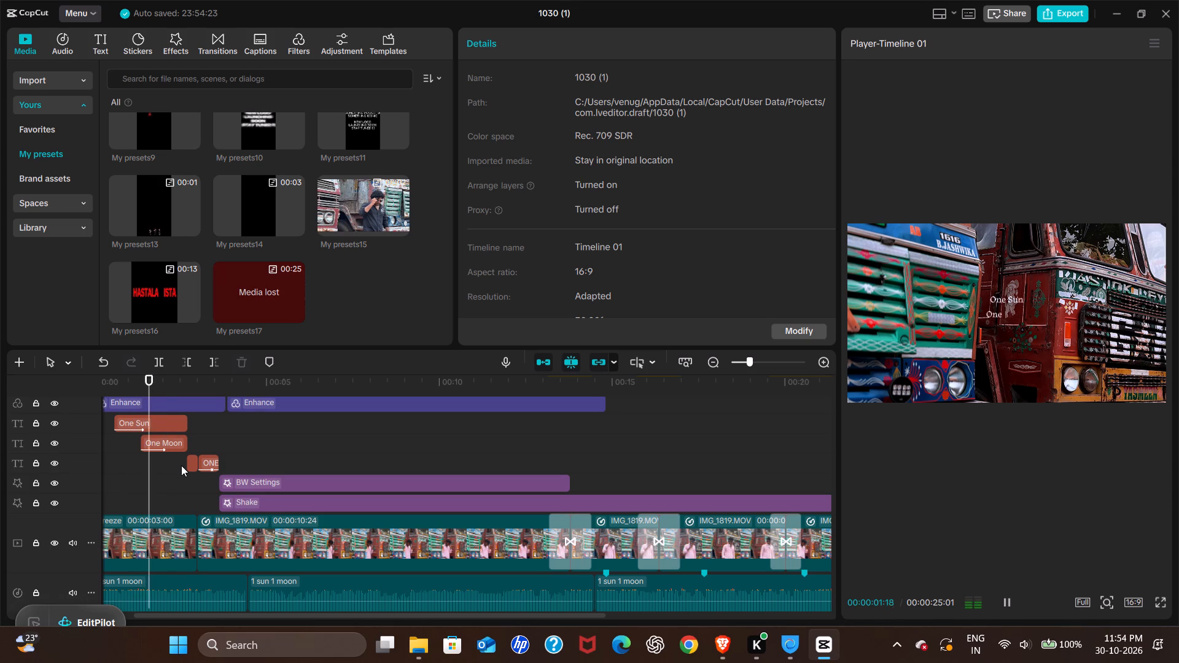
key("space")
key("space")
key("space")
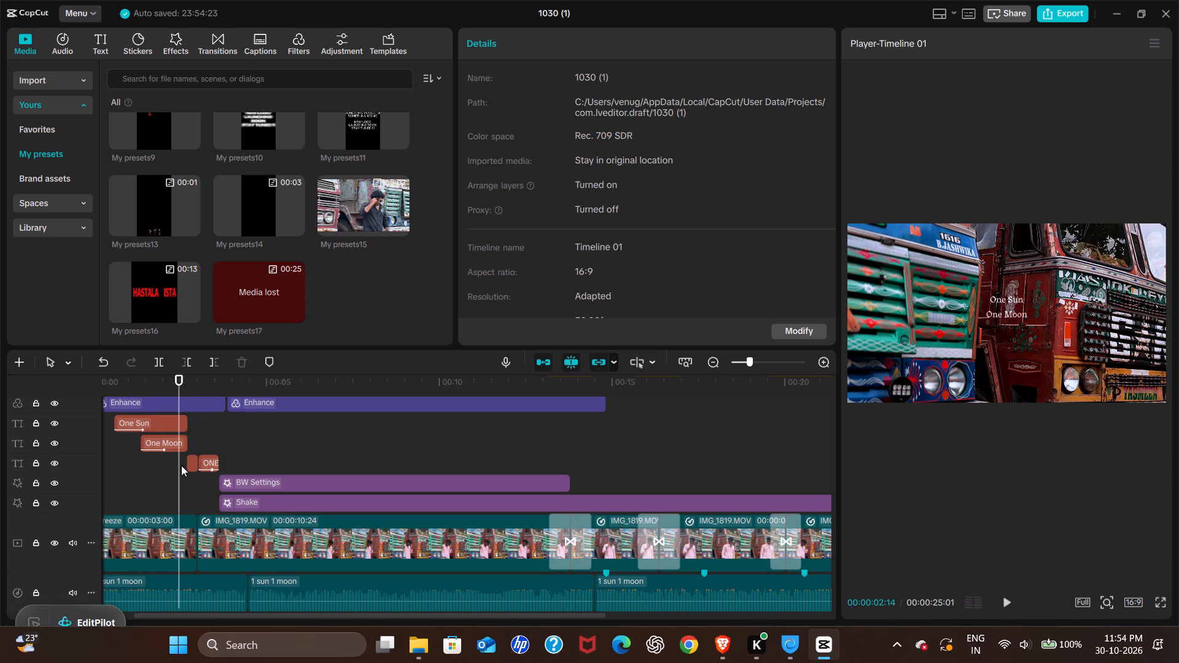
key("space")
key("space")
key("space")
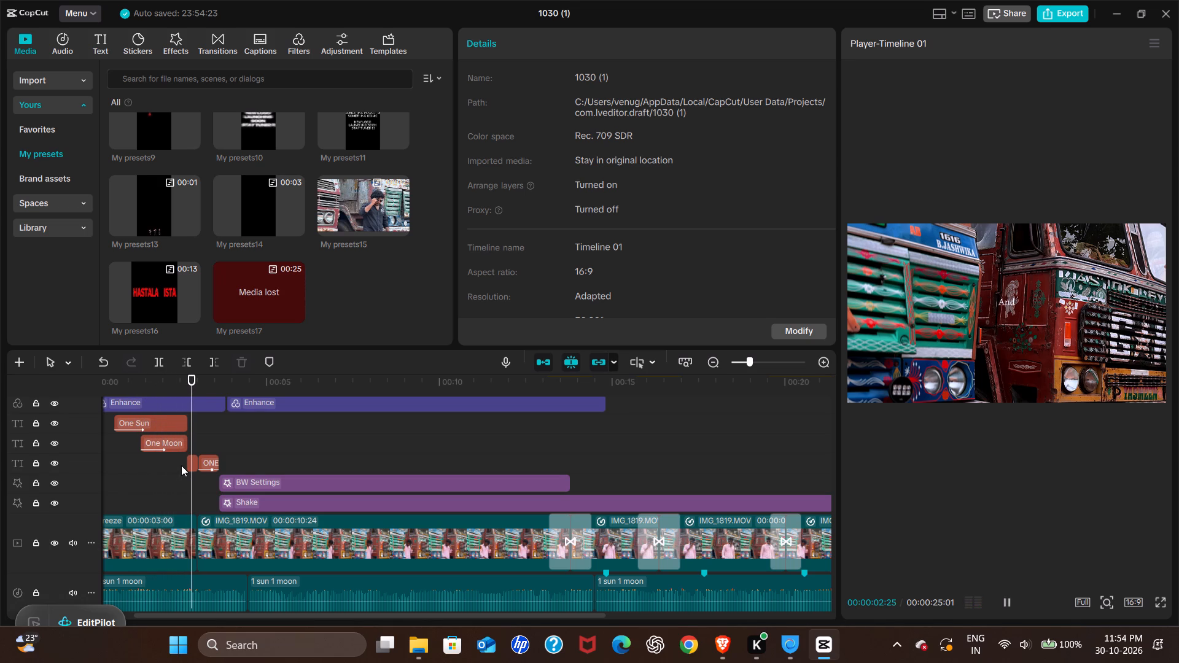
key("space")
key("space")
key("space")
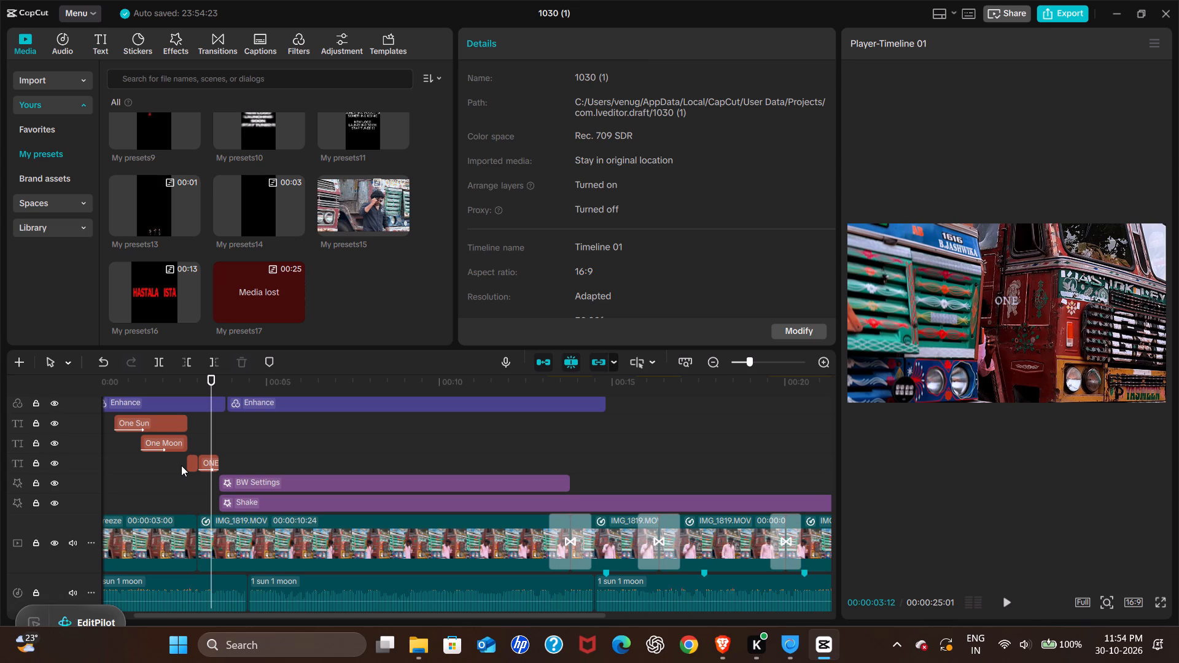
Replay from just before the One Sun title up to the And title to check how And follows the first two titles.
left_click(142, 461)
scroll(142, 461, "right", 1)
left_click_drag(142, 461, 131, 461)
key("space")
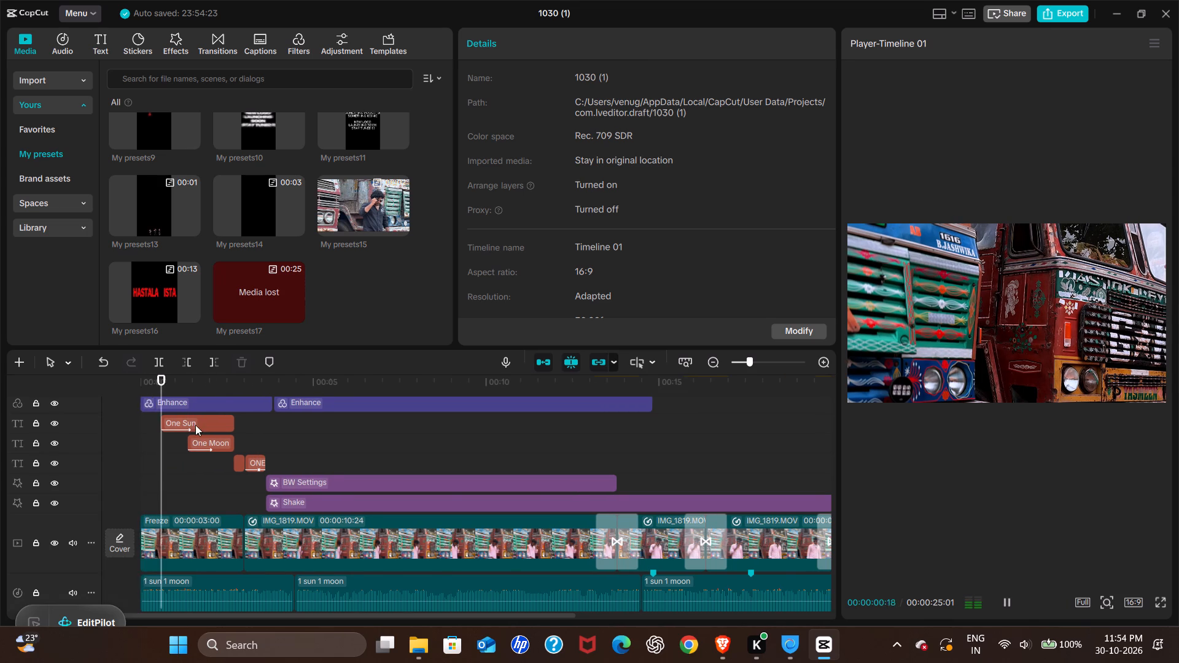
scroll(192, 421, "left", 1)
key("space")
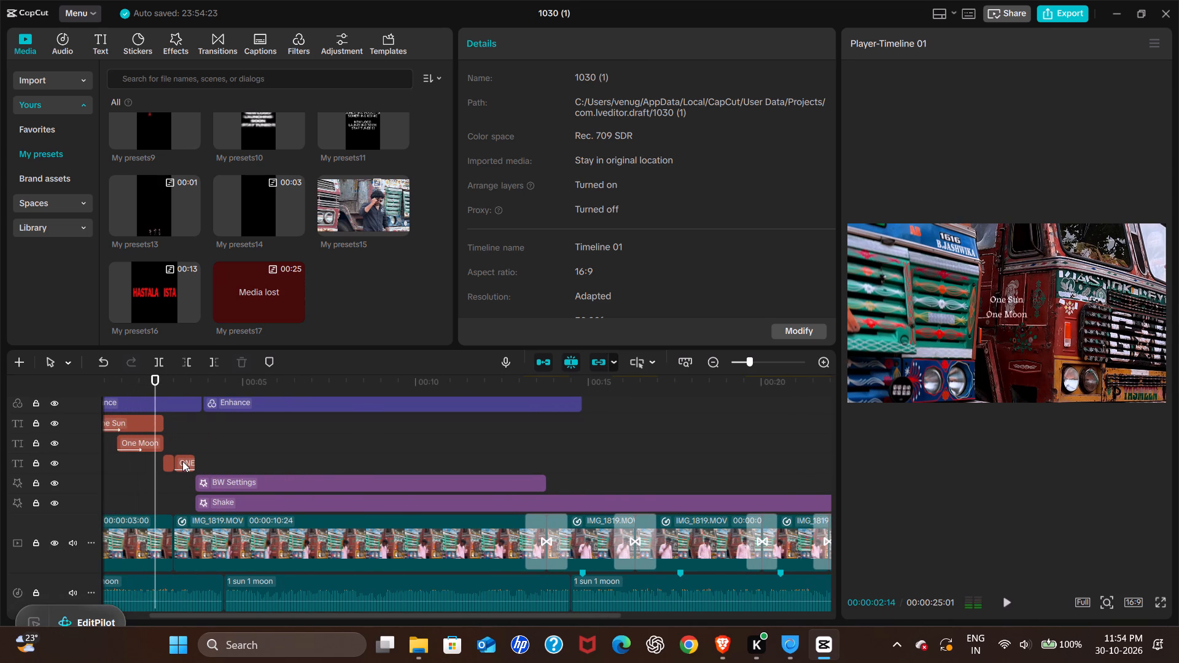
key("space")
key("space")
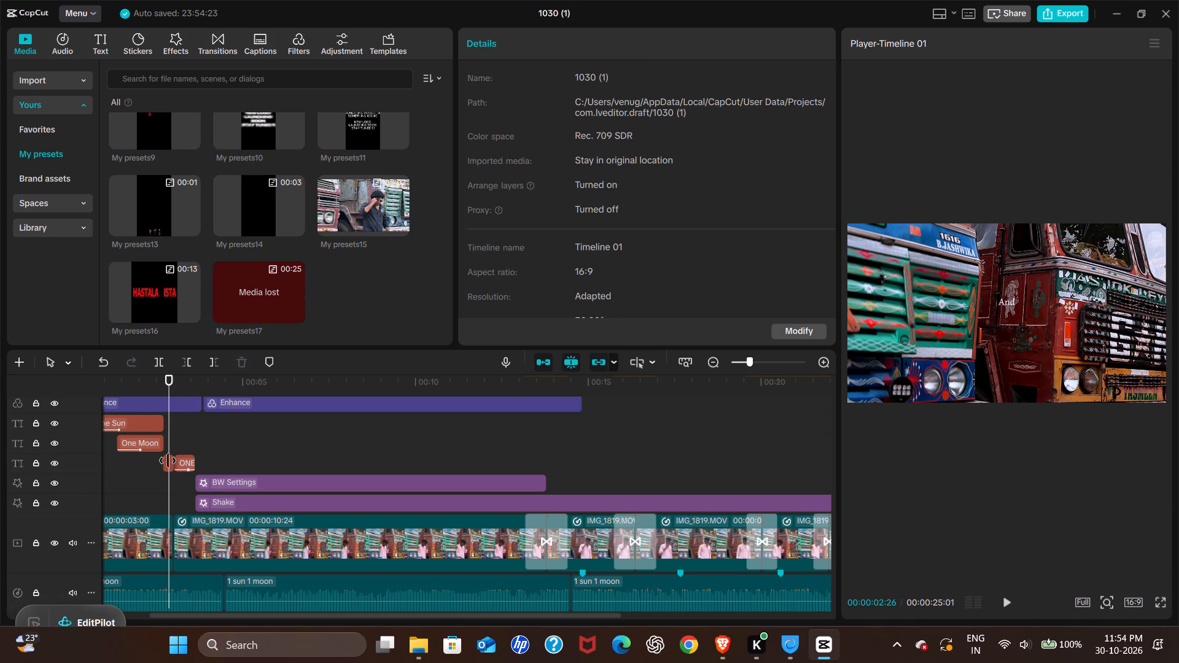
Move the And title slightly lower in the preview, keeping it under the One Sun line.
left_click(169, 462)
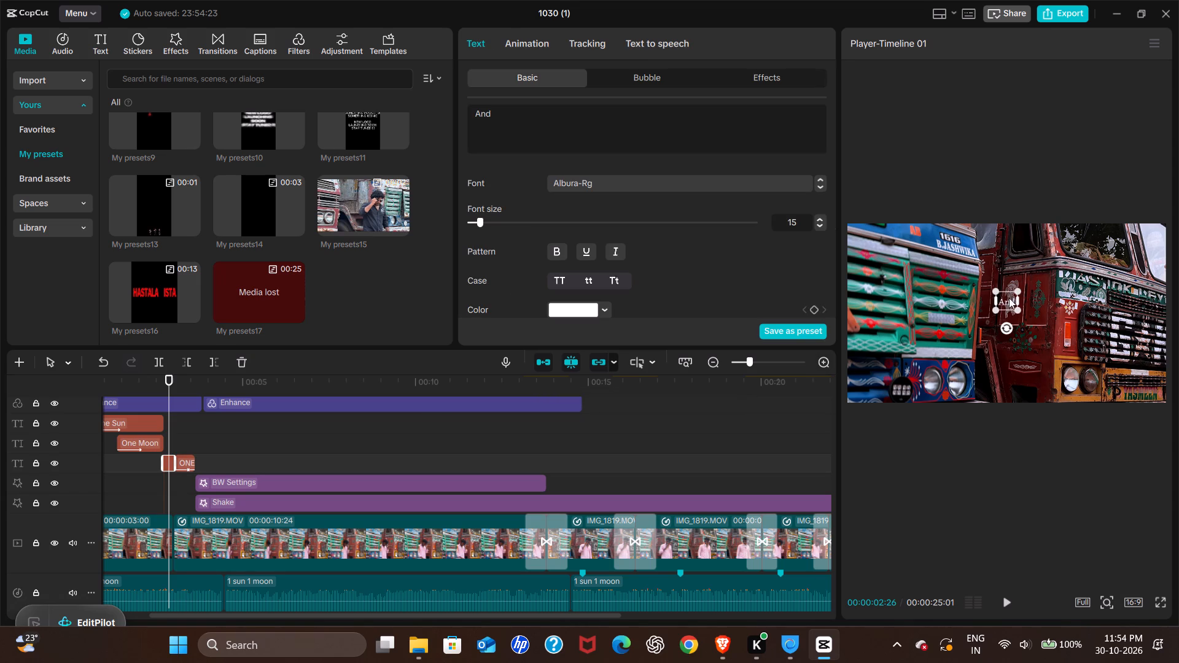
left_click(1005, 302)
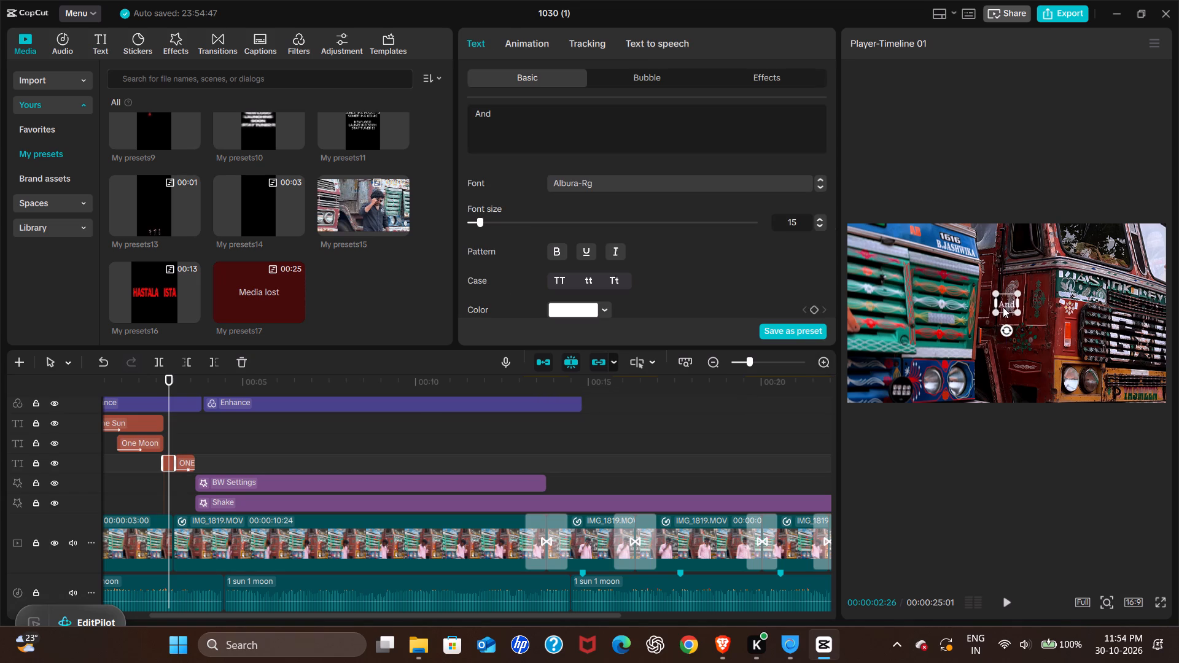
key("space")
key("space")
left_click(1010, 300)
left_click_drag(1010, 300, 1011, 306)
Replay in short bursts from about 00:01 to past 00:04 to review the titles leading into the BW Settings and Shake effects.
left_click(115, 464)
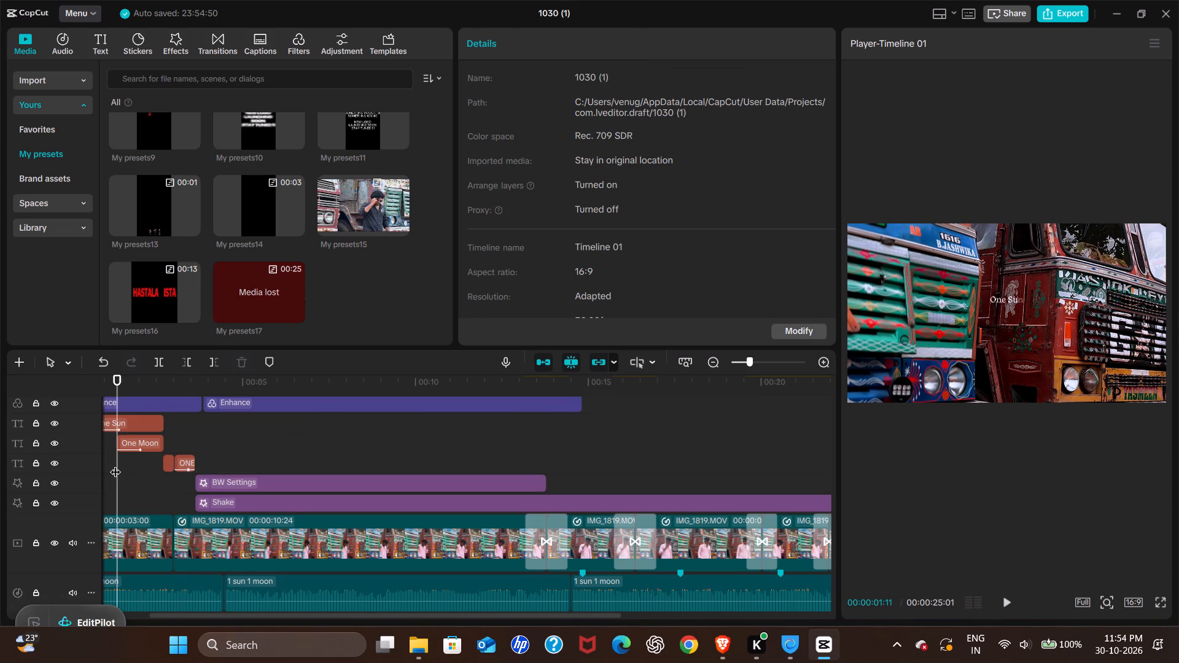
key("space")
key("space")
key("space")
key("space")
key("space")
key("space")
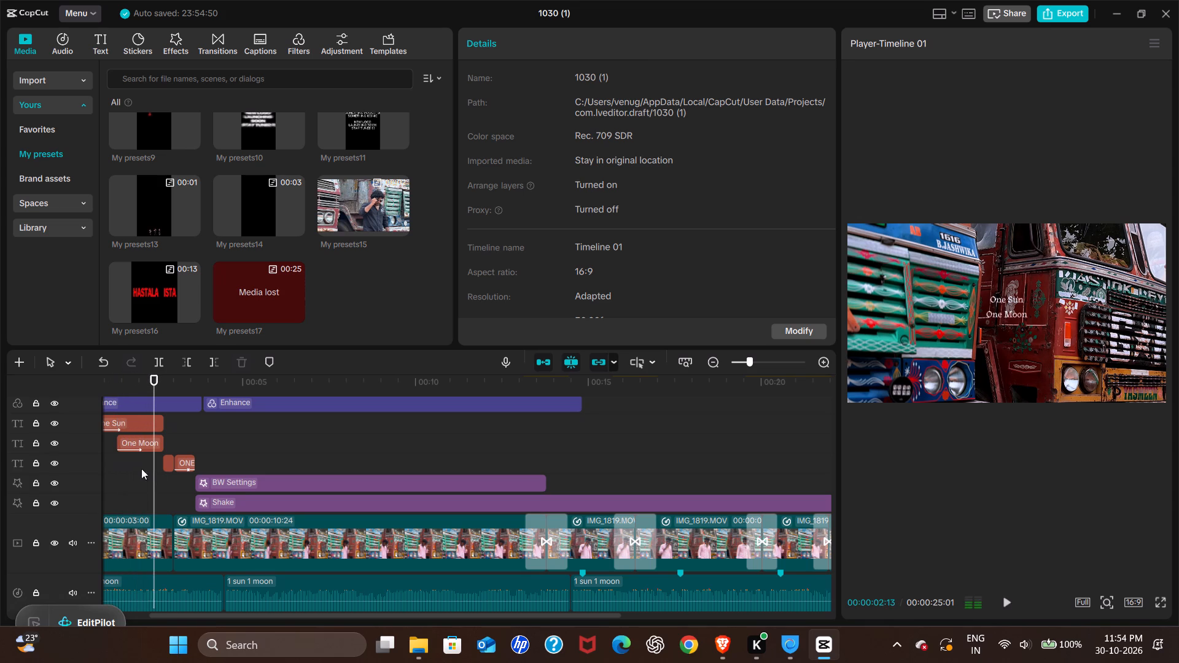
key("space")
key("space")
key("space")
key("space")
key("space")
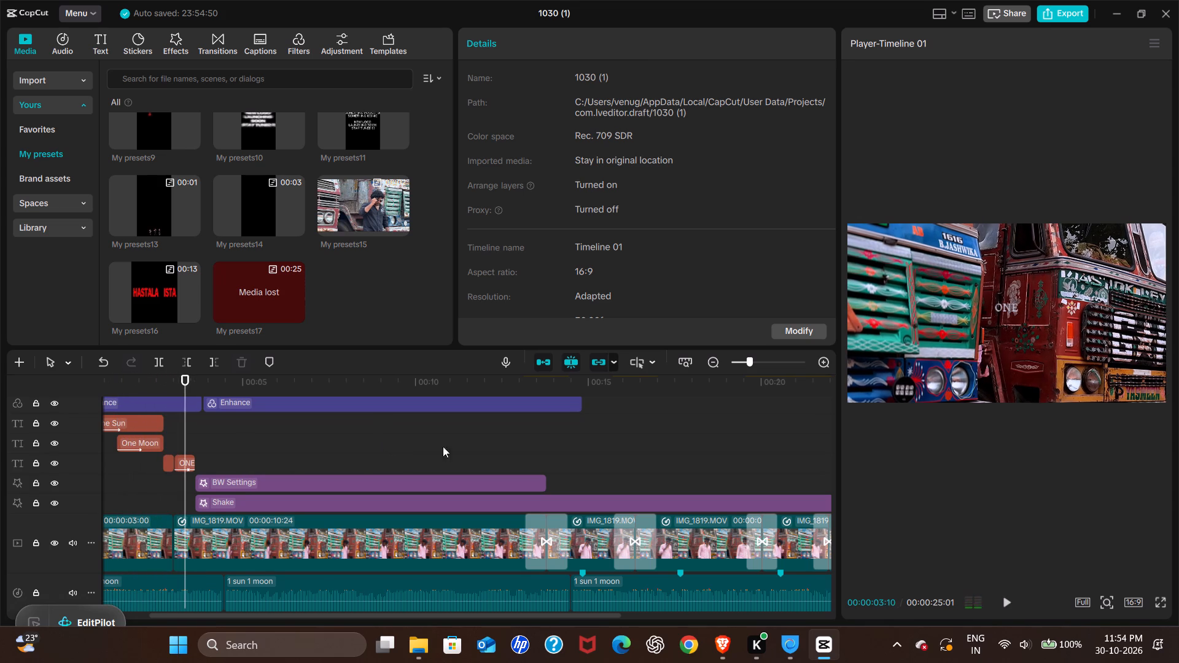
key("space")
key("space")
key("space")
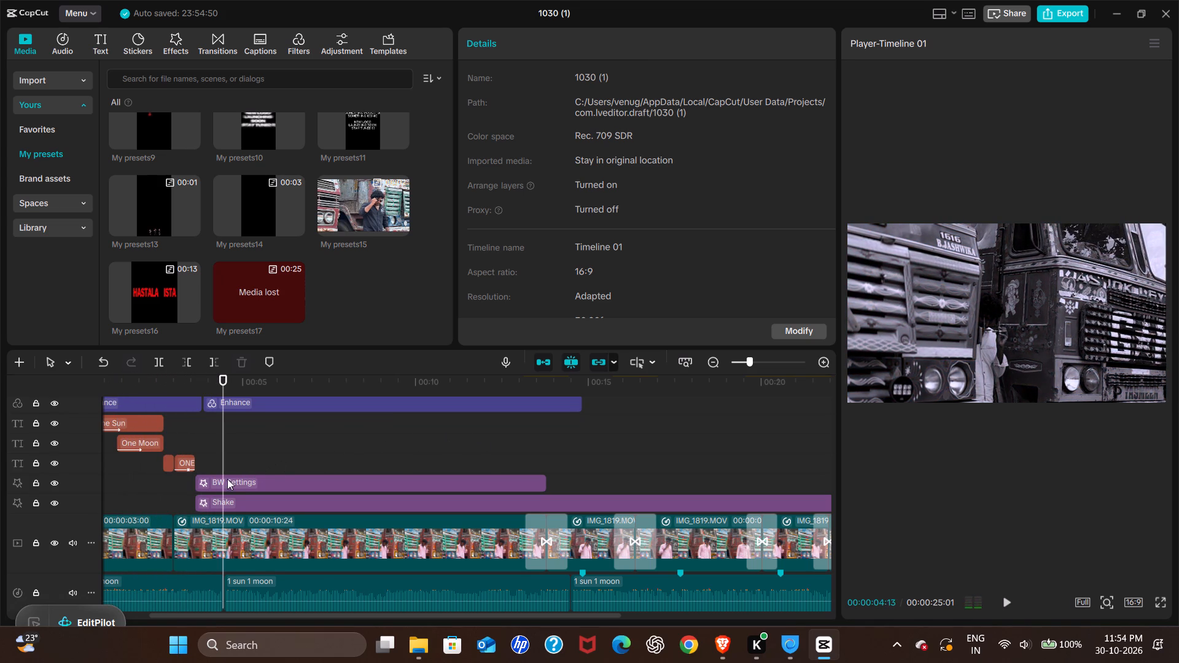
Examine the change from the ONE title to the effects around 00:03:19, including the junction of the two neighbouring Enhance filters.
left_click(185, 484)
key("space")
key("space")
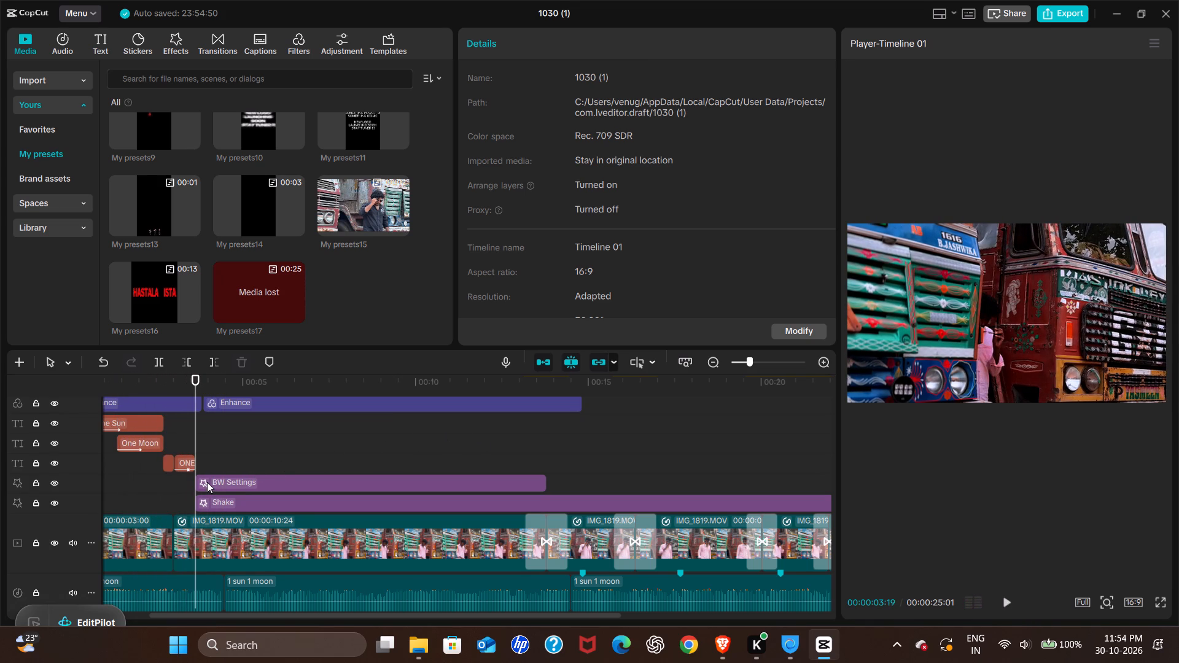
scroll(207, 482, "up", 1)
left_click(208, 471)
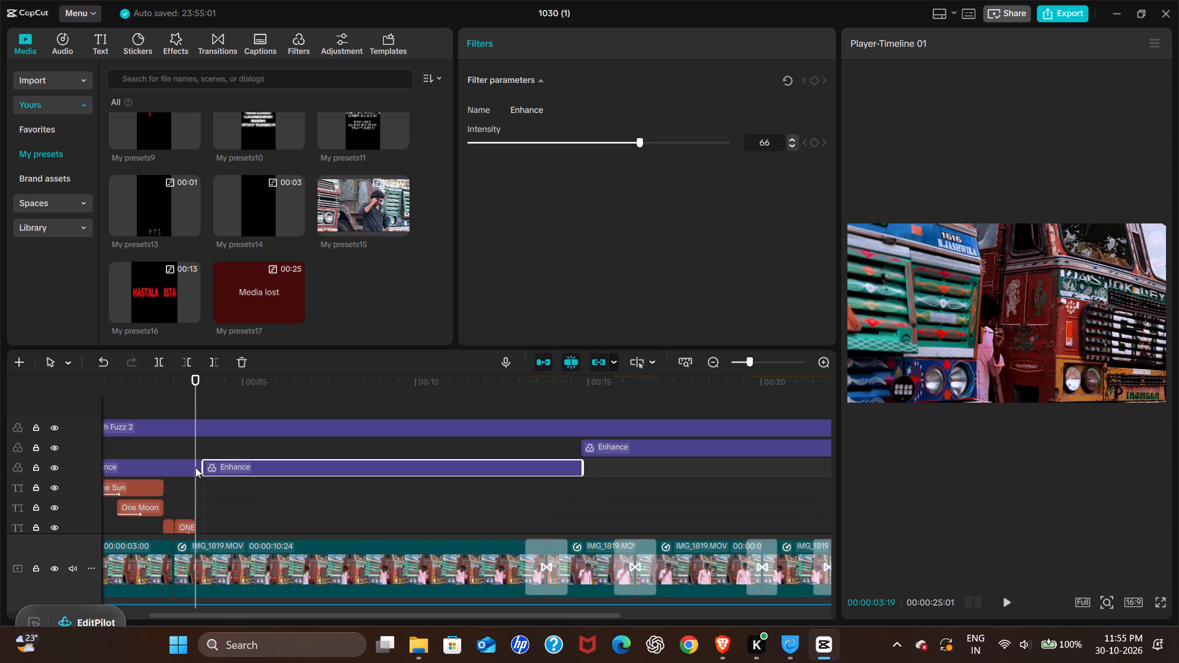
left_click(195, 467)
scroll(193, 481, "right", 1)
key("space")
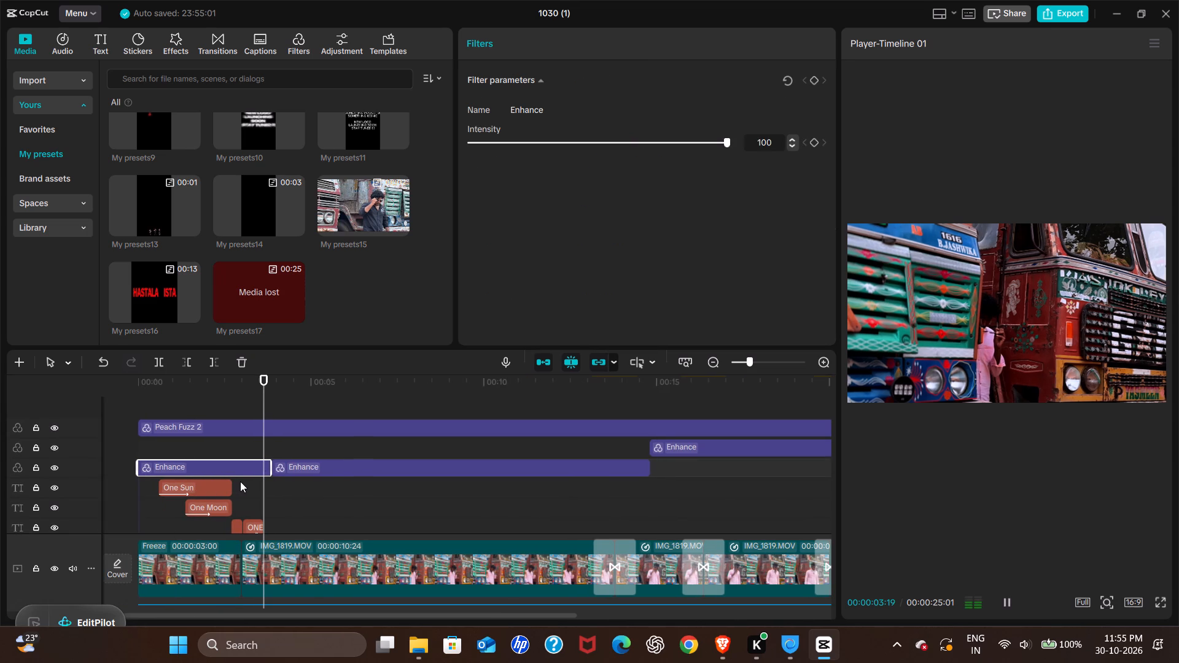
key("space")
left_click(254, 468)
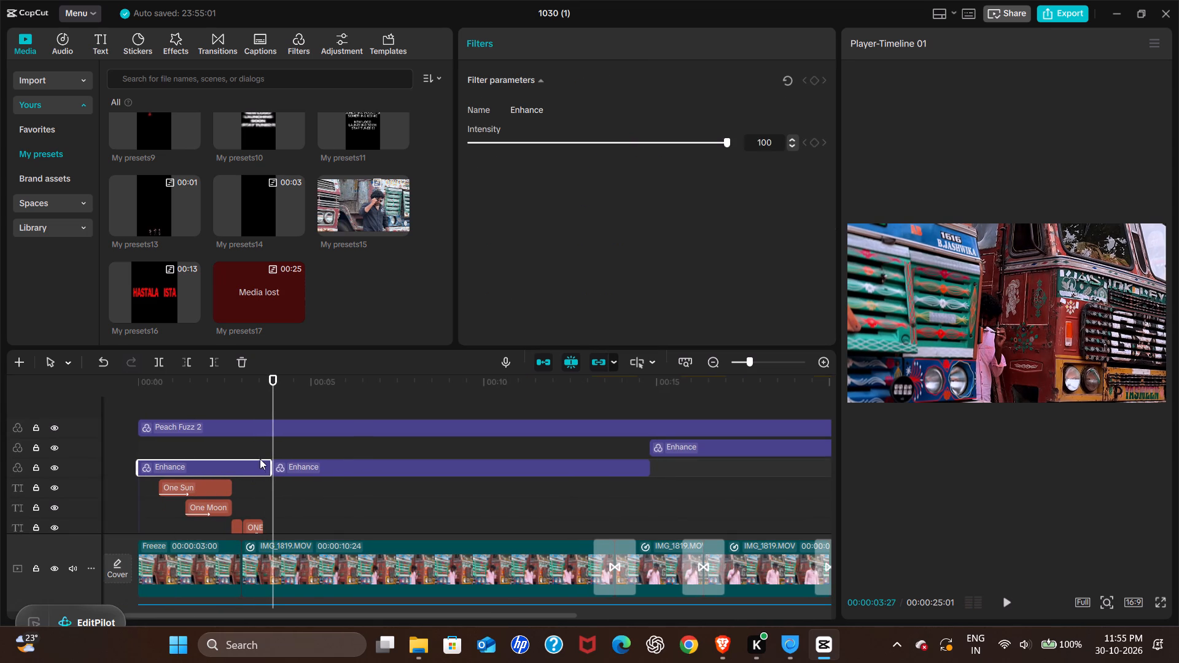
left_click(258, 446)
left_click(260, 463)
key("space")
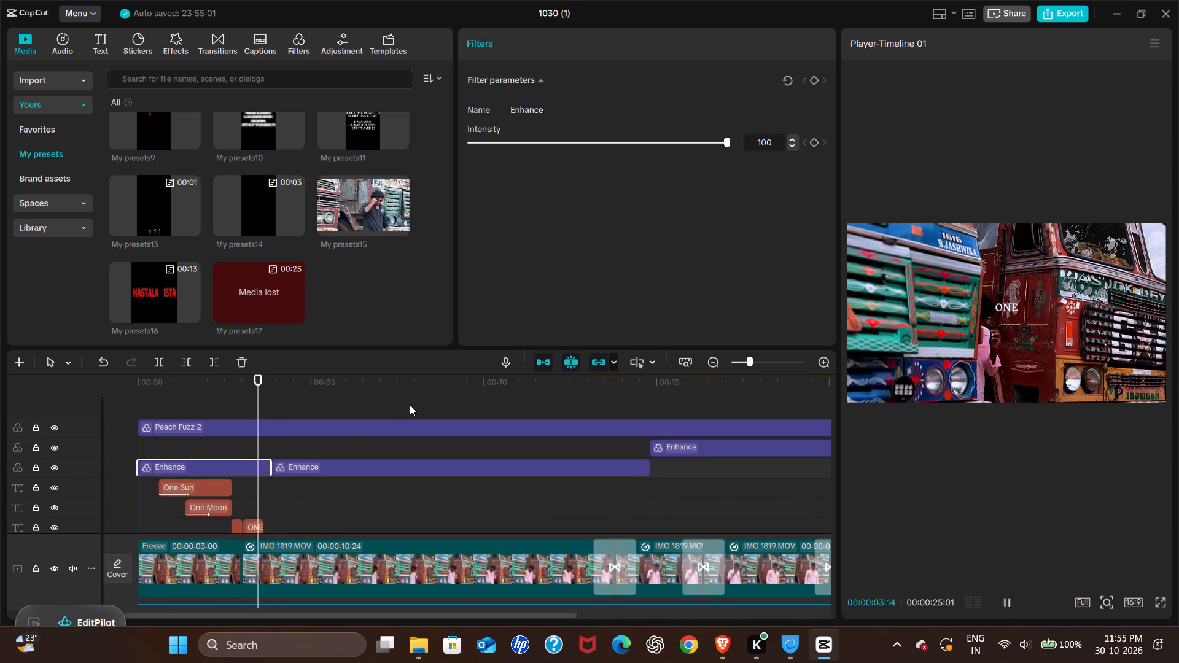
key("space")
left_click(262, 450)
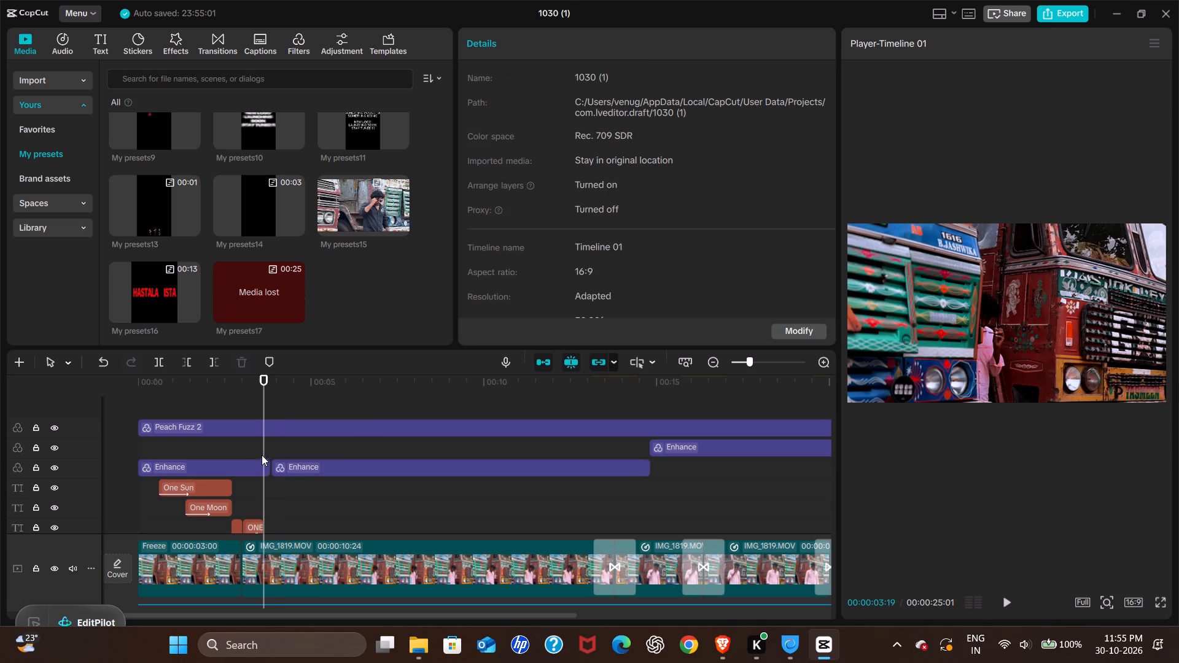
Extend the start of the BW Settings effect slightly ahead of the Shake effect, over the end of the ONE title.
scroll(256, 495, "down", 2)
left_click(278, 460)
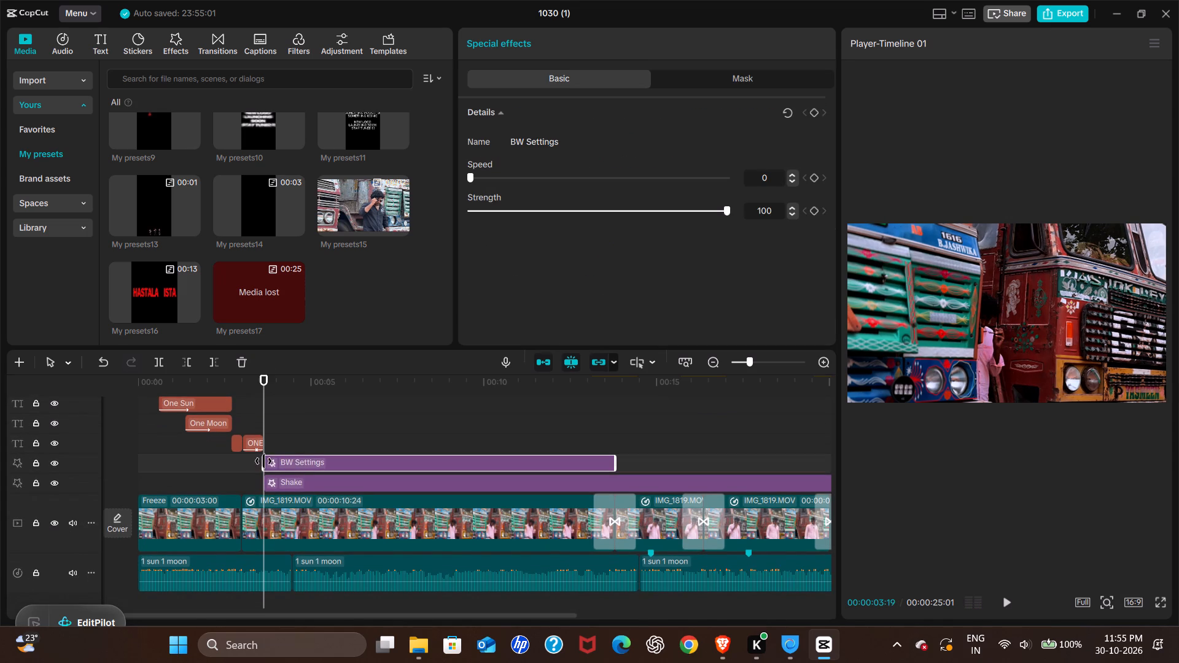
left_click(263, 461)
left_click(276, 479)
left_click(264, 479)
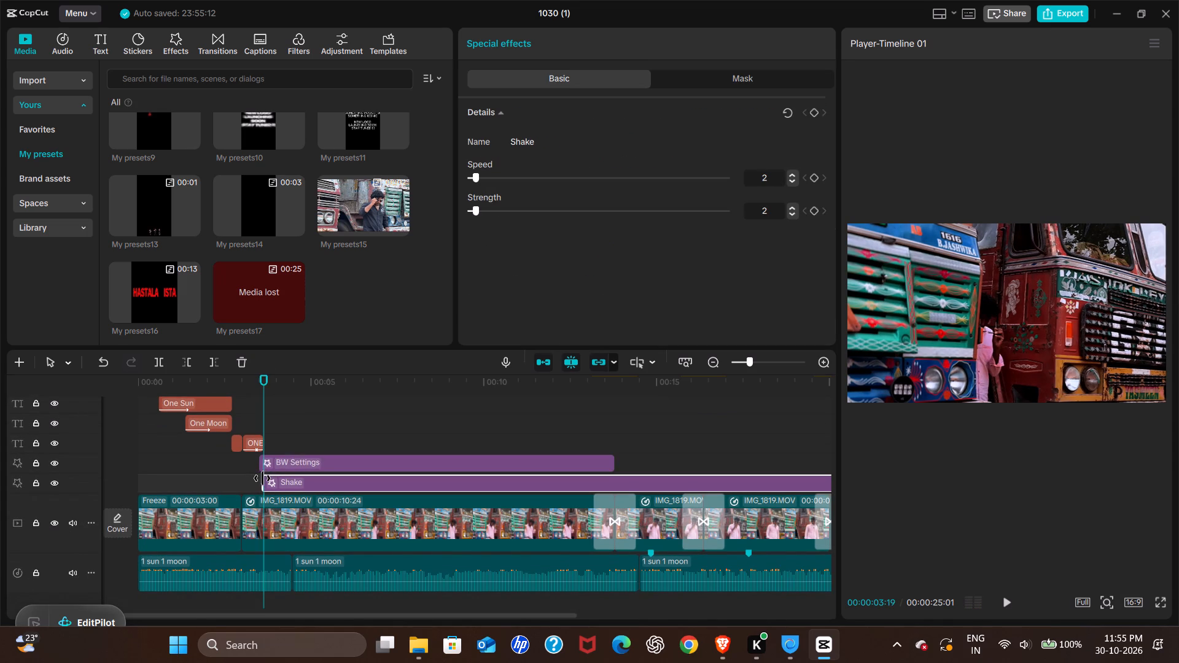
Play the edit from the ONE title, then full screen to about 00:10:27, to check the earlier BW Settings start.
left_click(246, 479)
key("space")
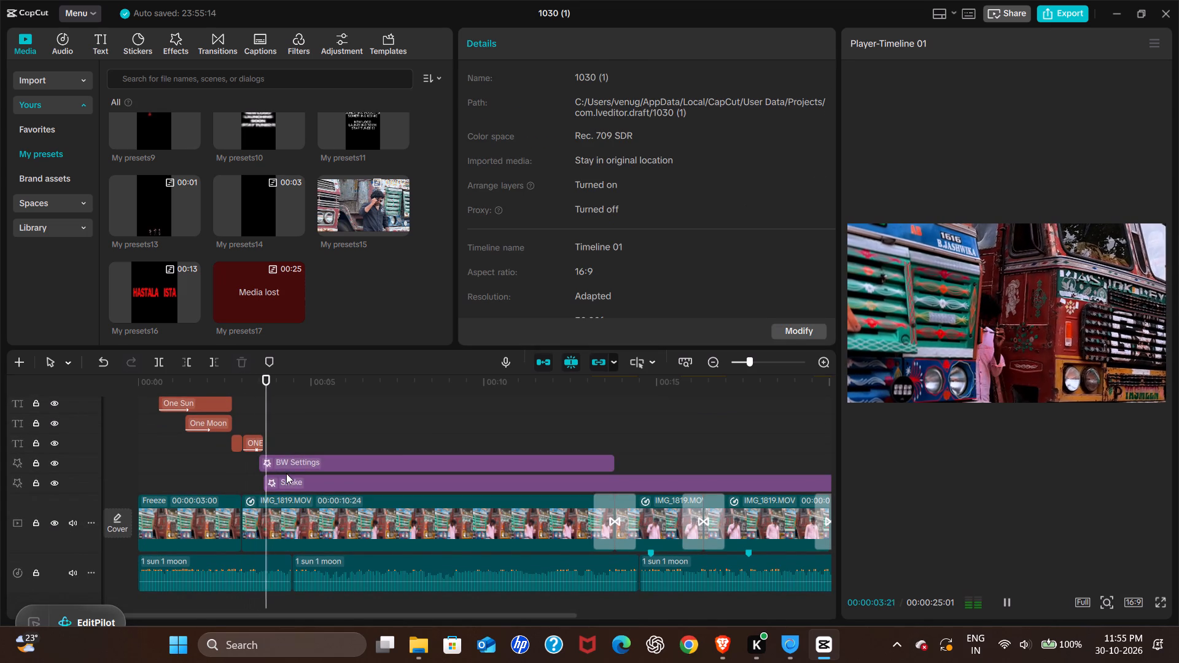
left_click(252, 477)
key("space")
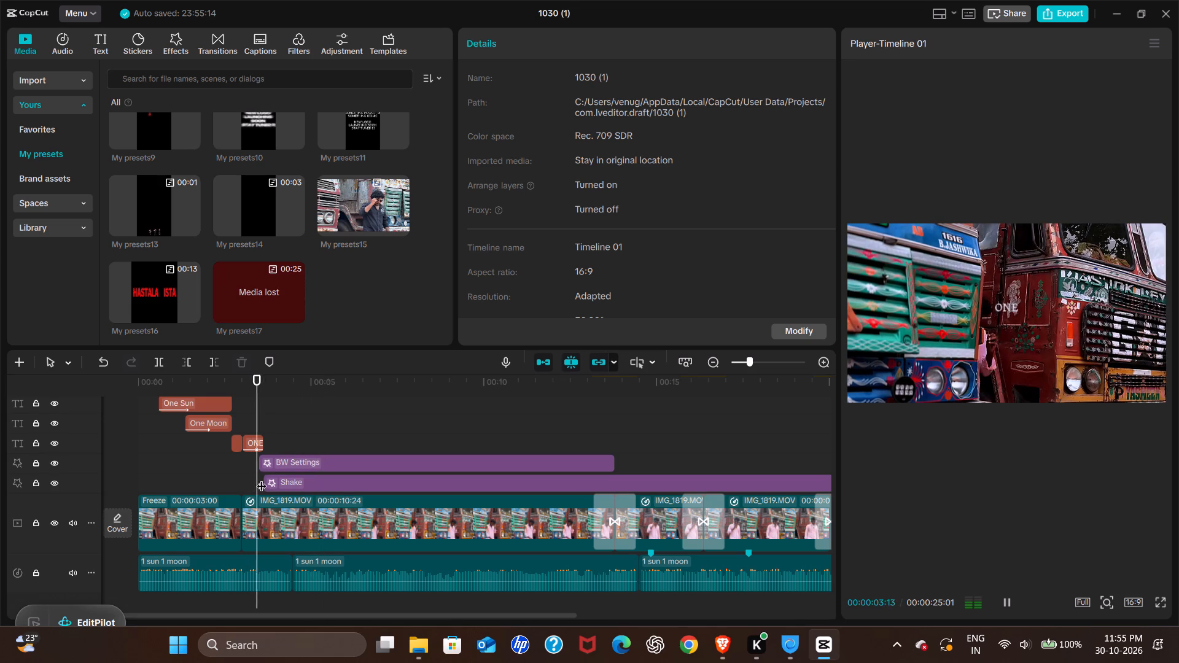
key("space")
key("z")
key("space")
key("space")
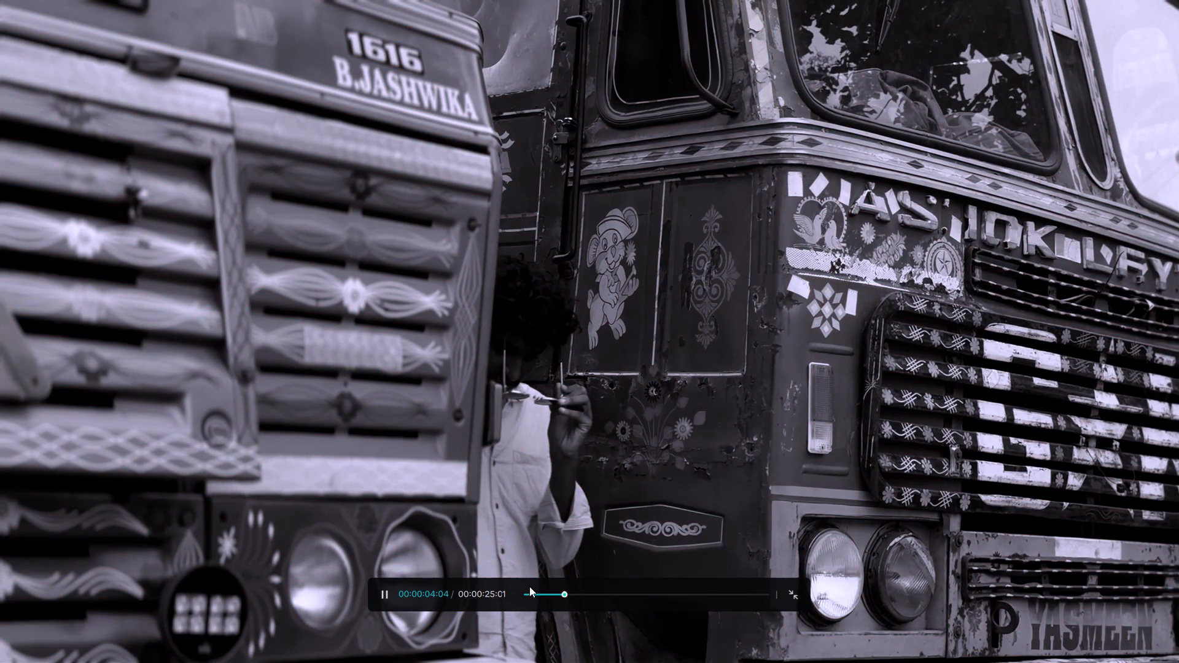
left_click_drag(532, 590, 507, 597)
left_click_drag(529, 594, 480, 596)
key("space")
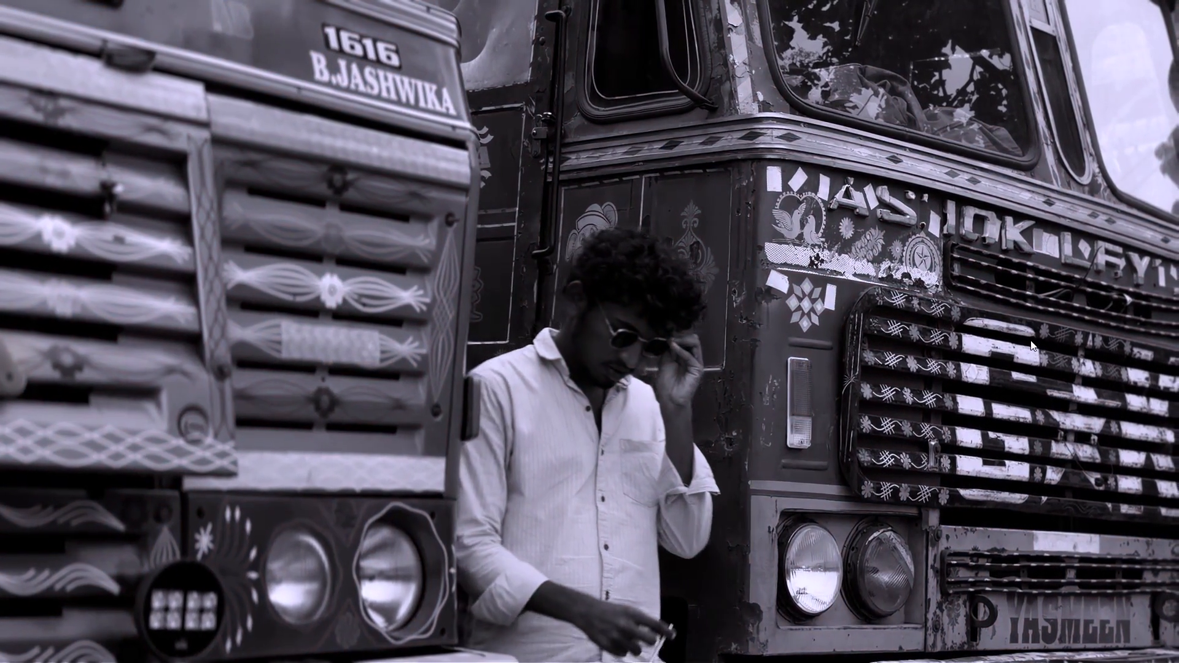
key("Escape")
key("space")
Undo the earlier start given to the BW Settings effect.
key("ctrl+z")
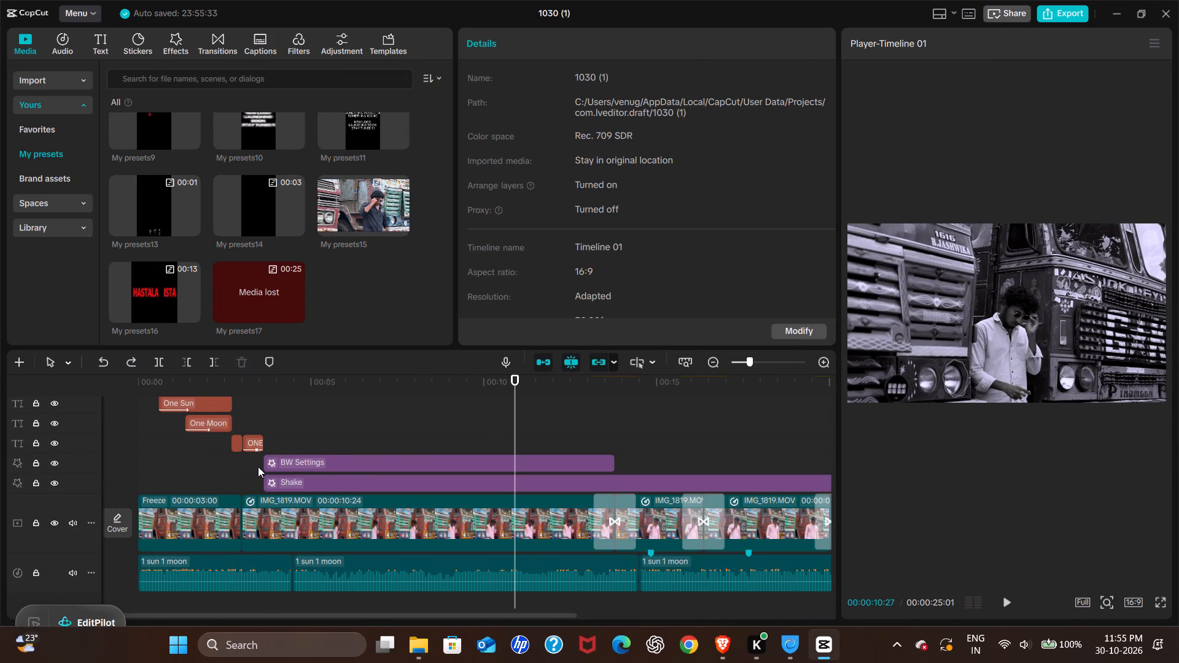
Replay the end of the ONE title full screen to about 00:04:06 to check the switch into BW Settings.
left_click(259, 467)
key("z")
key("space")
key("space")
key("space")
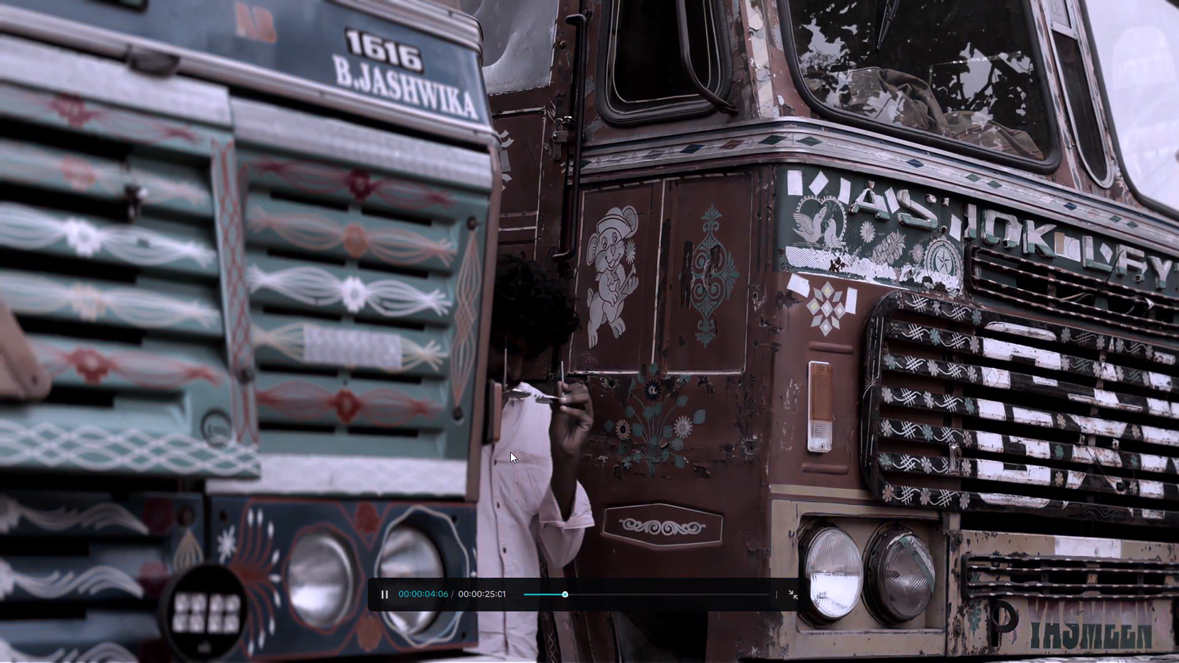
key("space")
key("Escape")
left_click(242, 468)
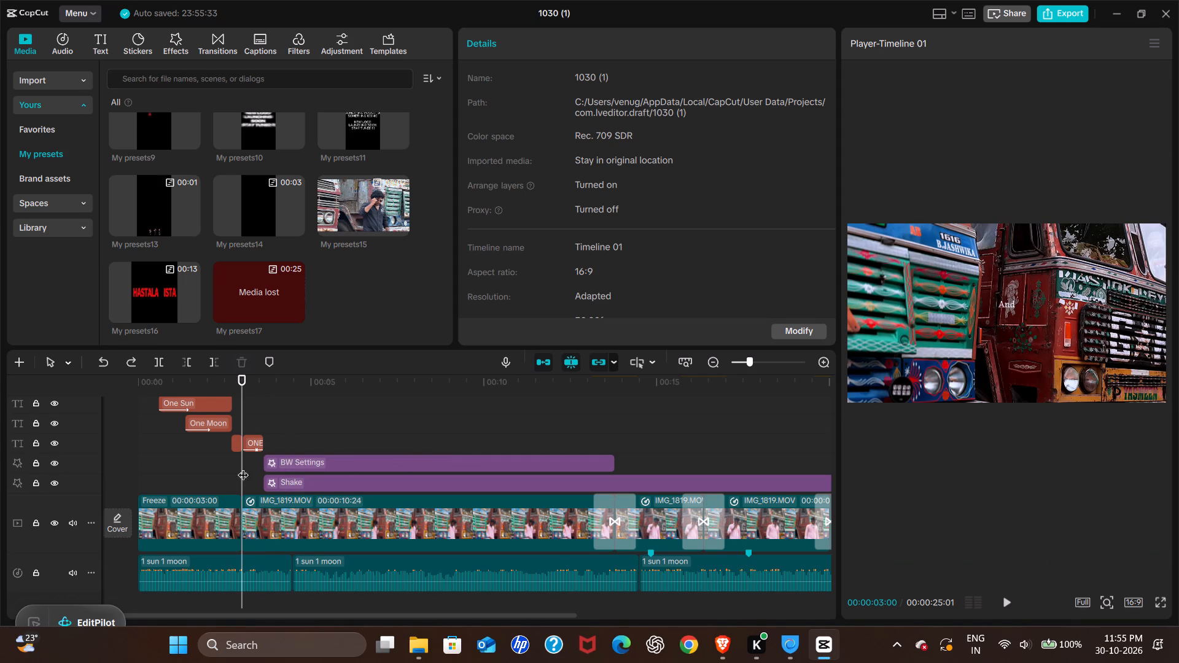
Extend the start of the second Enhance filter back to about 00:03:25, so it meets the first Enhance filter.
scroll(260, 456, "up", 4)
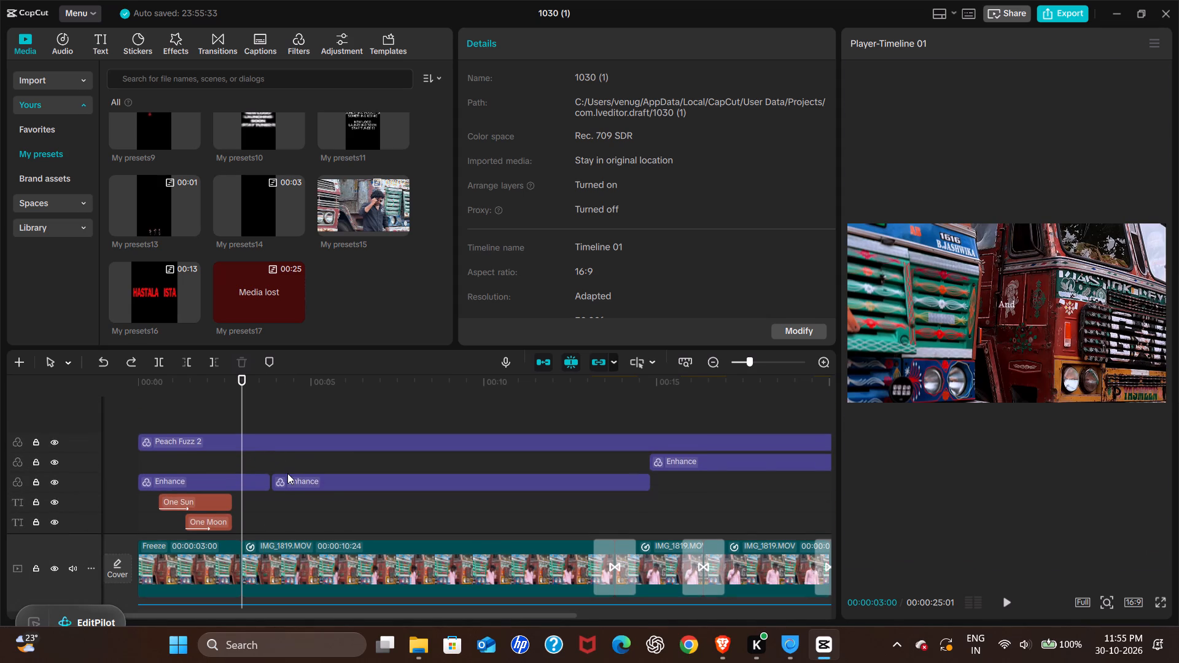
left_click(276, 483)
left_click(269, 479)
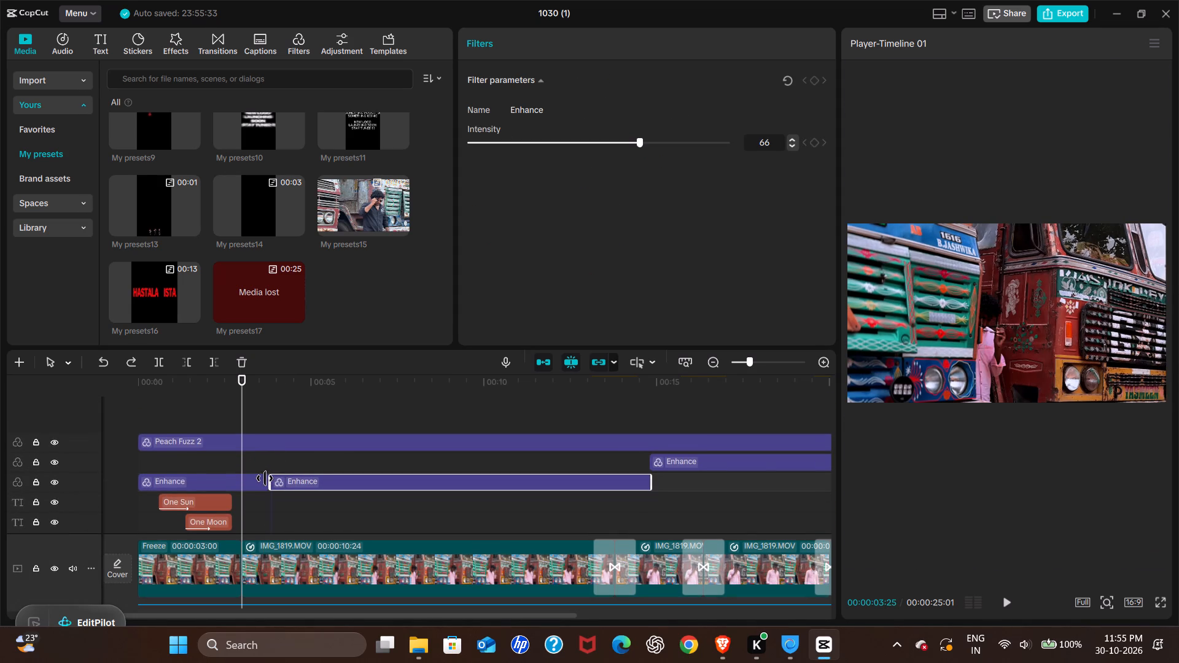
Play the edit across the Enhance junction and full screen to 00:17:21 to review the filter change and later clips.
key("space")
key("space")
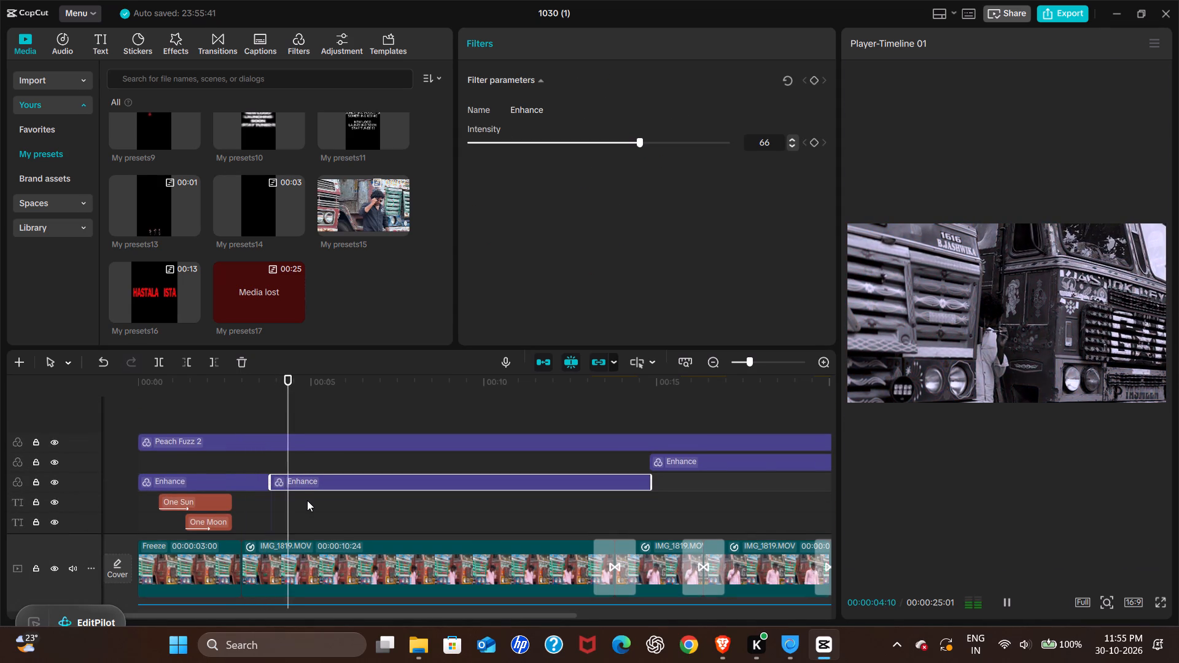
key("space")
left_click(259, 471)
key("z")
key("space")
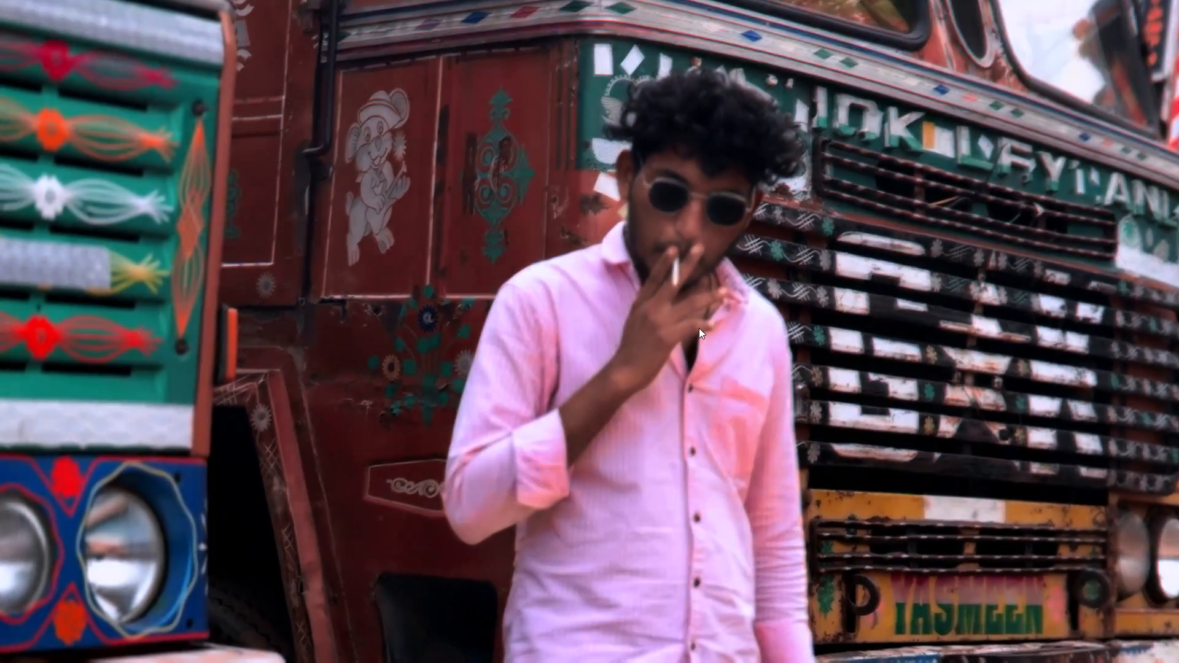
left_click(701, 331)
key("space")
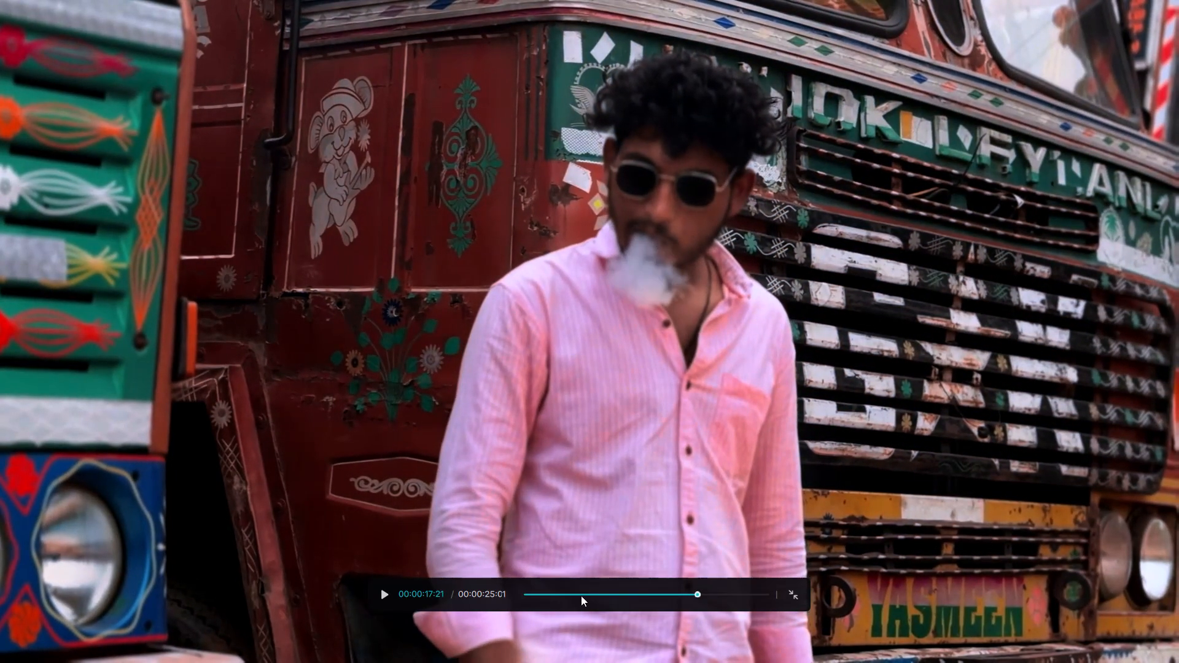
Replay the edit full screen from the beginning to about 00:04:13 to review the opening titles and first effect.
left_click_drag(581, 595, 399, 615)
left_click(609, 368)
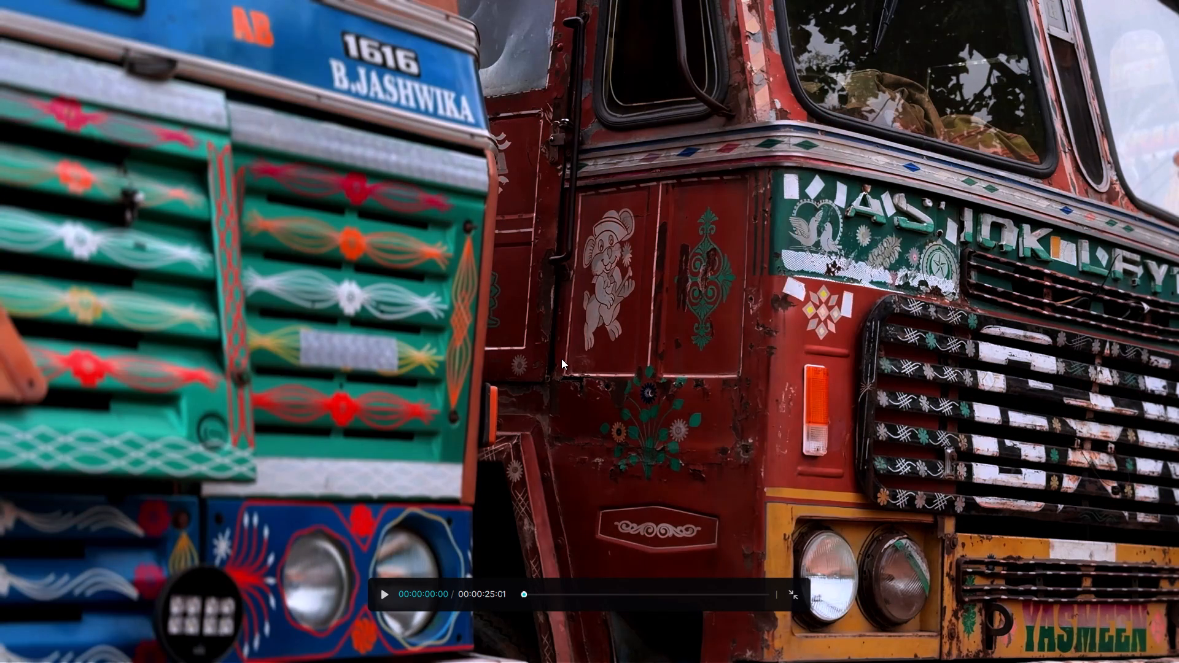
key("space")
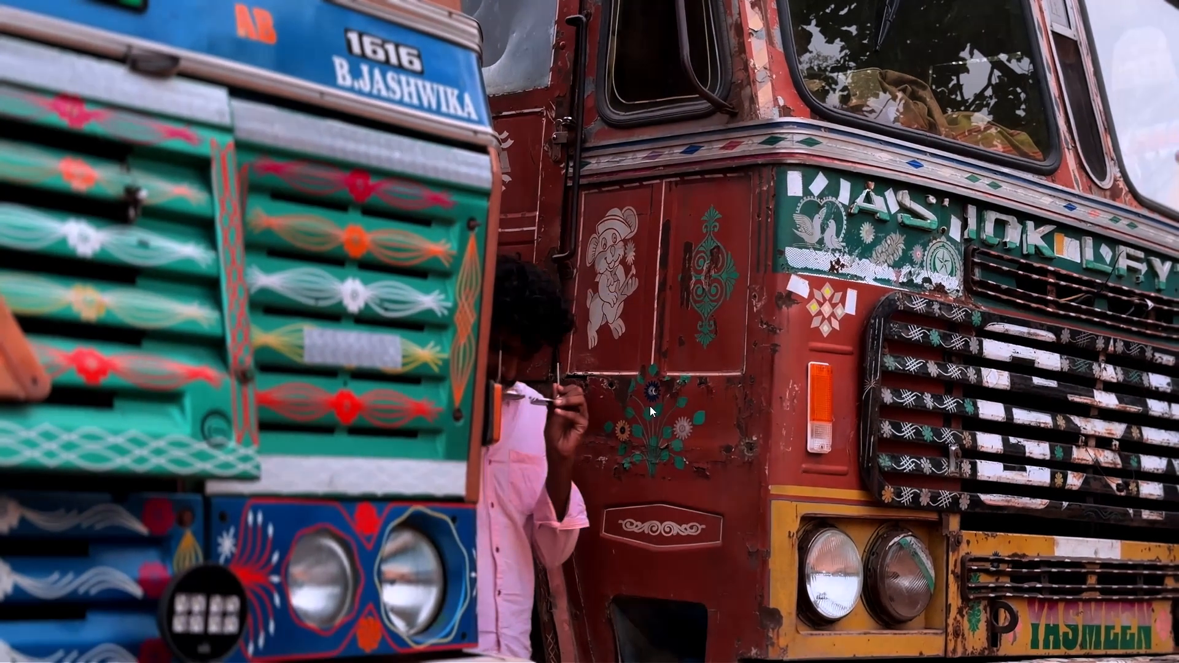
key("Escape")
key("space")
Set the And title's vertical position to 100.
left_click(209, 464)
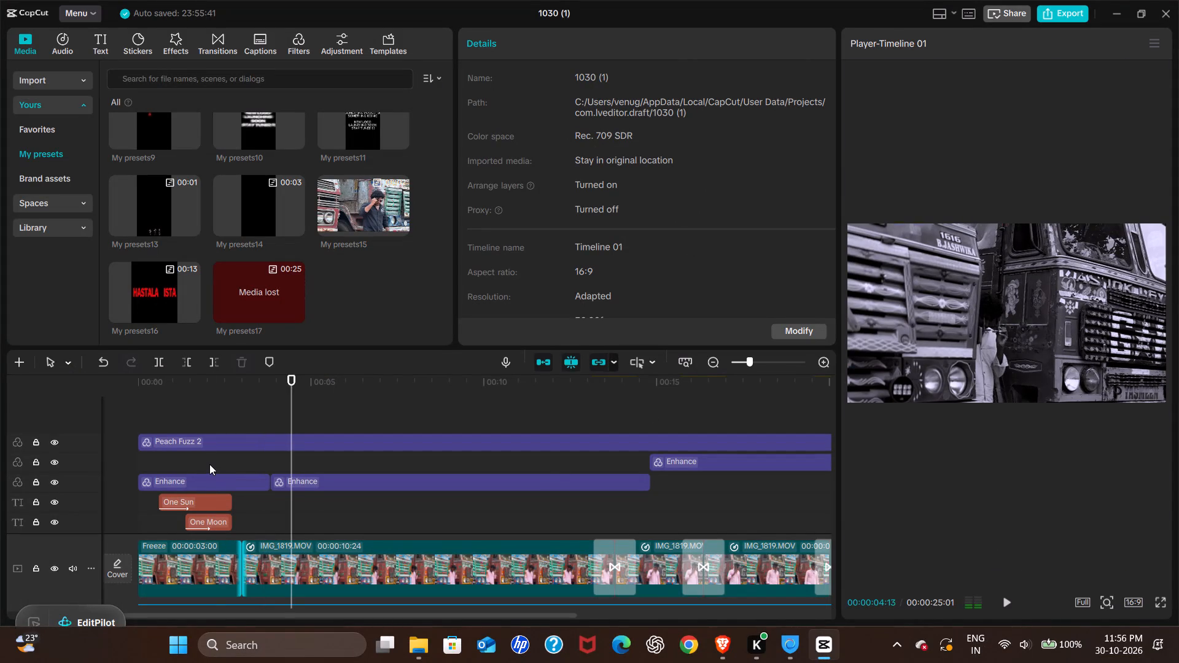
left_click(217, 502)
left_click(223, 517)
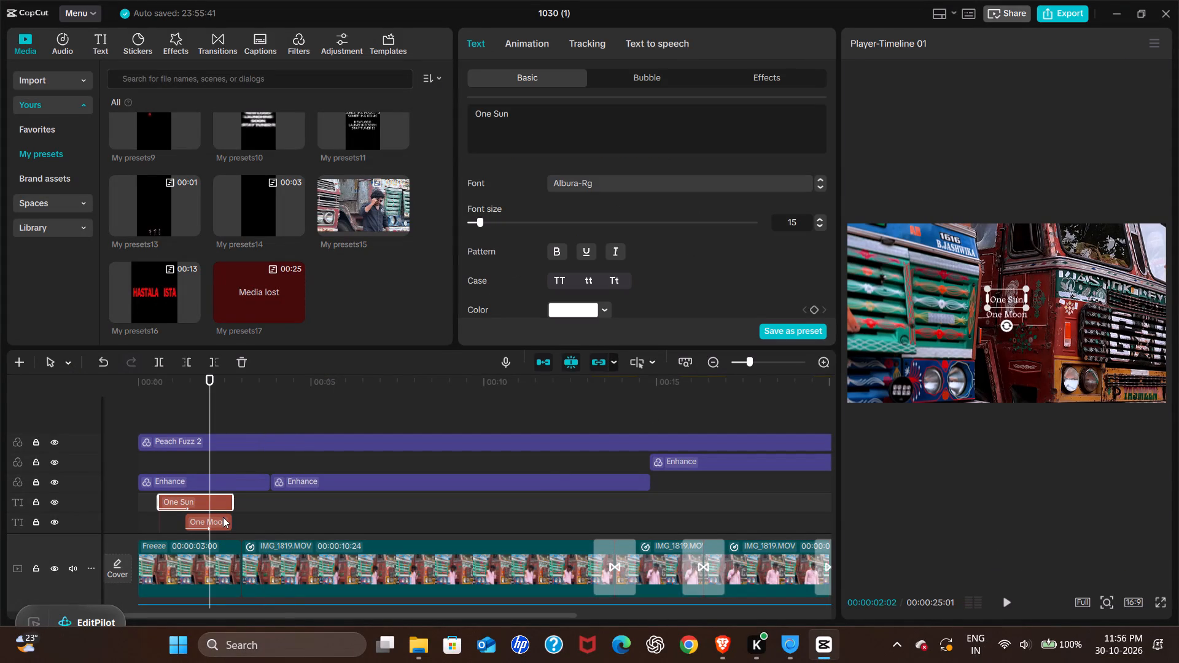
key("space")
key("space")
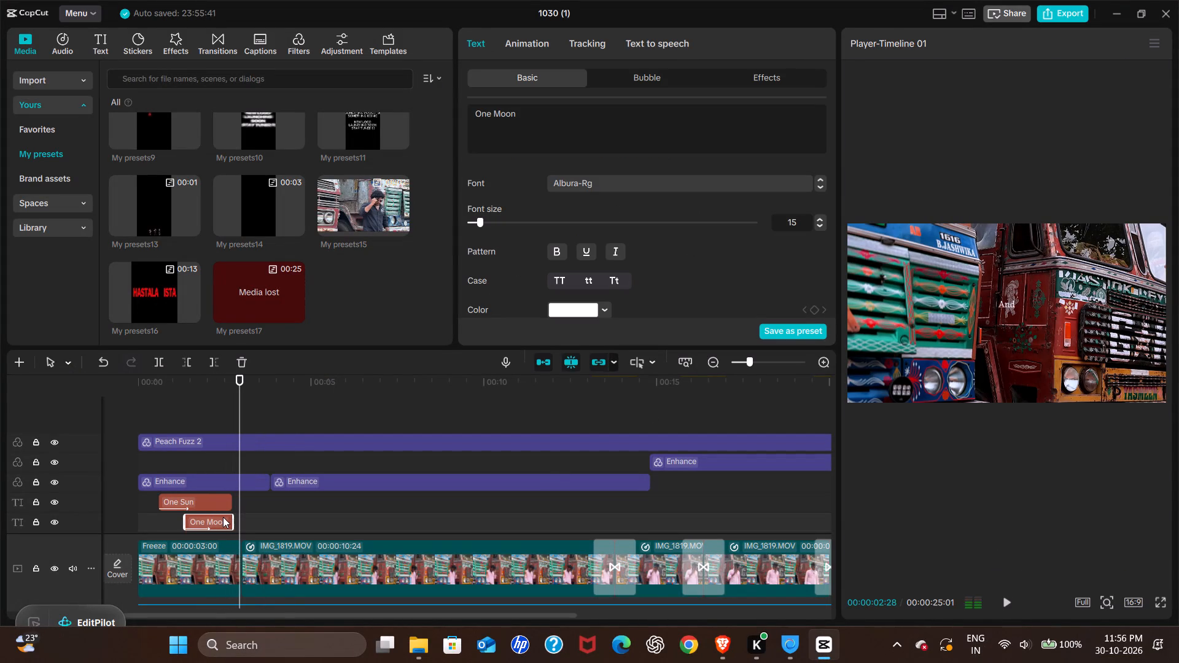
left_click(1010, 309)
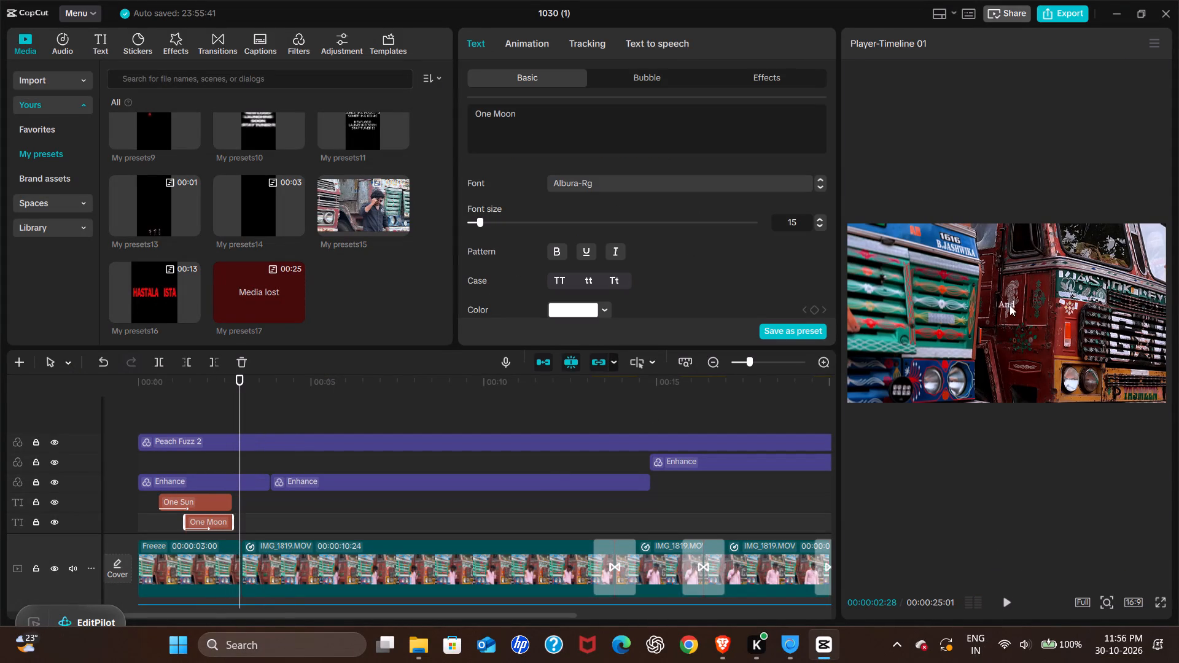
left_click(1009, 304)
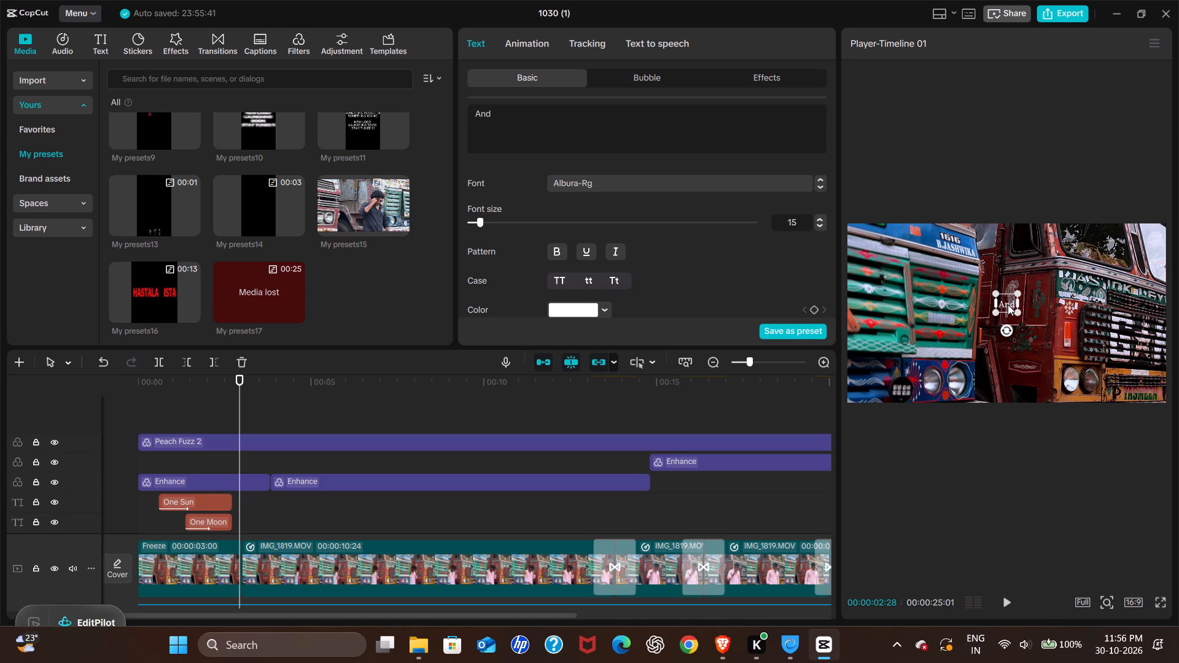
scroll(695, 260, "down", 10)
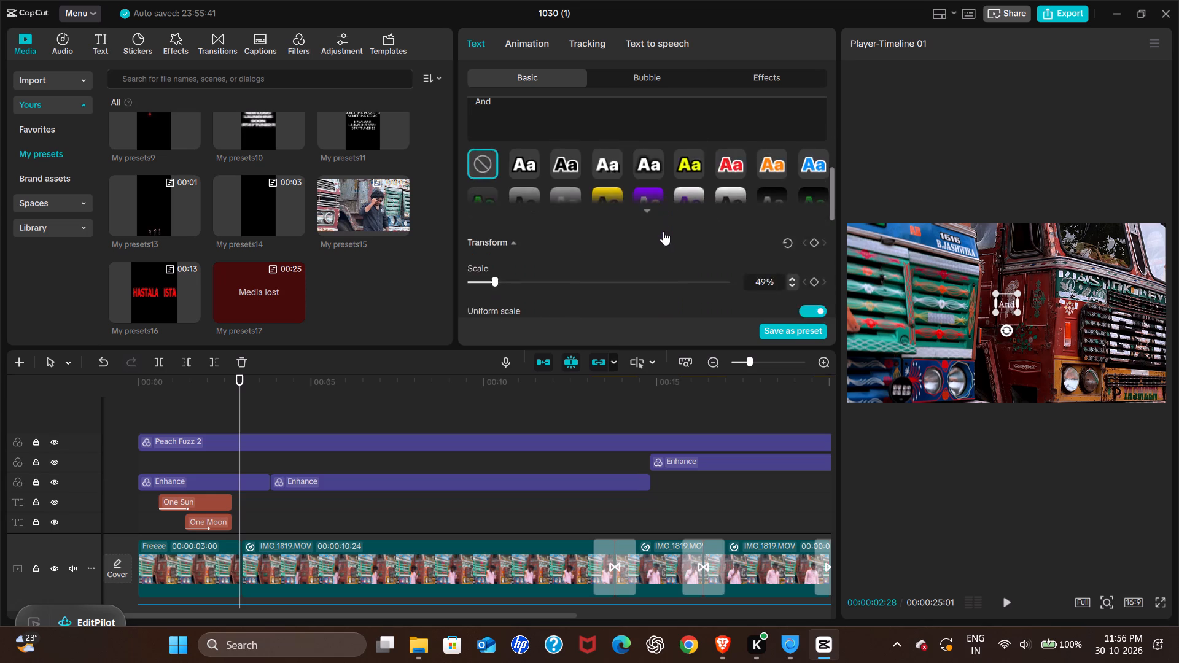
scroll(660, 231, "down", 1)
scroll(676, 179, "up", 1)
triple_click(687, 155)
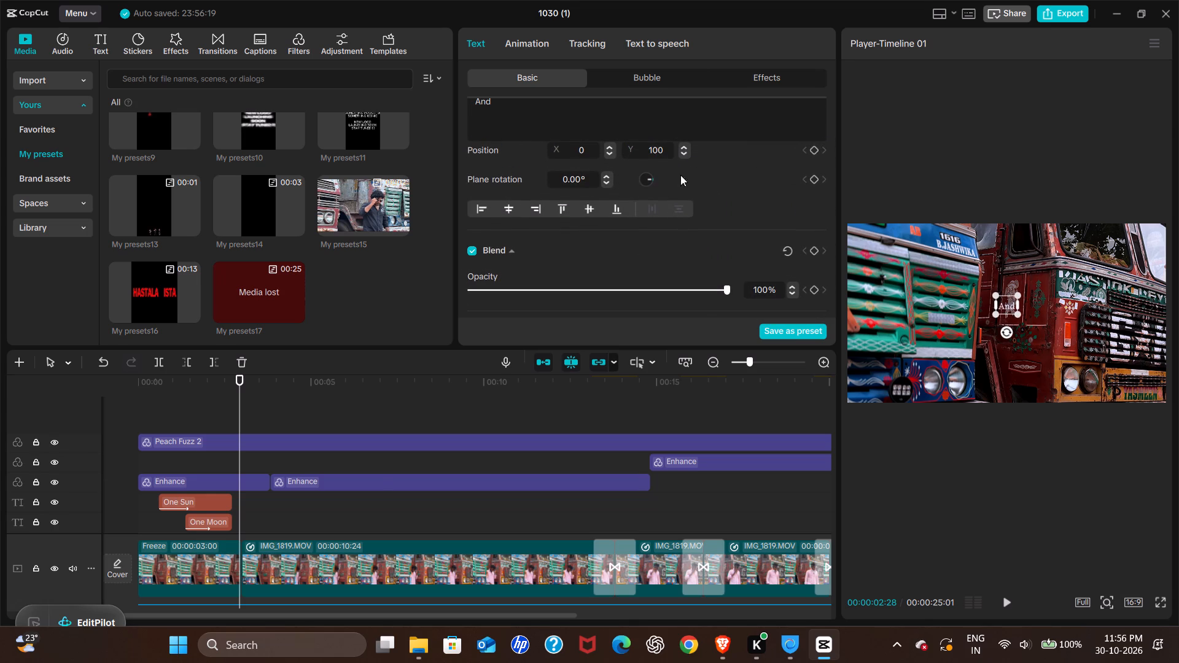
Replay in short bursts from about 00:02:28 to 00:04:03 to check the And and ONE titles leading into the effects.
left_click(217, 457)
key("space")
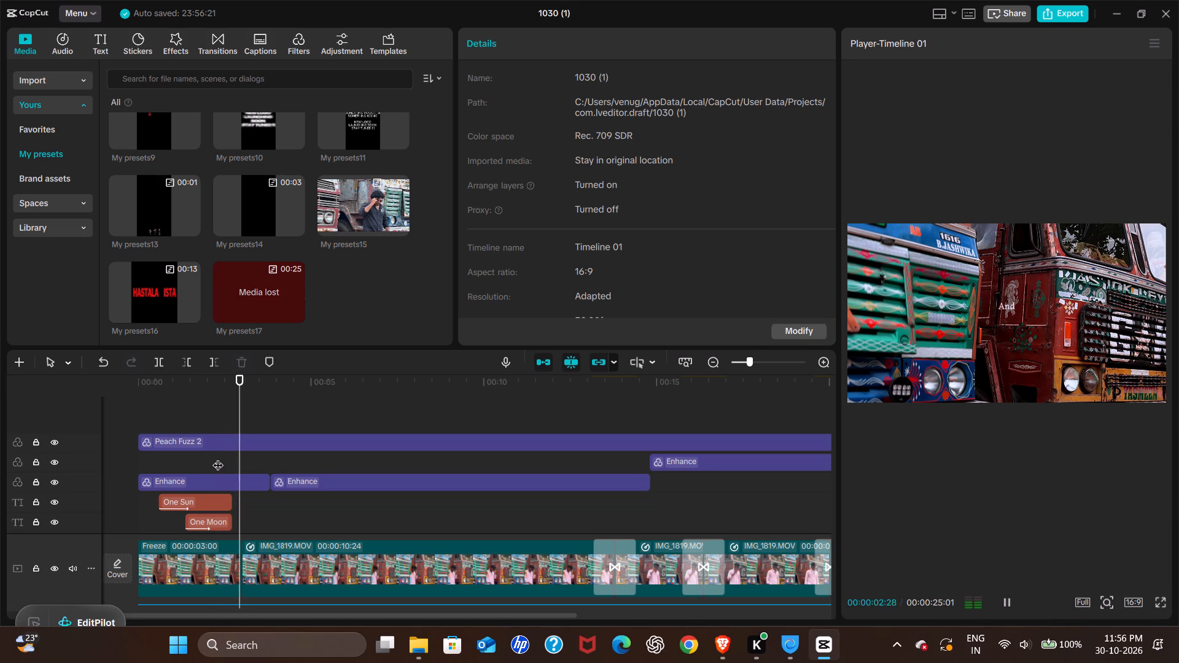
key("space")
key("space")
key("space")
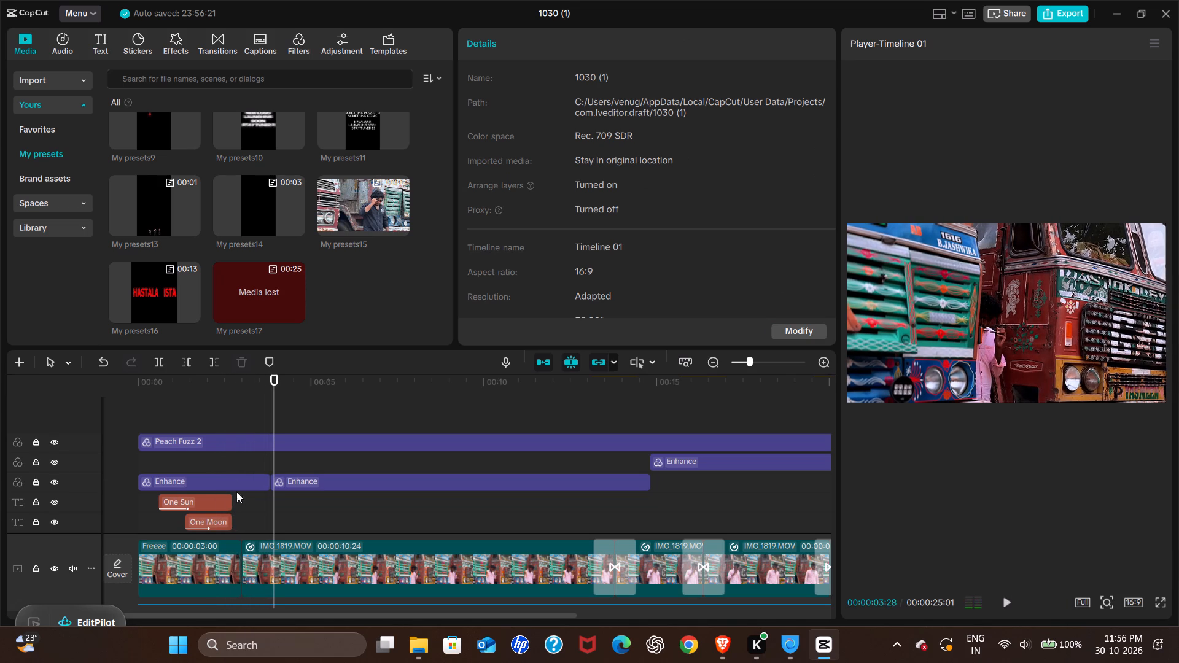
scroll(235, 524, "down", 1)
scroll(257, 432, "up", 1)
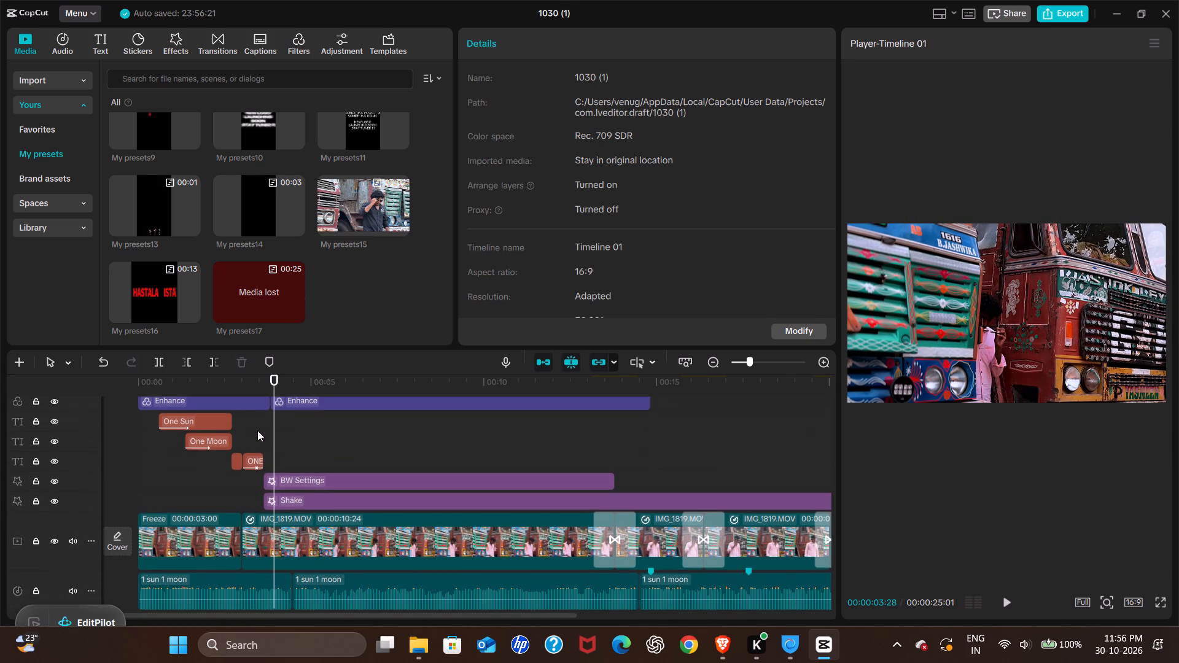
scroll(257, 430, "up", 1)
left_click(257, 430)
key("space")
key("space")
key("space")
key("space")
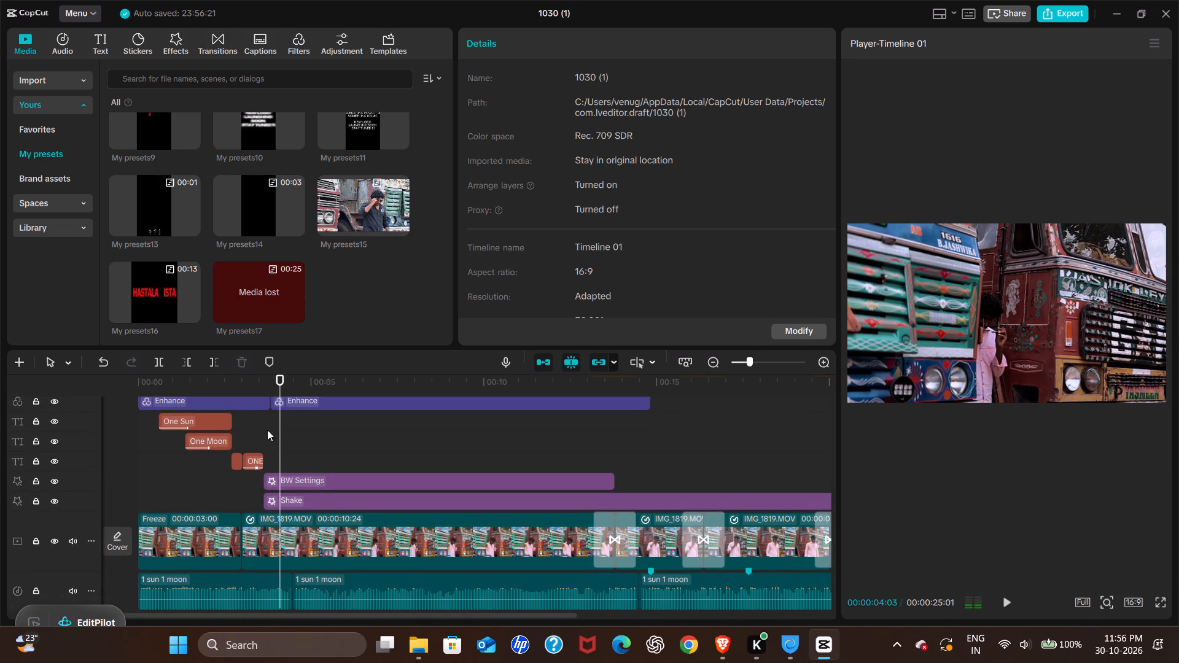
Replay repeatedly from about 00:03:08 into BW Settings to check the timing between the ONE title and the effect.
scroll(254, 416, "up", 1)
left_click(251, 401)
left_click(251, 405)
key("space")
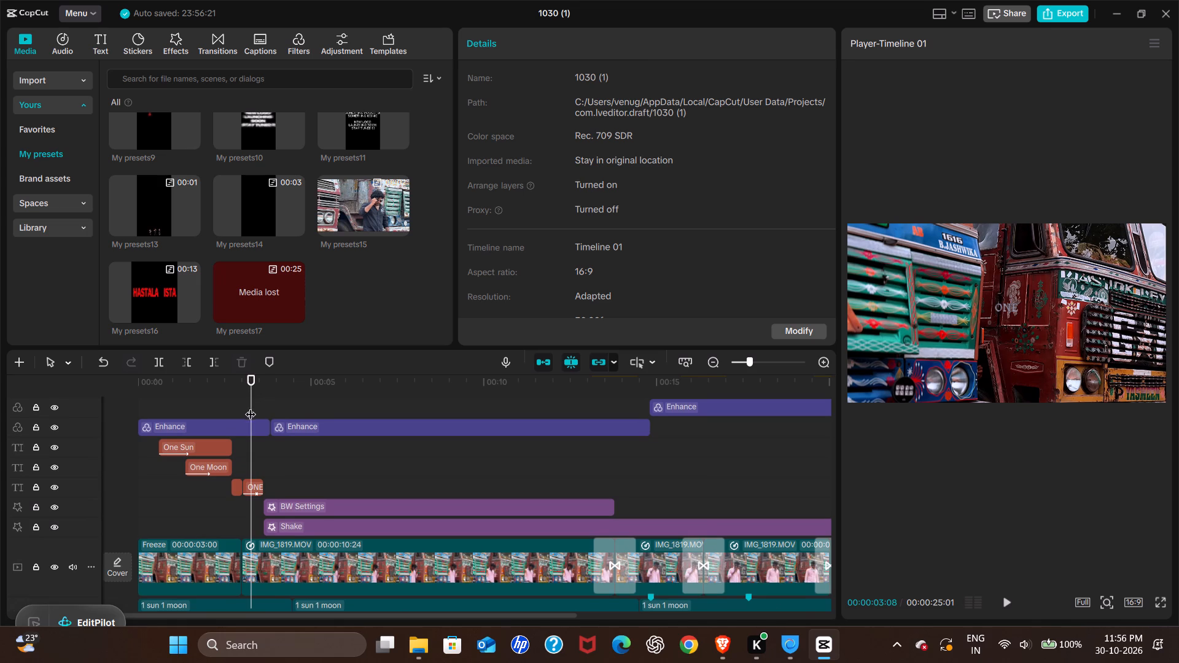
key("space")
key("space")
scroll(255, 437, "up", 1)
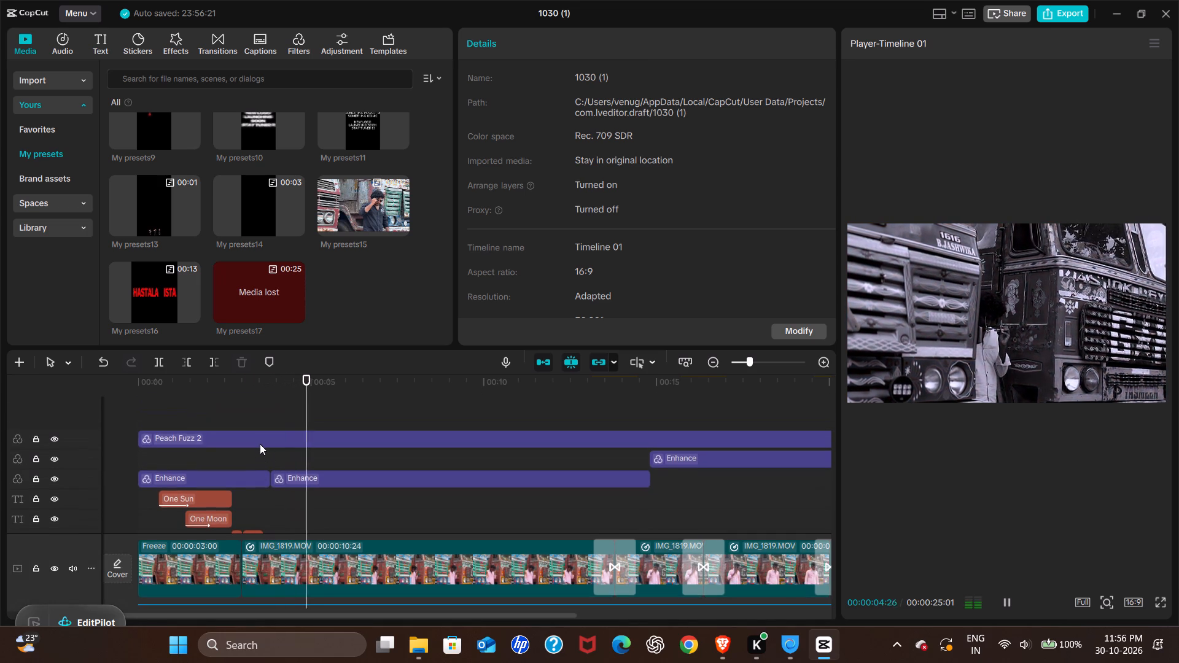
key("space")
left_click(254, 441)
left_click(238, 420)
key("space")
key("space")
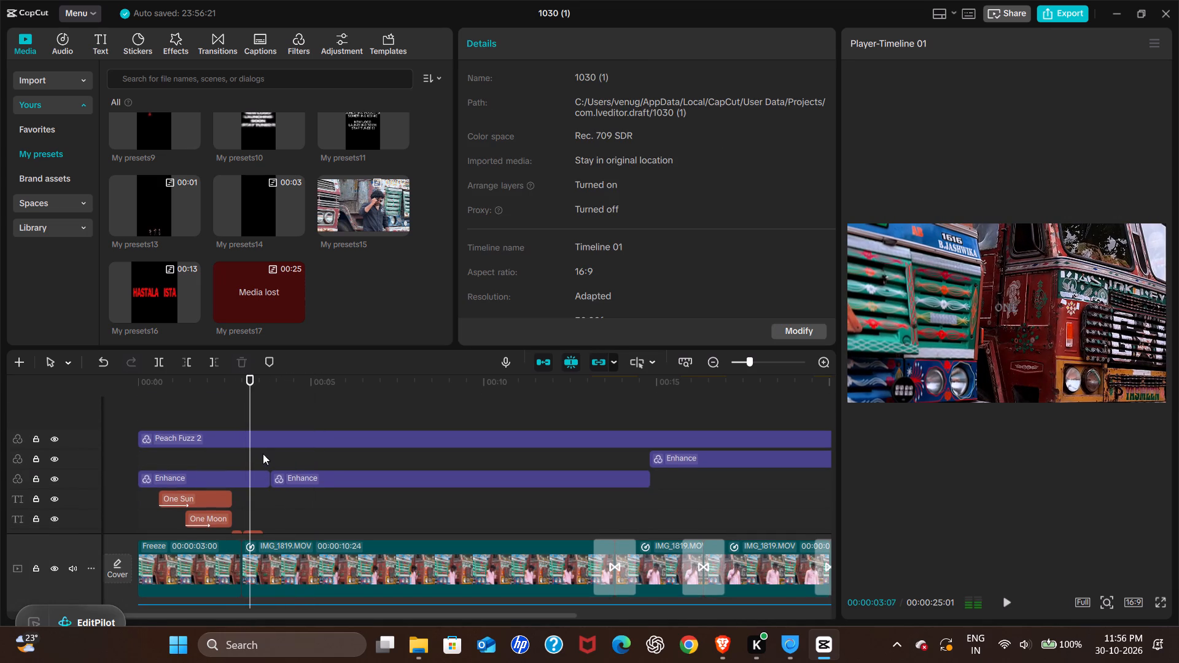
key("space")
key("space")
key("space")
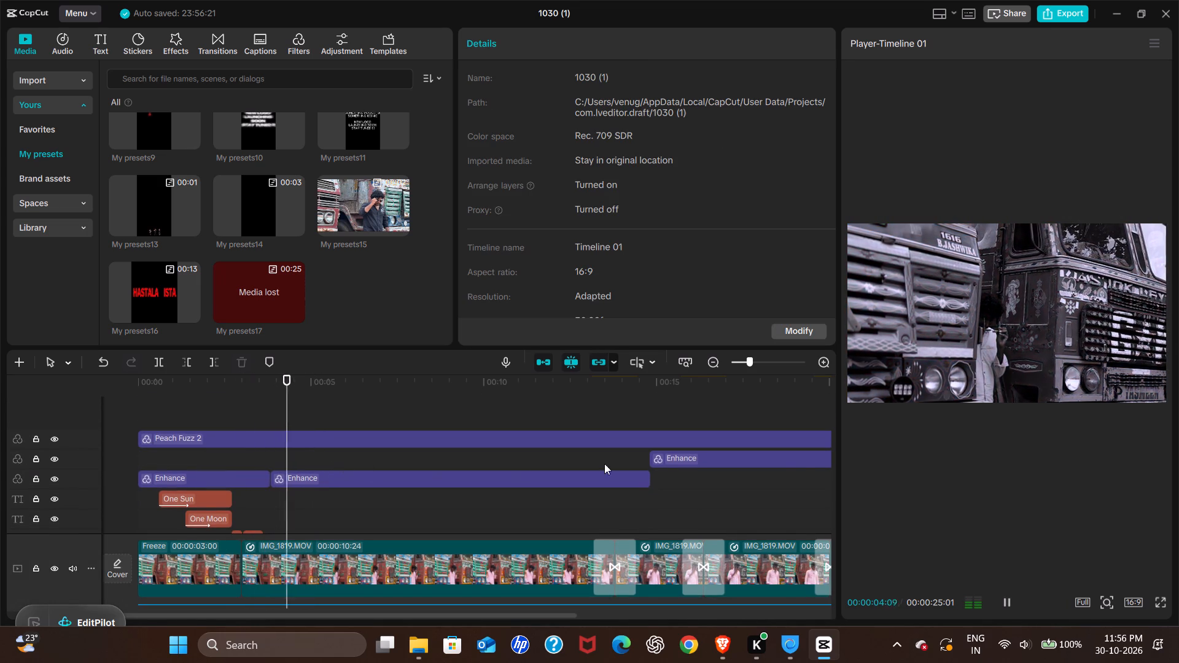
Examine the later Enhance filter and the footage beneath it around 00:16:03.
left_click(703, 456)
left_click(695, 476)
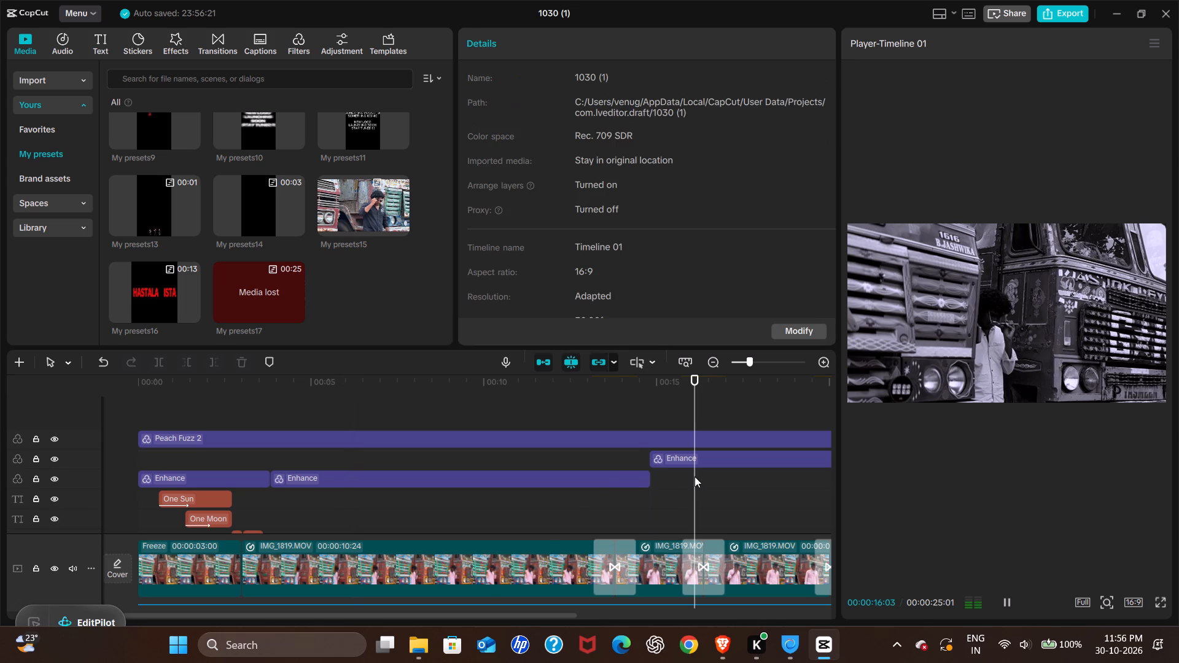
key("space")
left_click(699, 455)
scroll(359, 465, "left", 1)
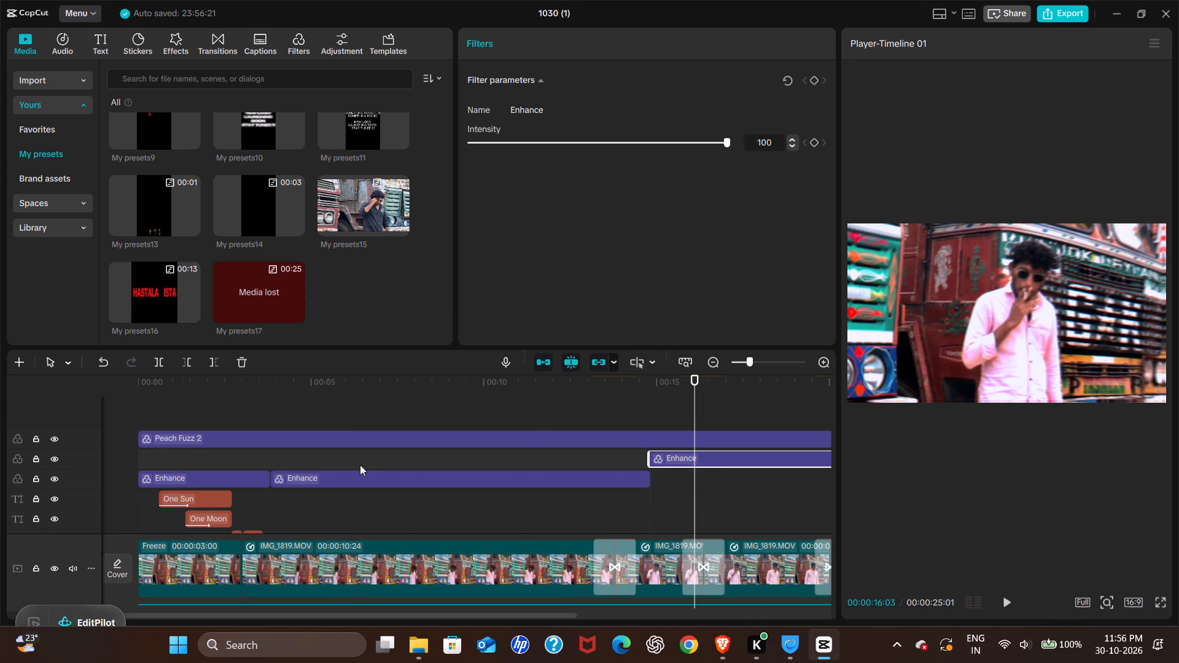
scroll(360, 465, "left", 1)
key("space")
scroll(321, 492, "right", 1)
key("space")
Play the edit full screen from about 00:03:15, then return to the opening at 00:00:20.
left_click(259, 491)
key("z")
key("space")
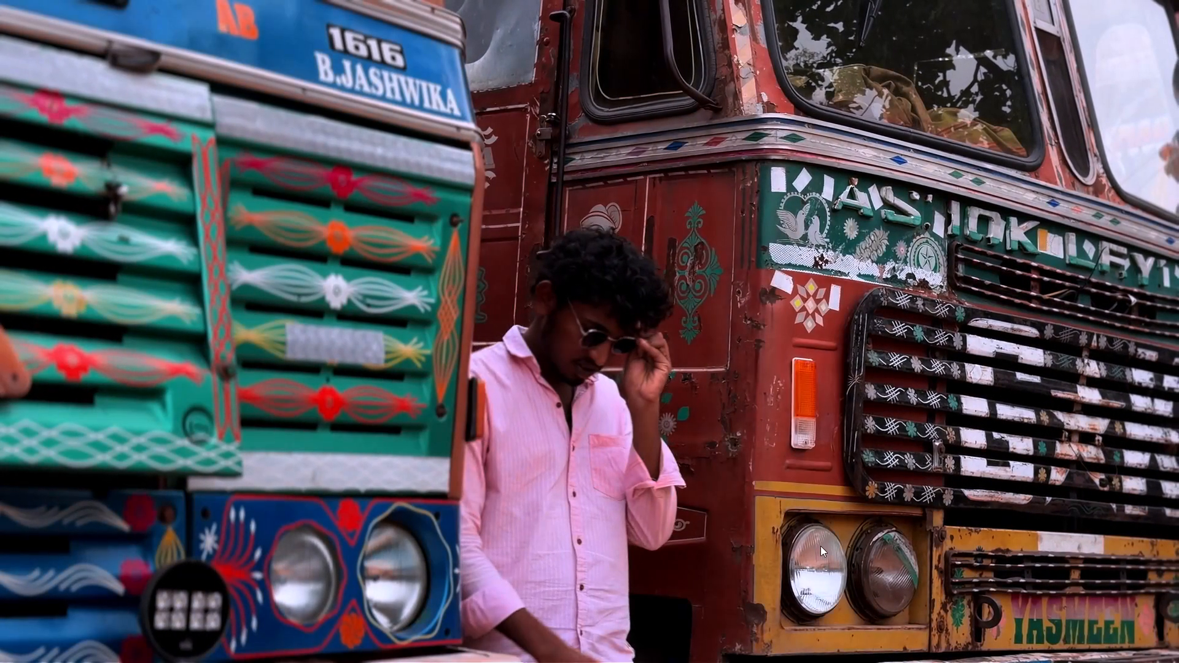
key("space")
left_click(645, 535)
scroll(614, 530, "down", 1)
left_click_drag(558, 594, 531, 588)
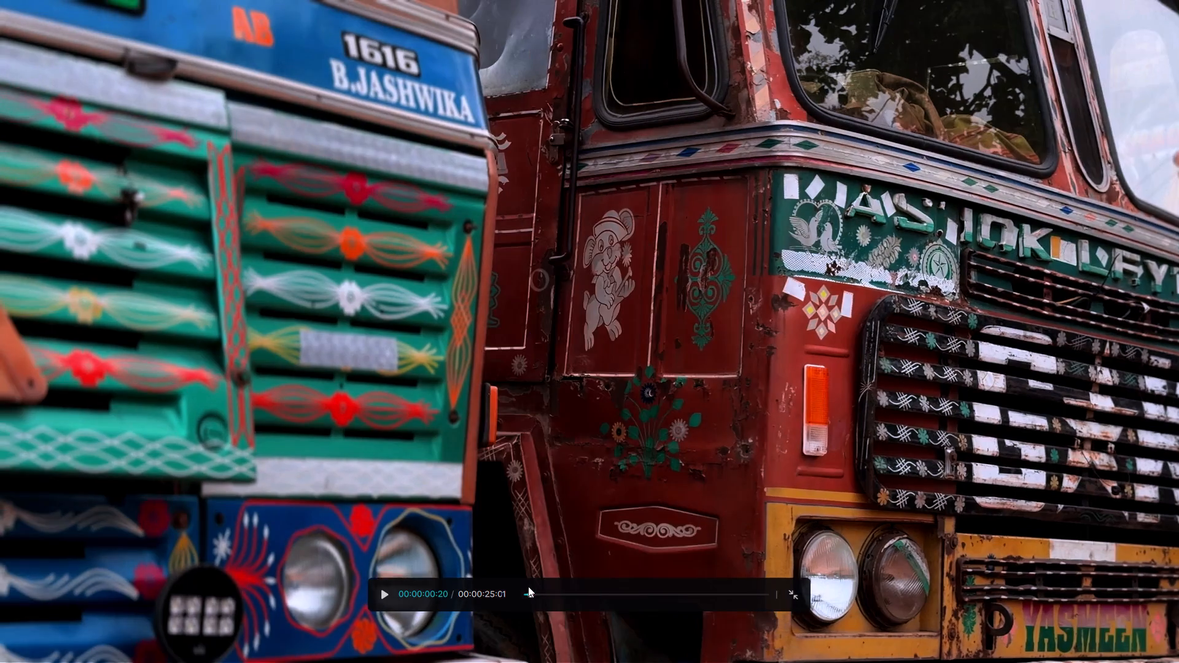
key("Escape")
Replay full screen around the black-and-white effect near 00:04:00, then watch the rest through to about 00:23:26.
left_click(226, 530)
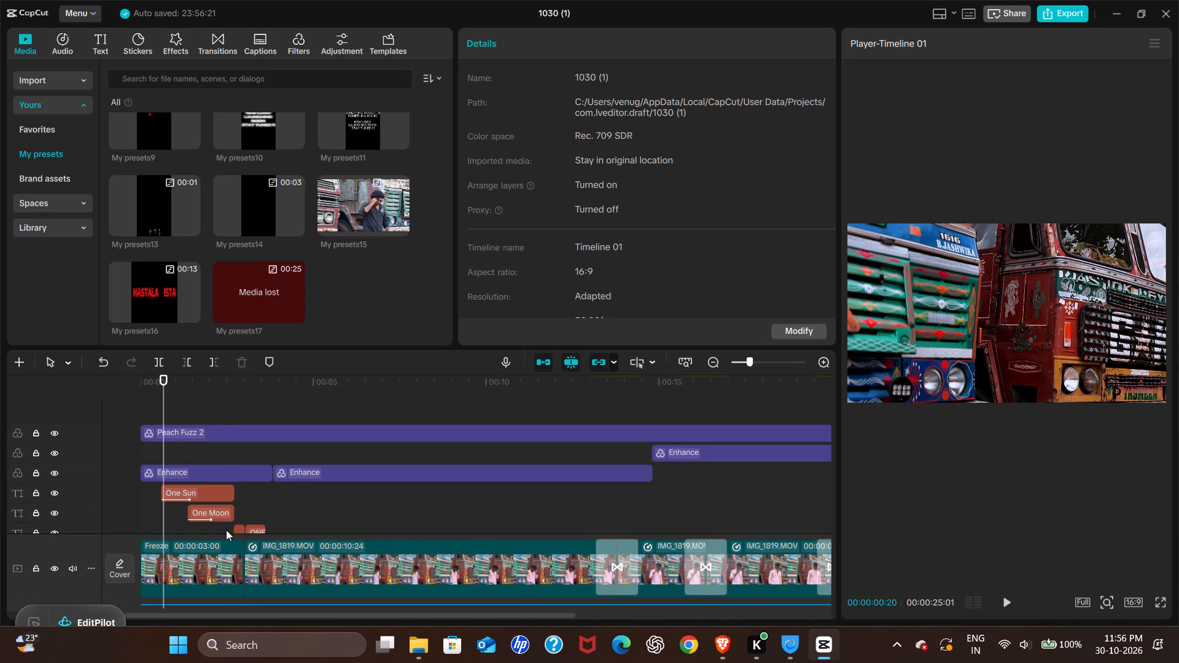
key("z")
key("space")
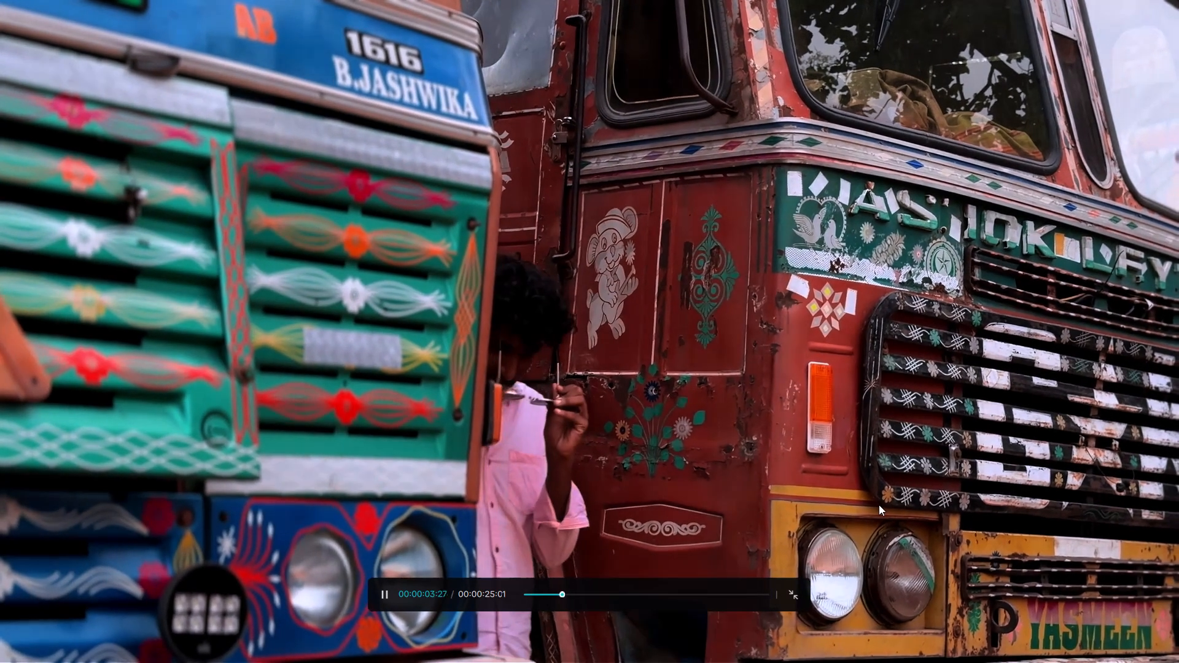
left_click_drag(570, 593, 563, 592)
left_click(556, 591)
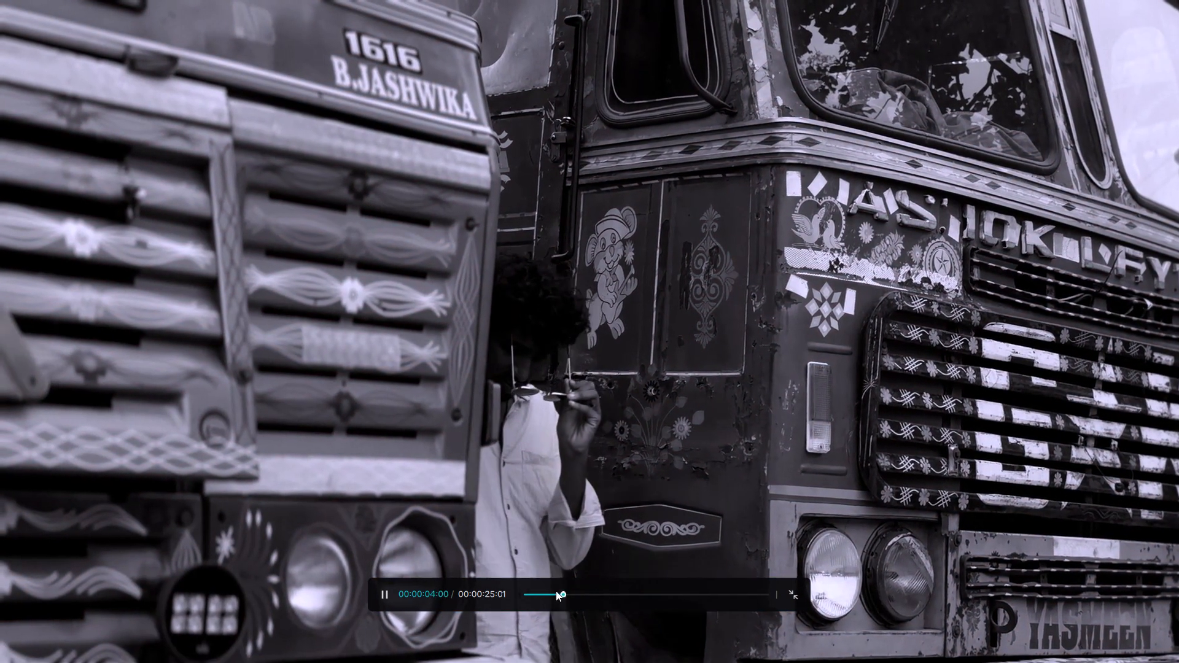
left_click(557, 592)
left_click(553, 594)
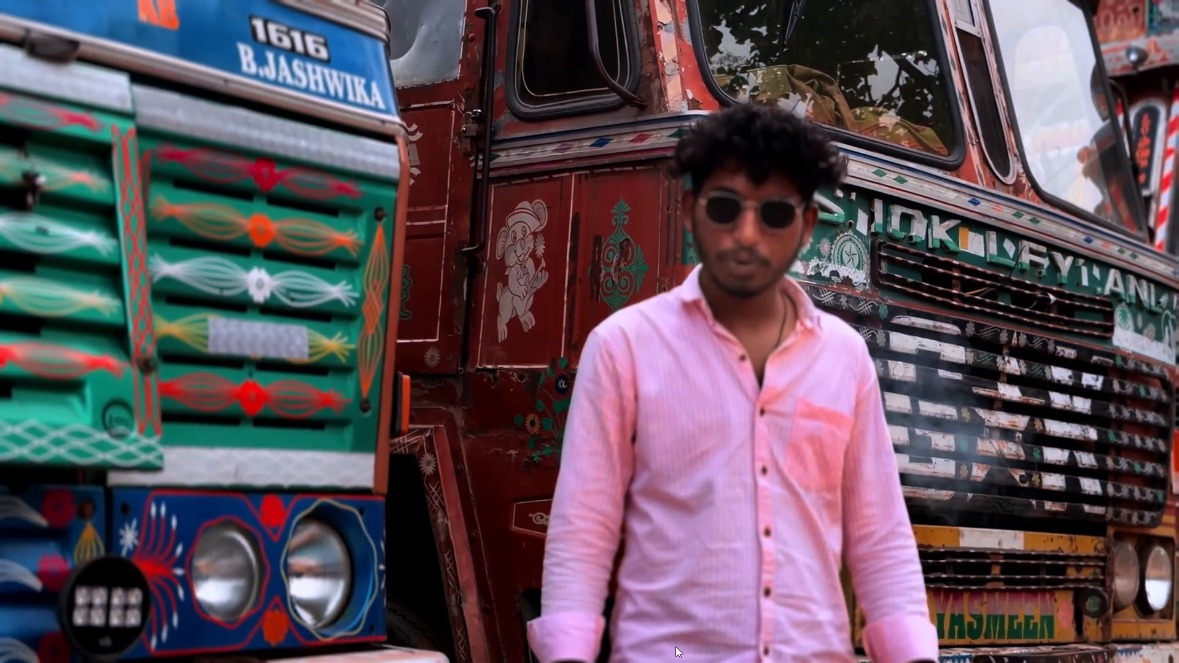
key("Escape")
key("space")
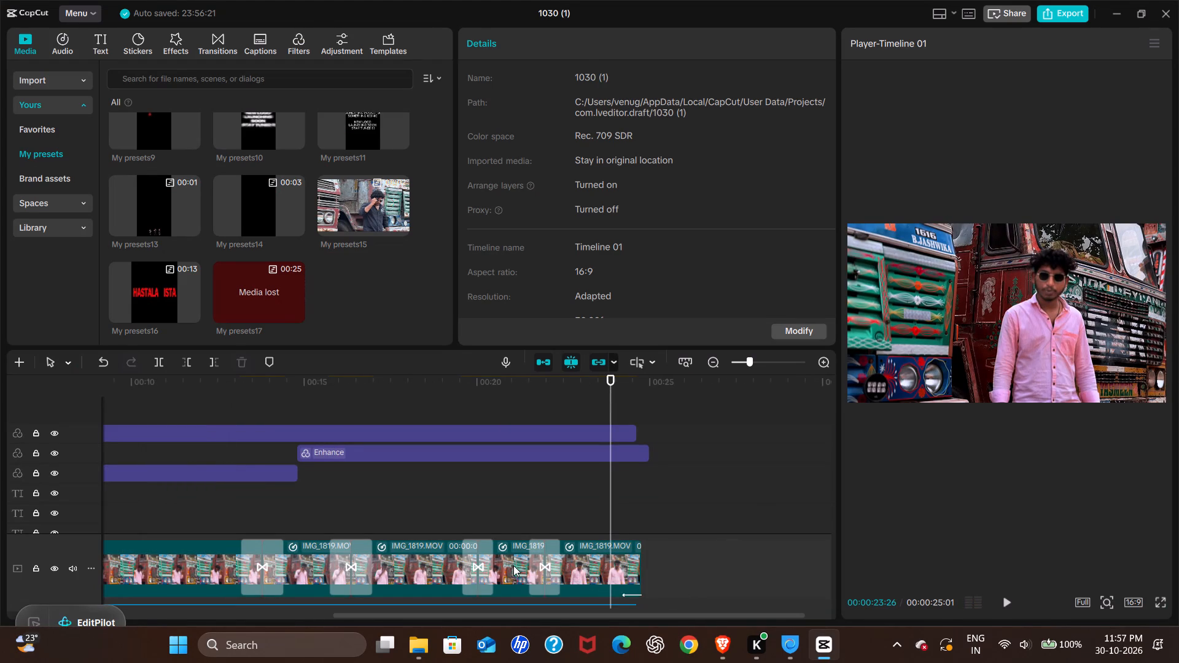
Review the last IMG_1819.MOV clip's speed curve while replaying the clip in short bursts up to about 00:24:09.
left_click(513, 565)
left_click(589, 556)
left_click(578, 39)
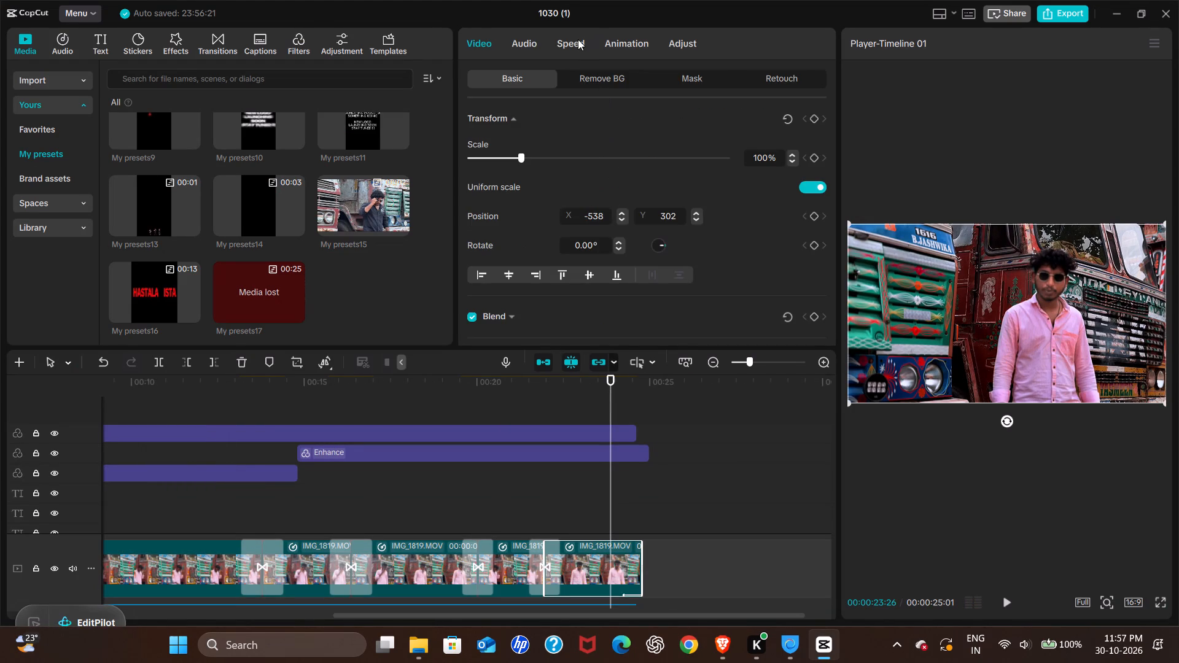
left_click(588, 195)
left_click_drag(579, 193, 451, 191)
key("space")
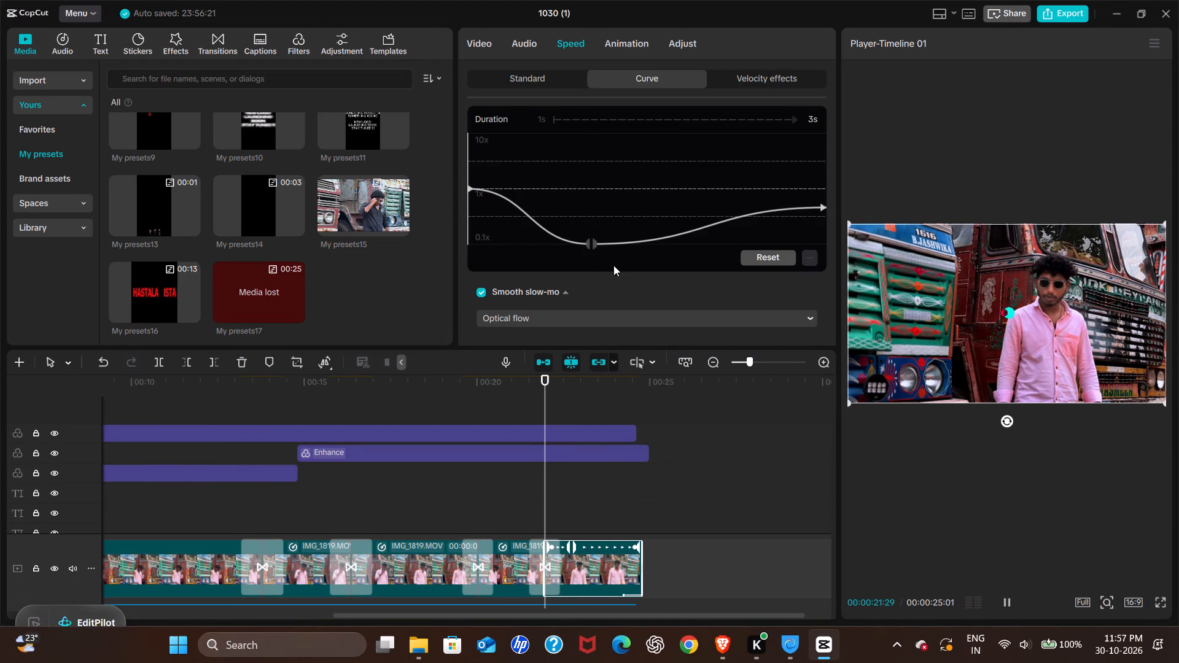
key("space")
key("space")
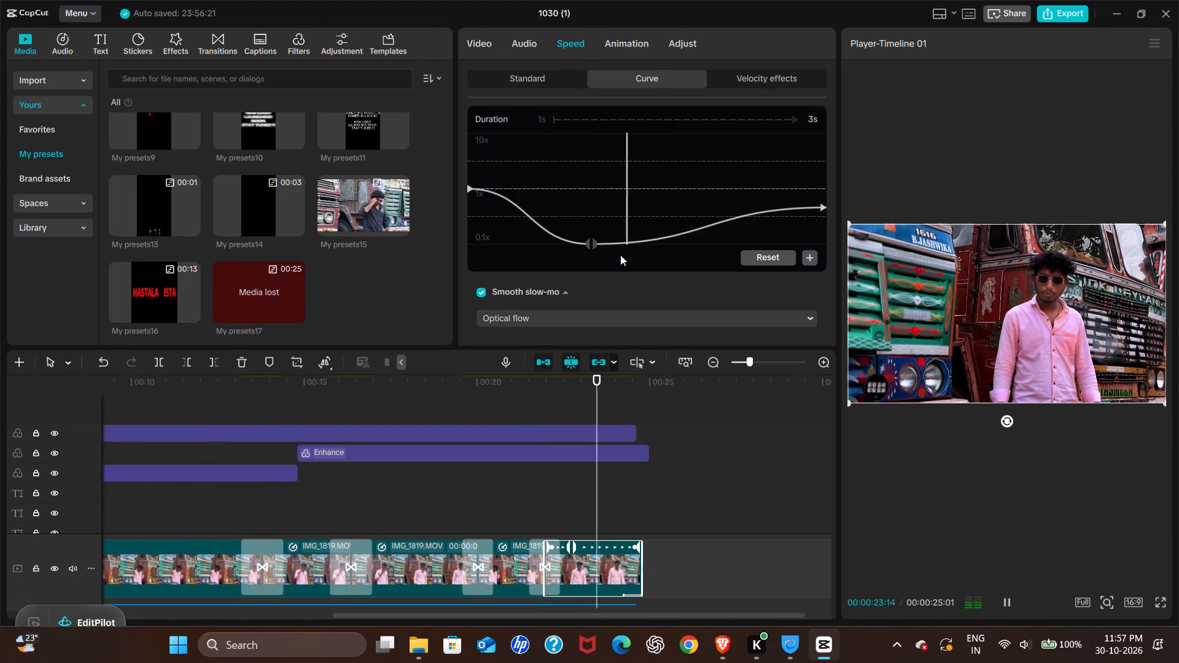
key("space")
key("space")
key("space")
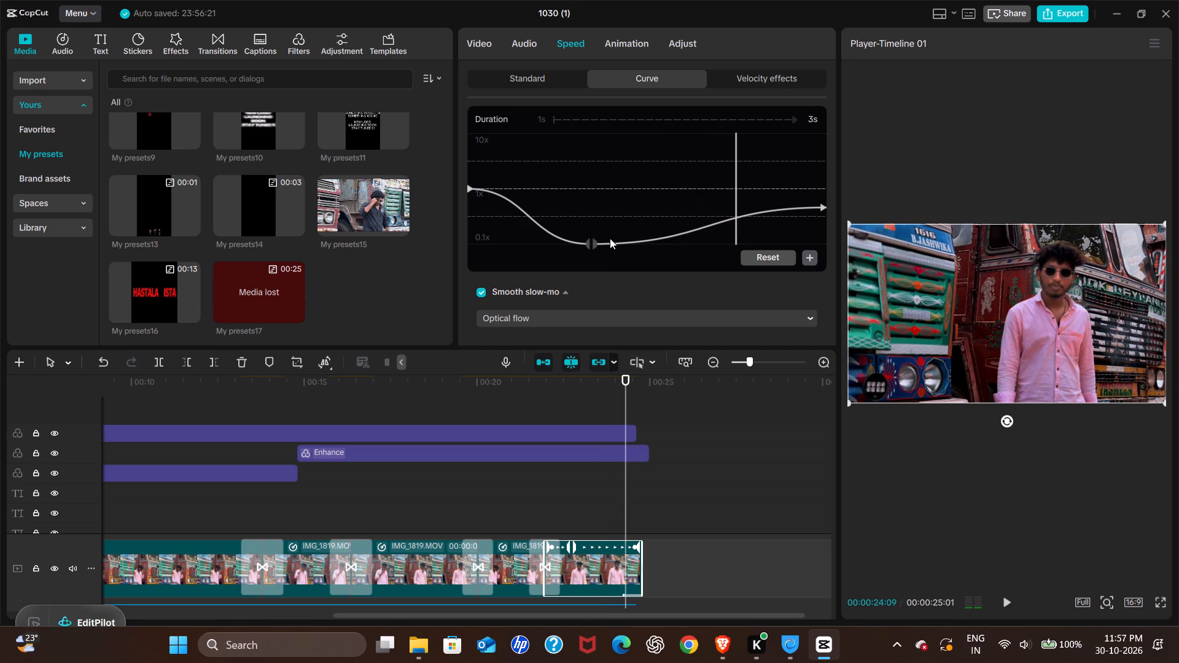
Shift the 0.10x low point of the last clip's speed curve close to the clip's start.
left_click_drag(591, 242, 664, 252)
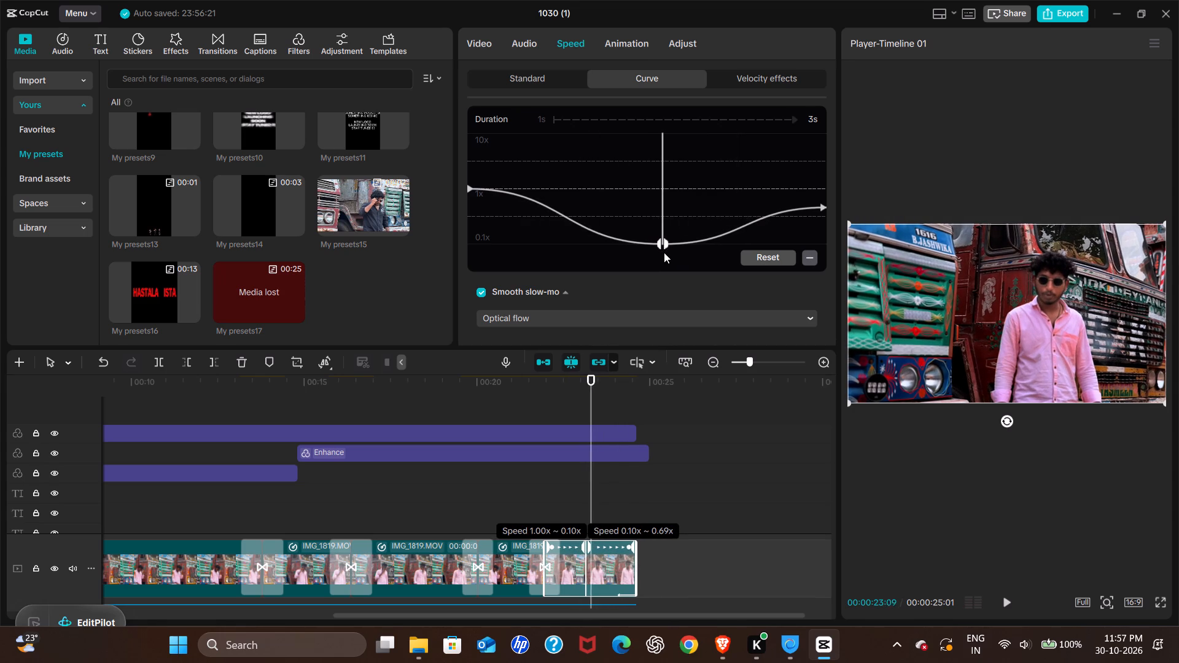
left_click_drag(664, 252, 582, 268)
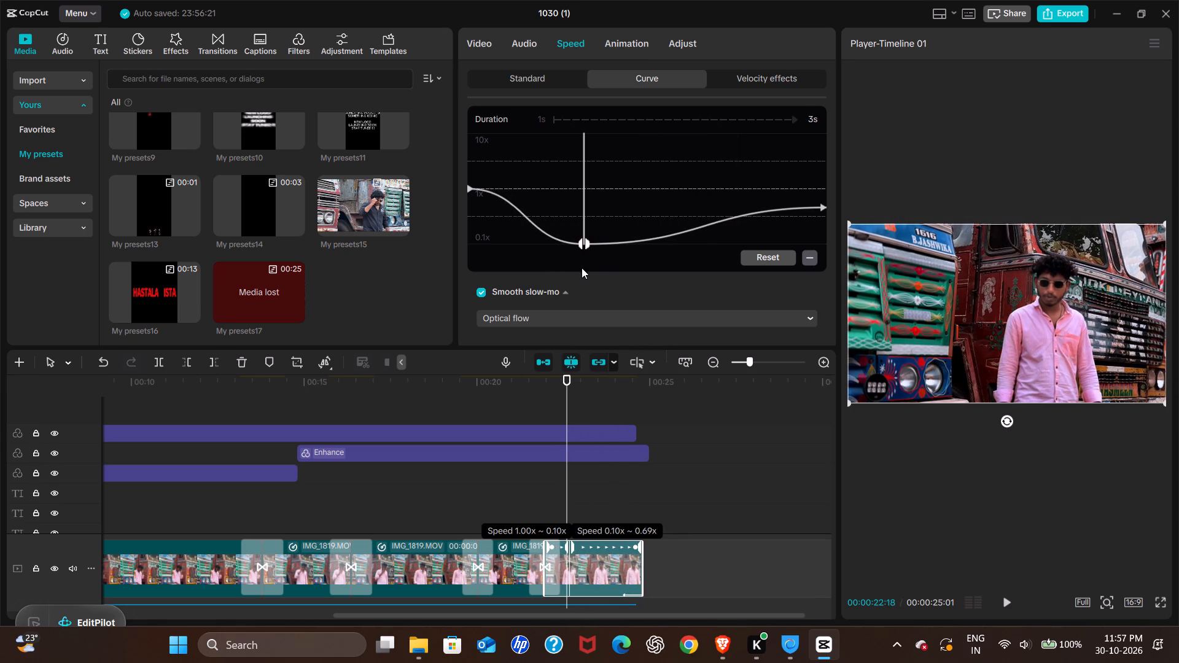
left_click_drag(582, 268, 527, 281)
Replay the last clip, add a speed point around 00:24:05, and settle it slightly earlier and just above 0.1x.
left_click_drag(489, 236, 437, 233)
key("space")
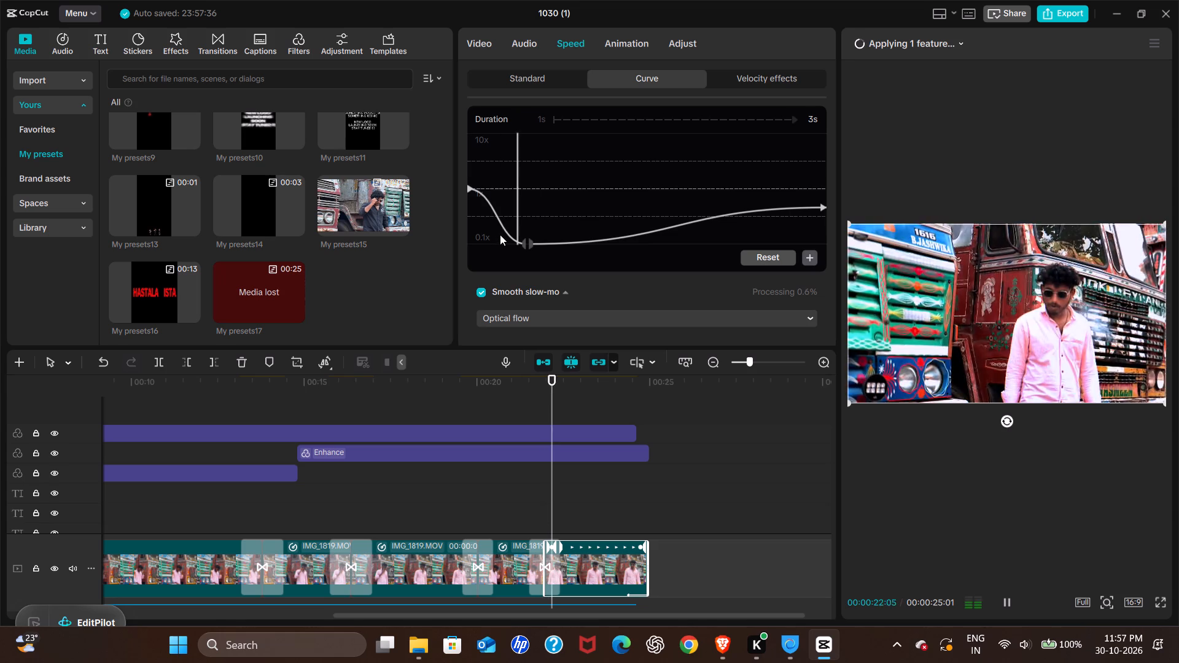
key("space")
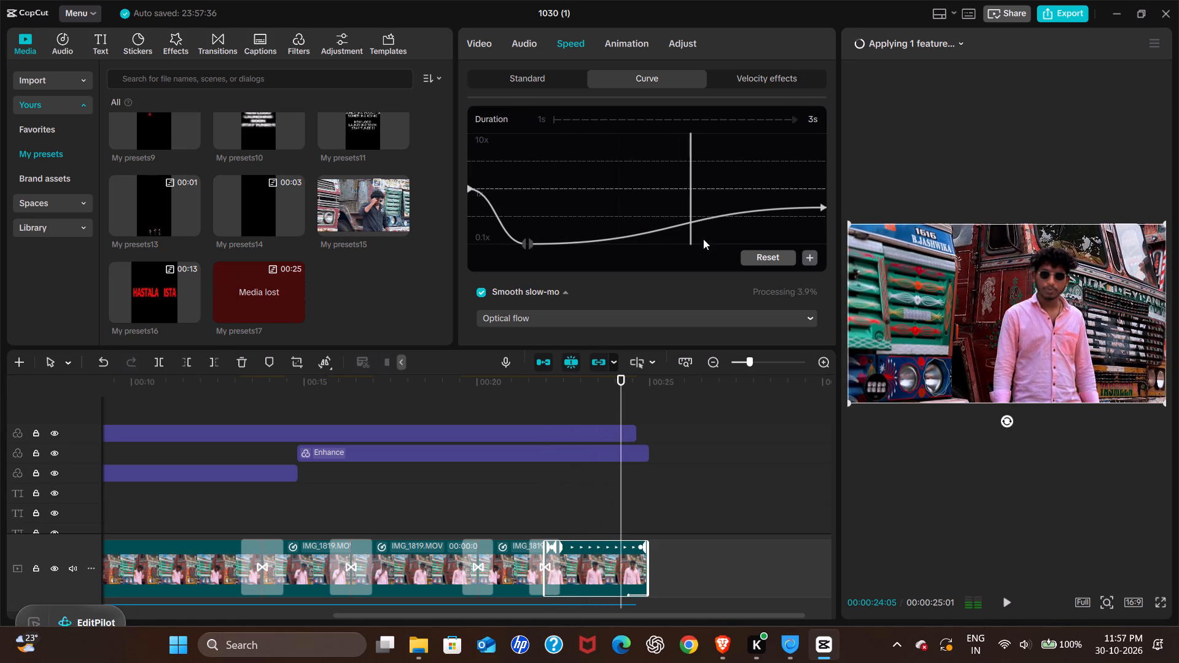
left_click(813, 255)
left_click_drag(690, 220, 690, 246)
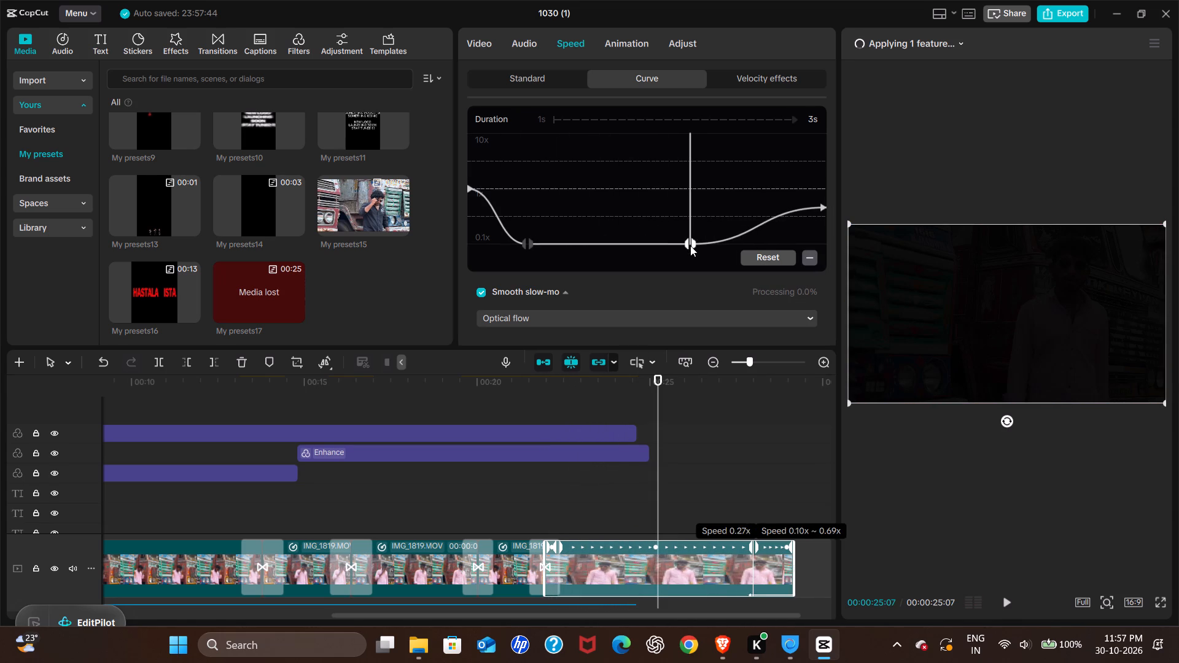
left_click_drag(690, 246, 674, 233)
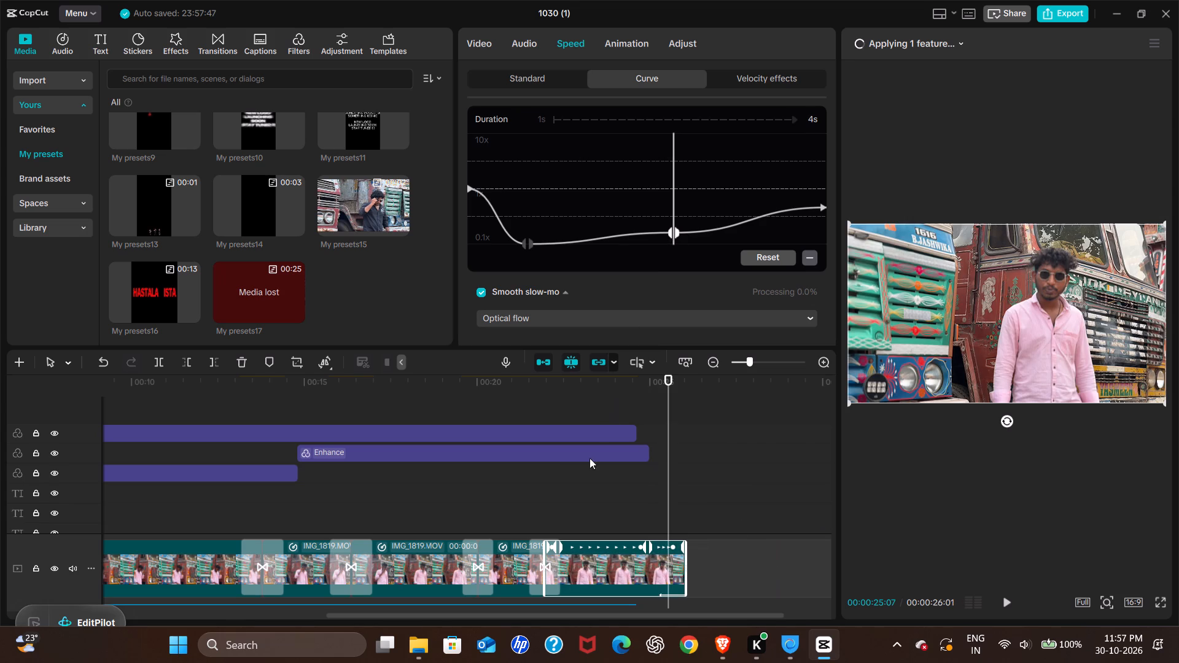
Delete the short IMG_1819 clip just before the last clip and replay the new join.
left_click(521, 563)
key("Delete")
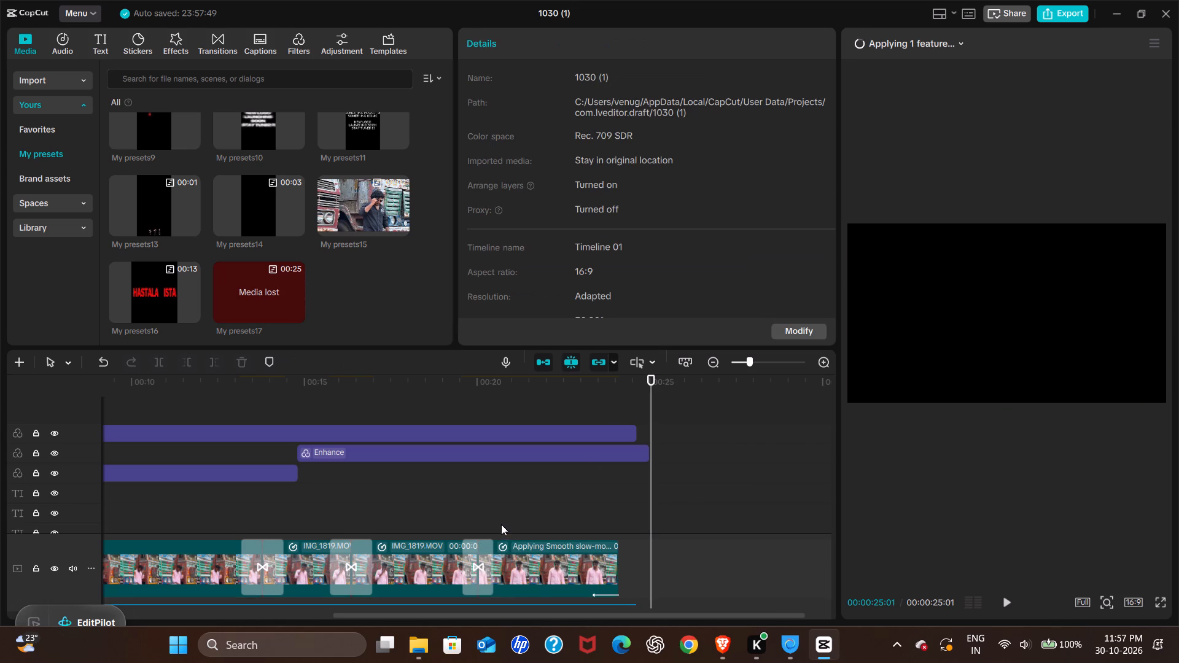
left_click(460, 520)
key("space")
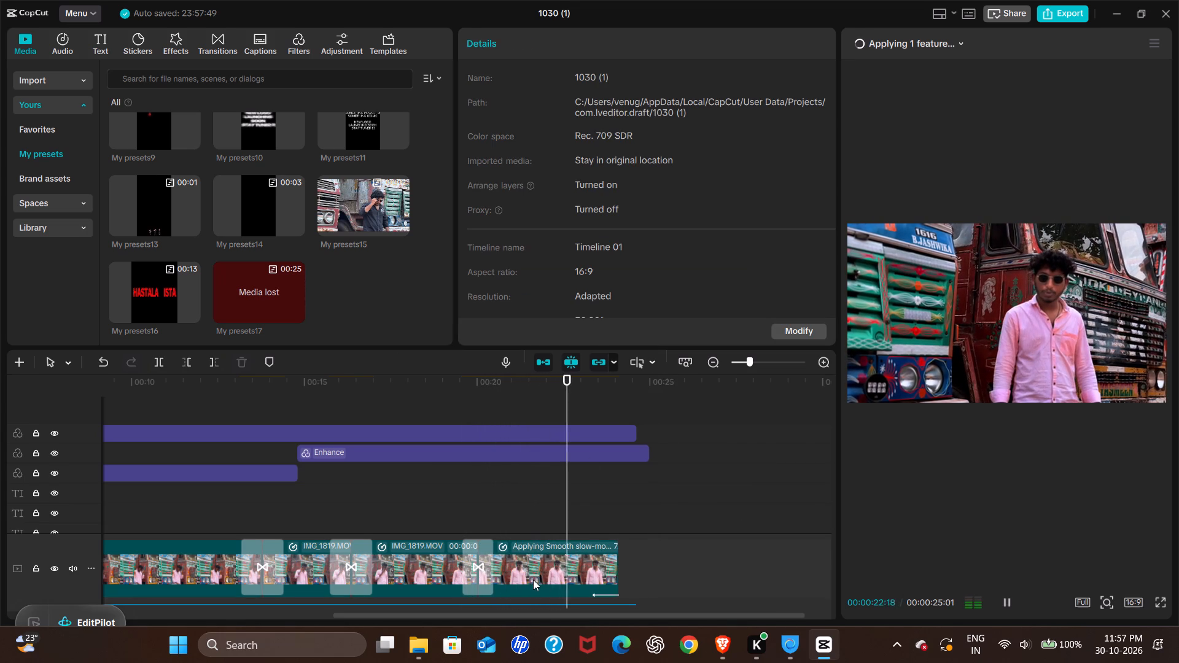
key("space")
Add a speed point to the last clip's curve at 00:22:26 and lower it to the 0.1x level.
left_click(543, 583)
left_click(576, 39)
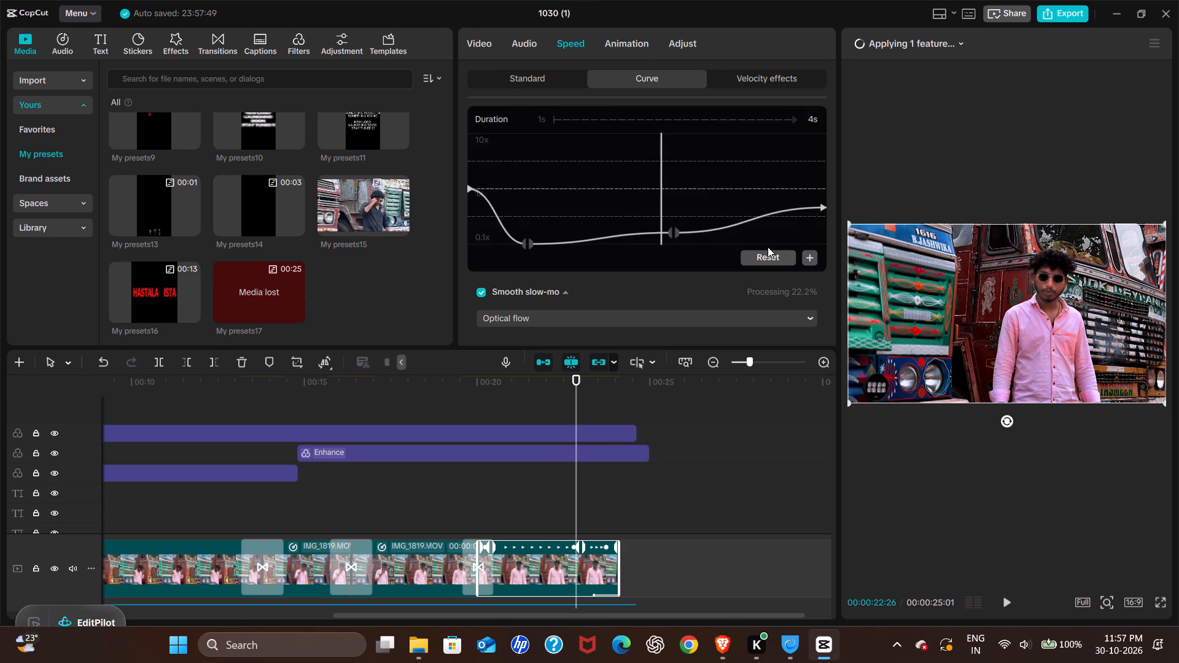
left_click(809, 260)
left_click_drag(660, 230, 661, 238)
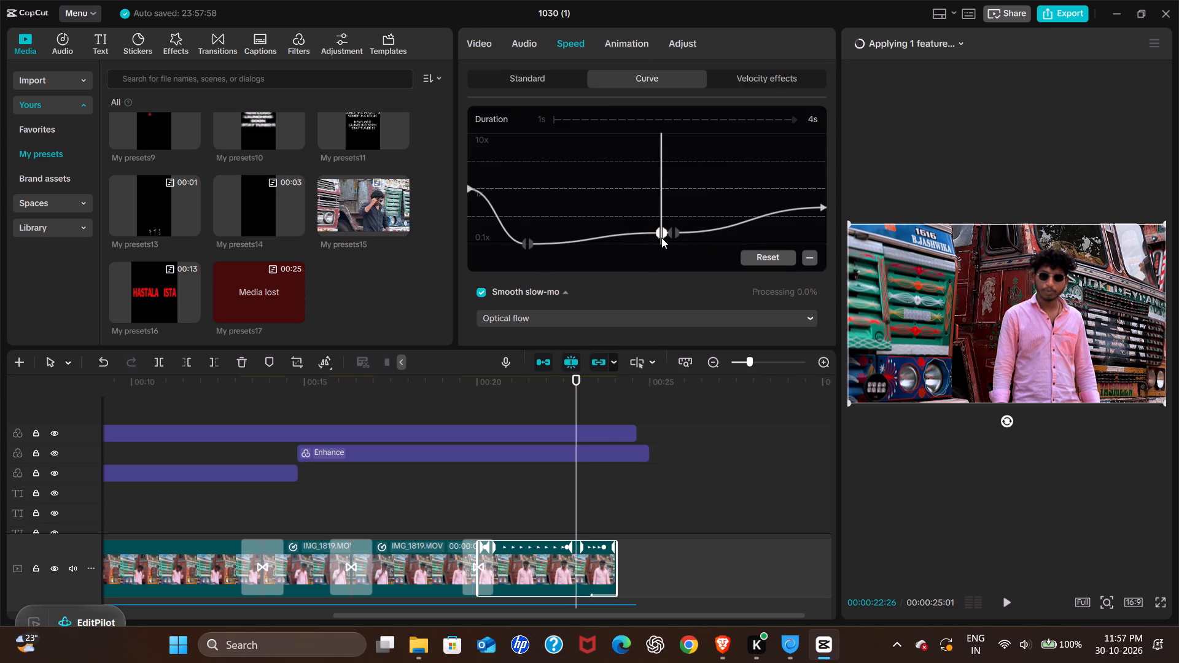
left_click_drag(661, 238, 660, 240)
Add another speed point at 00:22:17 on the last clip's curve and raise it slightly above 0.1x.
left_click(640, 242)
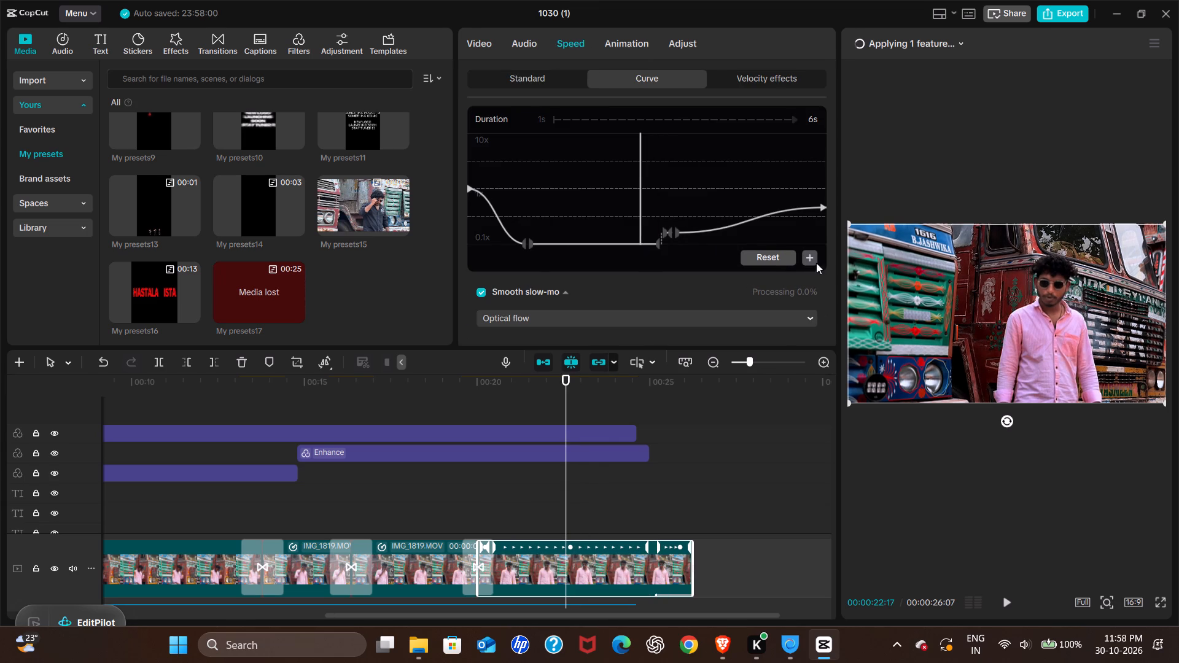
left_click(807, 257)
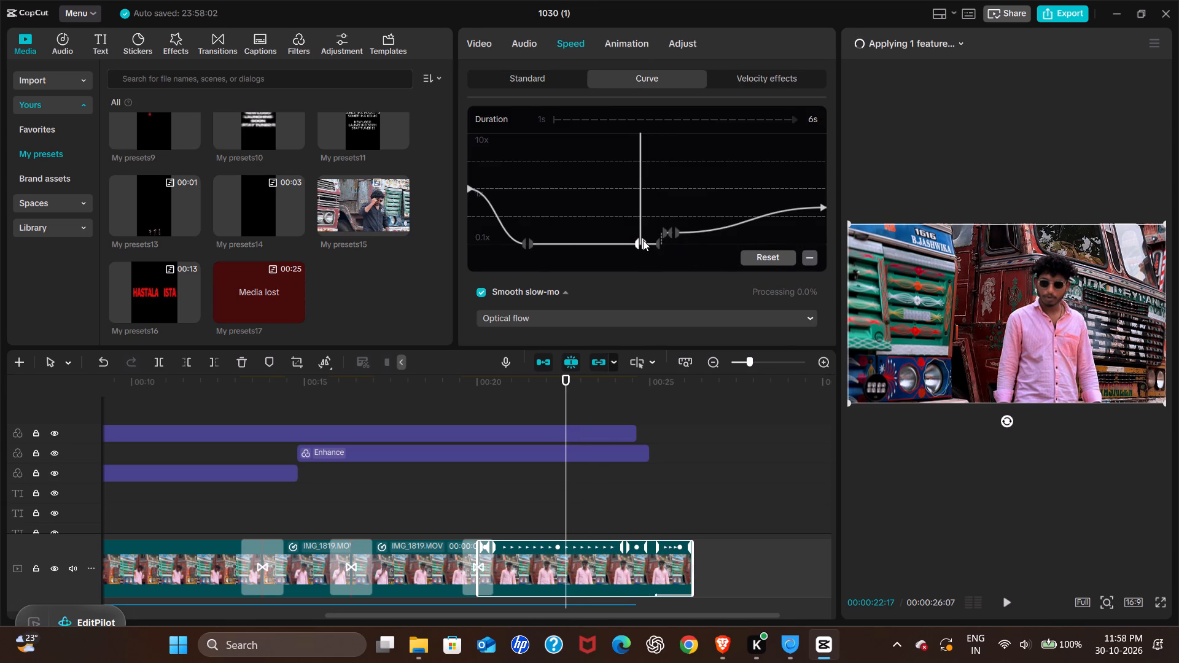
left_click(643, 240)
left_click_drag(639, 242, 637, 235)
left_click_drag(640, 243, 637, 235)
Replay the last clip in short bursts from about 00:21:18 to its end to check the reshaped speed curve.
left_click(570, 218)
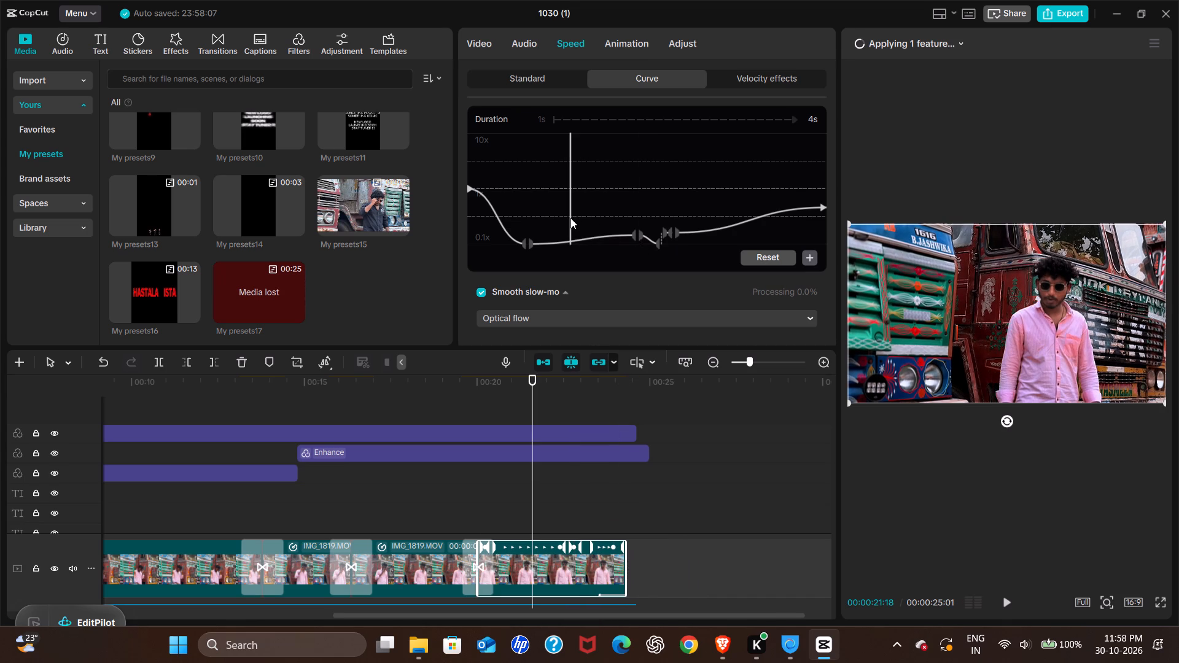
key("space")
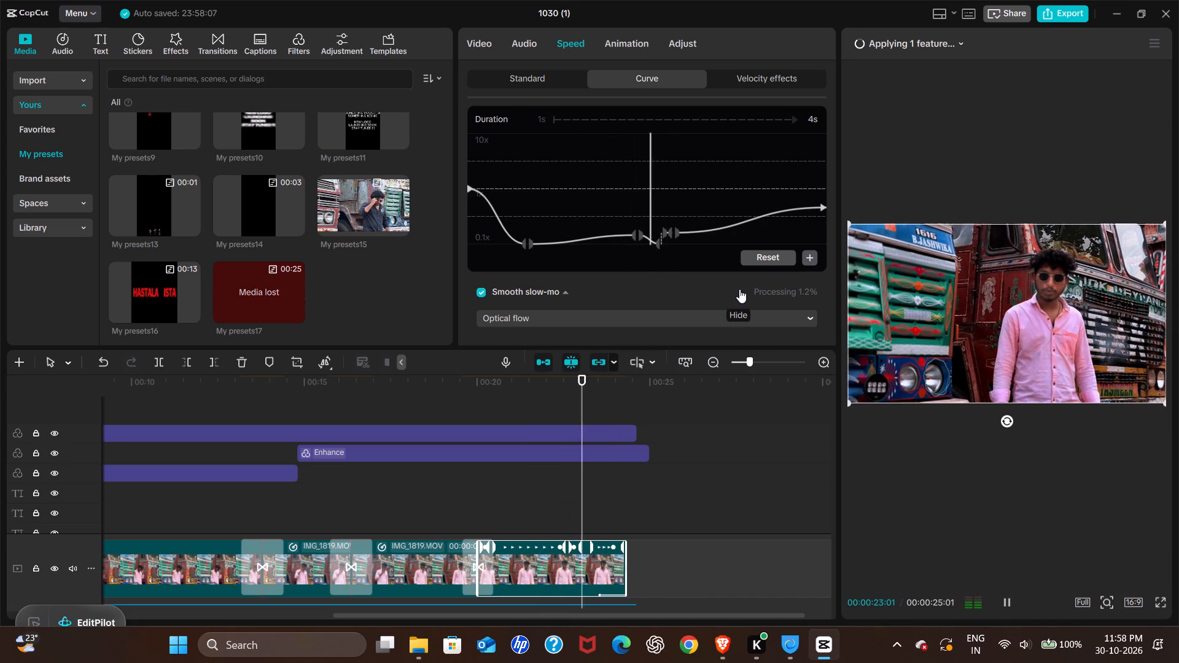
key("space")
left_click(636, 214)
key("space")
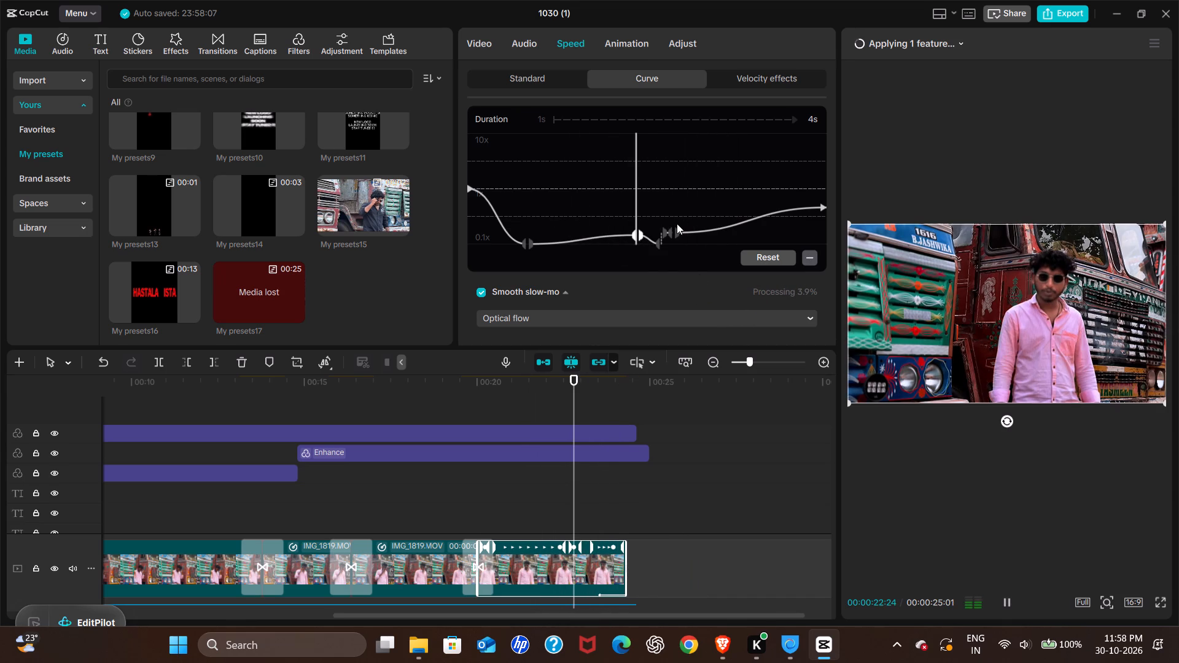
key("space")
key("space")
key("space")
key("space")
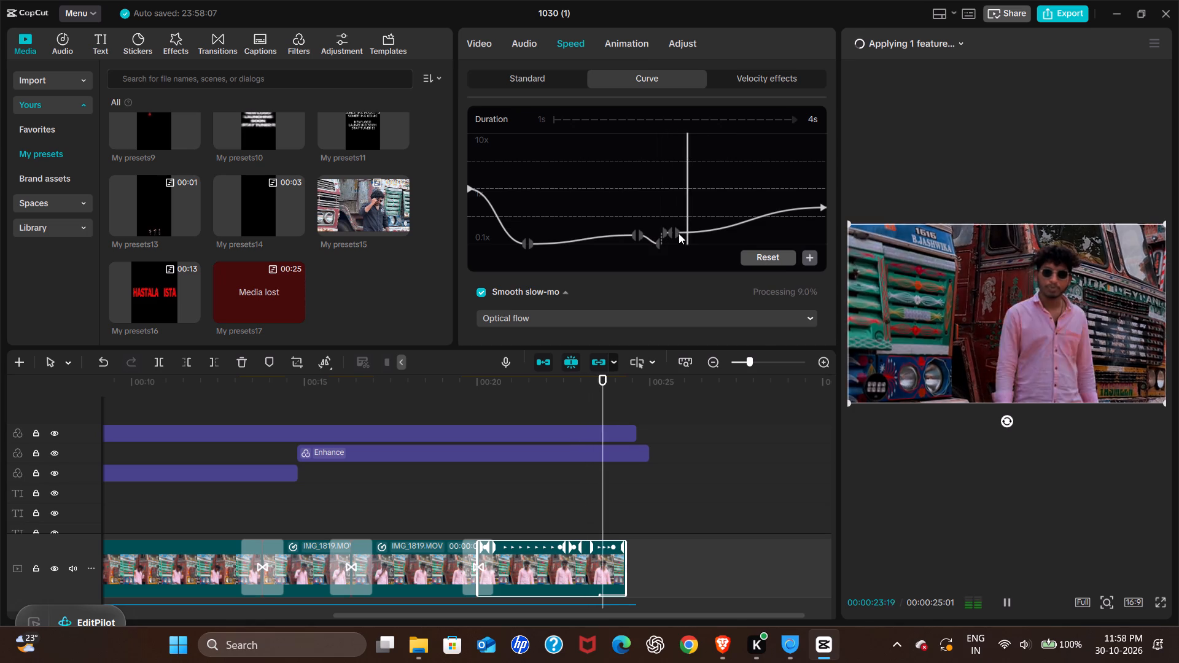
key("space")
key("space")
key("space")
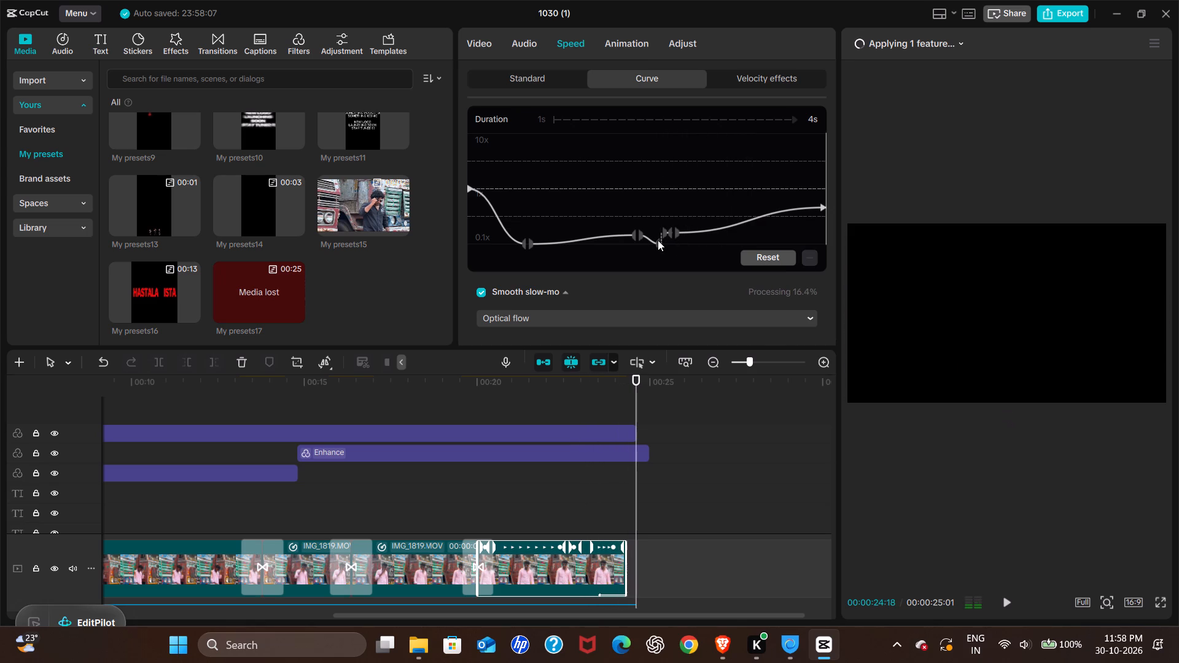
key("space")
key("space")
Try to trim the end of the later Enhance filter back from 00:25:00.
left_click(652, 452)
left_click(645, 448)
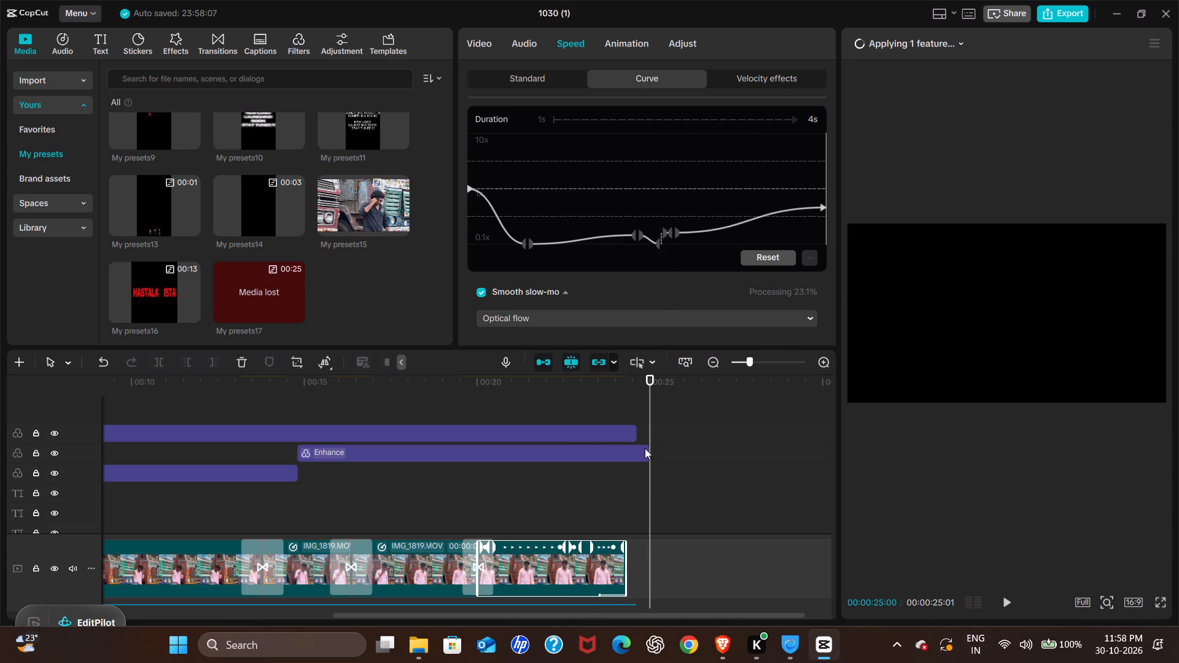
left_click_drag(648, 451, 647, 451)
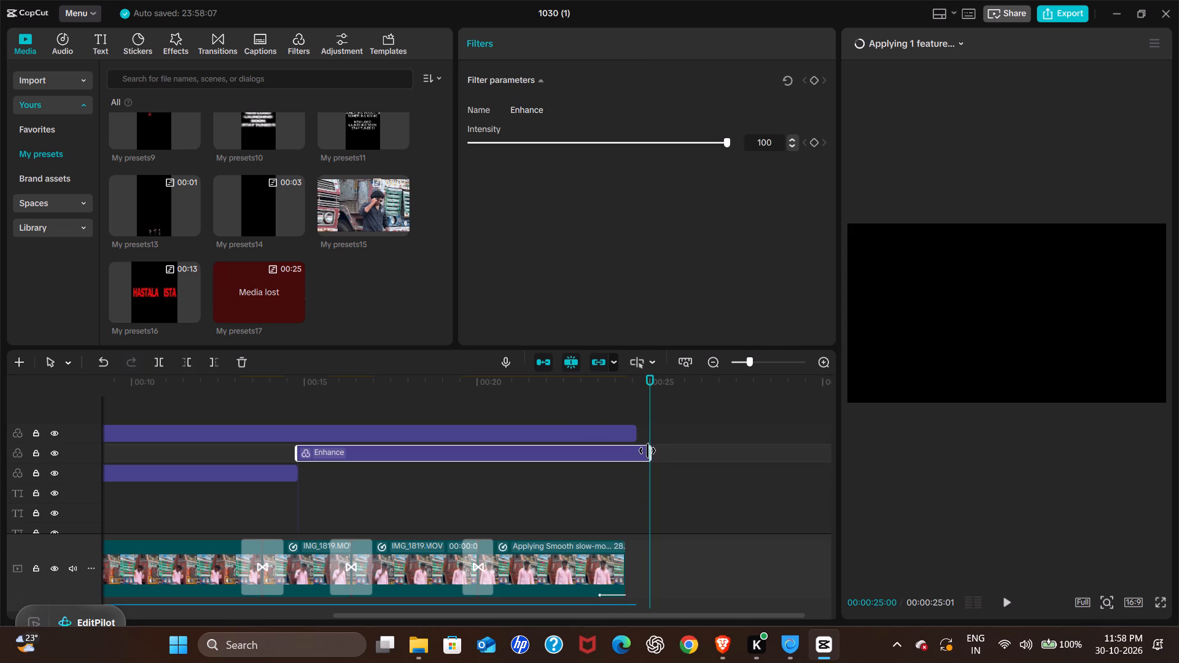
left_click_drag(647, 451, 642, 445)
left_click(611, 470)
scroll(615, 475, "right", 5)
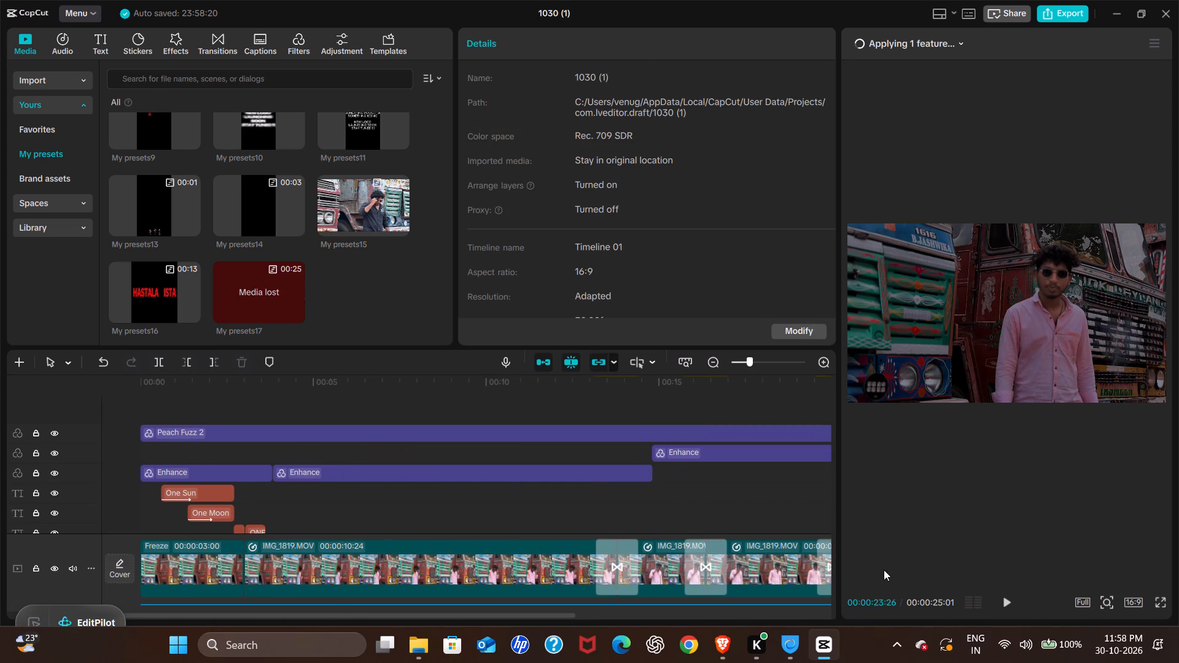
Connect the Mivi DuoPods Marathon over Bluetooth in Windows, then return to the CapCut timeline at about 00:09:27.
left_click(1064, 640)
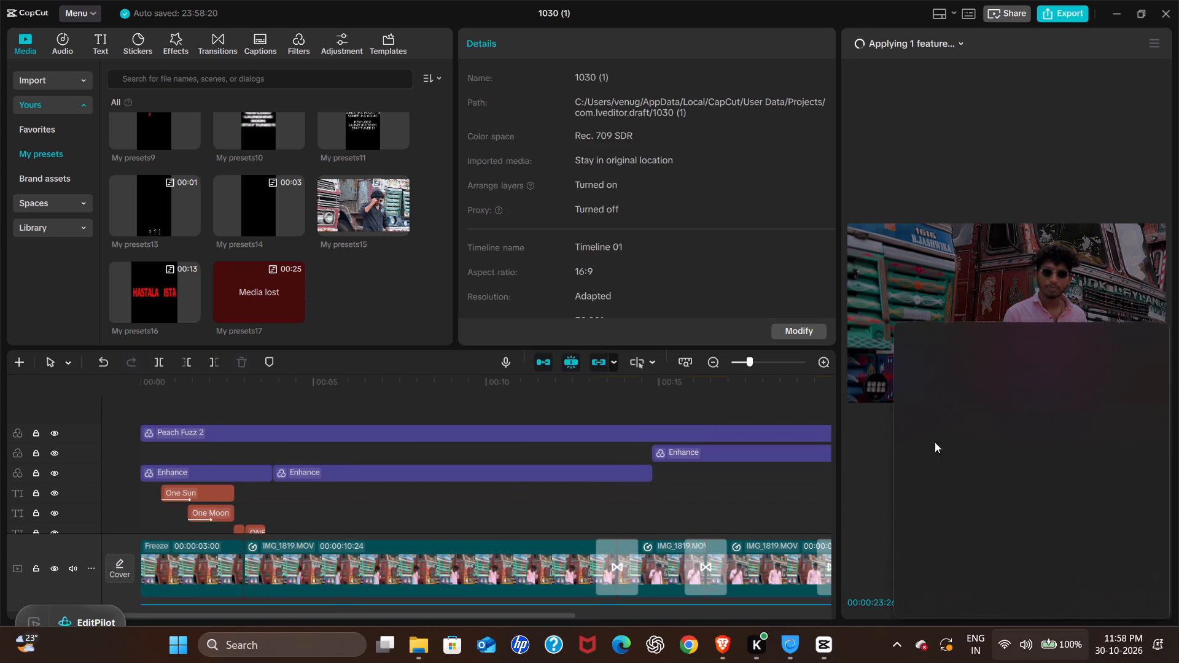
left_click(973, 425)
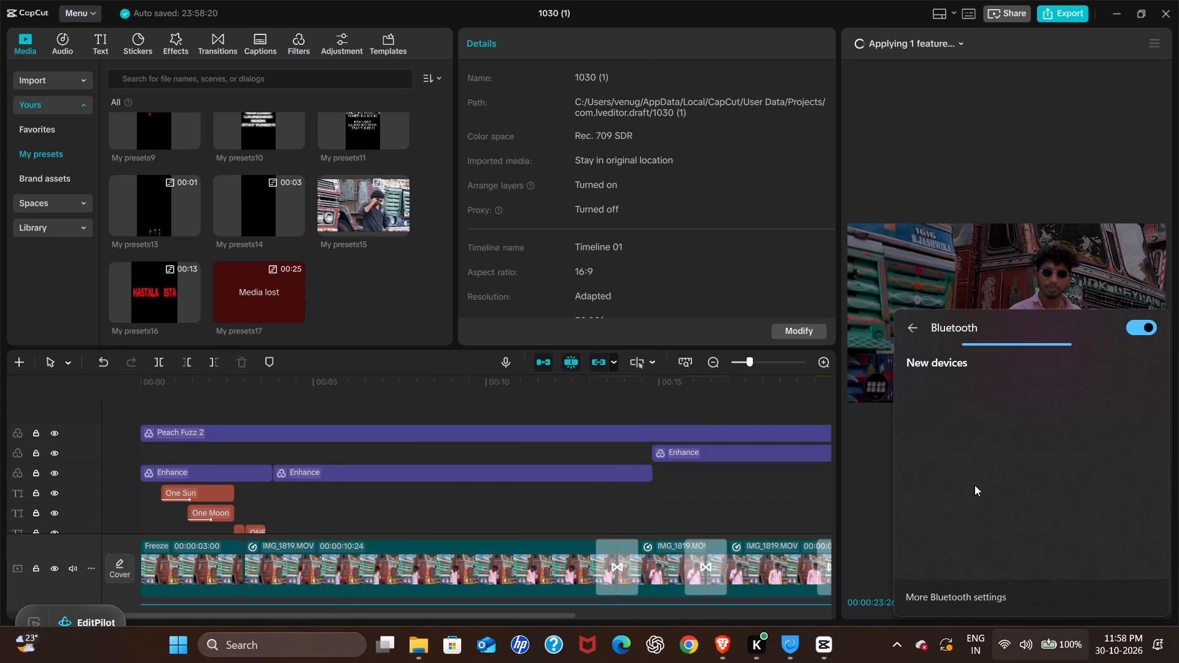
left_click(1027, 543)
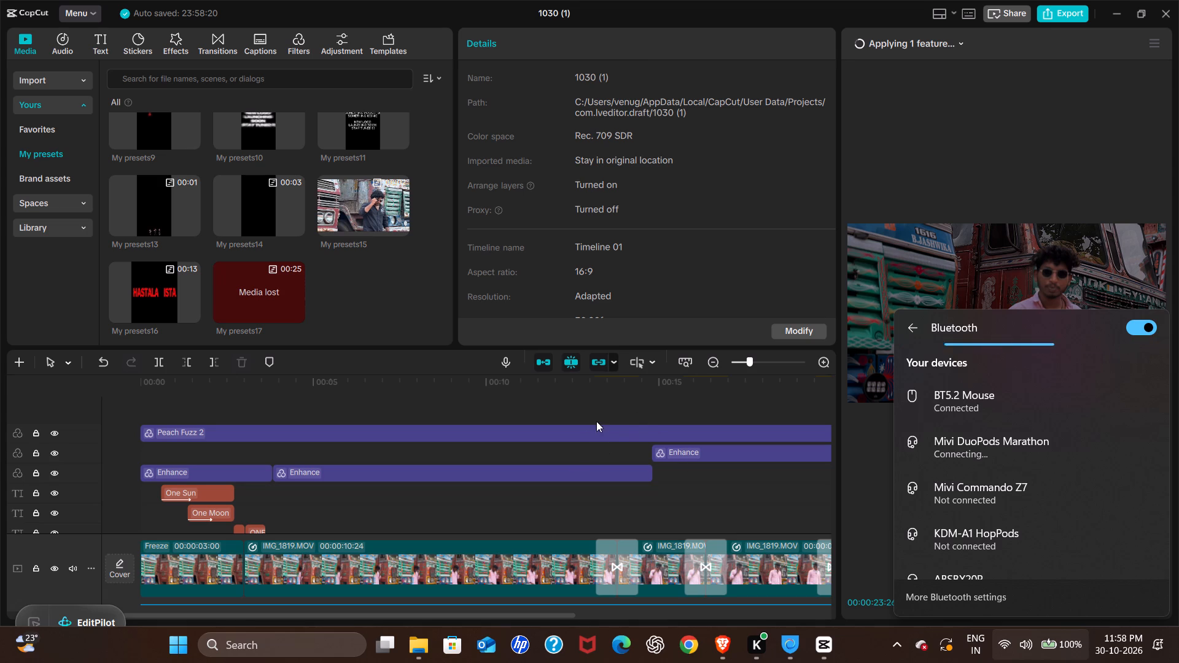
left_click(483, 516)
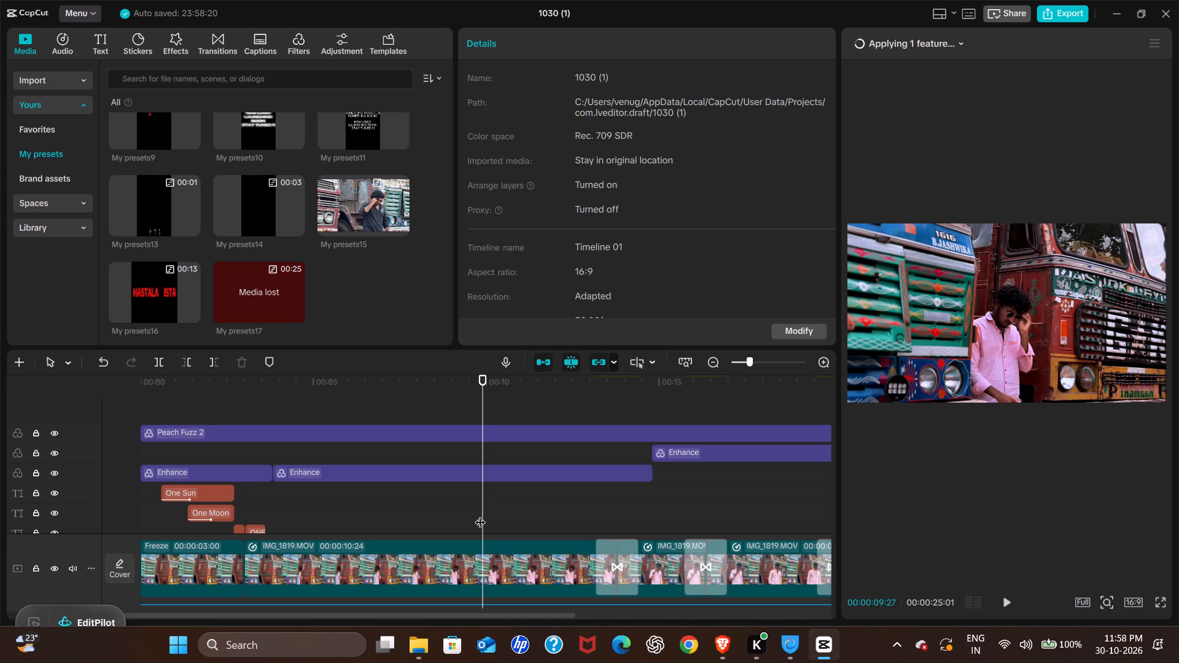
Play briefly from about 00:08:22, then connect the Mivi DuoPods Marathon over Bluetooth in Windows again.
left_click(430, 515)
key("space")
key("space")
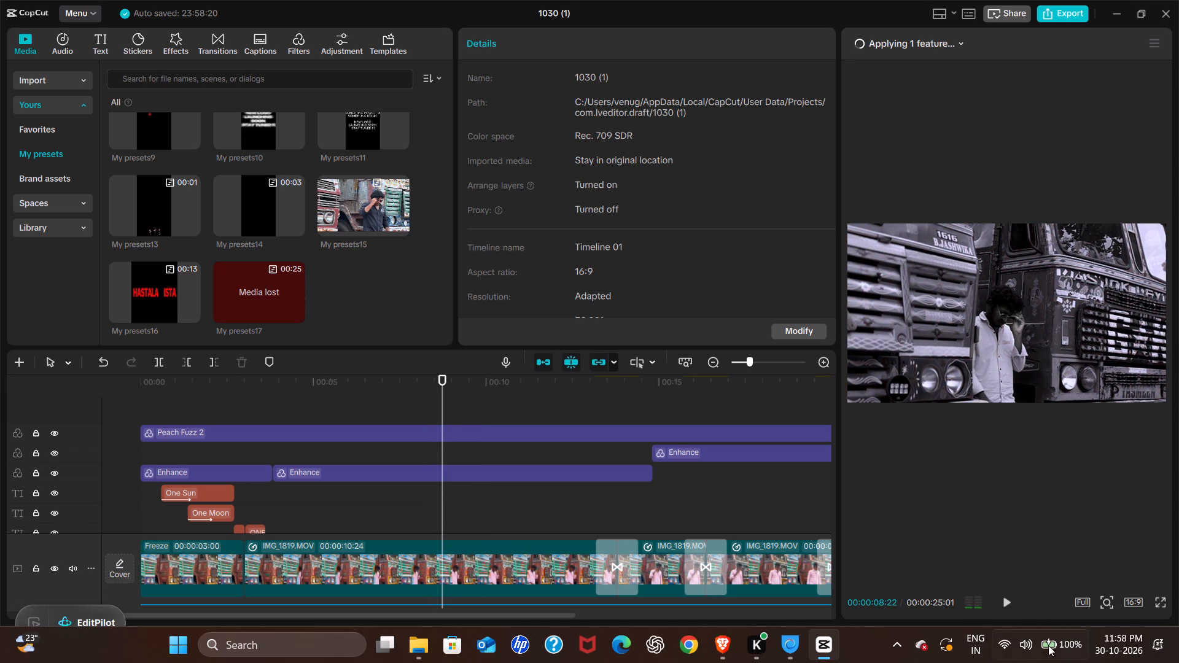
left_click(1052, 646)
left_click(967, 430)
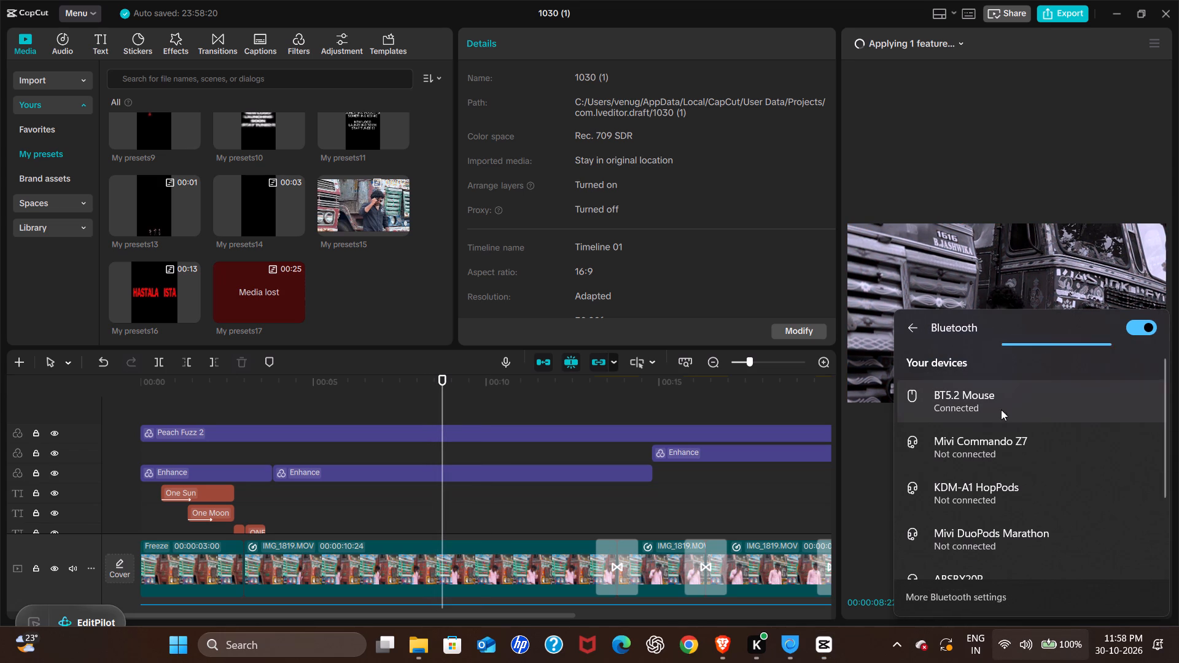
left_click(1018, 540)
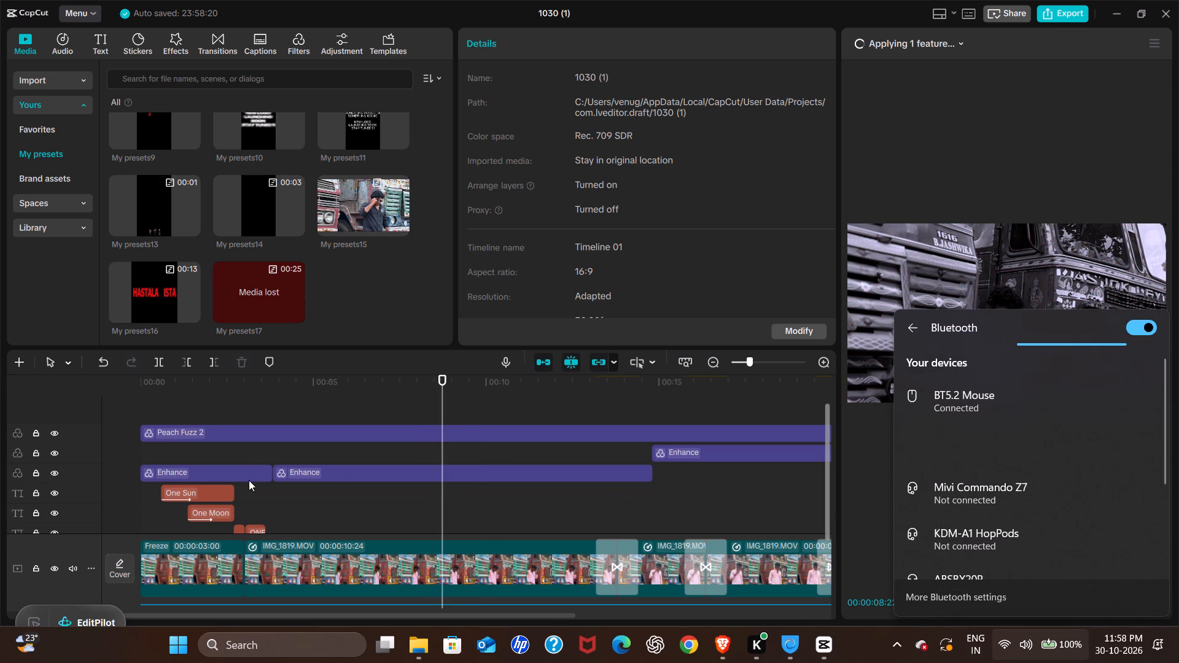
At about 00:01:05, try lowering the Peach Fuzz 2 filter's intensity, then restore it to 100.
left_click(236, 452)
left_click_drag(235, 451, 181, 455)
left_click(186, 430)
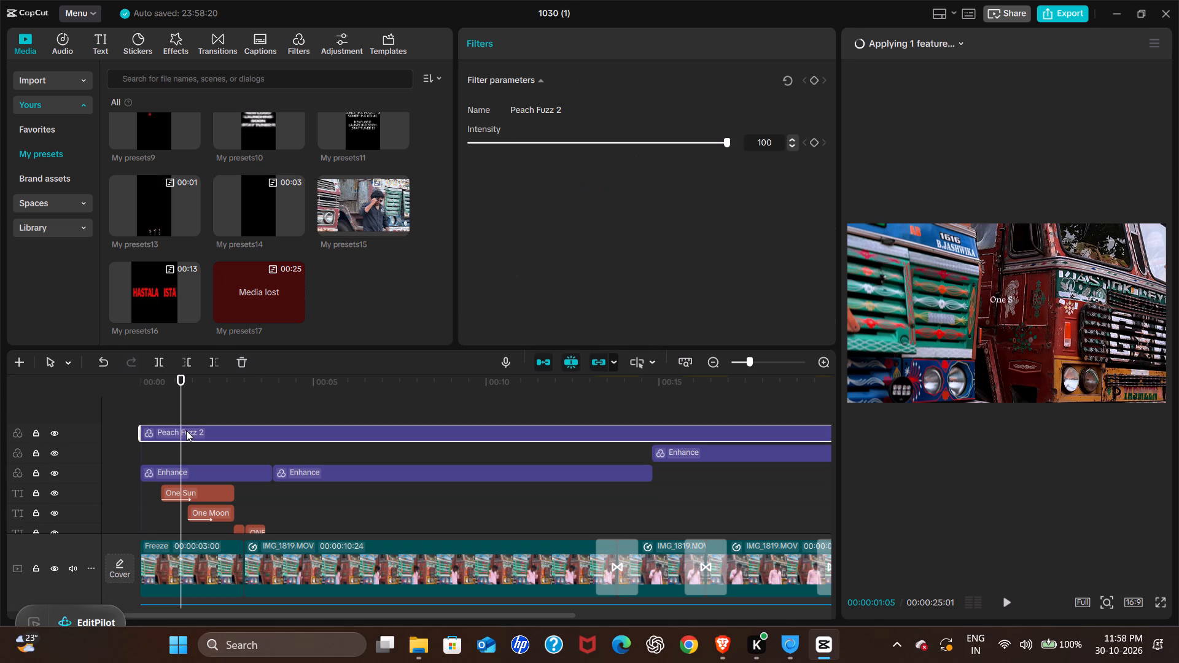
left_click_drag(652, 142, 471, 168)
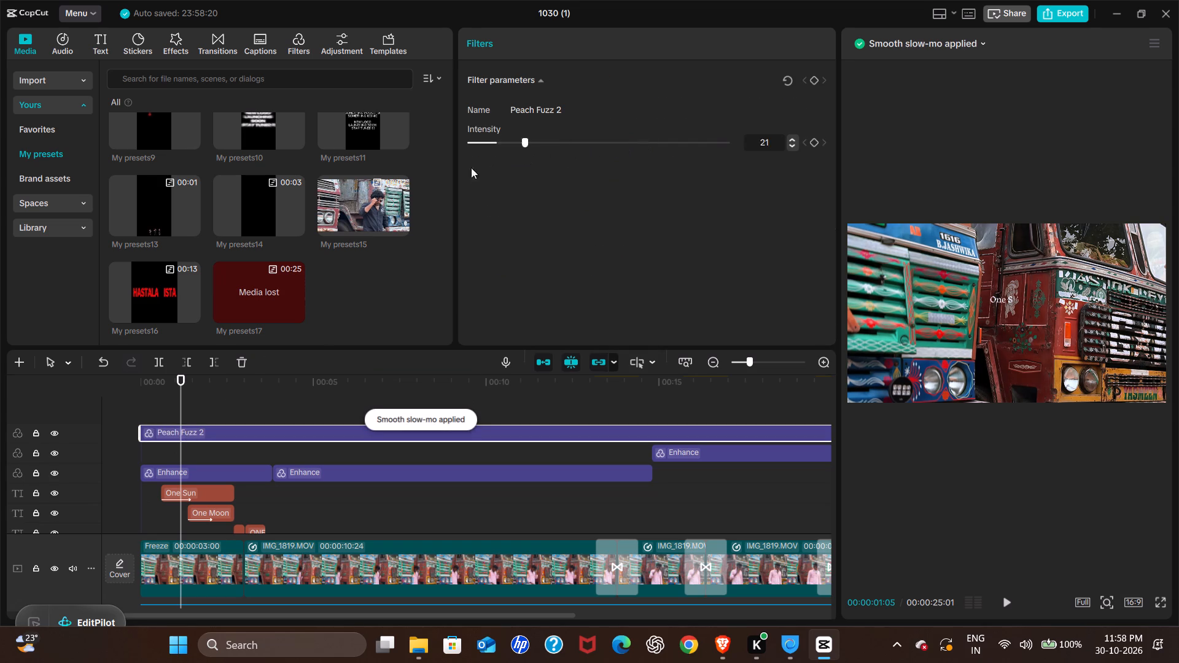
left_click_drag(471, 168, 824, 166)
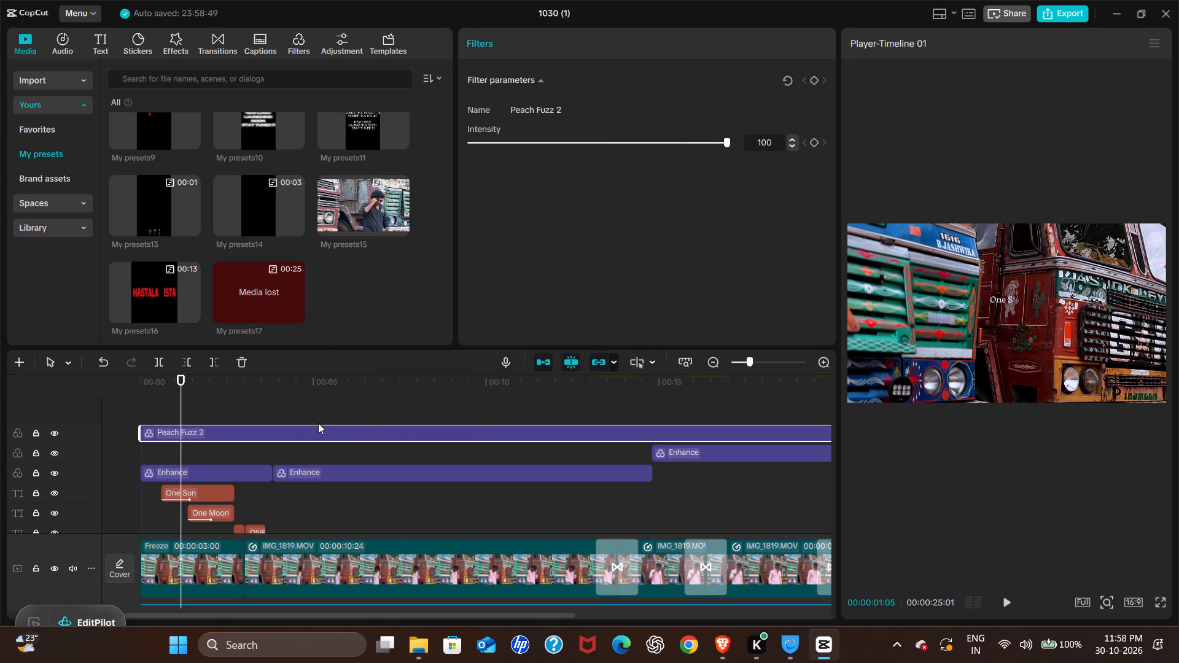
From the timeline start, preview the Featured filters Clear II, Colorful Universe, Fresh Lime, Manga Vision and Hollywood Past.
left_click_drag(184, 408, 83, 421)
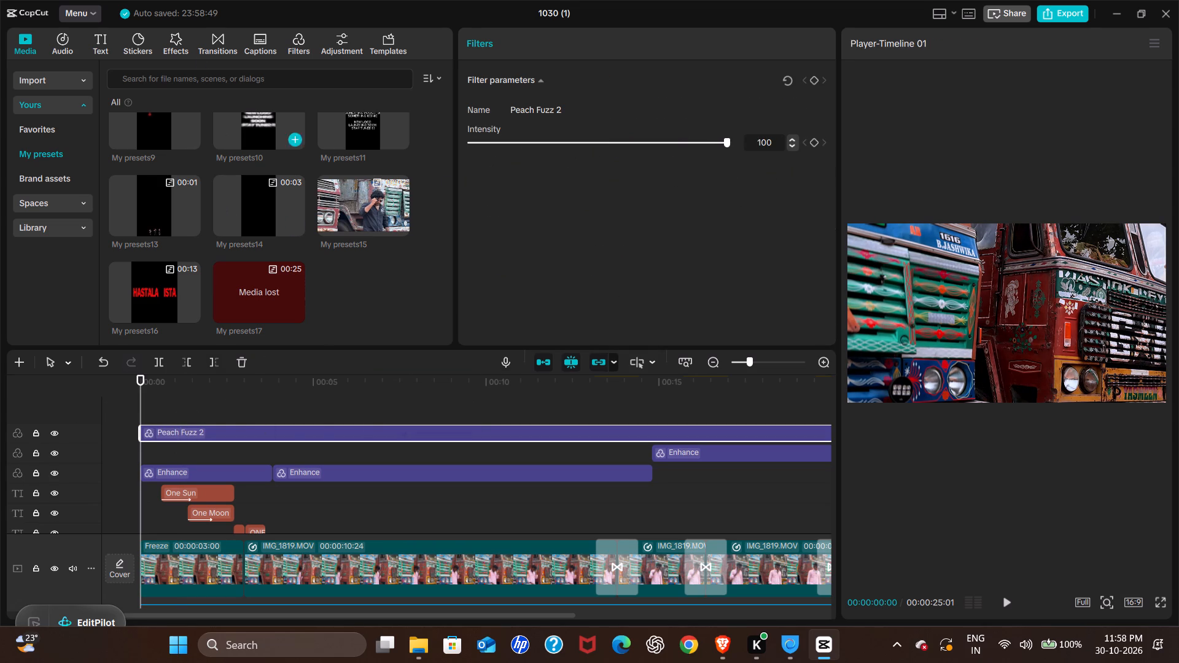
left_click(300, 41)
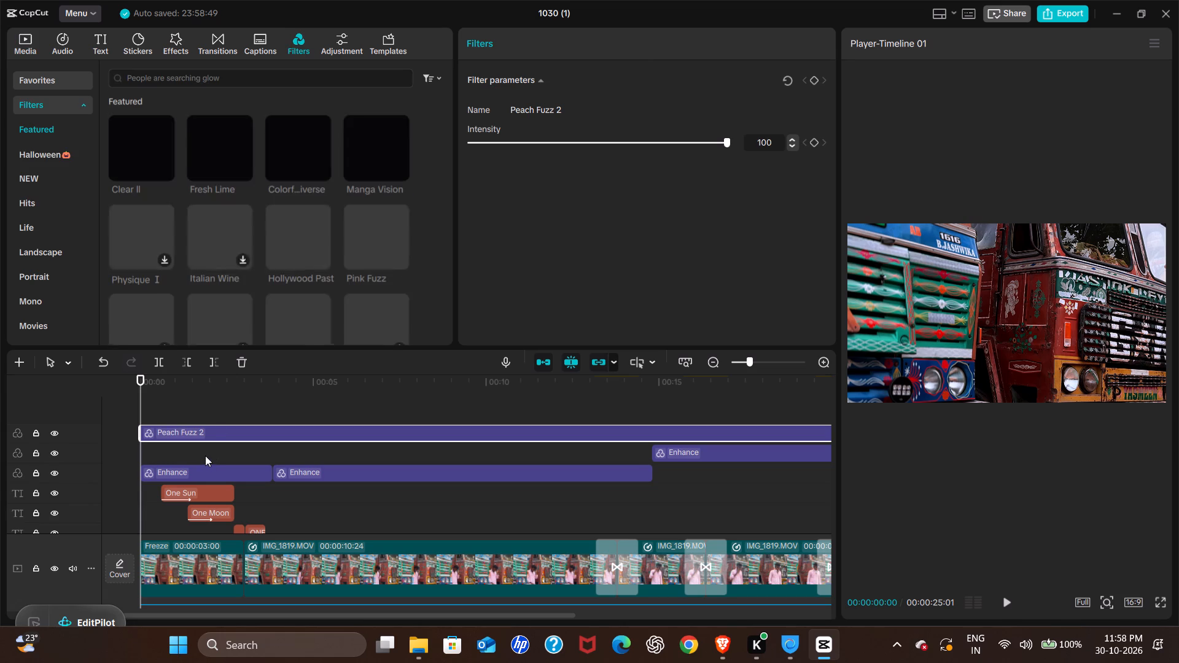
left_click(144, 134)
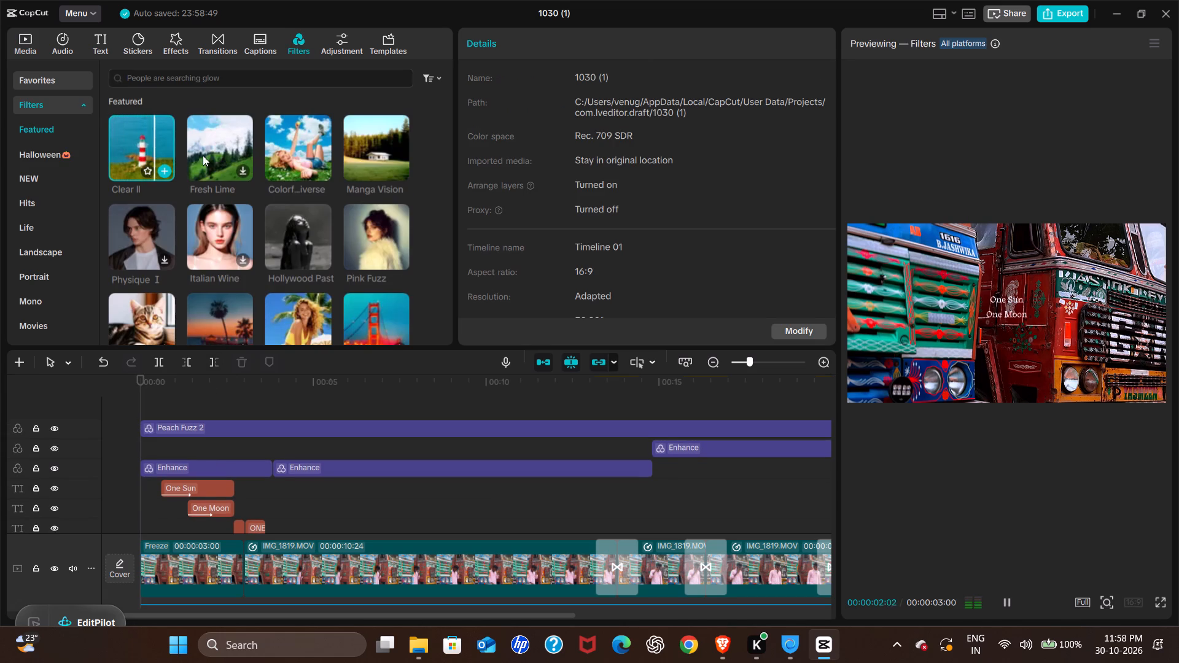
left_click(300, 136)
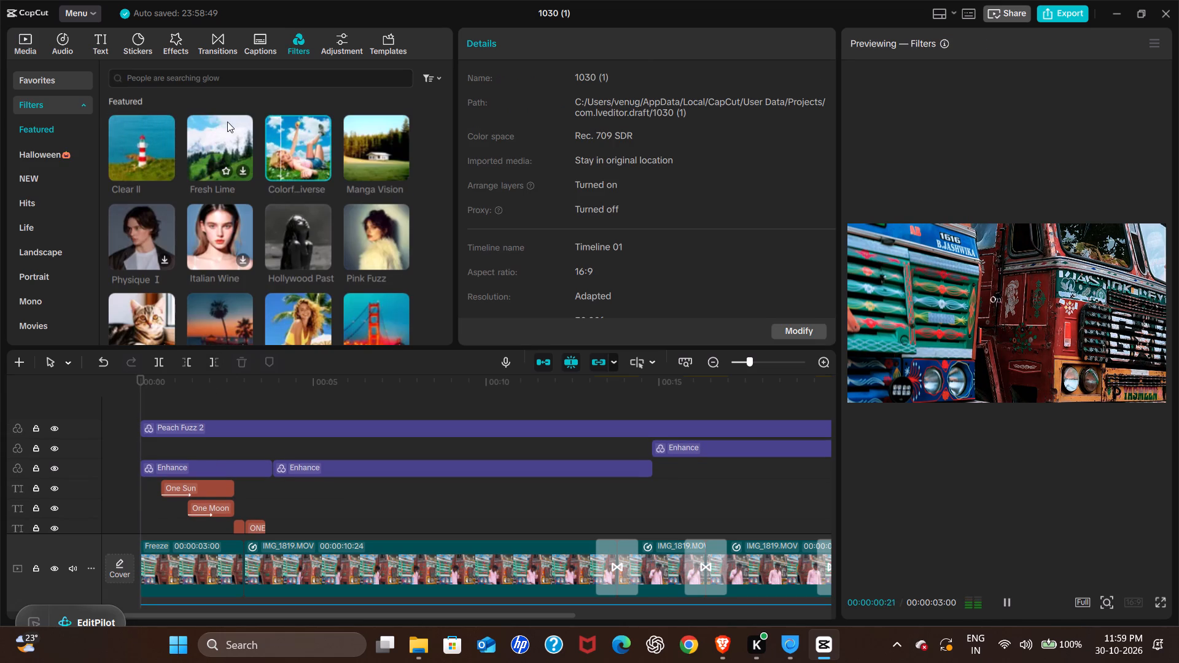
left_click(227, 122)
left_click(367, 137)
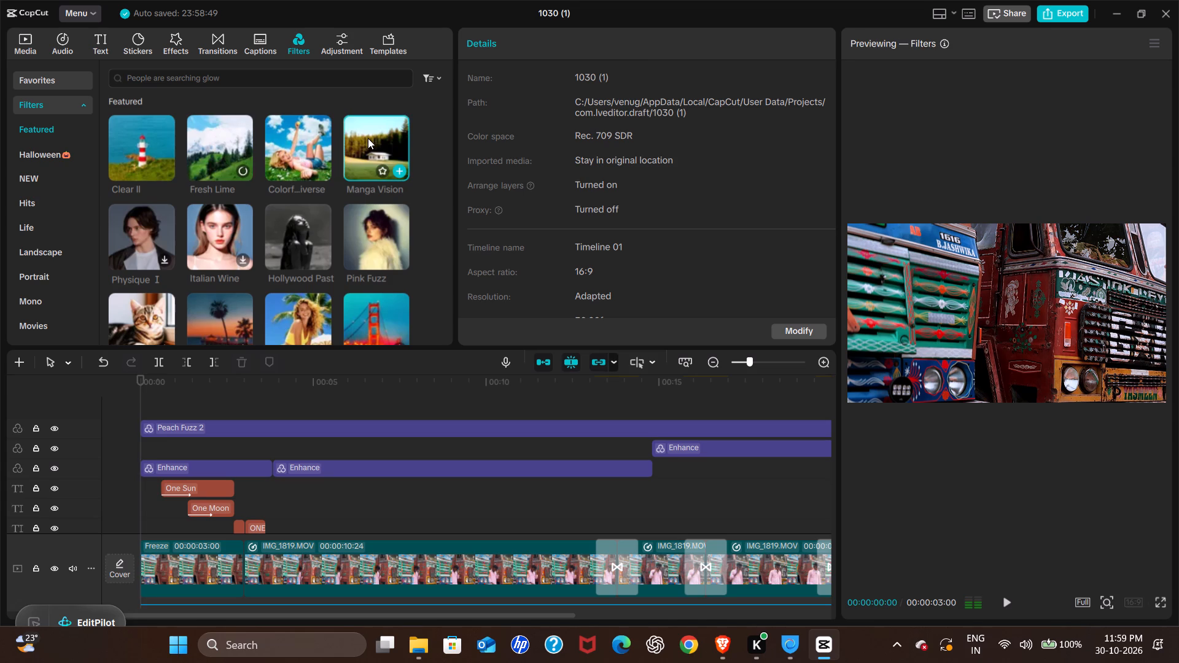
key("space")
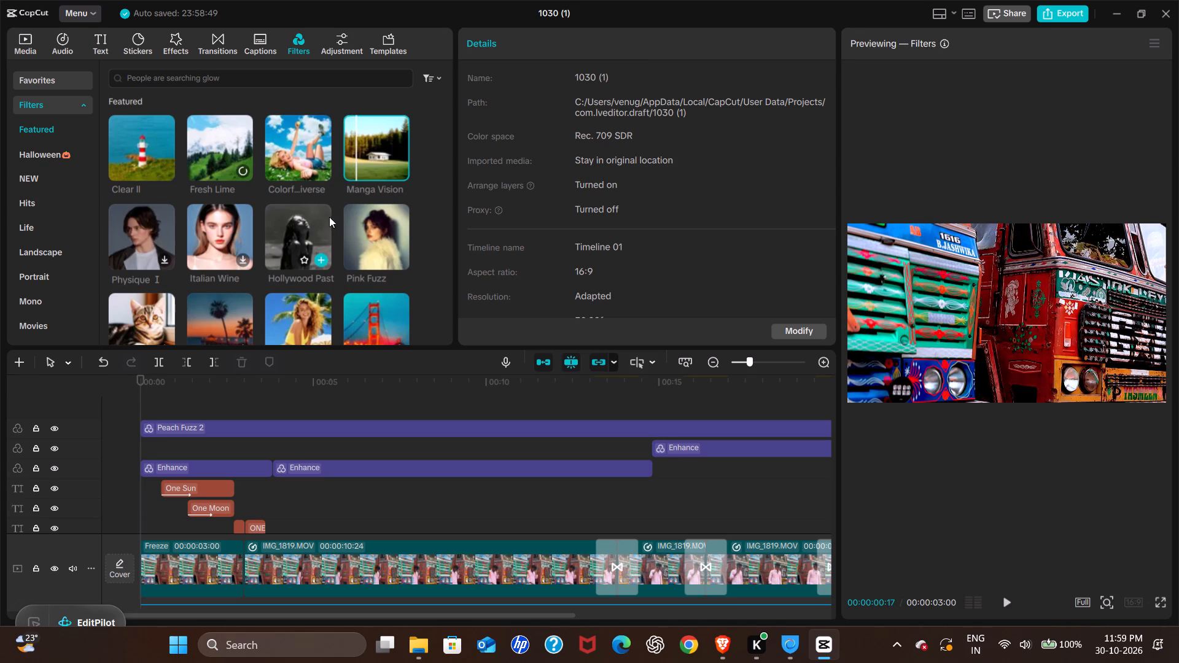
left_click(303, 222)
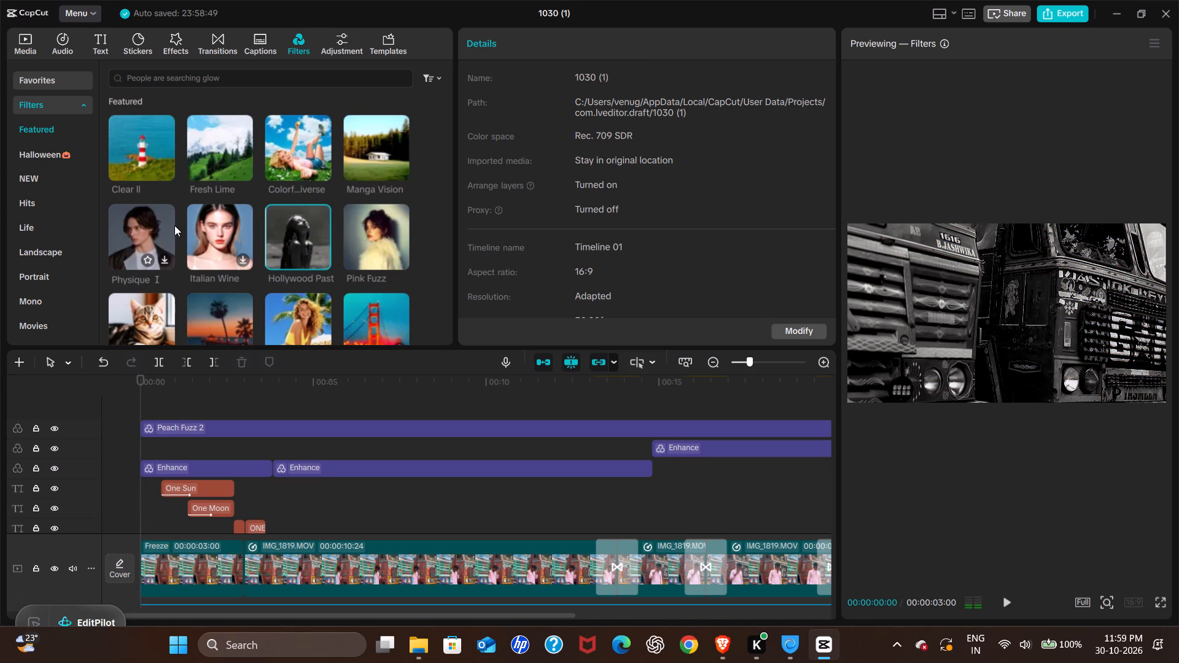
Look further through the Featured filters, previewing Golden...htglow and Oppenheimer on the opening frames.
scroll(144, 224, "down", 1)
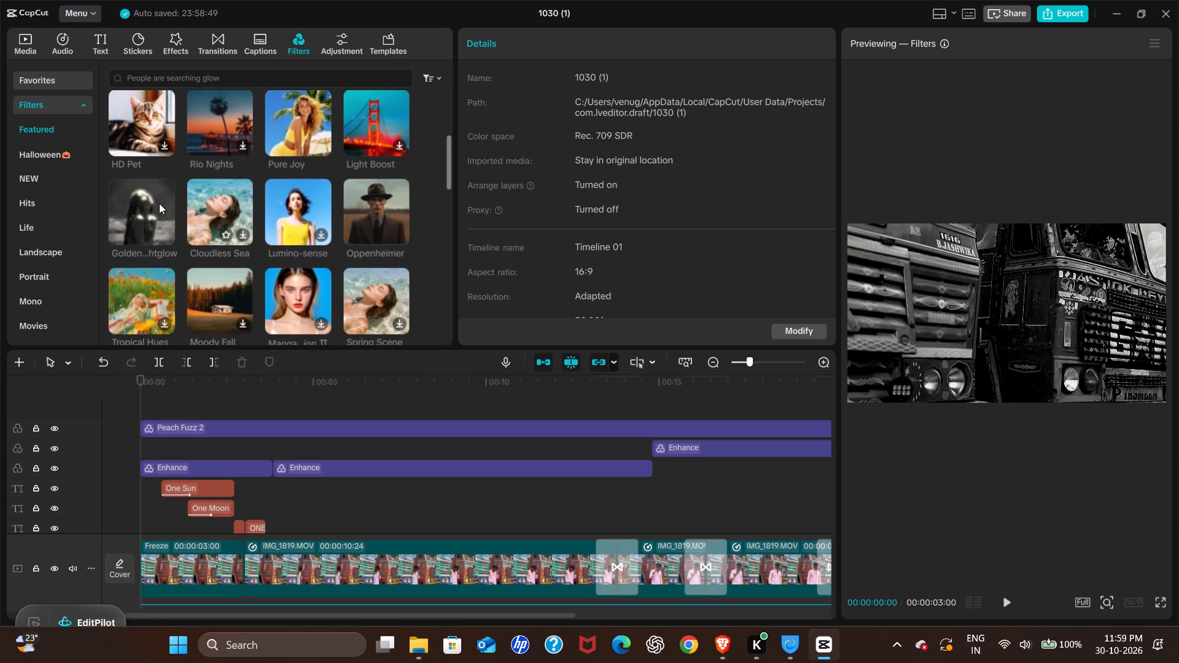
left_click(155, 203)
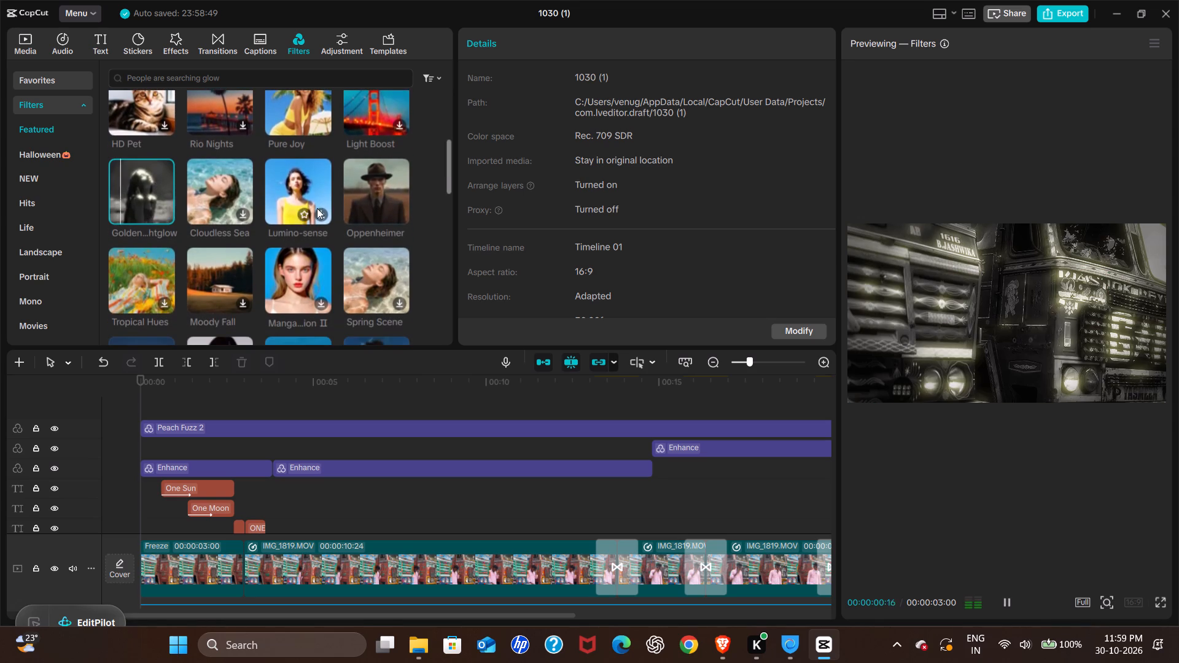
key("space")
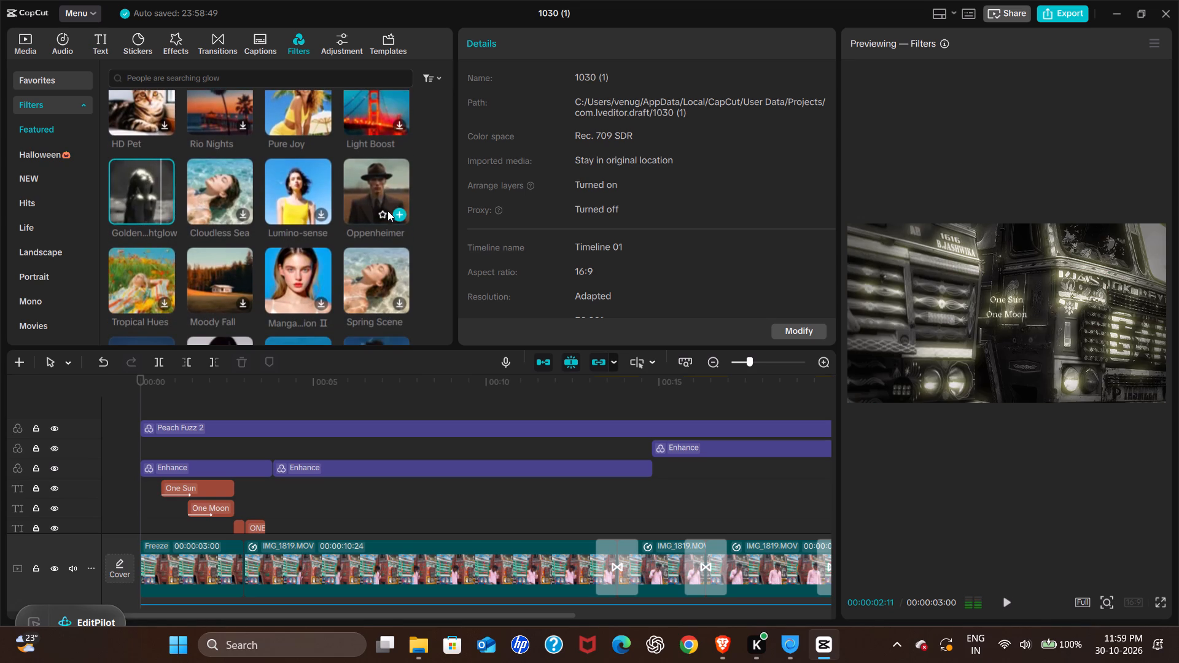
left_click(382, 192)
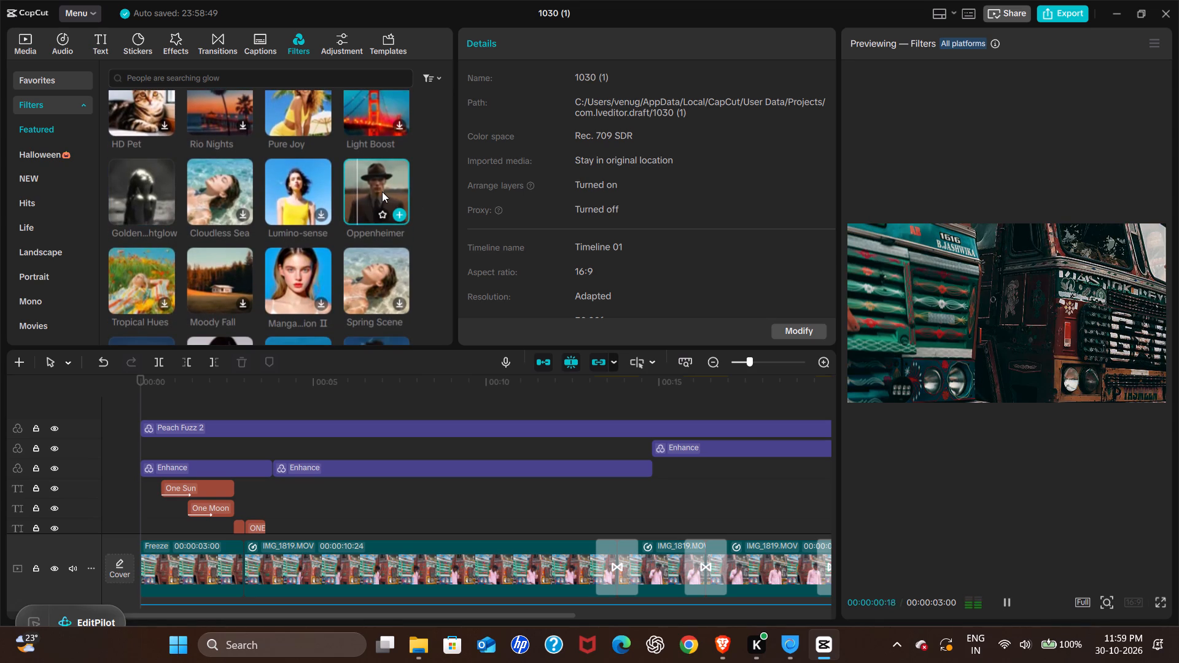
scroll(165, 227, "down", 1)
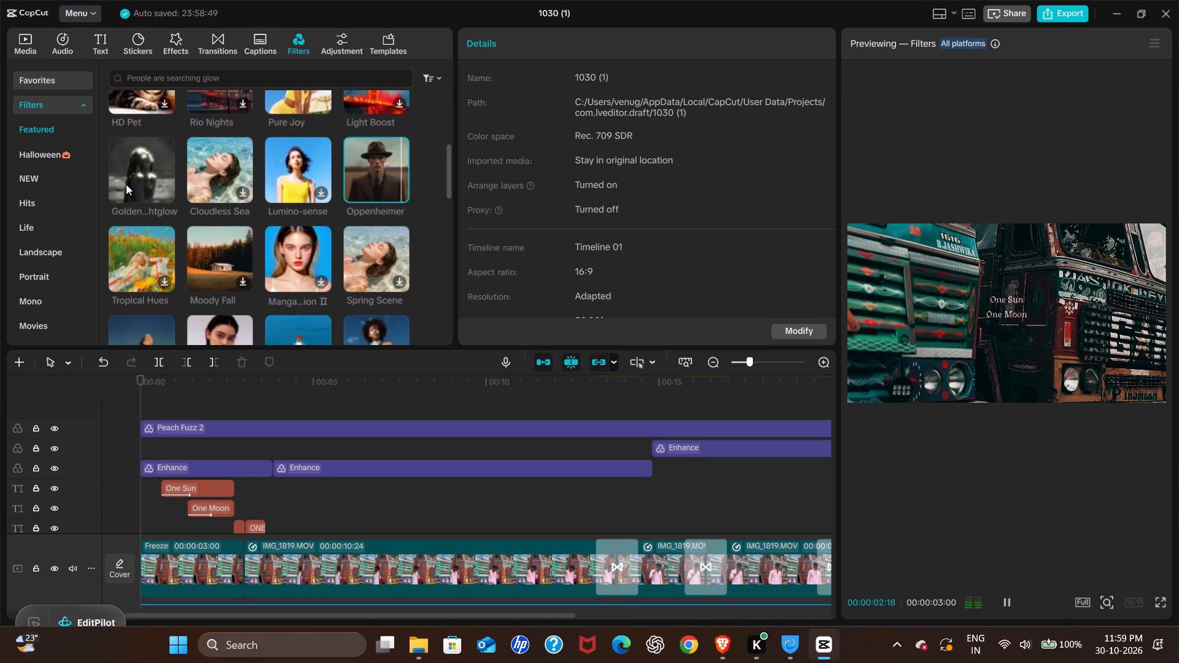
scroll(126, 184, "down", 1)
scroll(125, 153, "up", 1)
scroll(157, 223, "up", 1)
Preview the Badbunny filter at the timeline start, near the first Enhance boundary, and at 00:14:13.
left_click(152, 307)
left_click(156, 239)
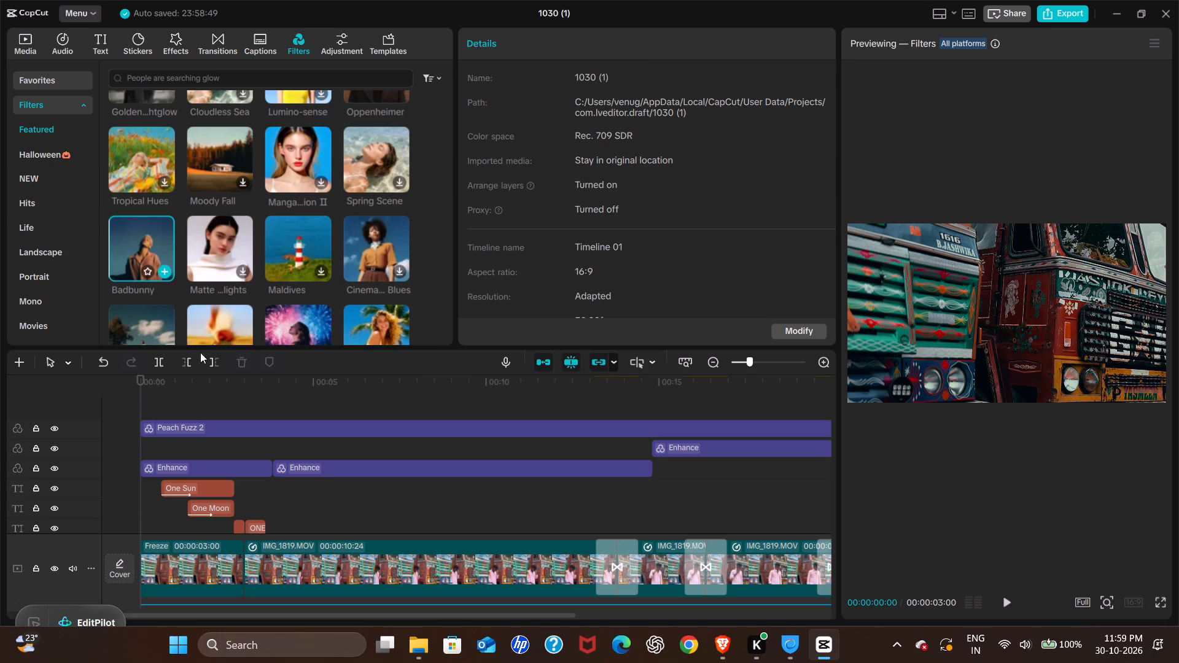
left_click(277, 495)
left_click(140, 232)
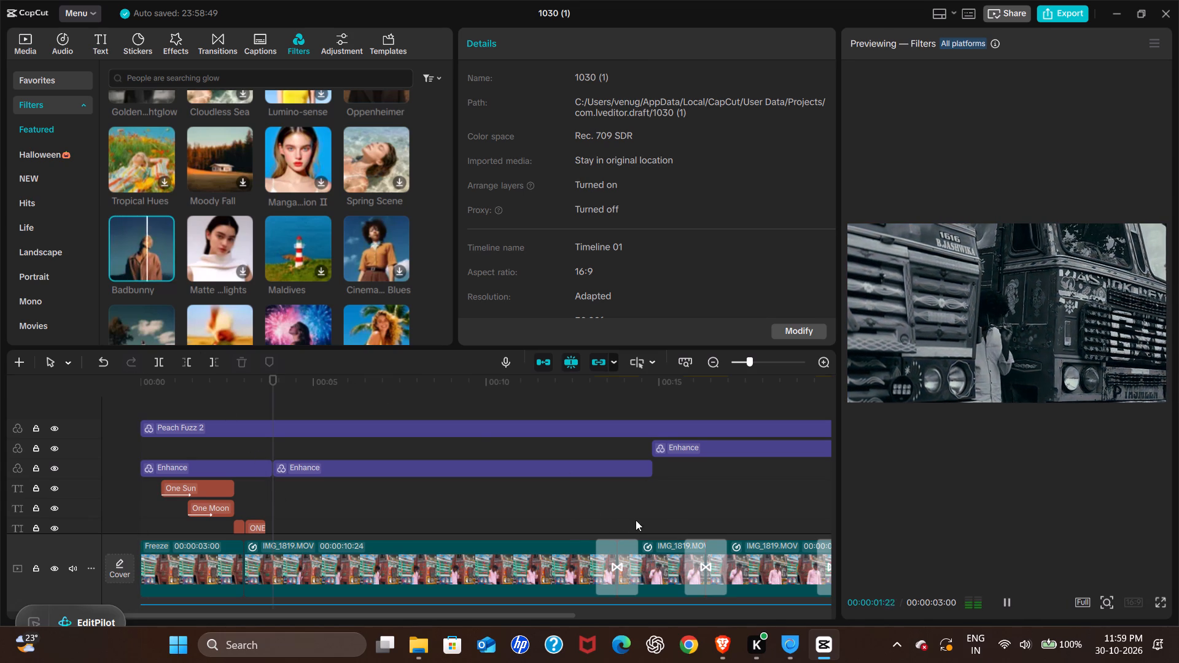
left_click(636, 520)
left_click(148, 235)
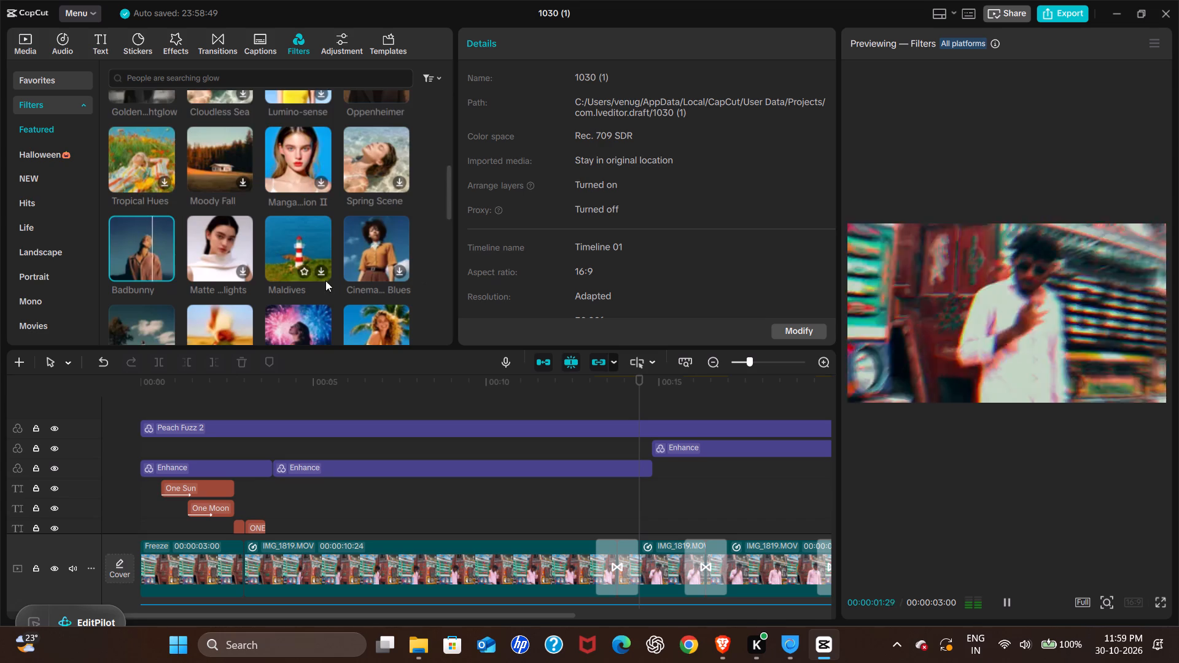
Browse the remaining Featured filters and the NEW category, previewing Manga Vision and Cool Black at 00:14:13.
scroll(324, 280, "down", 3)
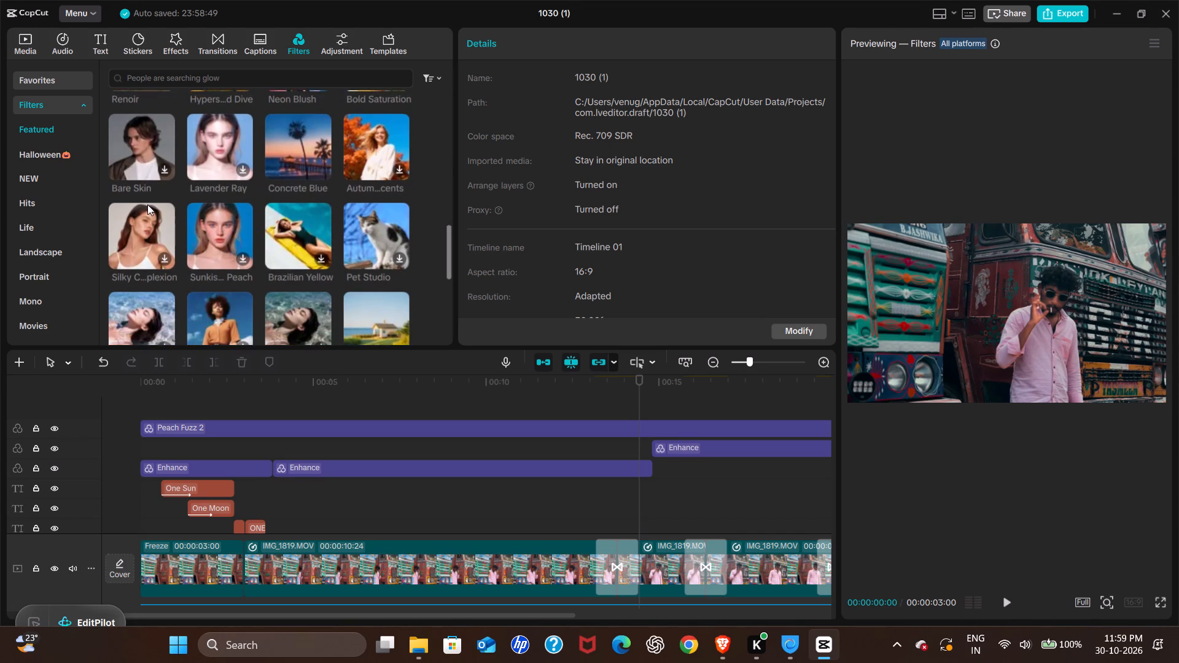
scroll(147, 204, "down", 1)
scroll(365, 225, "down", 1)
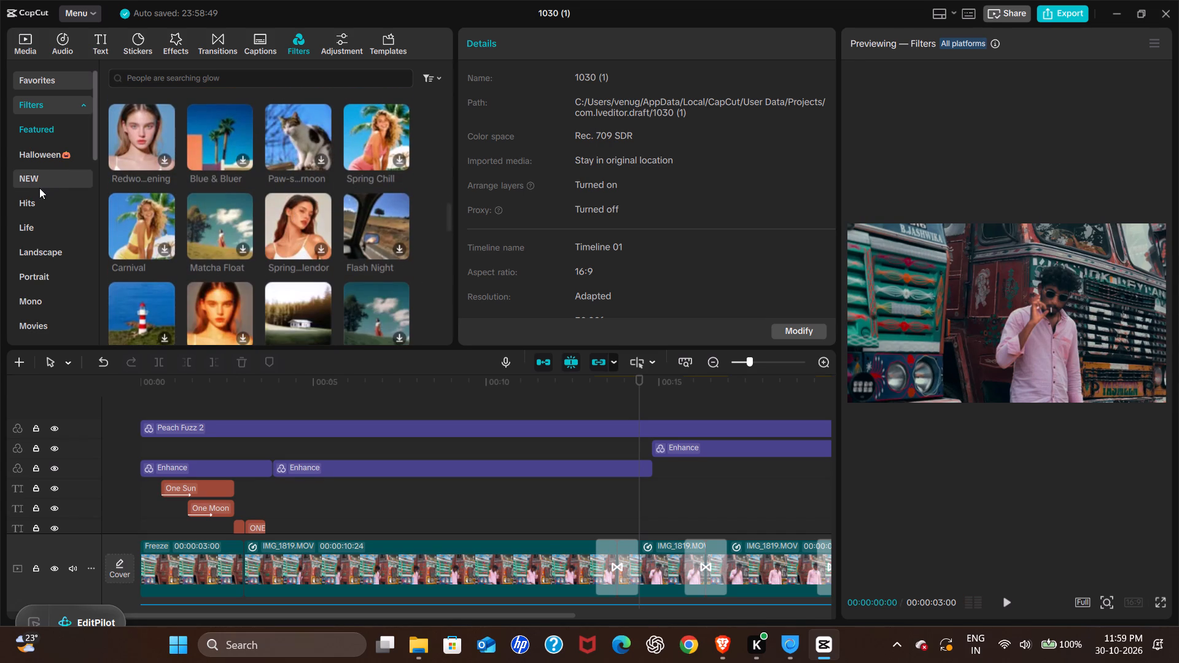
left_click(39, 188)
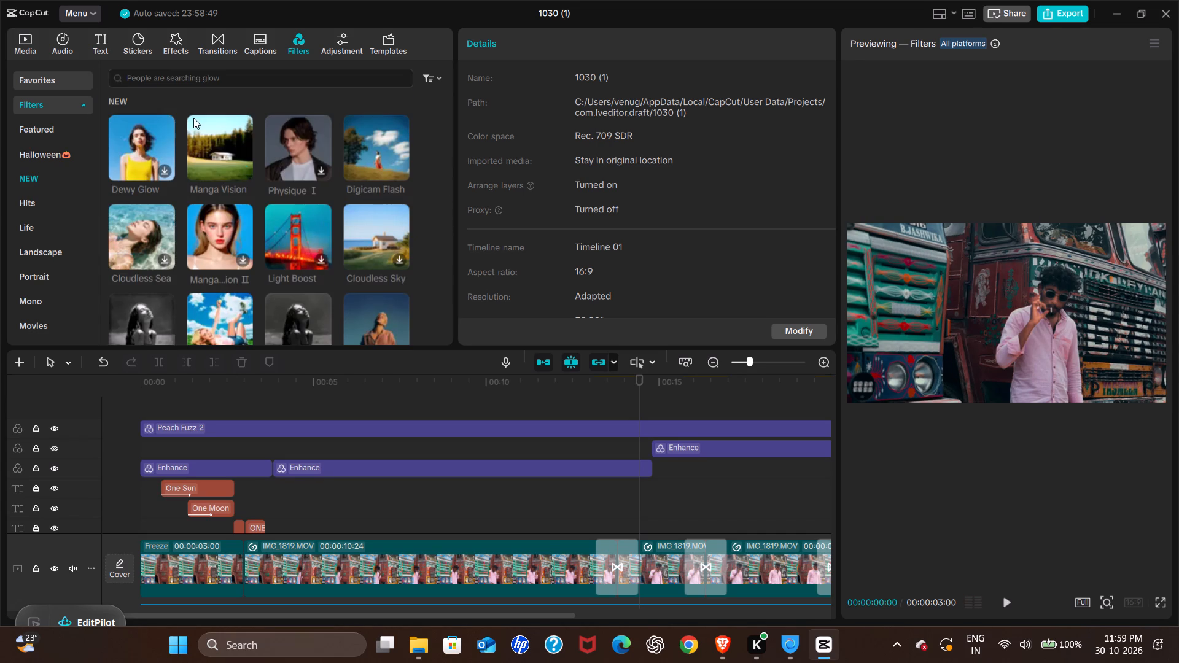
left_click(233, 133)
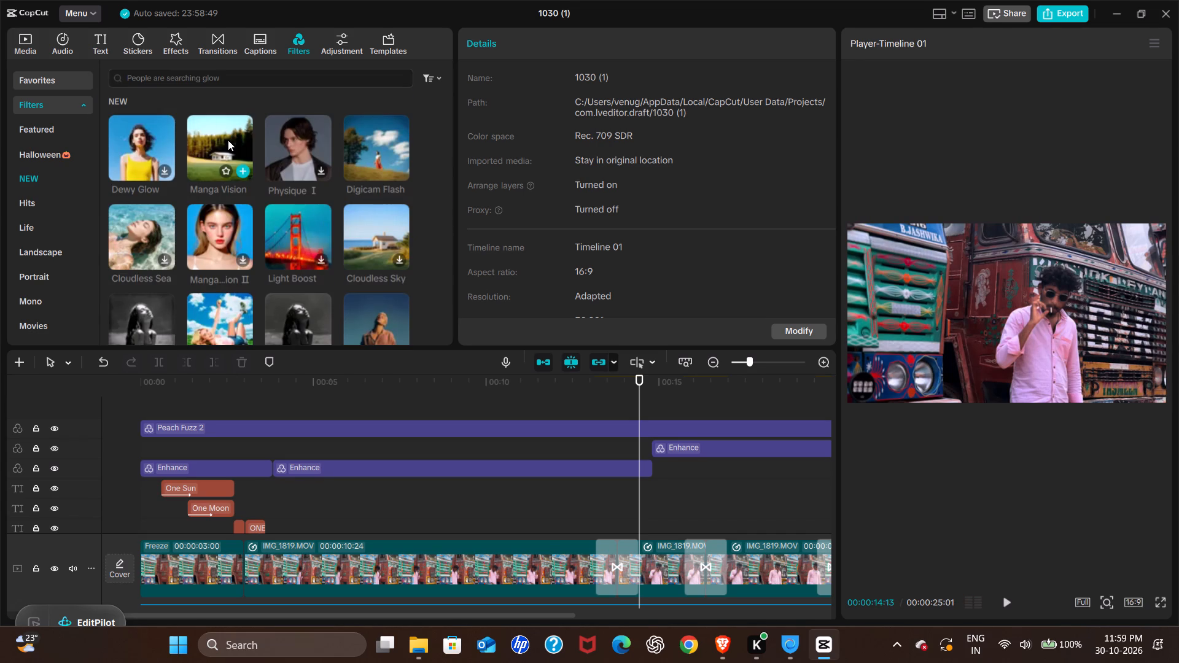
left_click(227, 139)
left_click(238, 142)
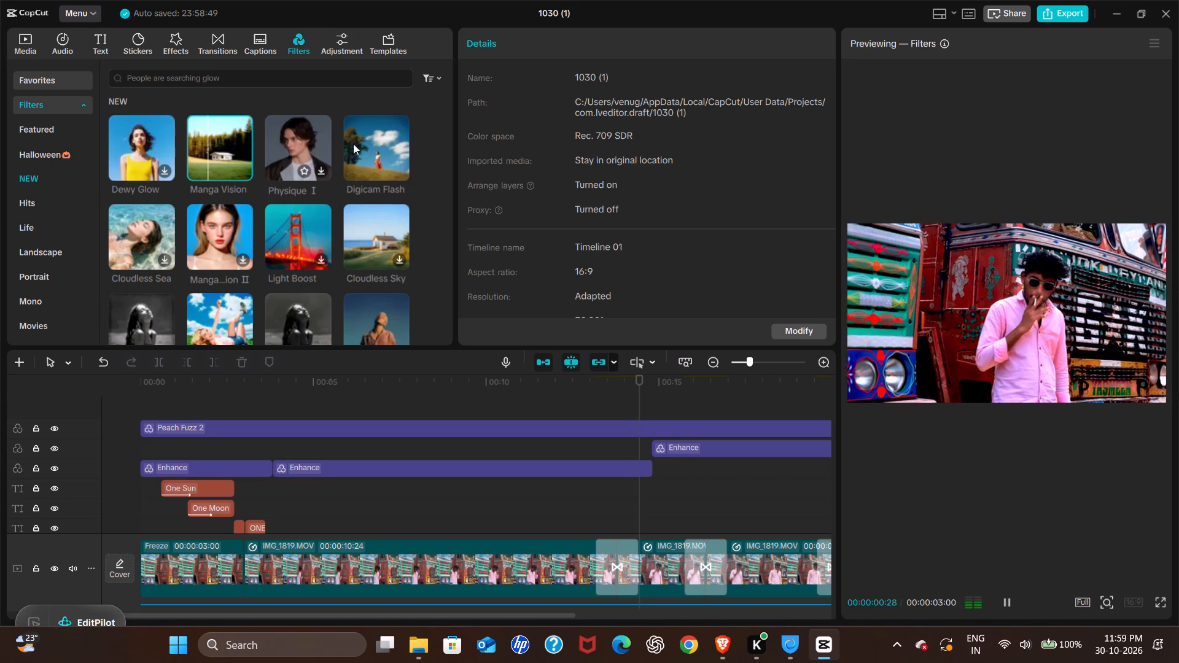
scroll(259, 297, "down", 1)
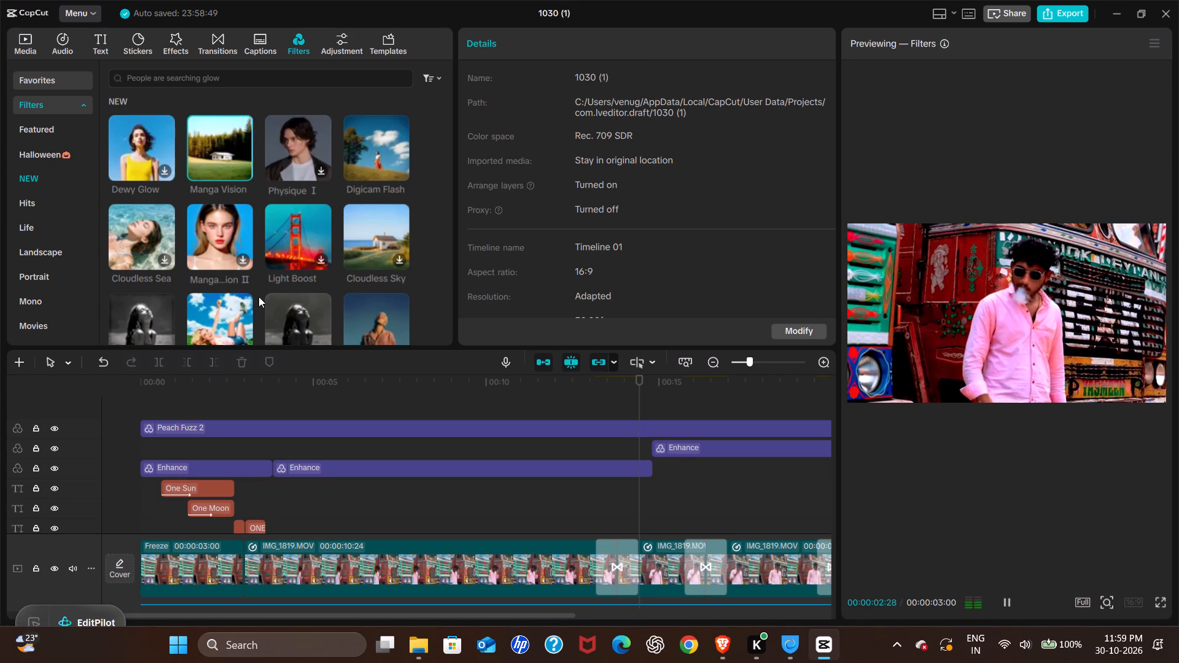
scroll(259, 297, "down", 1)
left_click(297, 173)
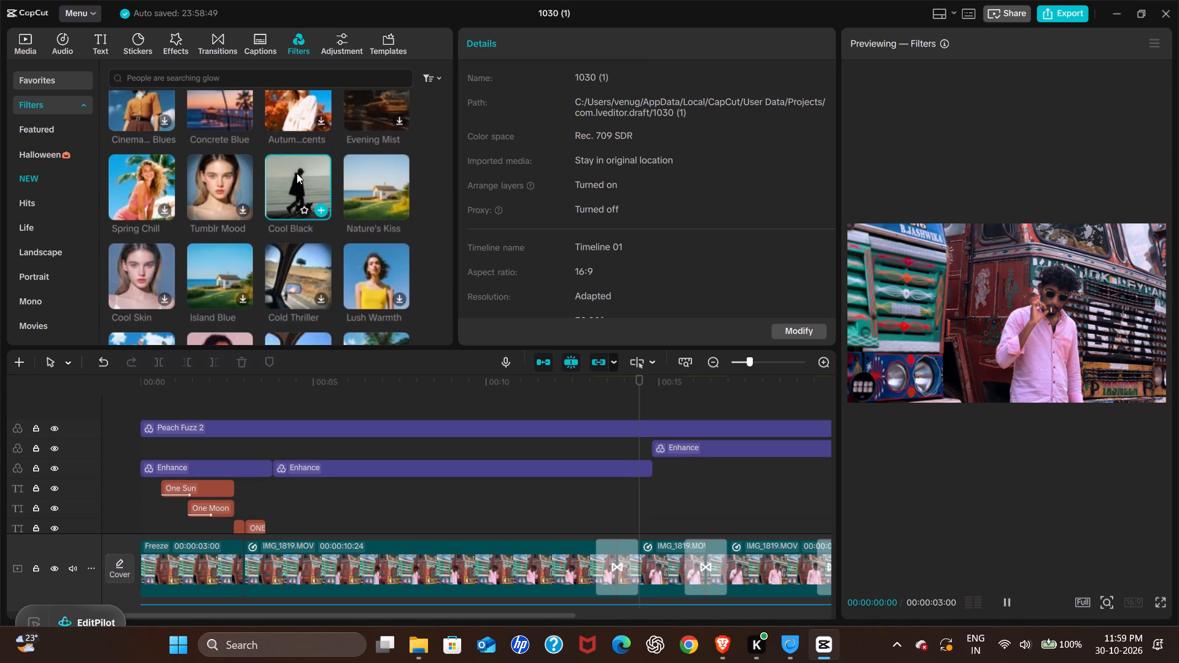
scroll(297, 173, "down", 2)
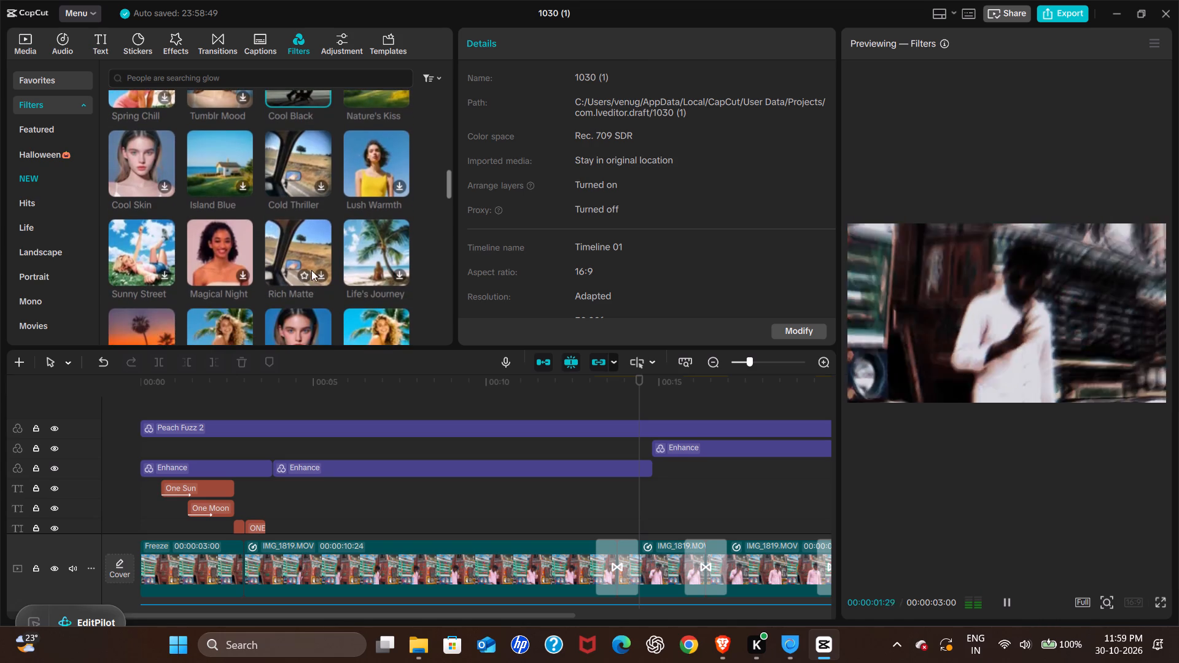
scroll(360, 196, "down", 3)
Search the filters for dark and preview Shadow and Dark II on the frame at 00:14:13.
left_click(210, 71)
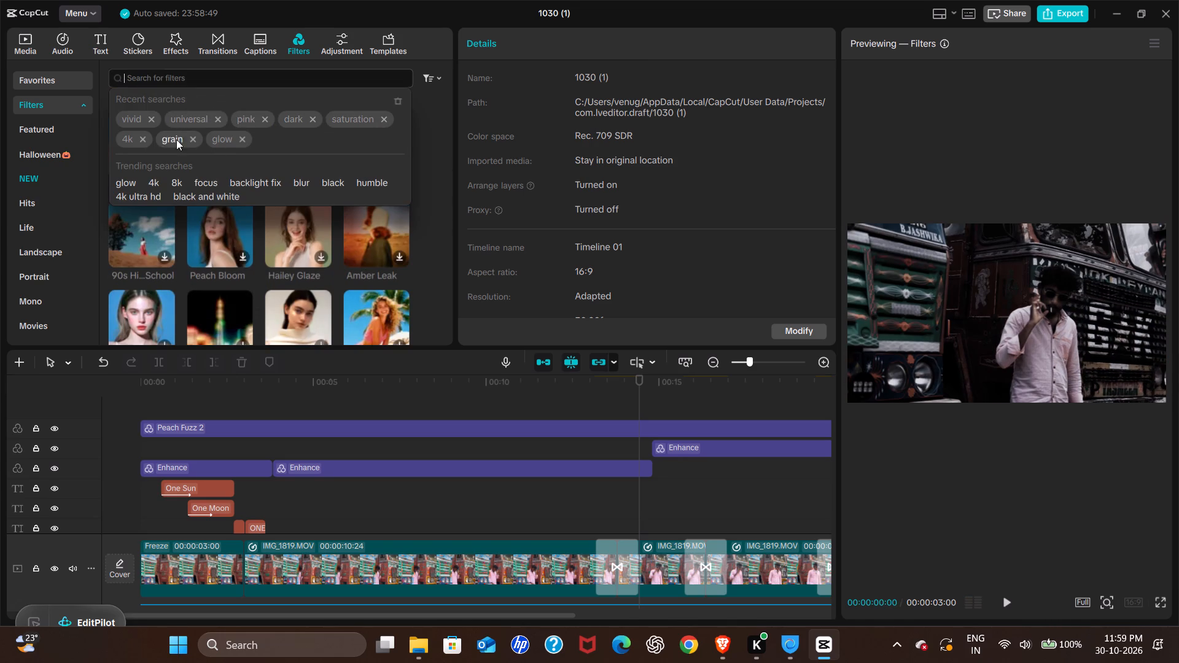
left_click(296, 122)
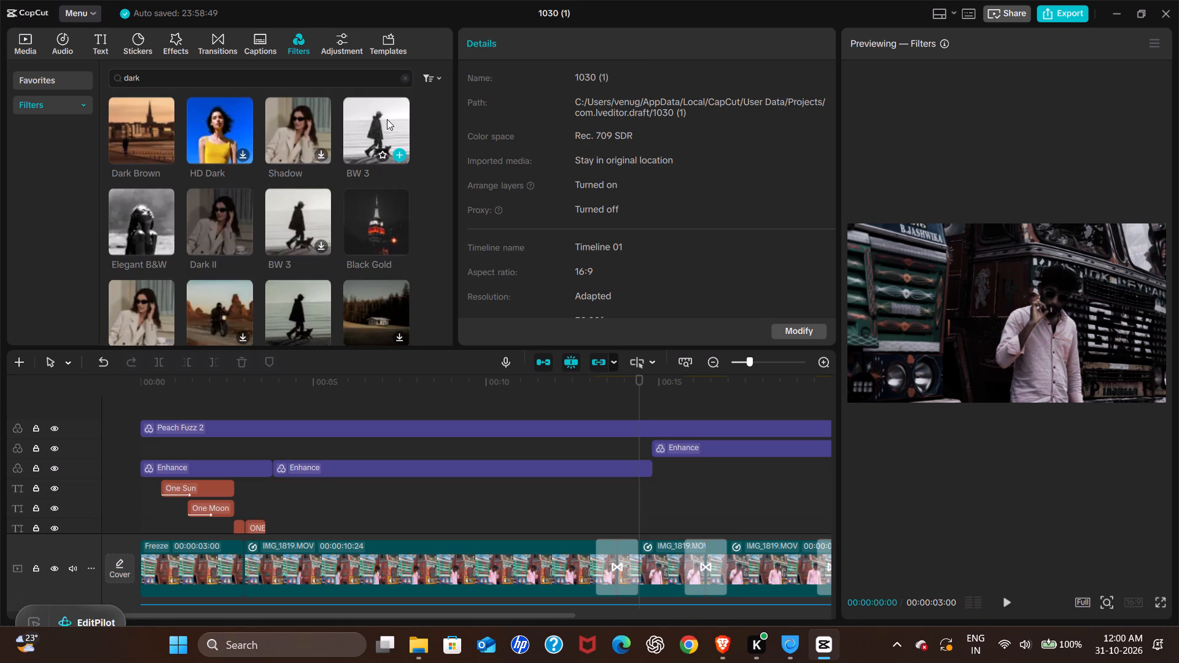
left_click(306, 141)
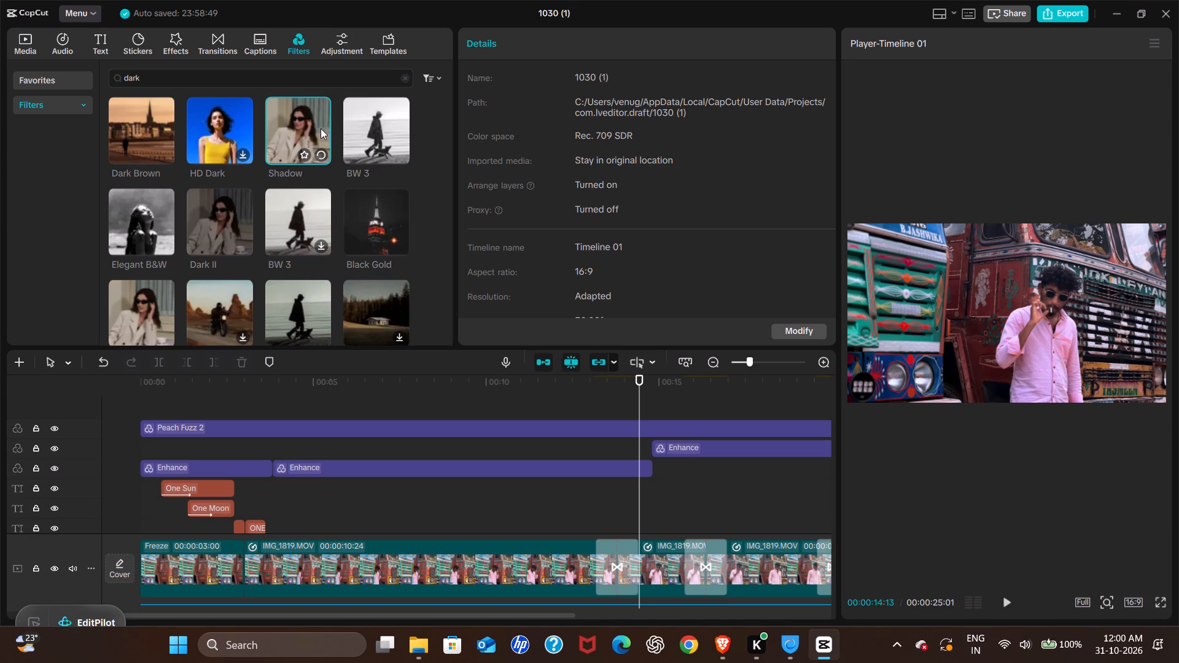
left_click(288, 125)
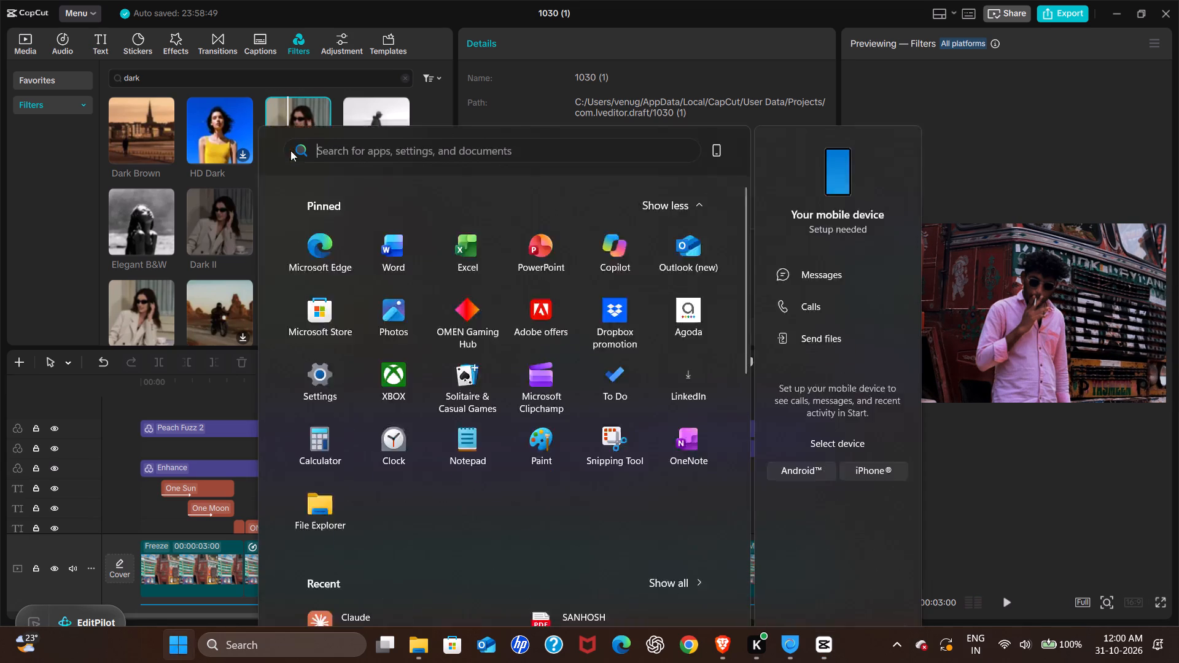
left_click(211, 216)
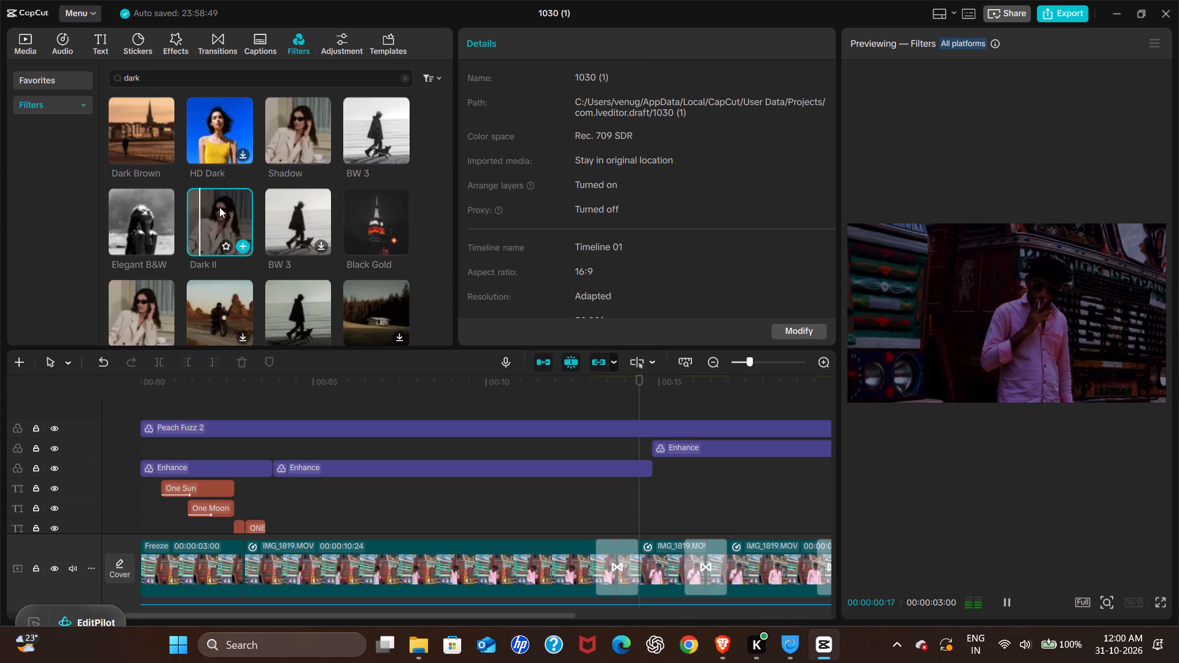
Compare the two Shadow filters in the dark search results by previewing each on the frame at 00:14:13.
scroll(200, 281, "down", 1)
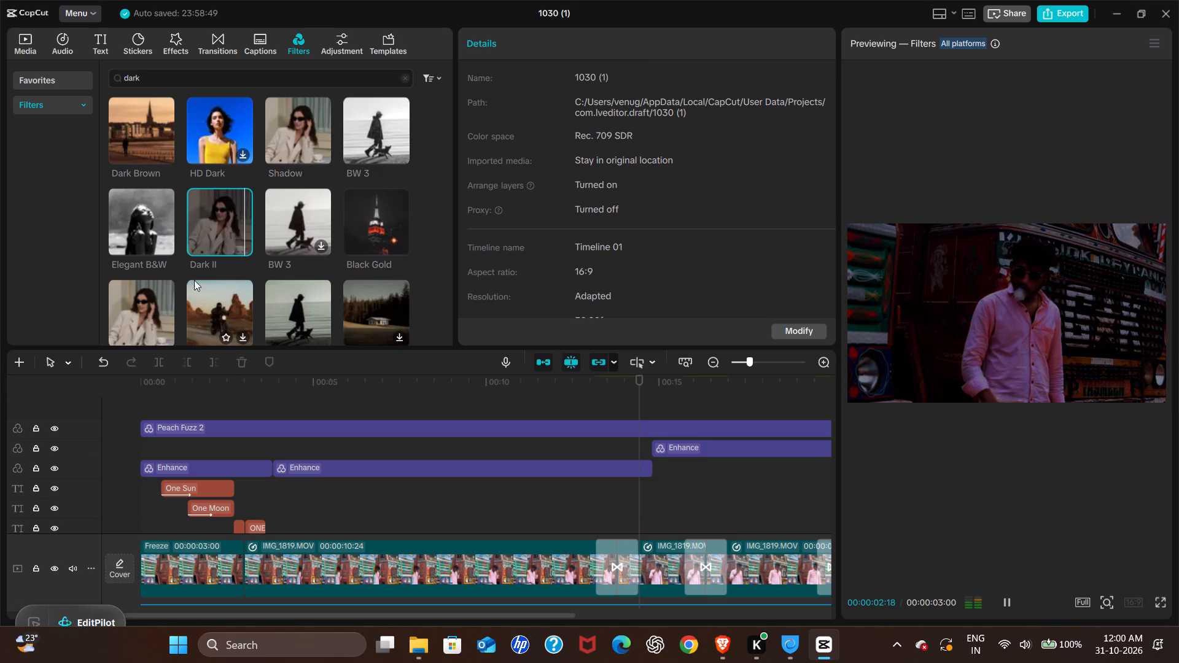
left_click(148, 269)
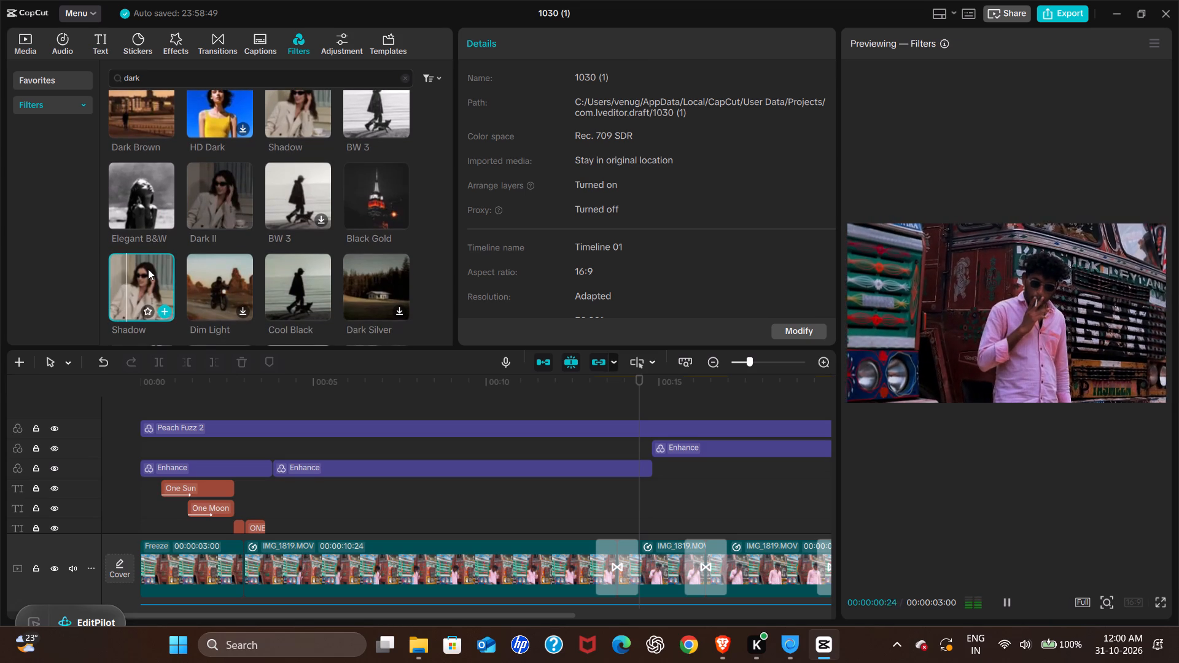
left_click(298, 98)
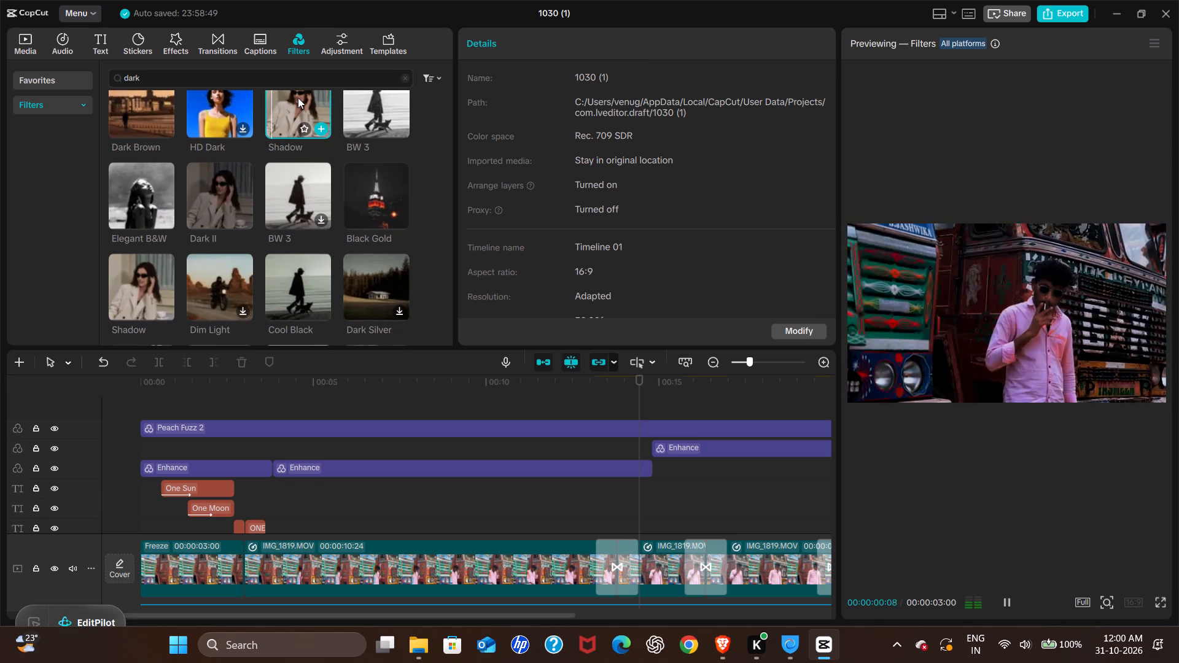
key("space")
Add the first Shadow filter on a new track above Peach Fuzz 2, starting at about 18 seconds.
left_click_drag(294, 107, 403, 406)
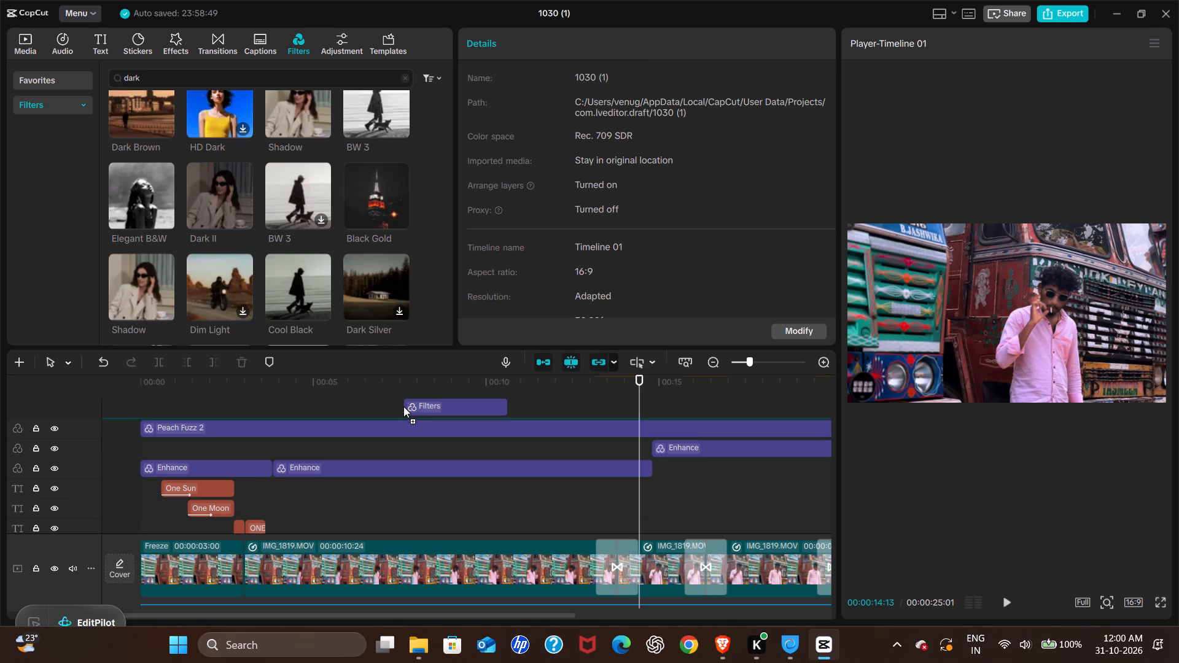
left_click_drag(403, 406, 406, 409)
left_click(379, 405)
key("space")
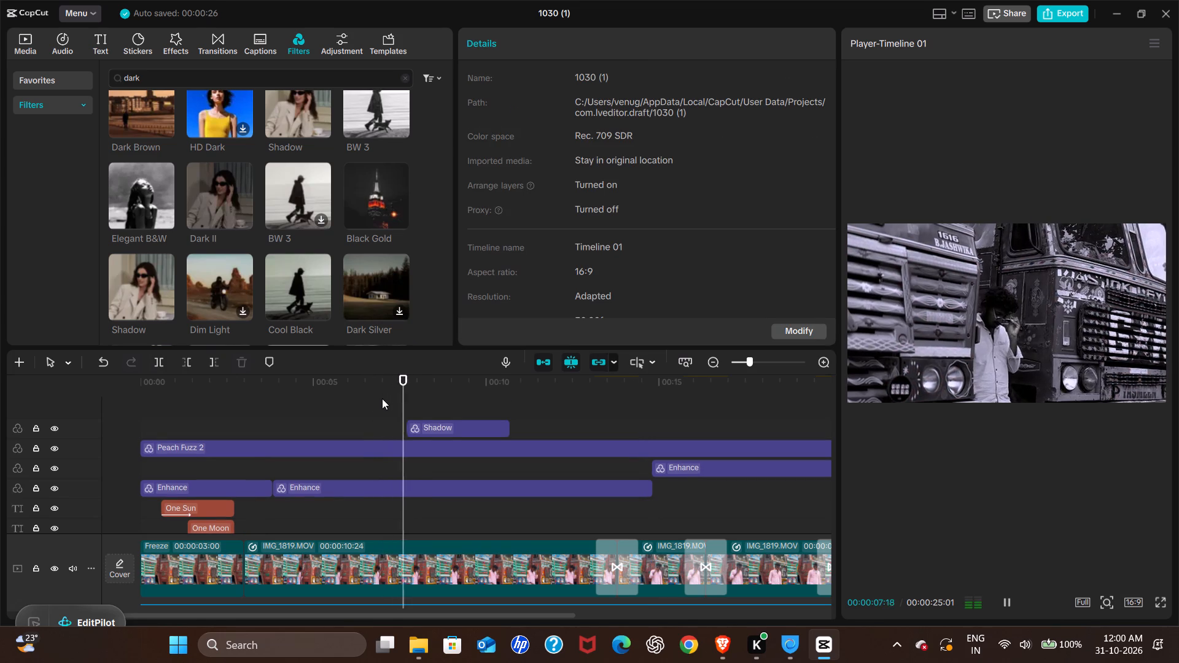
left_click_drag(449, 430, 557, 429)
scroll(558, 429, "left", 1)
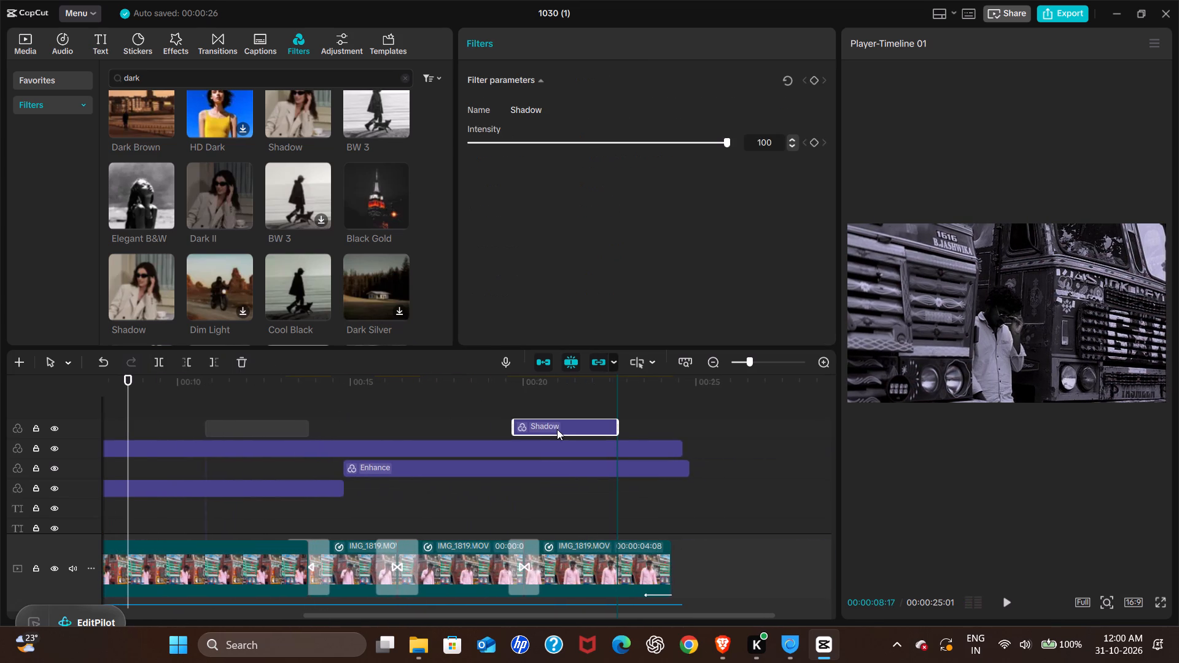
left_click_drag(557, 429, 510, 433)
Play the footage from about 18 seconds into the Shadow filter, including full screen, to judge its look.
left_click(443, 420)
key("space")
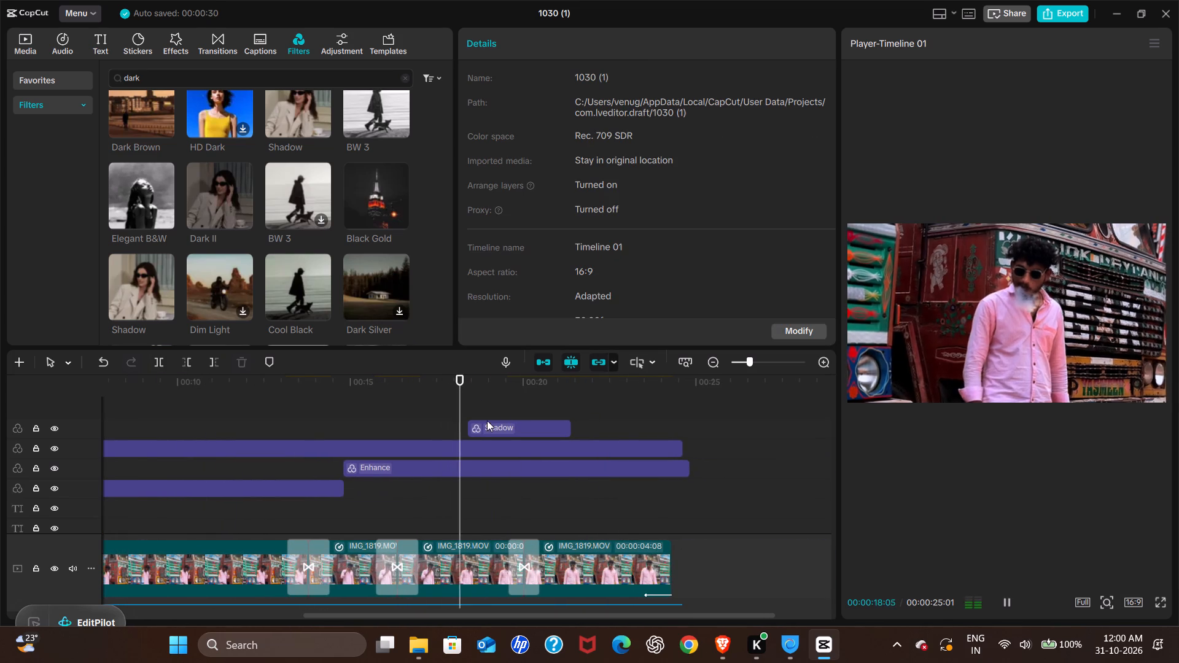
key("space")
key("z")
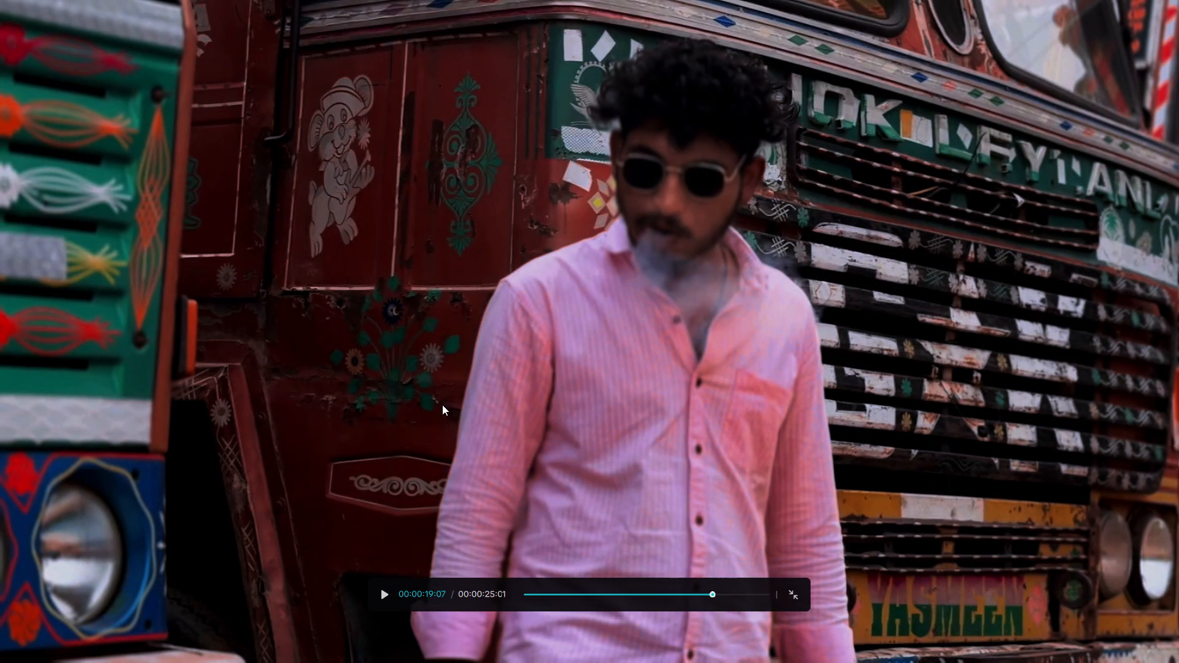
key("space")
key("space")
key("space")
key("Escape")
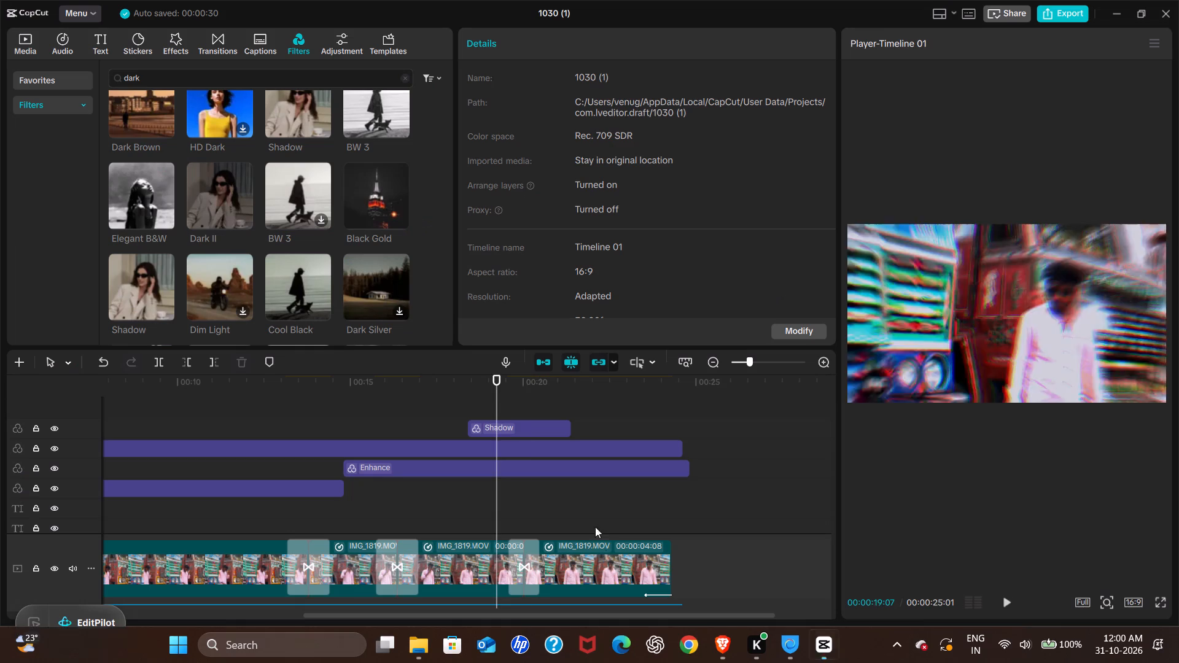
key("space")
Extend the end of the Shadow filter to the end of the last IMG_1819.MOV clip.
left_click(545, 436)
left_click(575, 426)
left_click(566, 425)
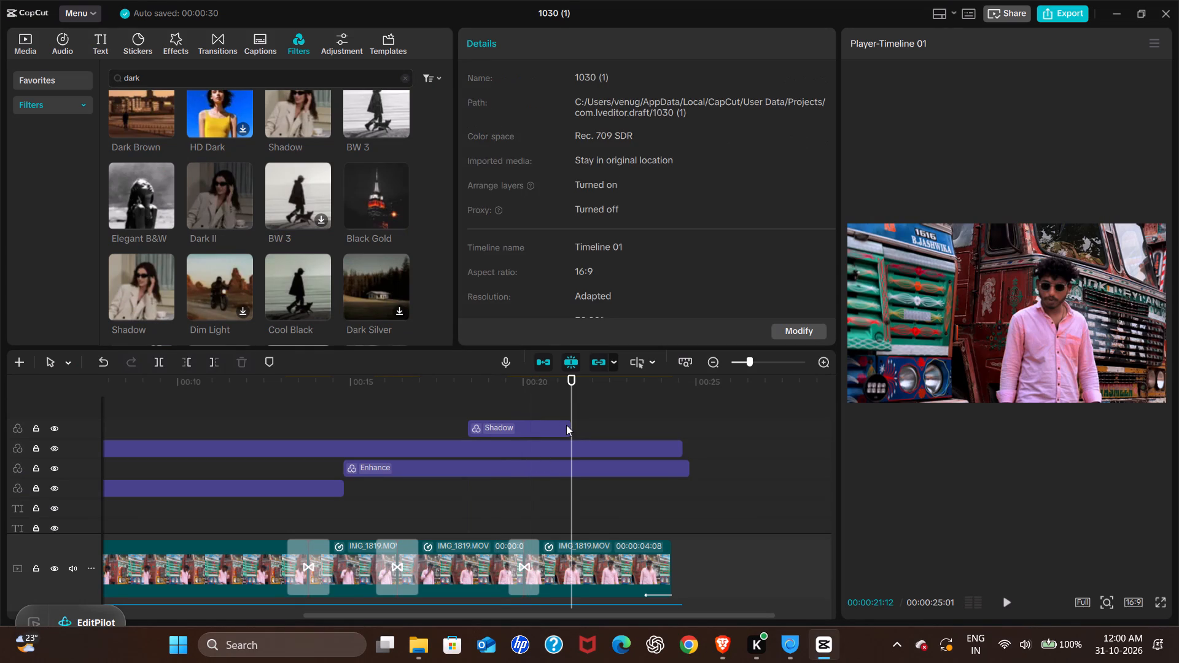
left_click_drag(571, 432, 661, 434)
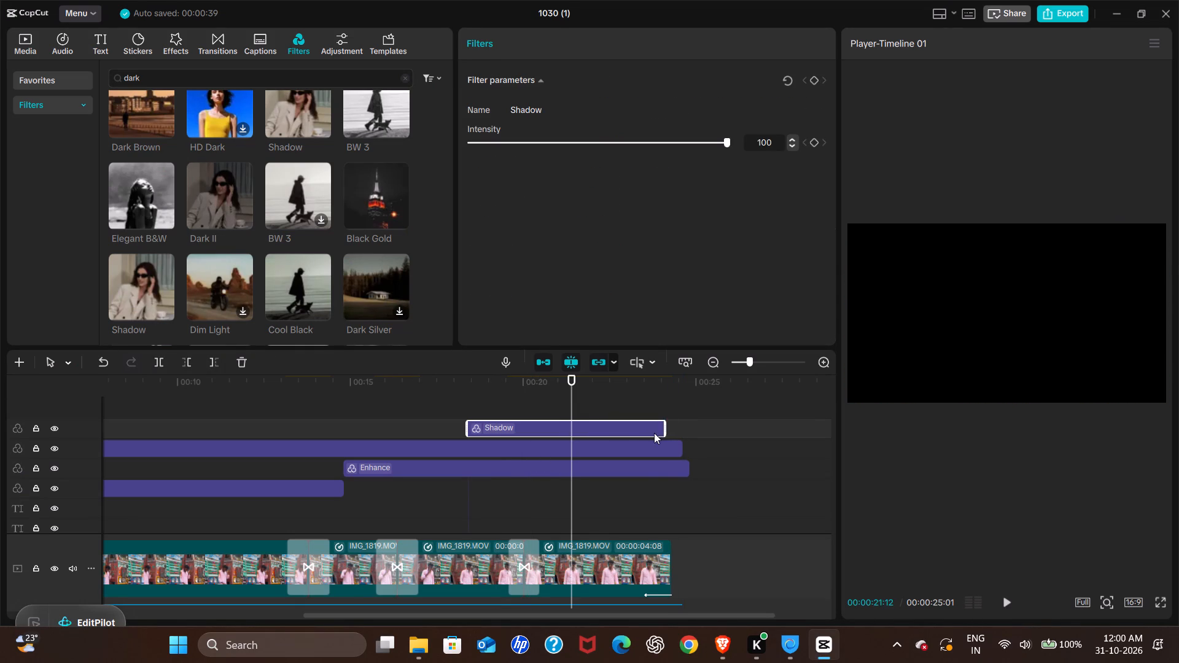
left_click_drag(666, 425, 671, 431)
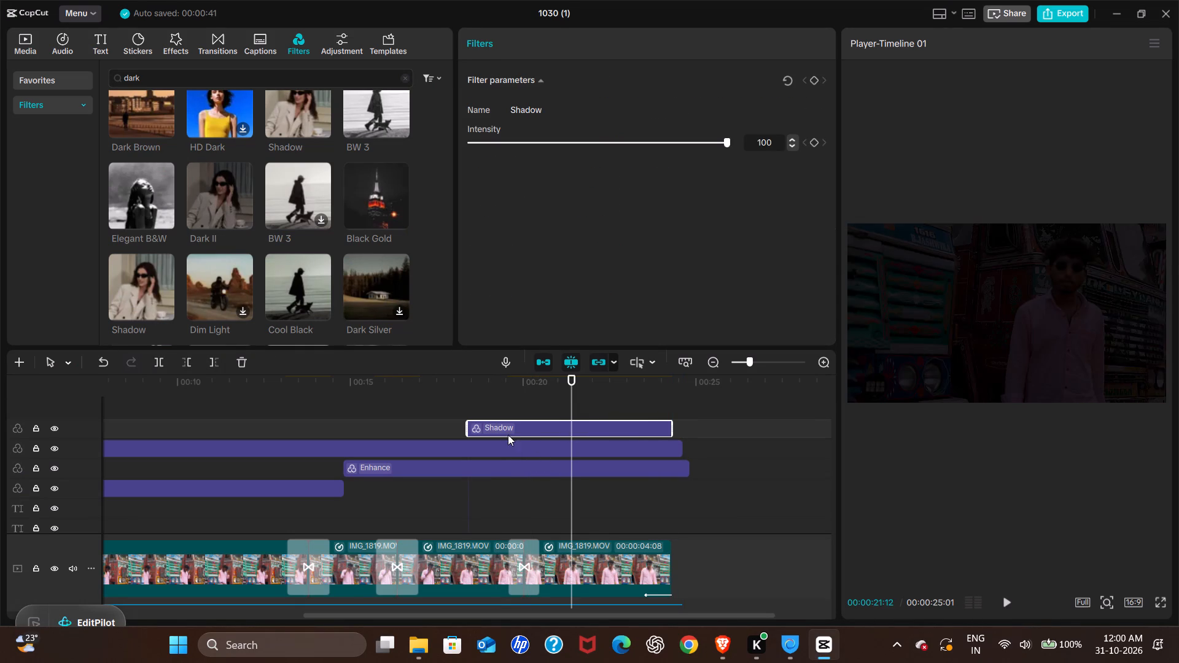
Extend the start of the Shadow filter back to the transition after the 10:24 clip and play into it.
left_click_drag(467, 425, 313, 428)
scroll(313, 428, "right", 1)
left_click(311, 425)
key("space")
key("space")
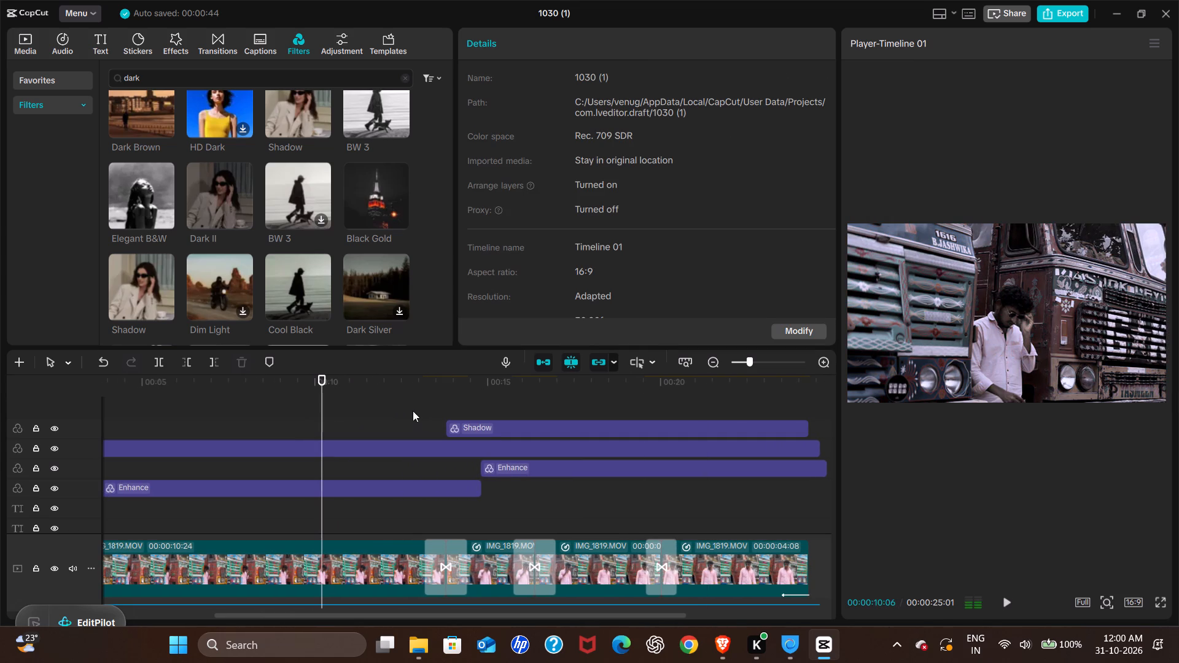
left_click(457, 425)
key("space")
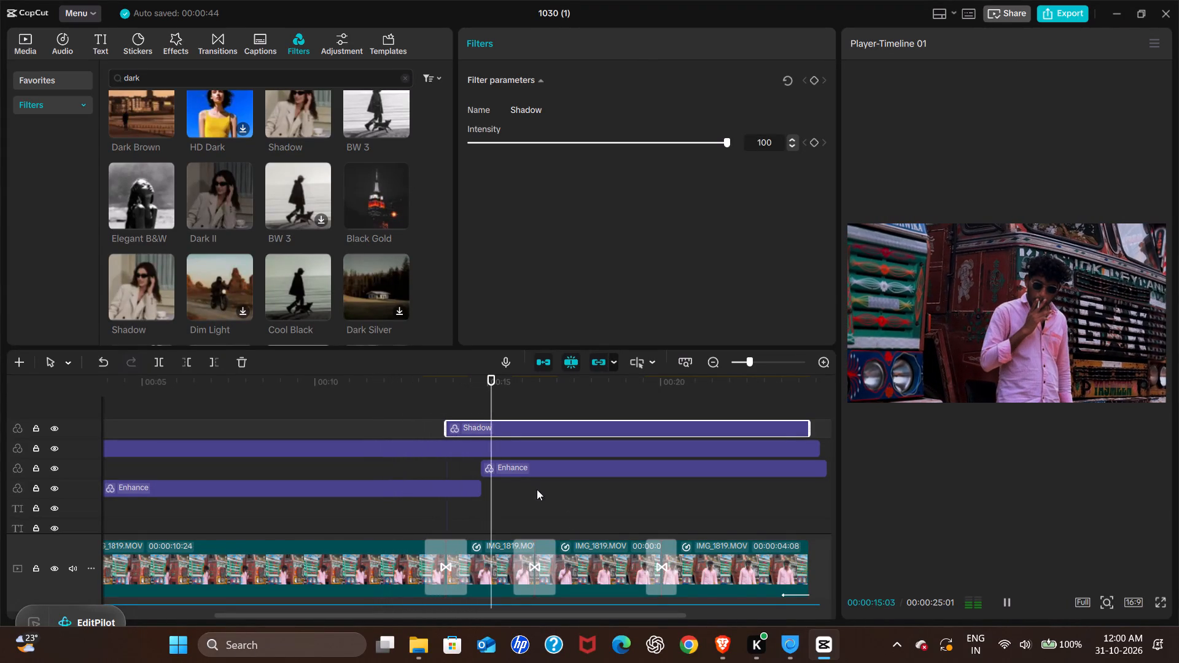
key("space")
Pull the Shadow filter's start slightly earlier, to about 00:13:14, checking the playback across the transition.
left_click(453, 422)
left_click_drag(445, 423, 437, 422)
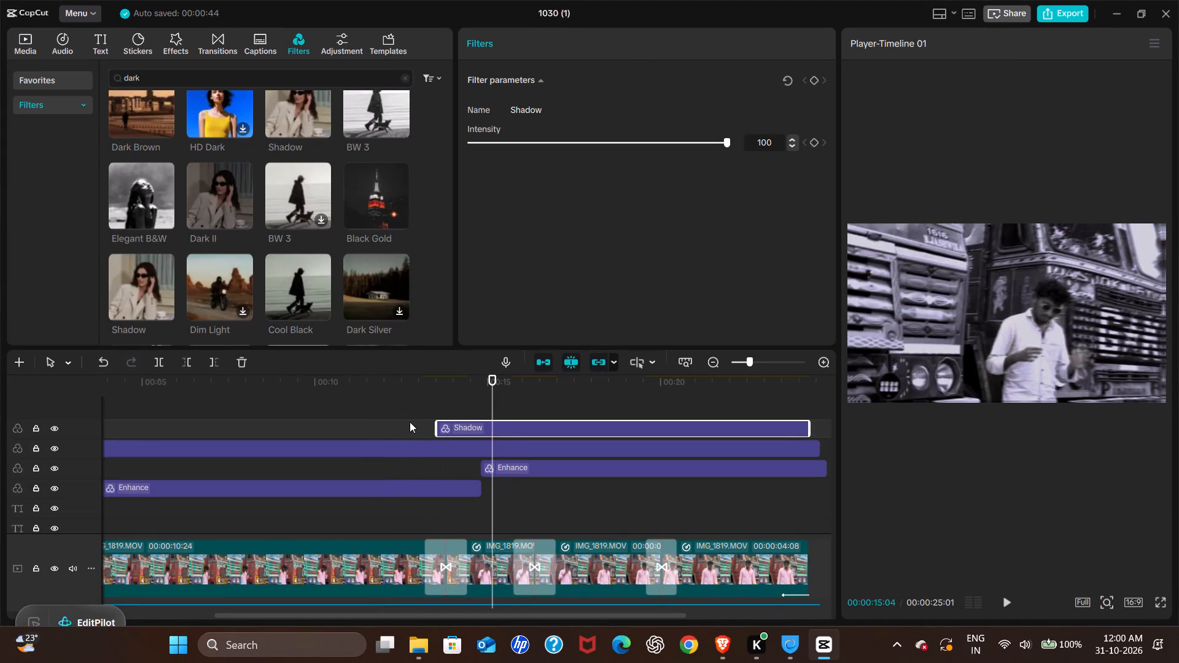
left_click(406, 422)
key("space")
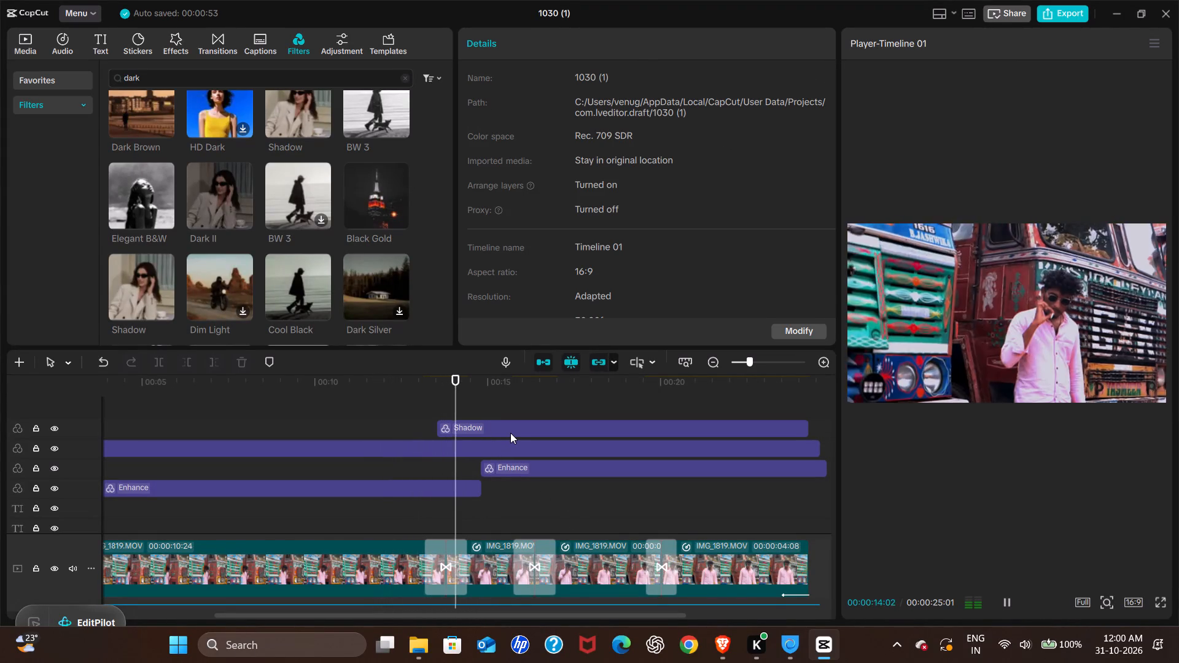
key("space")
left_click(449, 428)
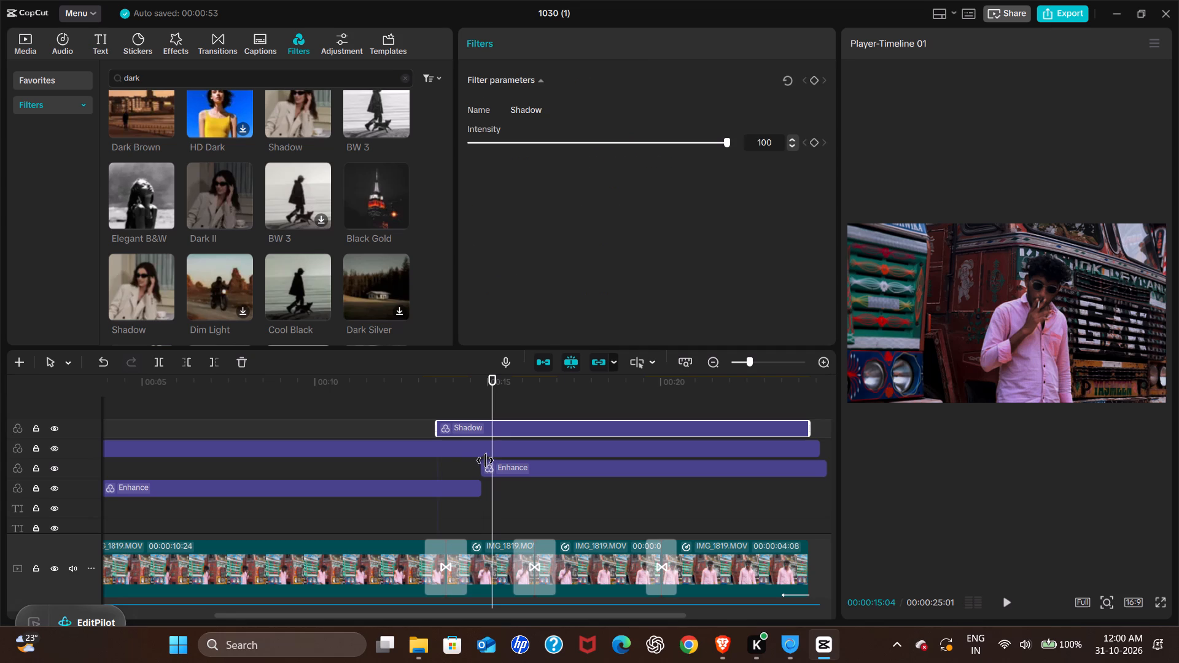
left_click(437, 427)
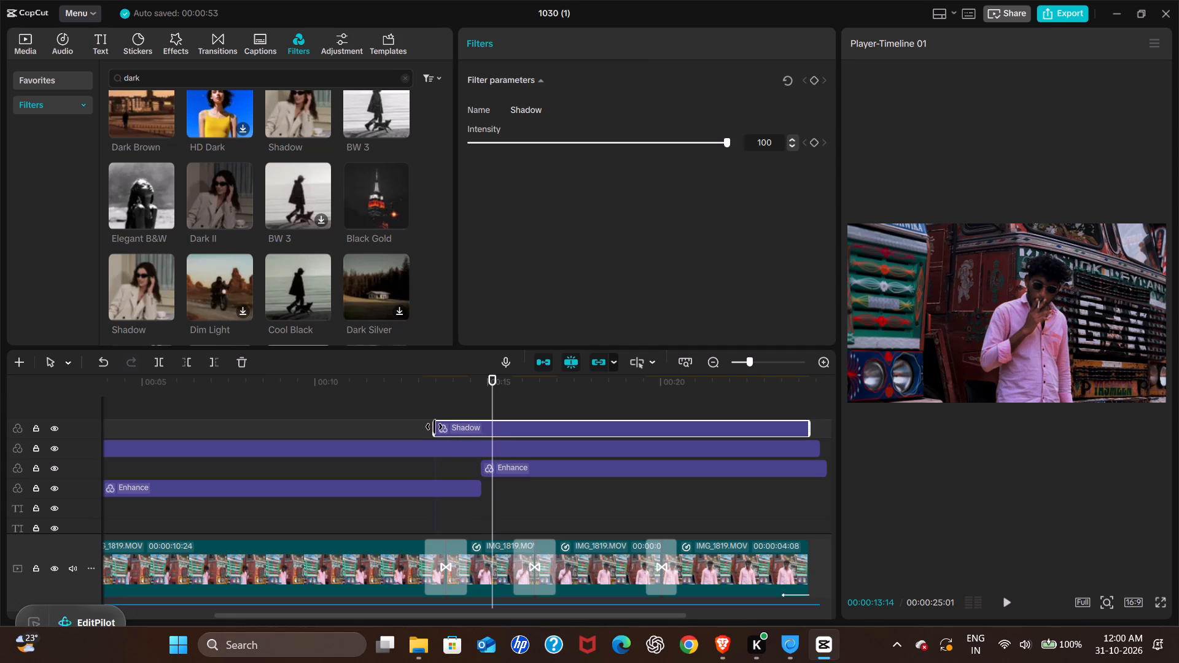
Play the Shadow-filtered section full screen from just before its start to the end of the edit.
left_click(422, 425)
key("space")
key("space")
key("z")
key("space")
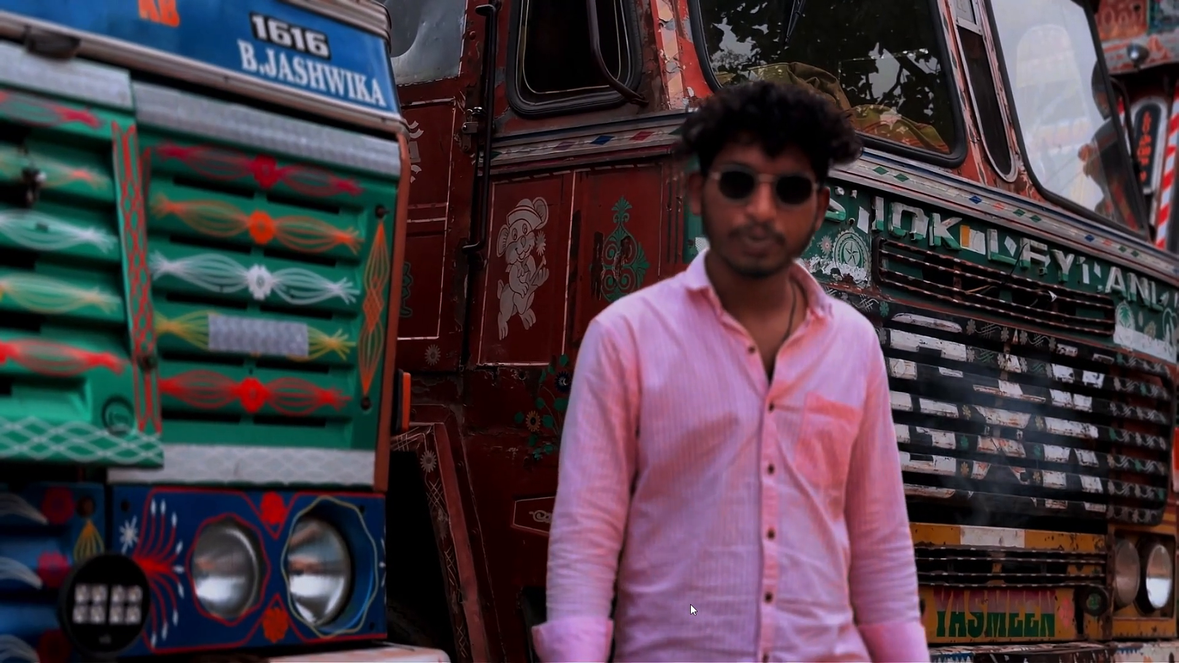
key("Escape")
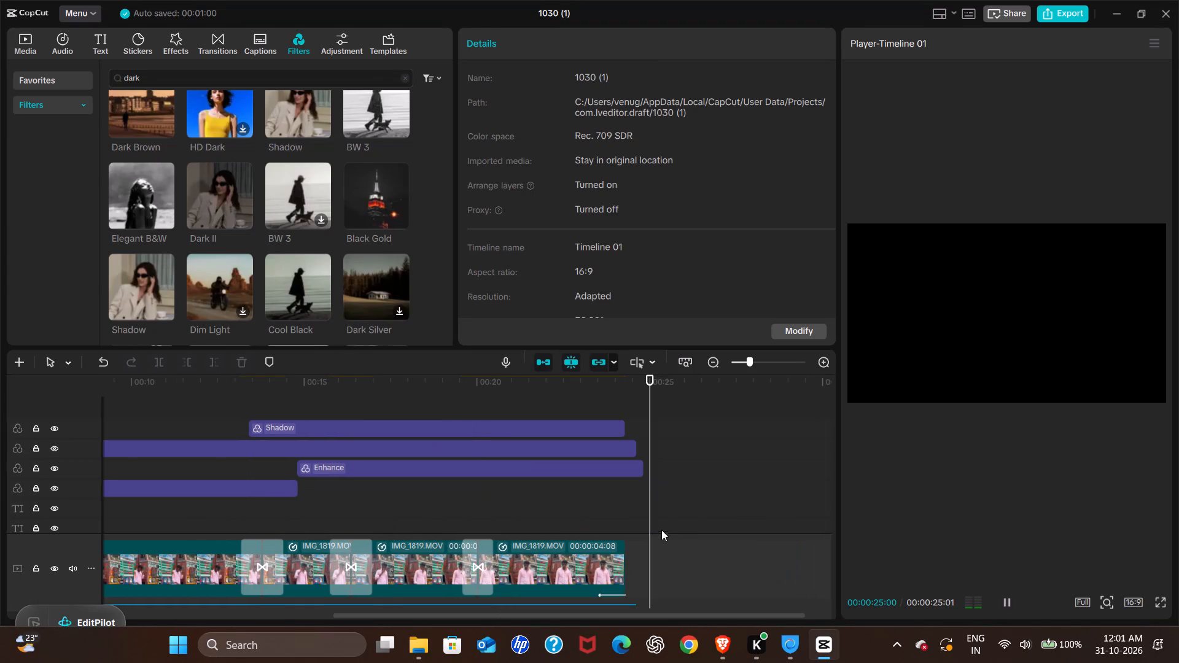
Examine the speed curve of the last IMG_1819.MOV clip while playing its slow-motion section.
left_click(612, 552)
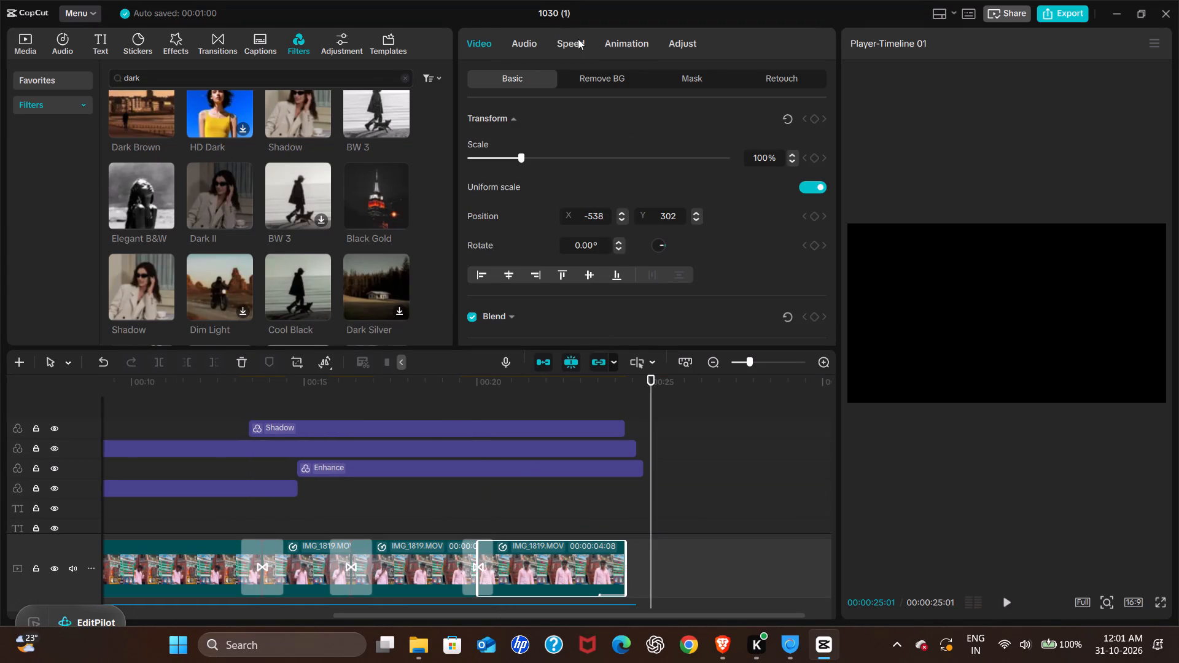
left_click(577, 39)
left_click(572, 140)
left_click_drag(572, 140, 385, 167)
key("space")
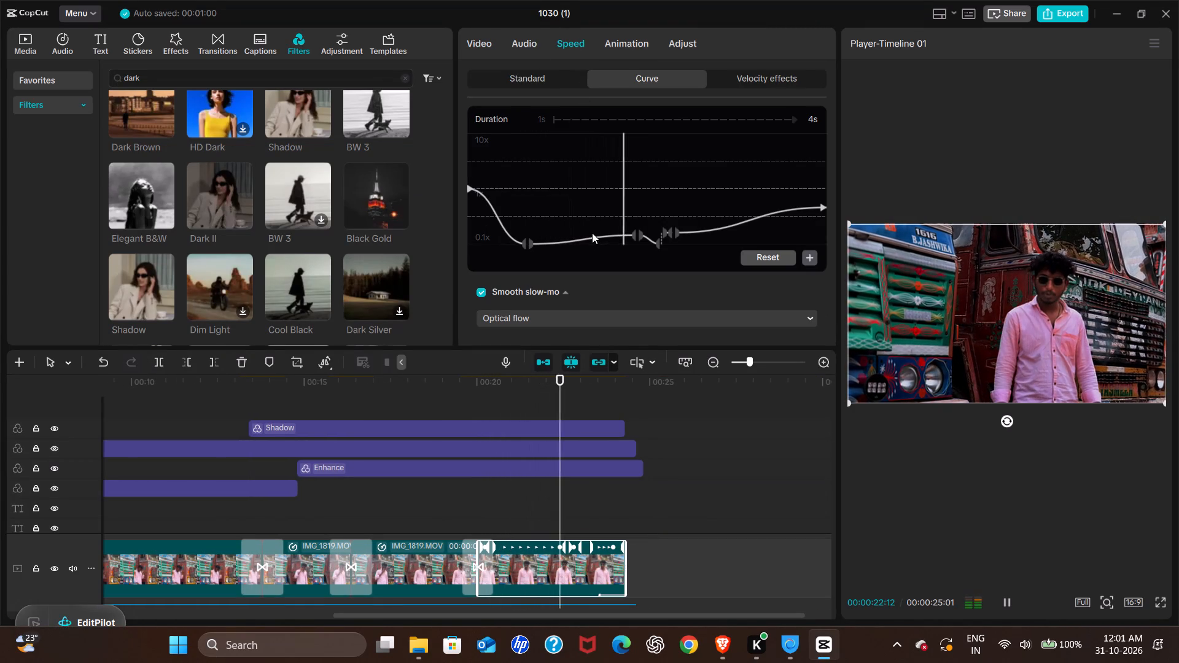
key("space")
key("space")
key("space")
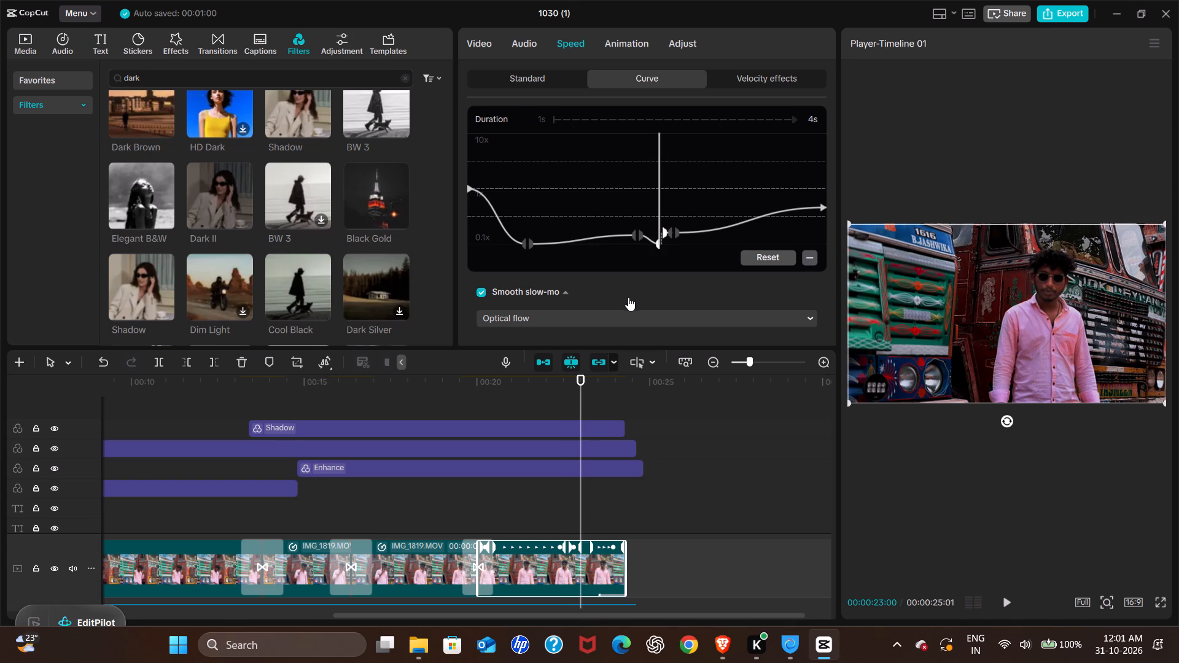
key("space")
key("space")
key("space")
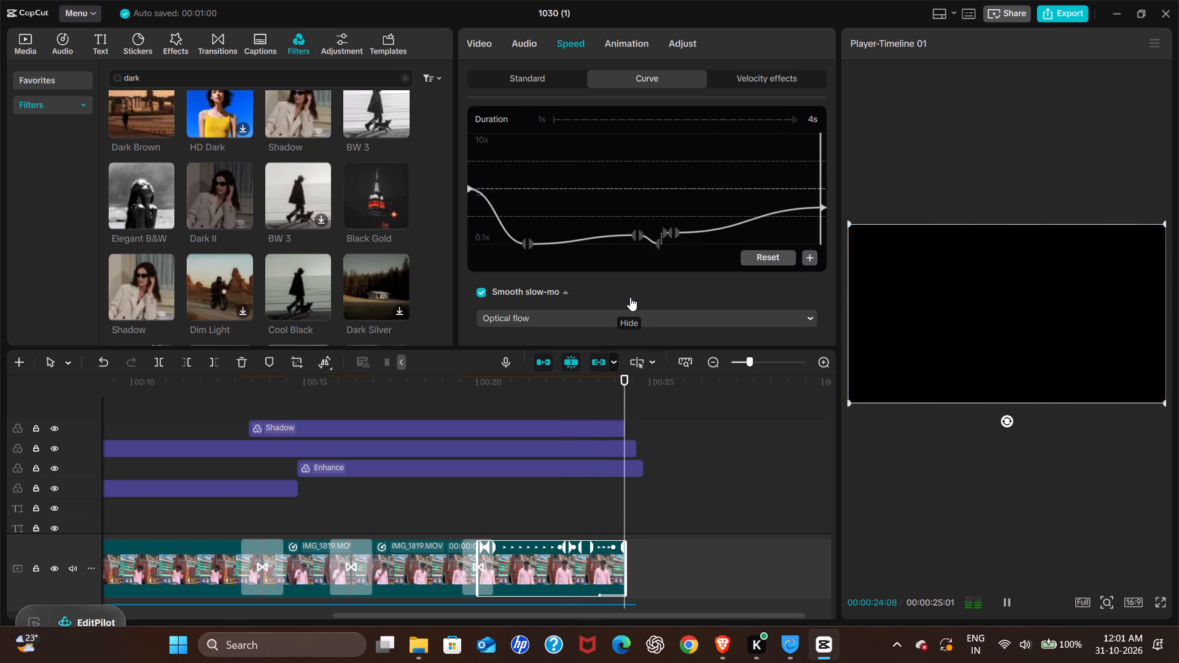
double_click(589, 509)
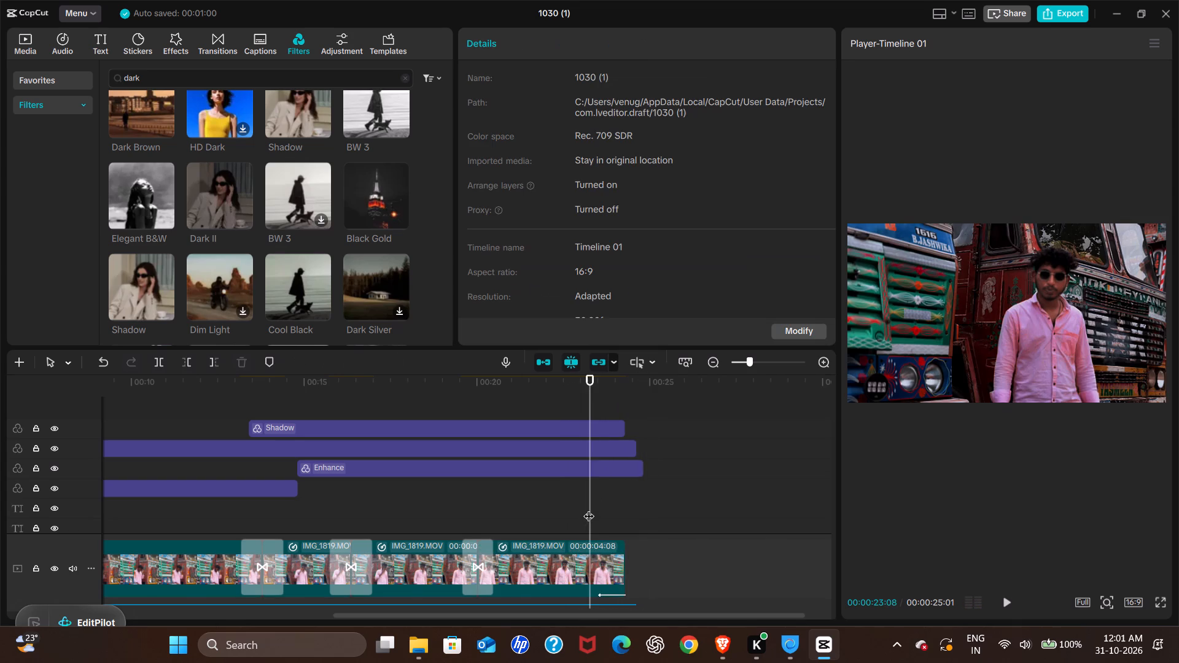
Copy the Shadow filter and paste the duplicate at the very start of the timeline.
scroll(560, 503, "right", 1)
left_click(612, 429)
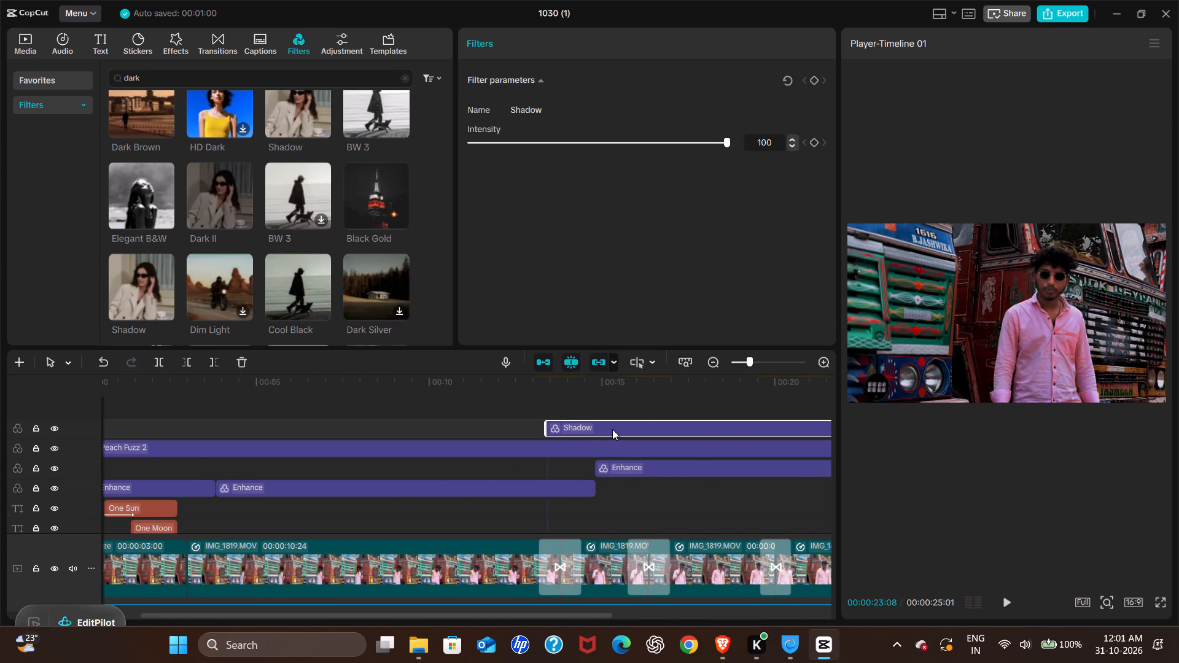
key("ctrl+c")
scroll(578, 453, "right", 10)
left_click(306, 440)
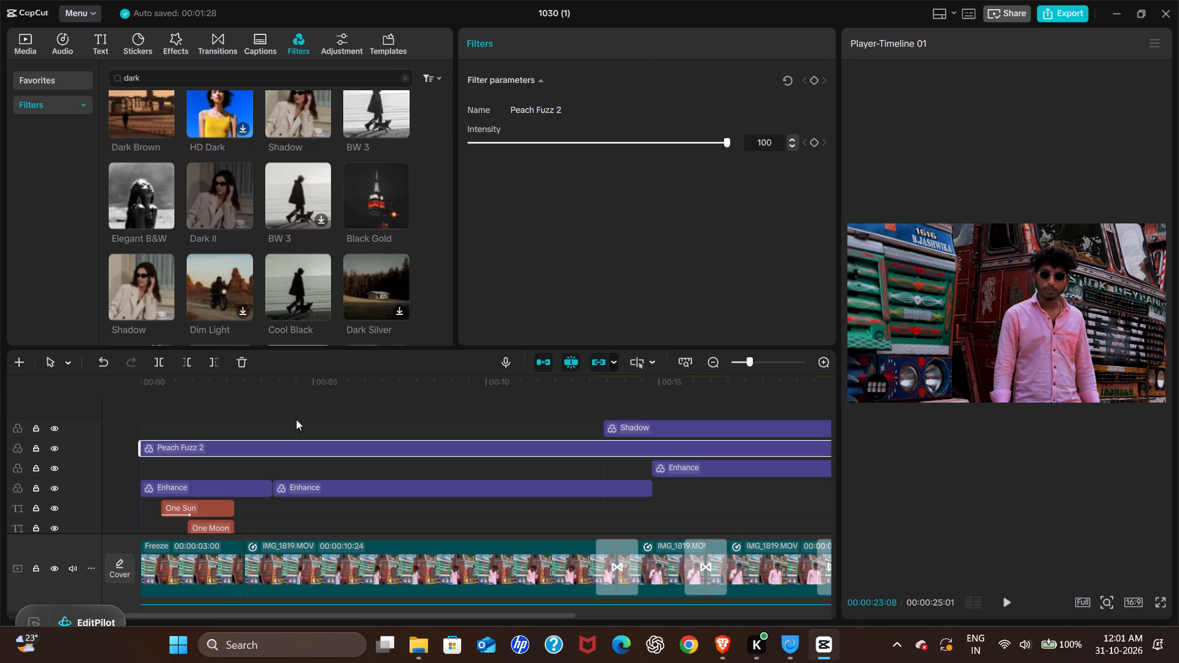
left_click(296, 418)
left_click_drag(296, 418, 75, 433)
key("ctrl+v")
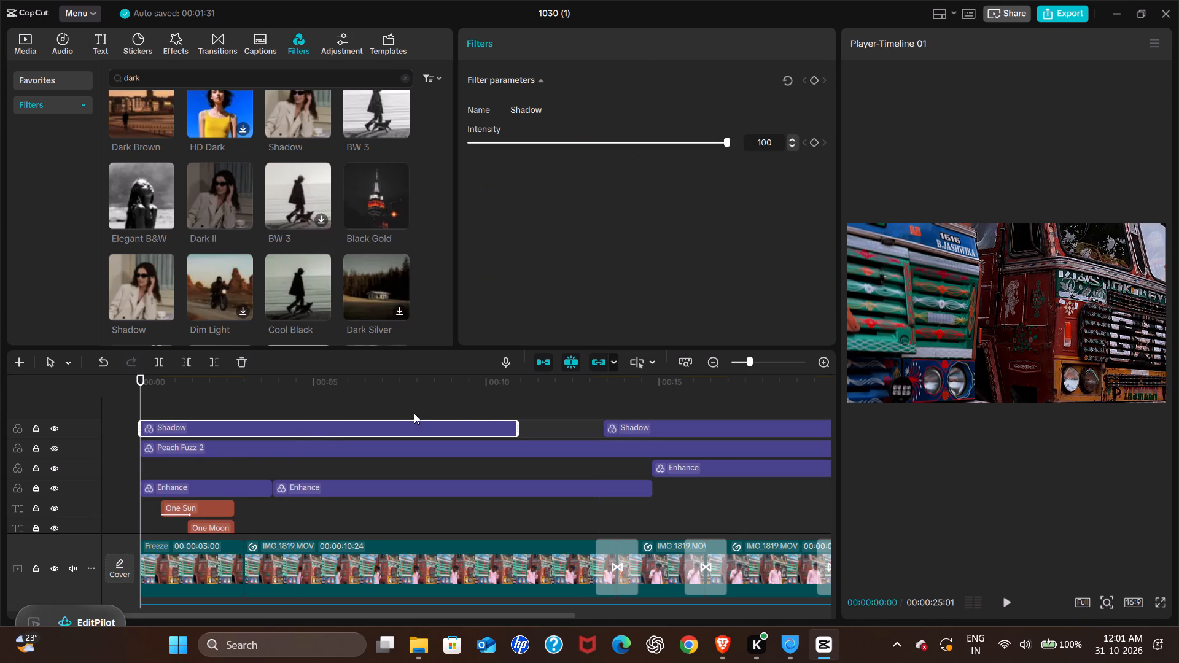
Trim the end of the pasted Shadow filter to 00:03:00, matching the end of the Freeze clip.
left_click_drag(519, 424, 234, 421)
left_click_drag(236, 428, 245, 438)
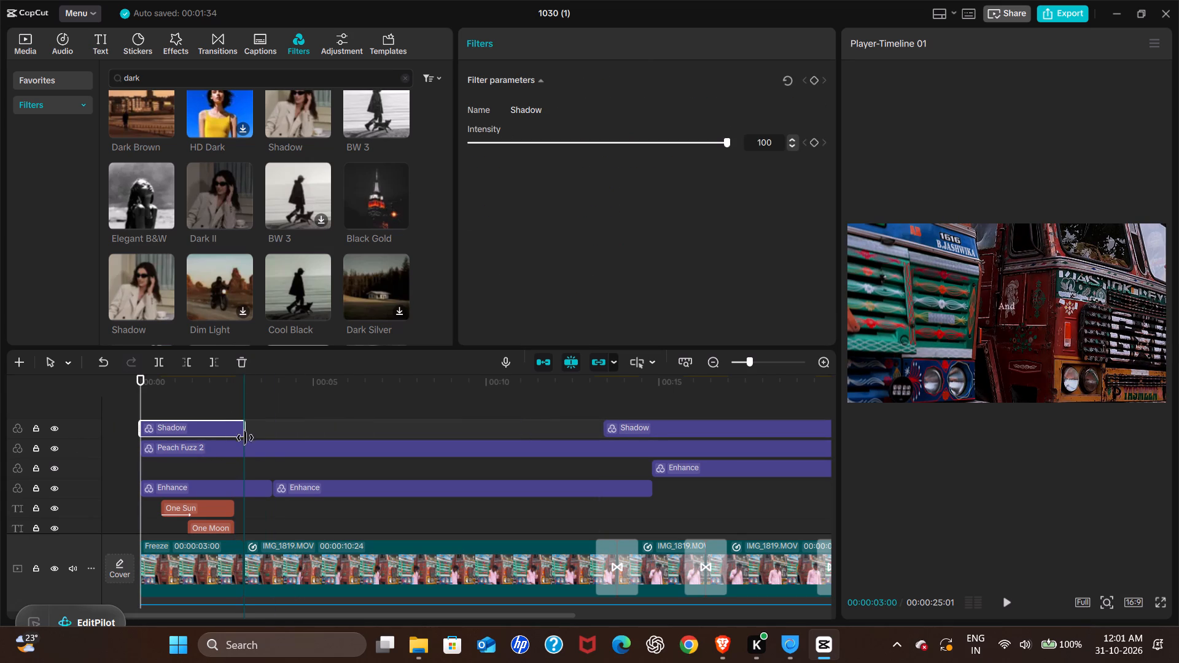
left_click_drag(245, 438, 244, 437)
Check the opening frames with the Shadow filter and return the playhead to the timeline start.
left_click(221, 408)
left_click_drag(221, 408, 160, 405)
key("space")
key("space")
left_click(168, 409)
left_click_drag(166, 409, 85, 409)
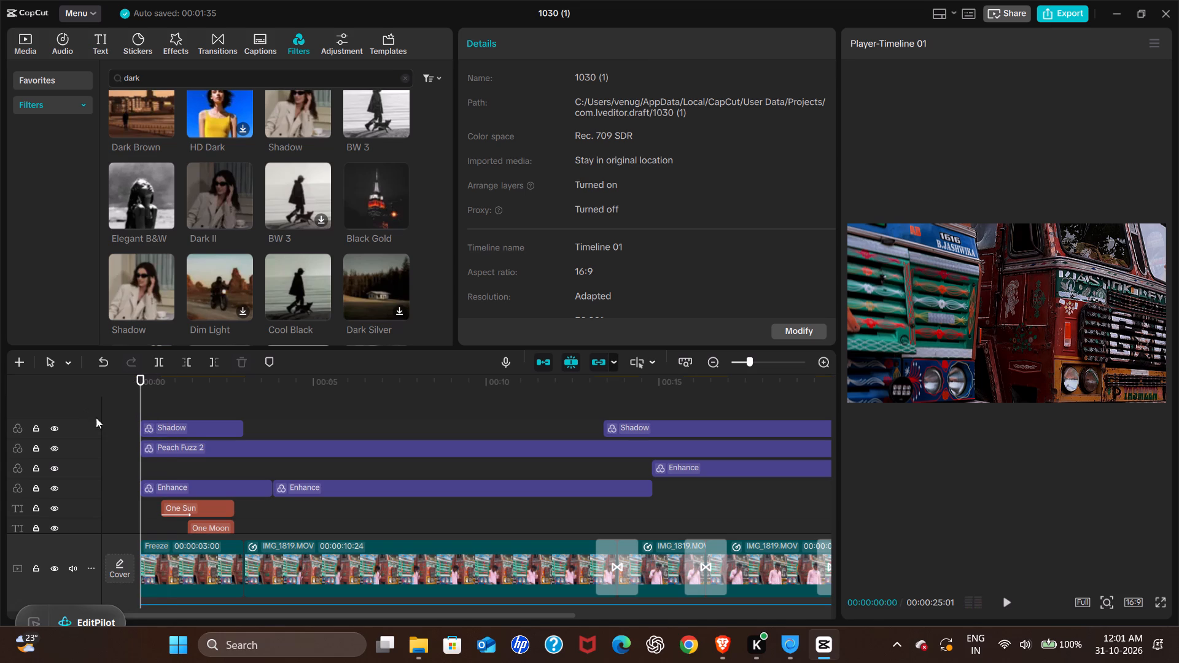
Check the computer's connected Bluetooth devices in the Windows quick settings.
left_click(1030, 638)
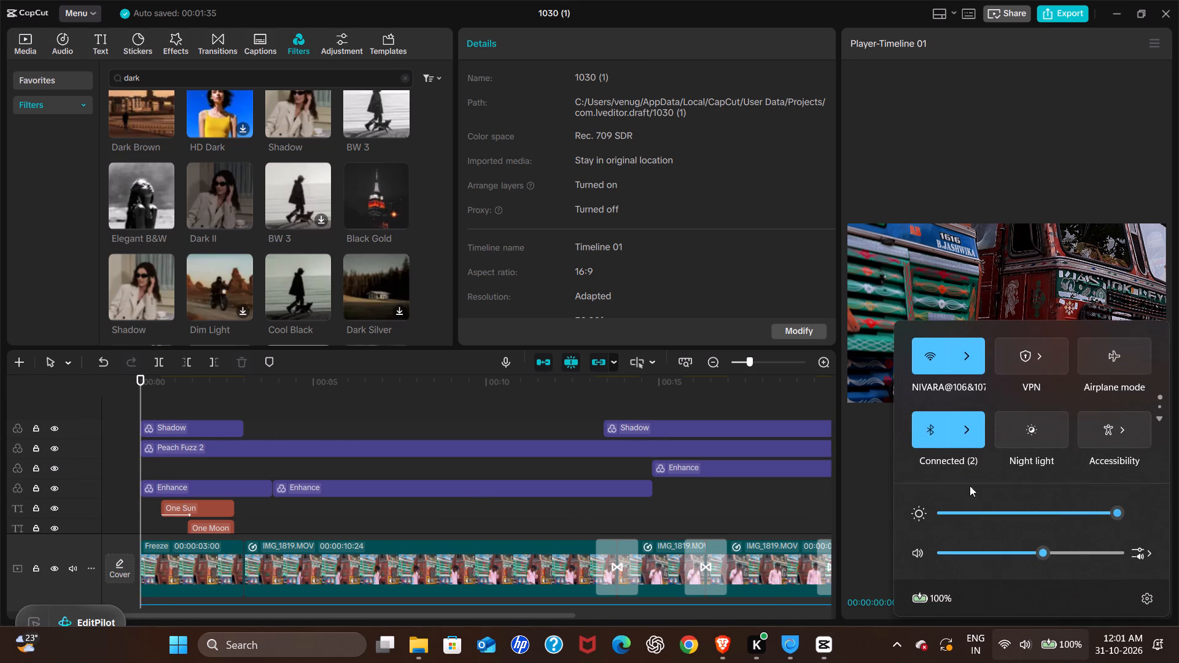
left_click(967, 427)
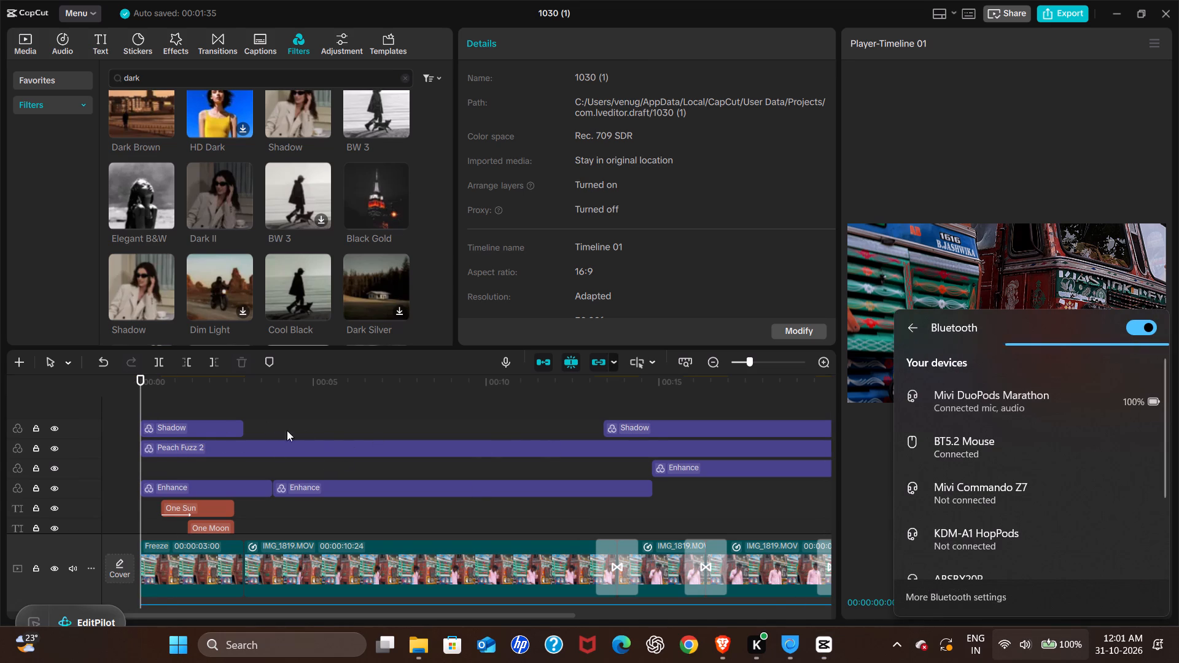
Return to the edit in CapCut and play the opening titles in short bursts from the timeline start.
left_click(155, 400)
left_click_drag(155, 400, 112, 403)
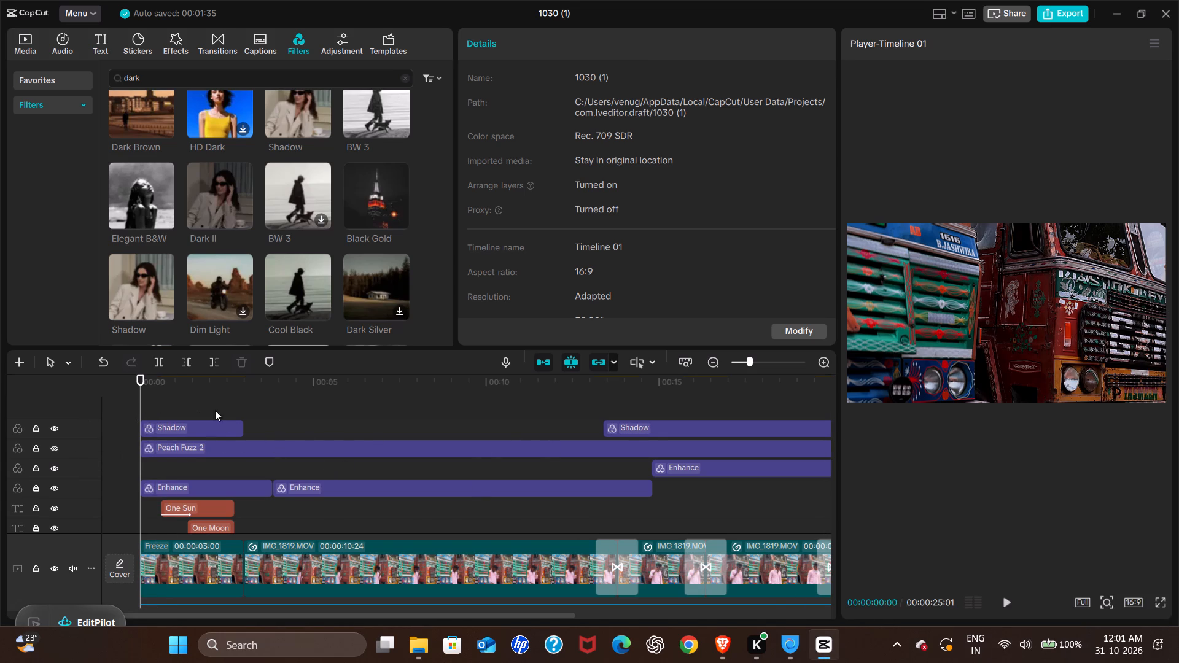
key("space")
key("space")
key("space")
key("space")
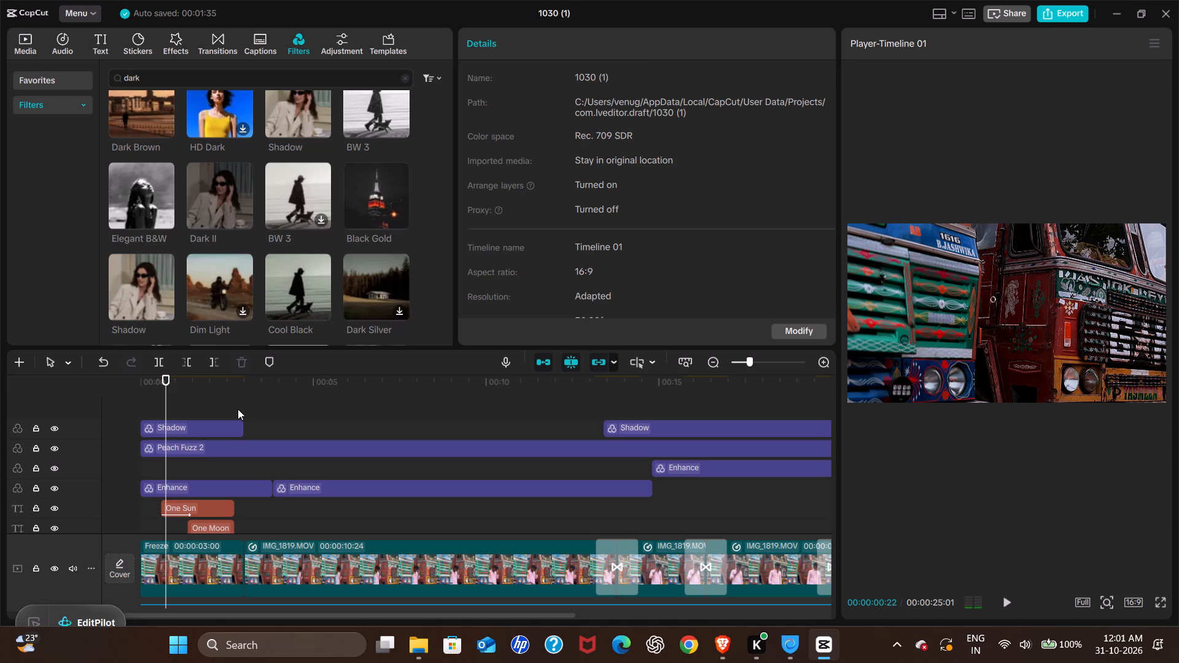
key("space")
key("space")
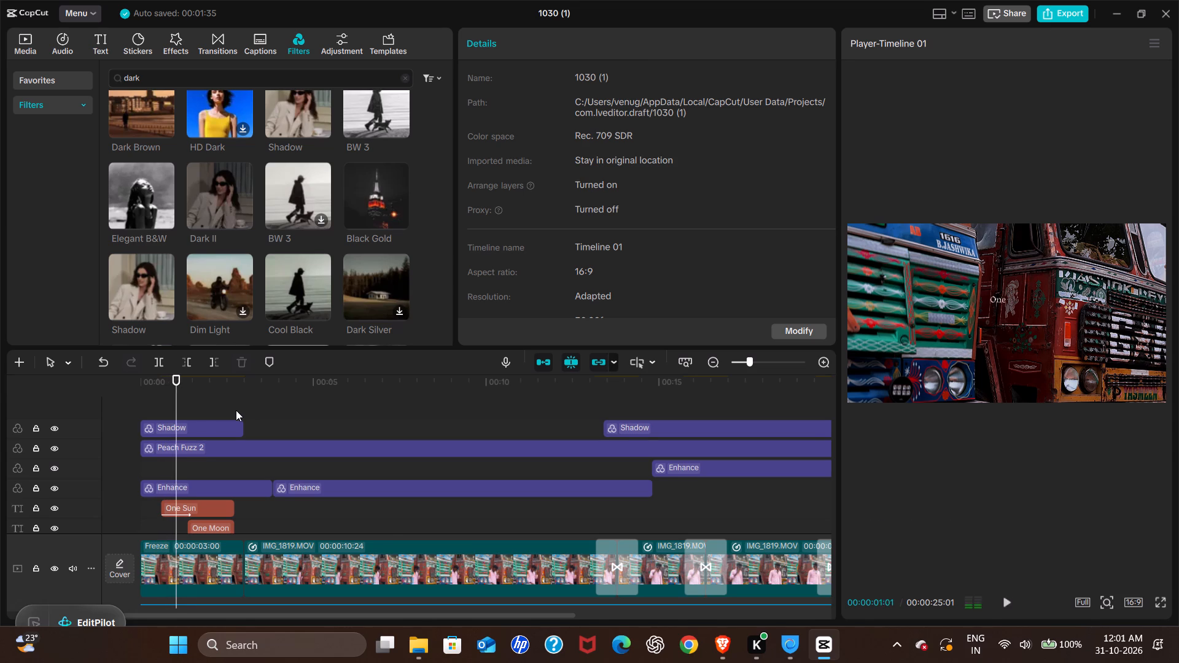
Play the opening titles in full screen, then continue playback past the end of the Freeze clip.
key("z")
key("space")
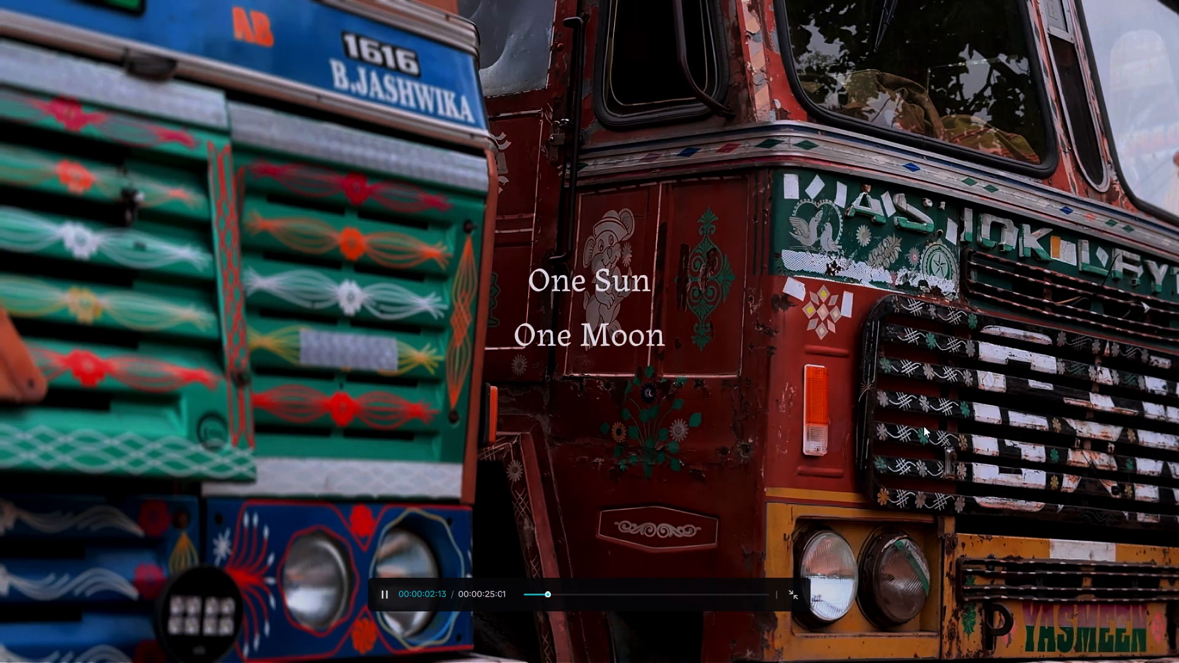
key("space")
key("Escape")
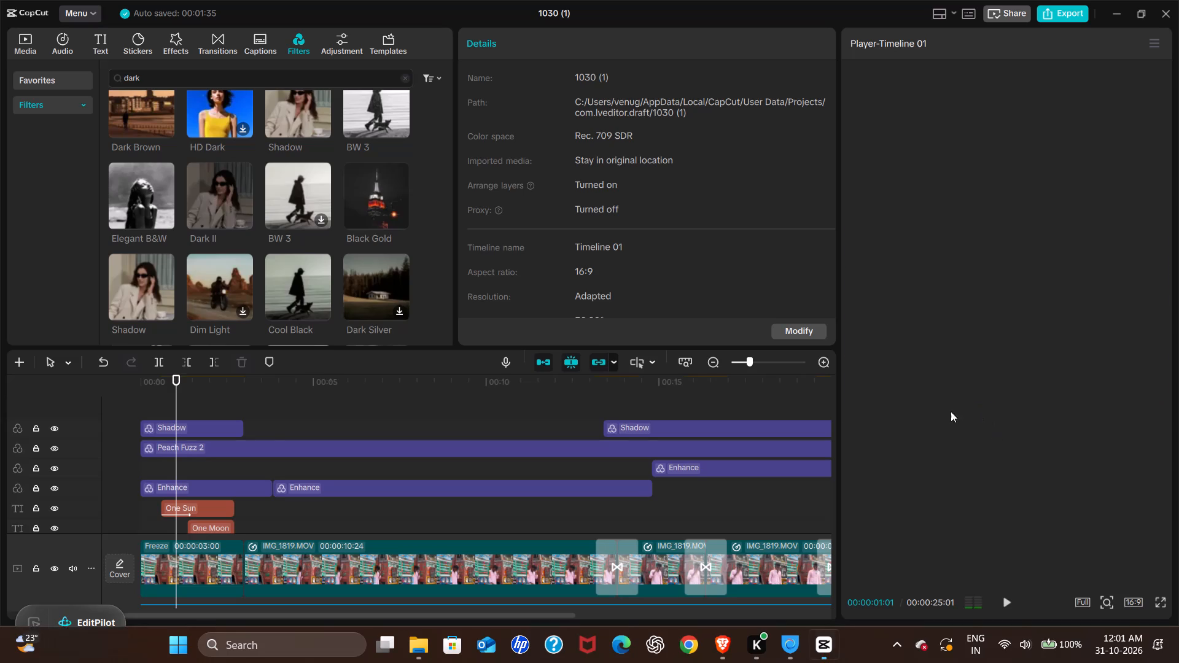
key("space")
key("space")
Extend the end of the opening Shadow filter to the playhead at 00:04:03.
left_click(224, 430)
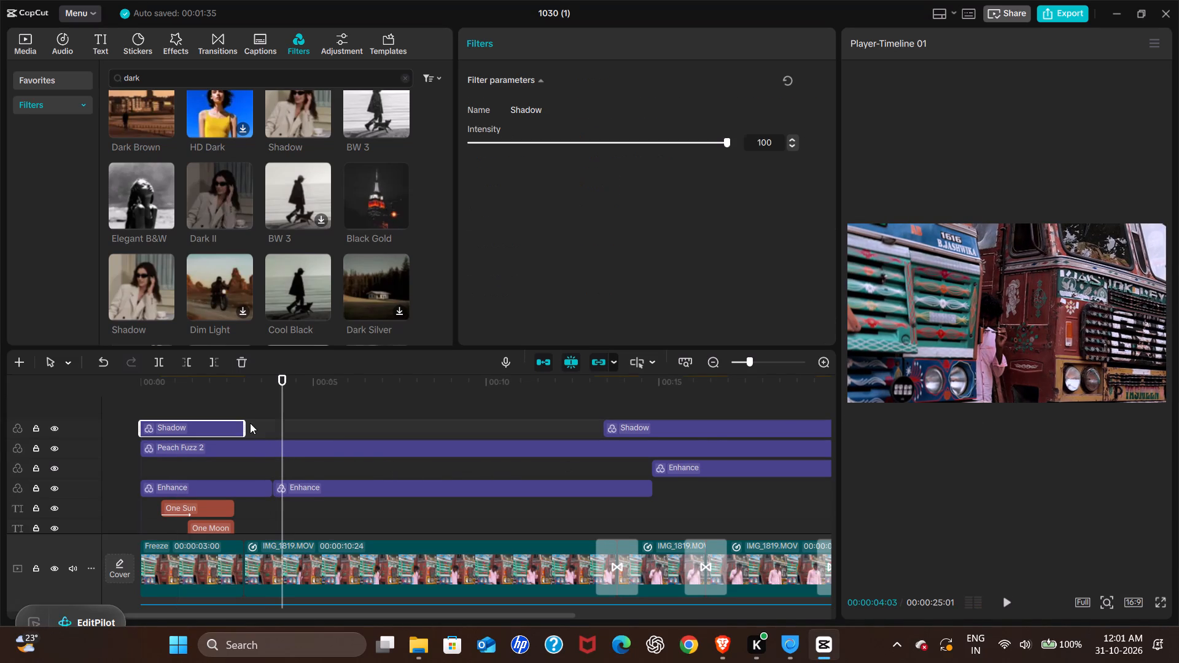
left_click_drag(244, 422, 279, 443)
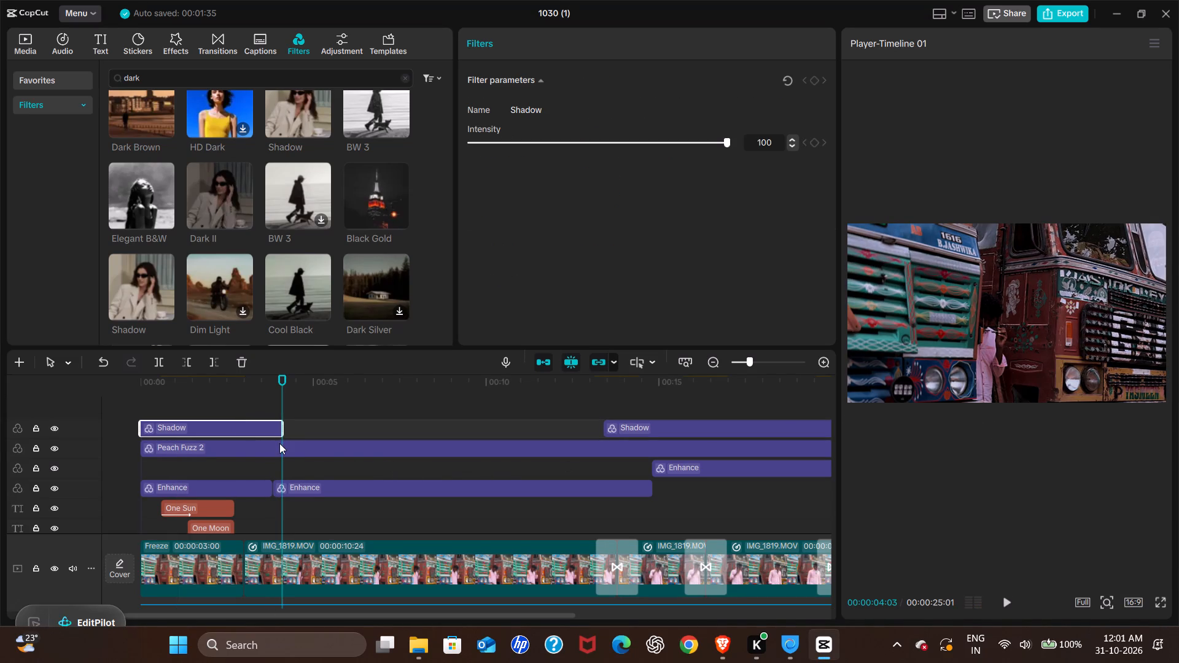
scroll(277, 452, "up", 4)
left_click(236, 416)
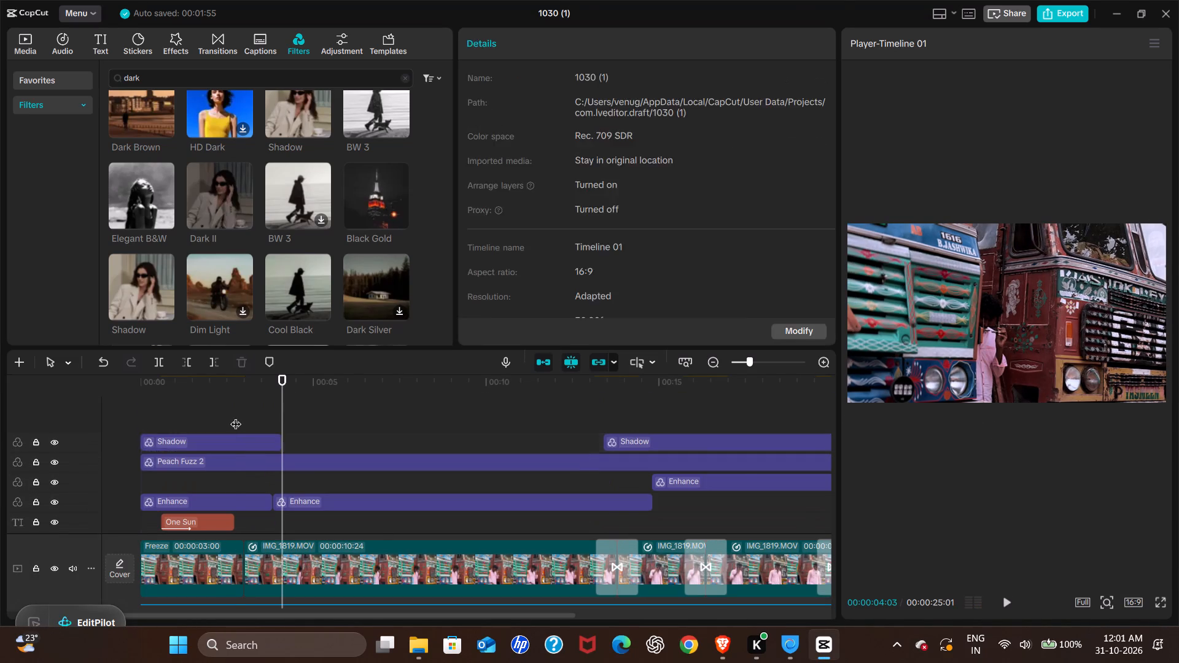
Review the edit in full screen, stepping through the opening titles in short bursts and playing on to the end.
key("z")
key("space")
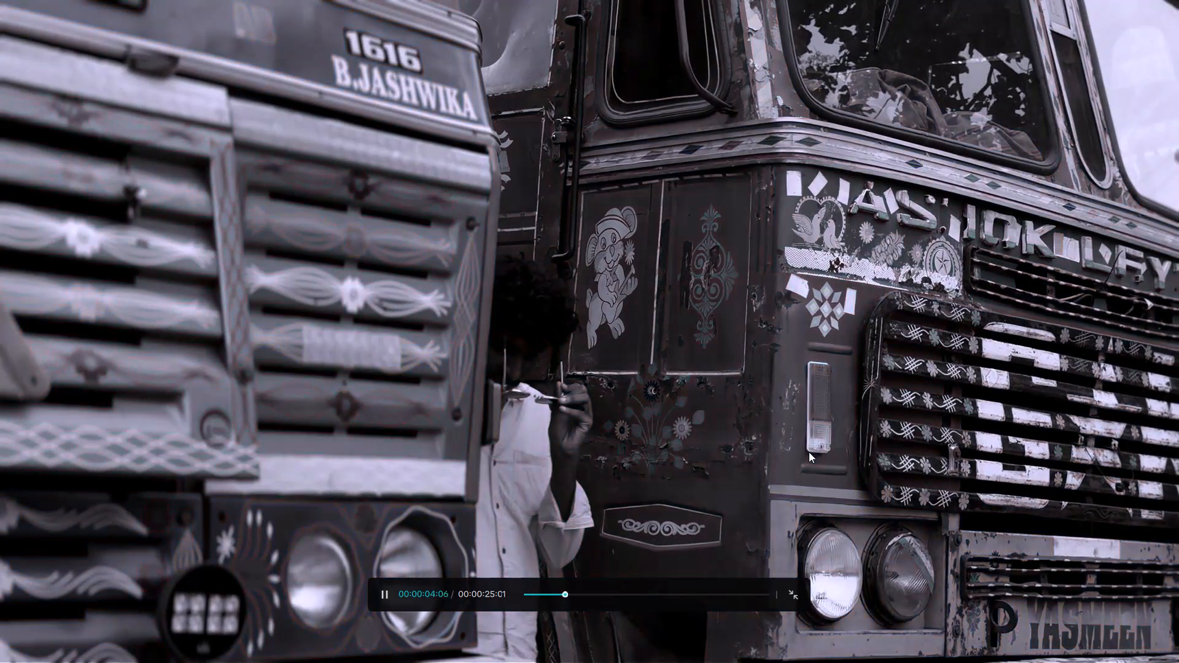
key("space")
left_click_drag(562, 594, 472, 594)
key("space")
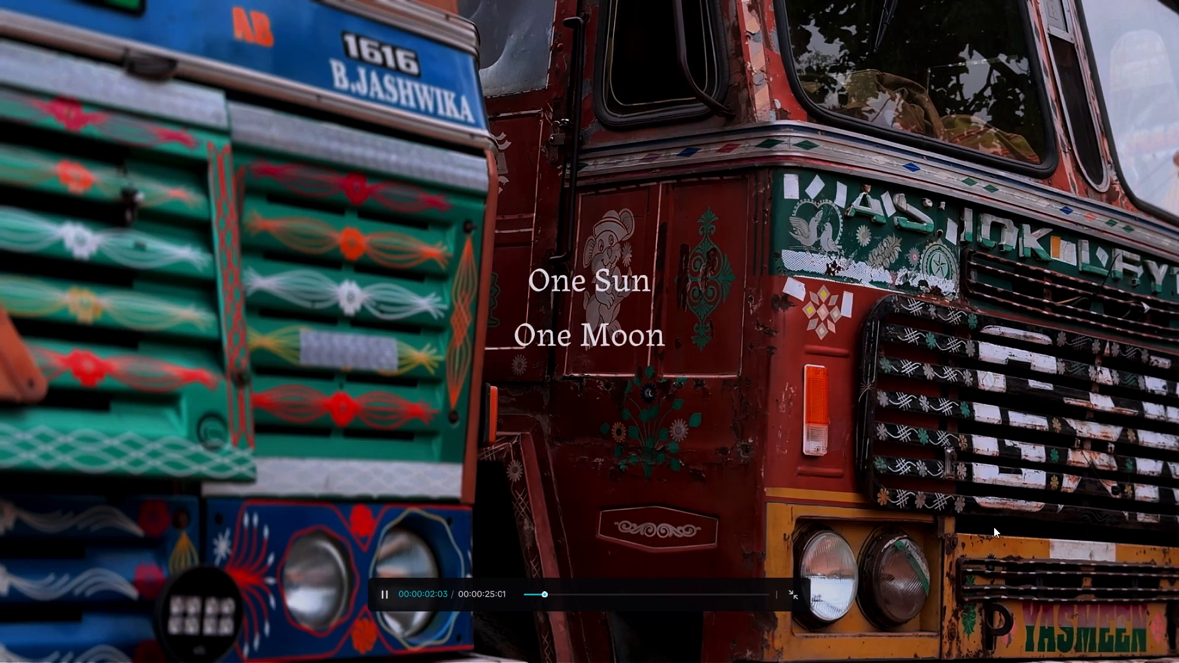
key("space")
key("space")
key("space")
key("space")
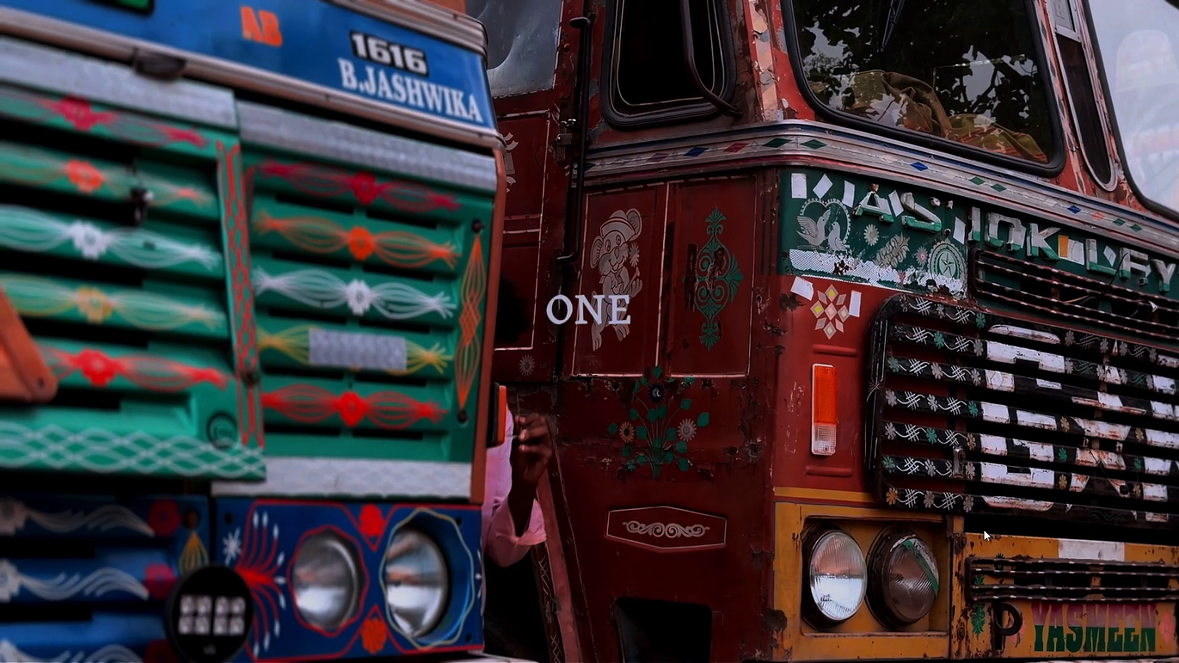
key("space")
key("space")
key("space")
key("space")
key("space")
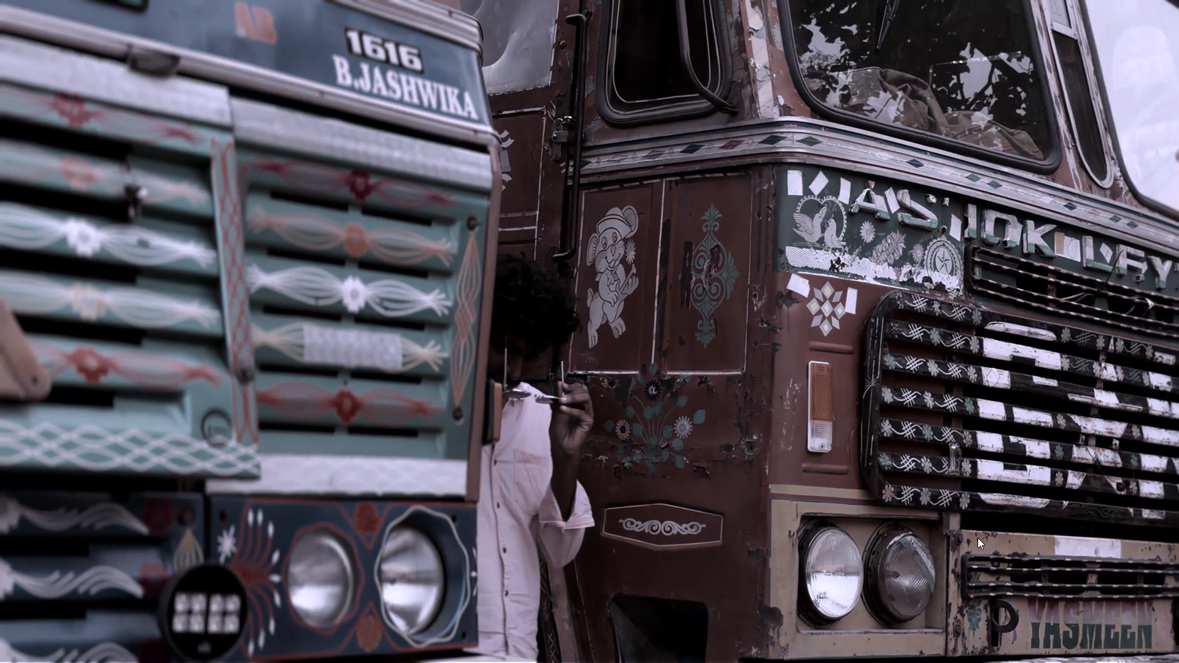
key("space")
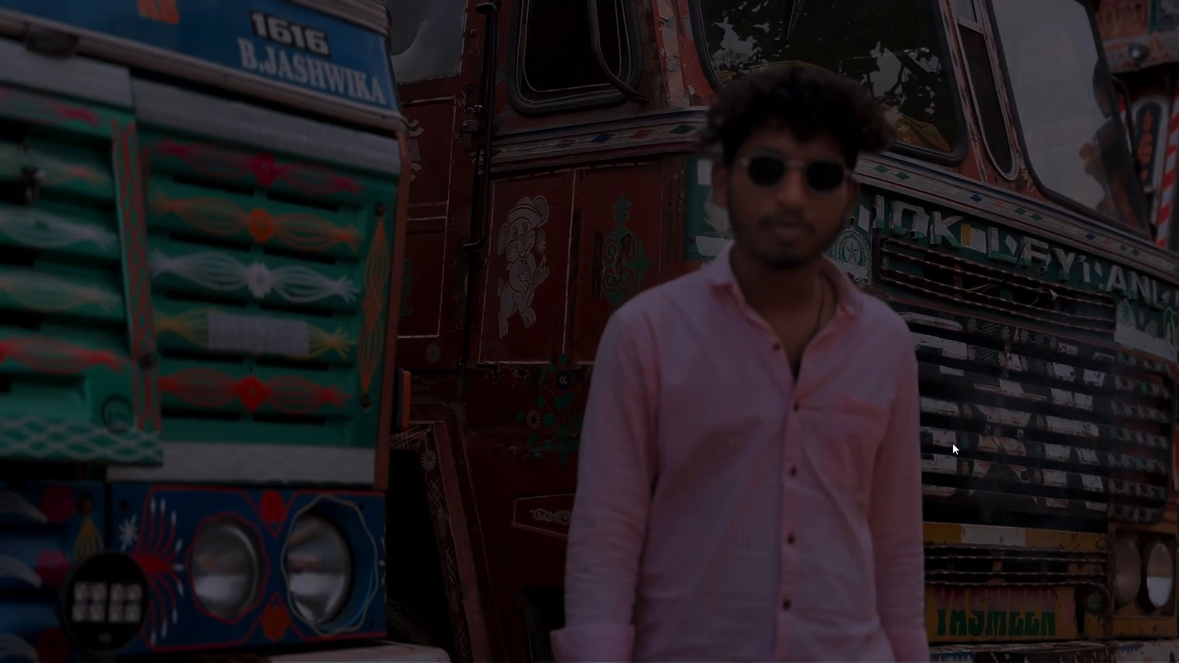
key("Escape")
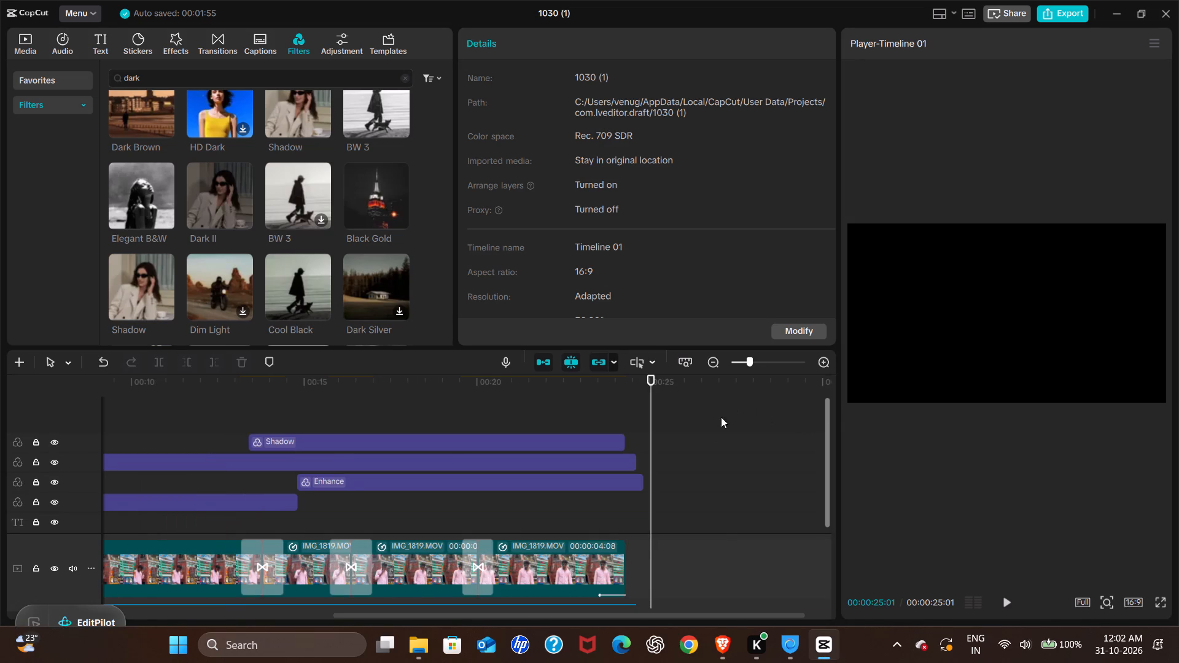
Preview the Cool Black, Black Gold, Dark II, Shadow and BW 3 filters on the footage at 00:07:00.
left_click(697, 442)
key("ctrl+a")
scroll(623, 478, "right", 1)
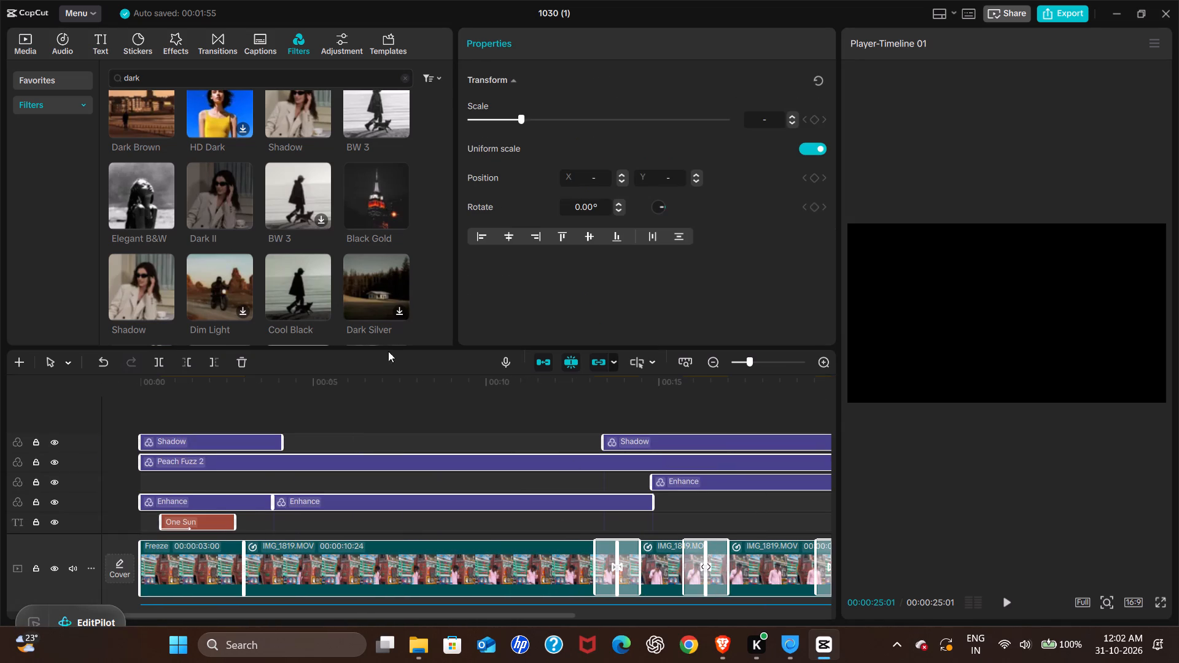
left_click(304, 274)
left_click(382, 431)
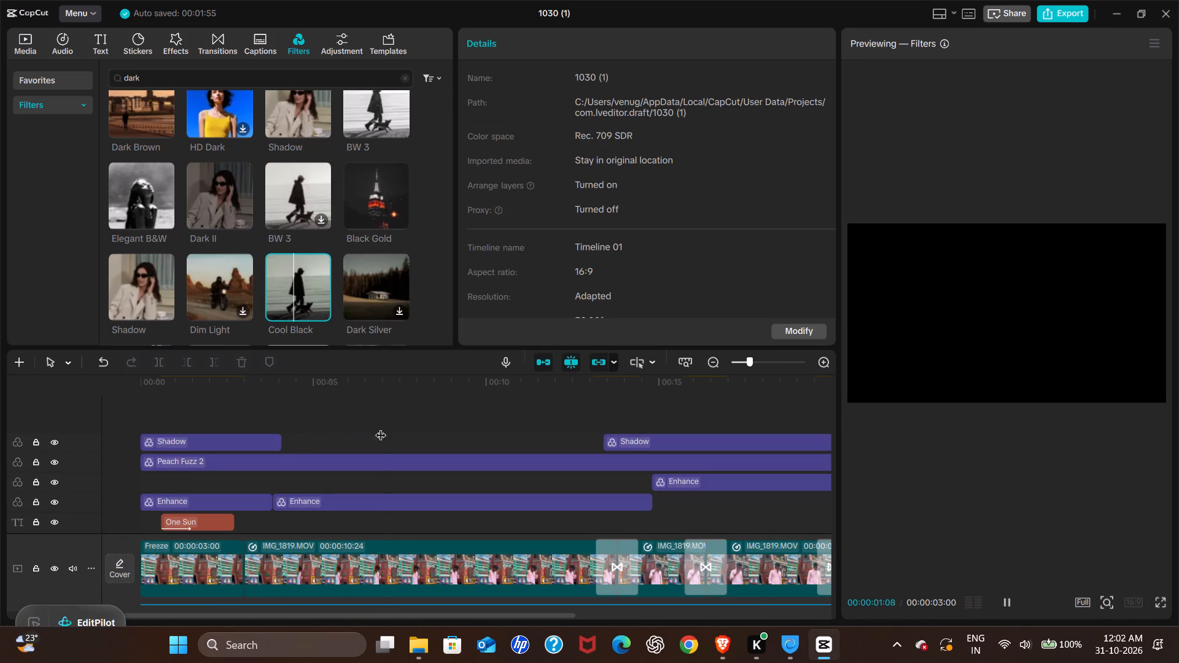
left_click(300, 279)
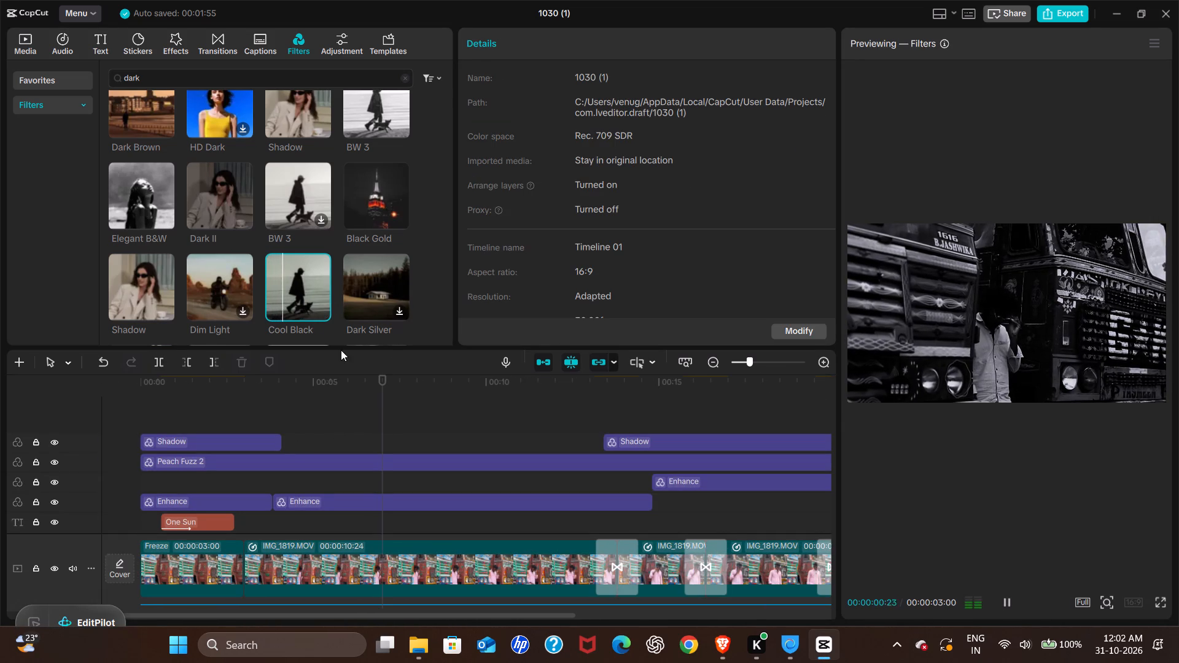
left_click(378, 191)
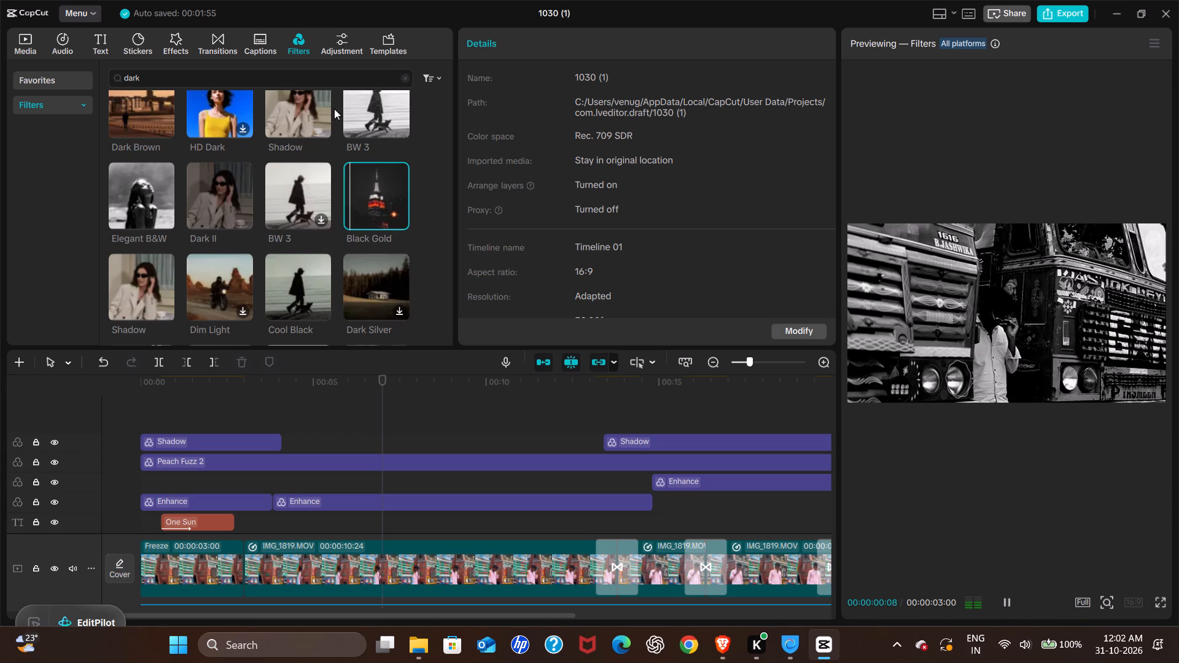
left_click(214, 185)
scroll(214, 186, "up", 2)
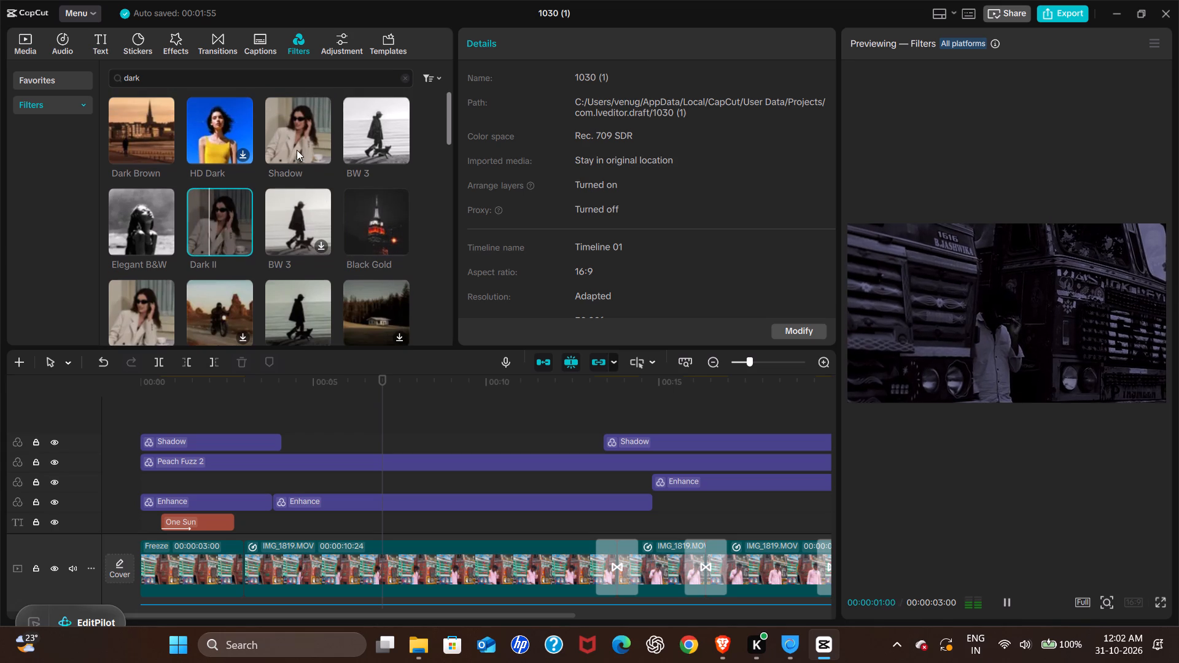
left_click(305, 134)
left_click(397, 111)
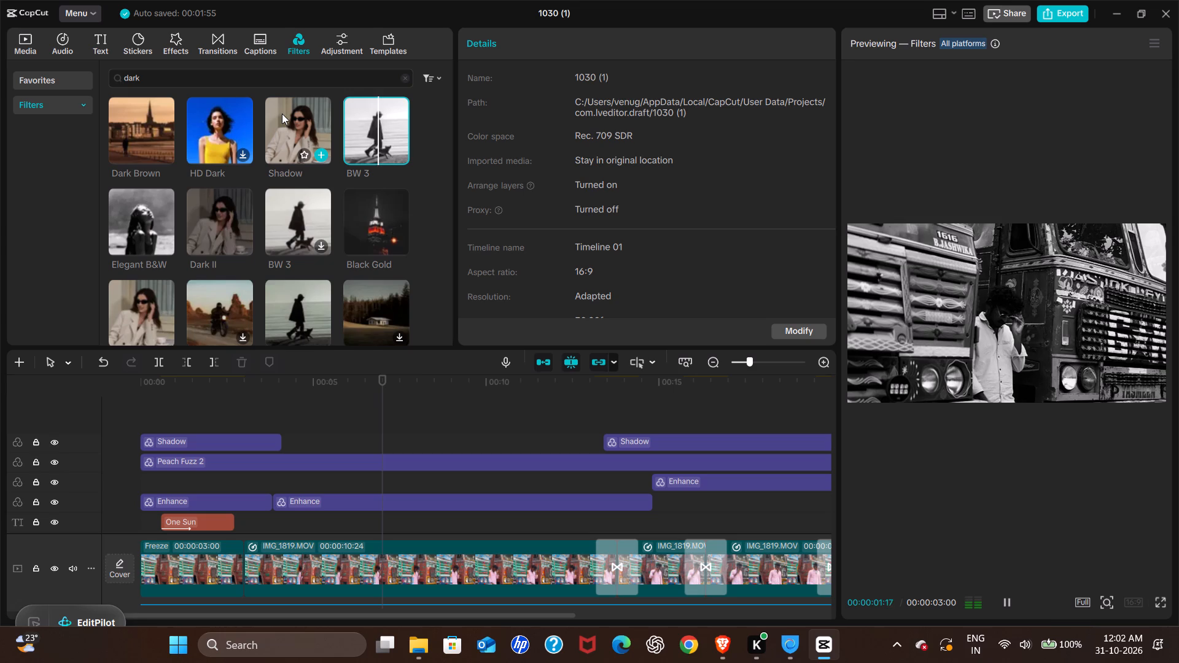
key("z")
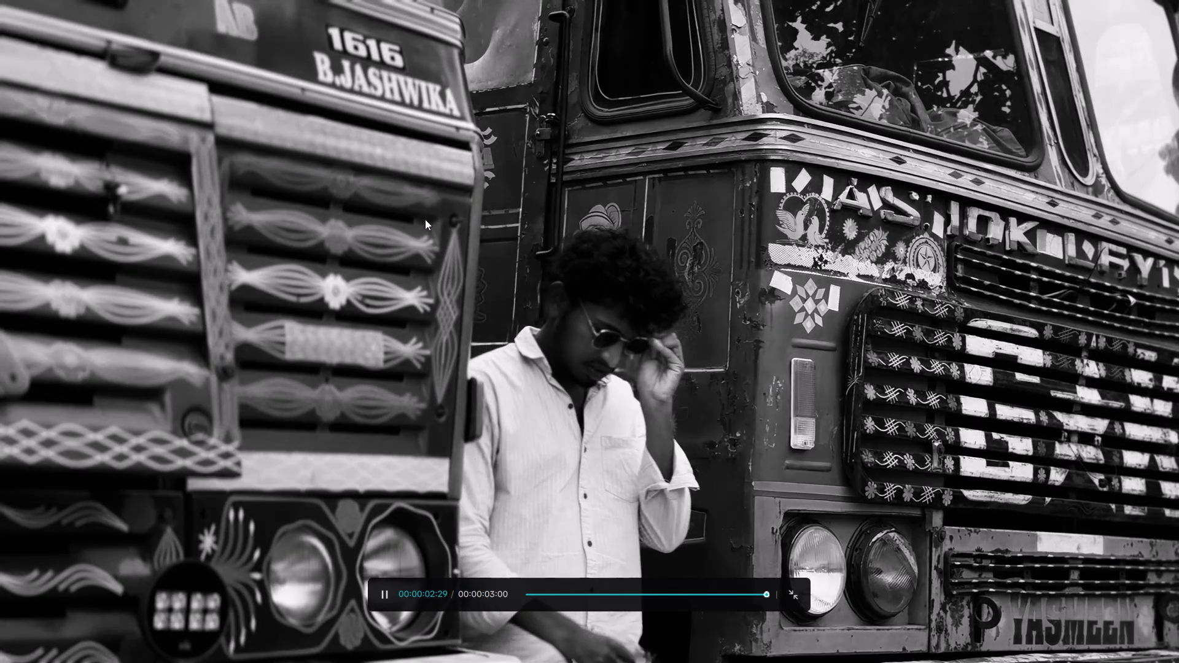
key("Escape")
Preview the Elegant B&W filter at the timeline start and on the footage at about five seconds.
left_click(290, 395)
left_click_drag(290, 394, 171, 394)
left_click(187, 405)
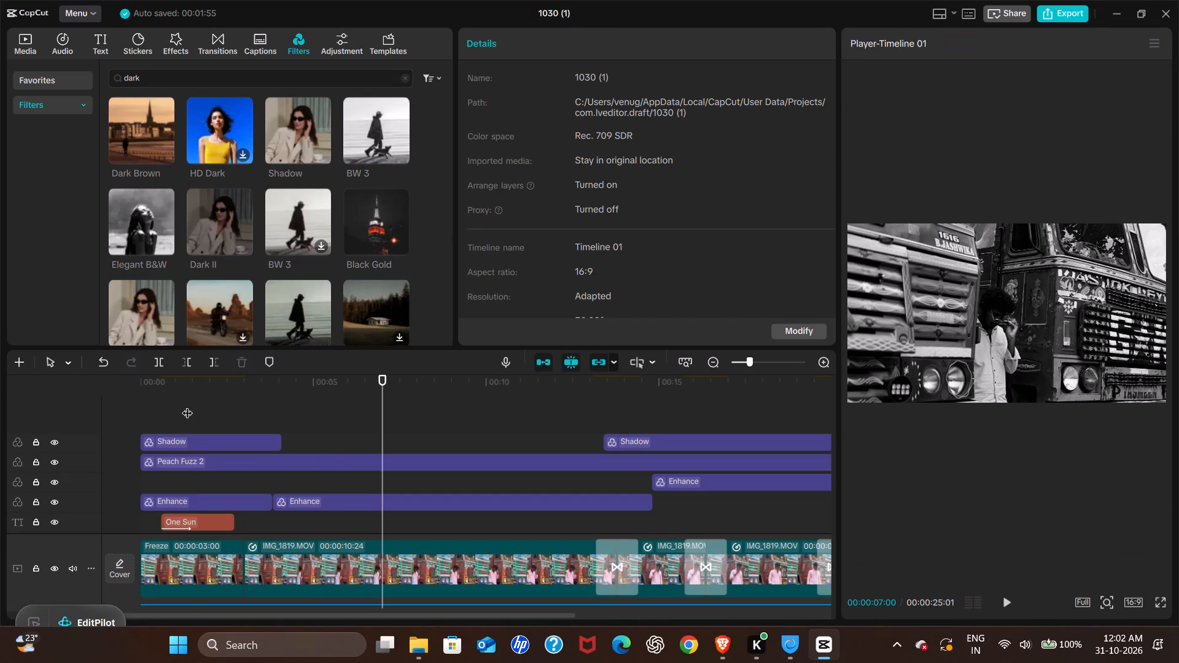
left_click_drag(189, 407, 96, 379)
left_click(153, 195)
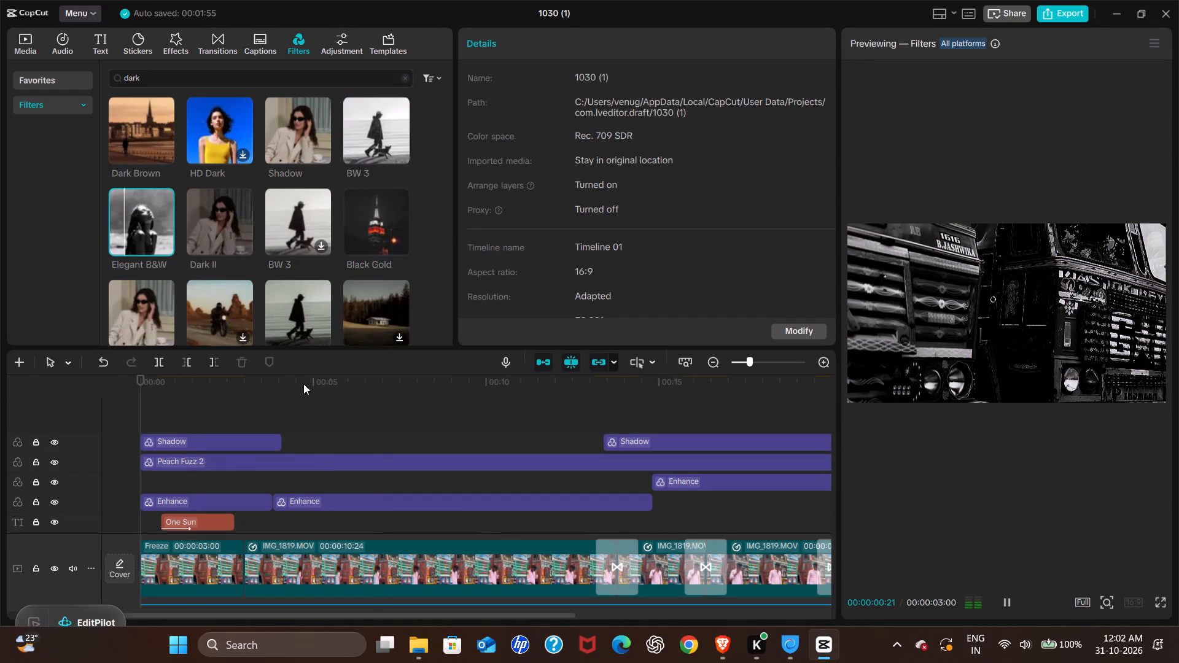
left_click(322, 416)
left_click(147, 204)
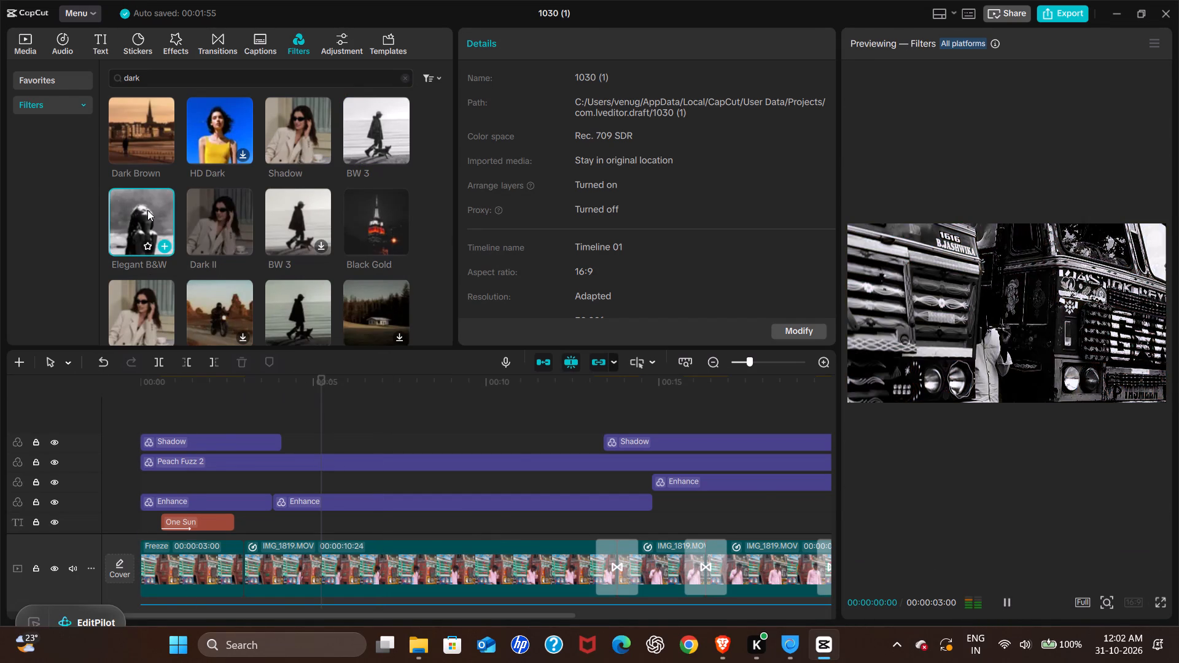
key("z")
key("Escape")
key("space")
Combine all the clips, filters and titles on the timeline into one compound clip, with the playhead at the start.
left_click(257, 416)
left_click_drag(257, 416, 152, 409)
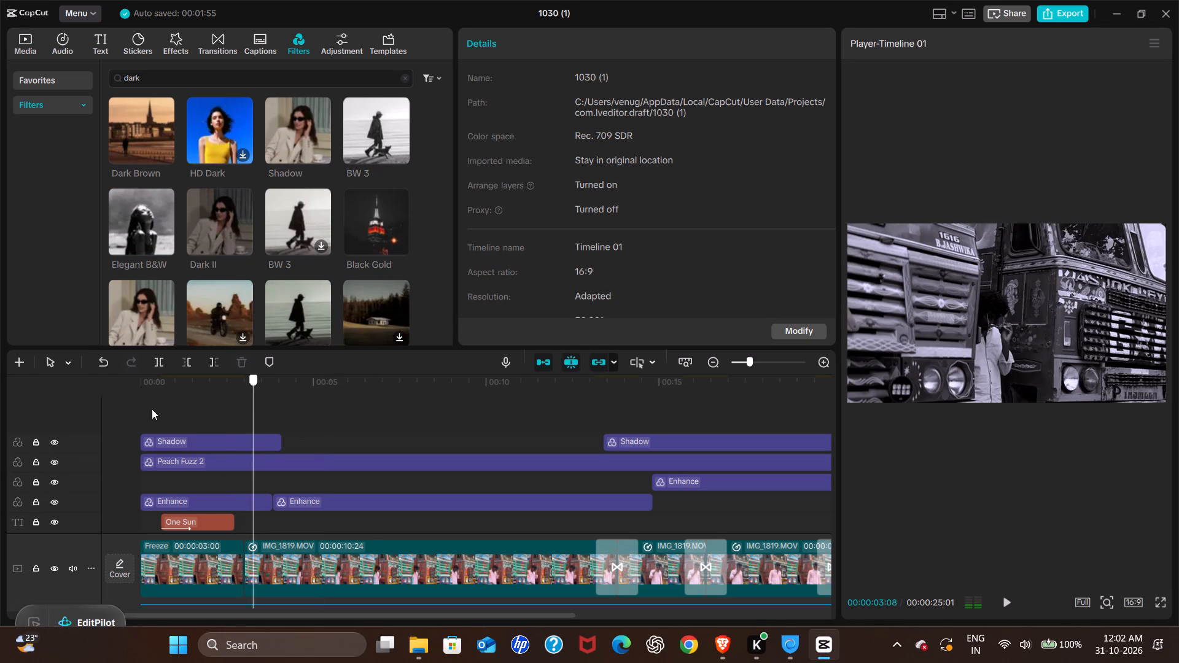
left_click_drag(152, 409, 131, 409)
key("ctrl+a")
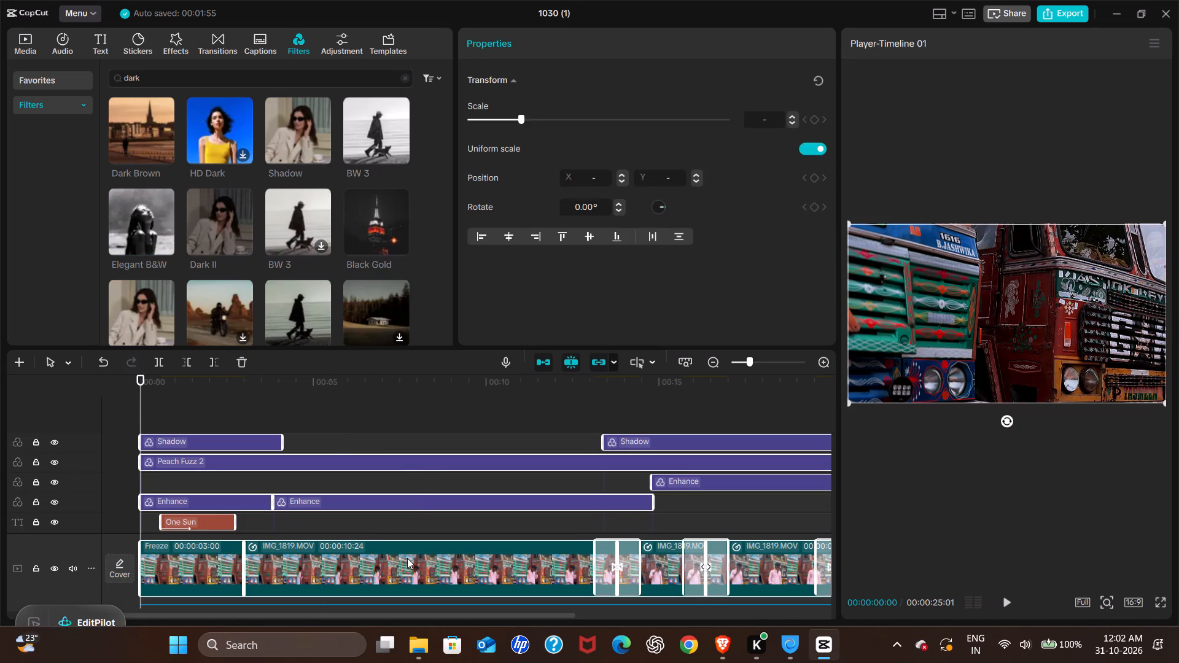
right_click(407, 558)
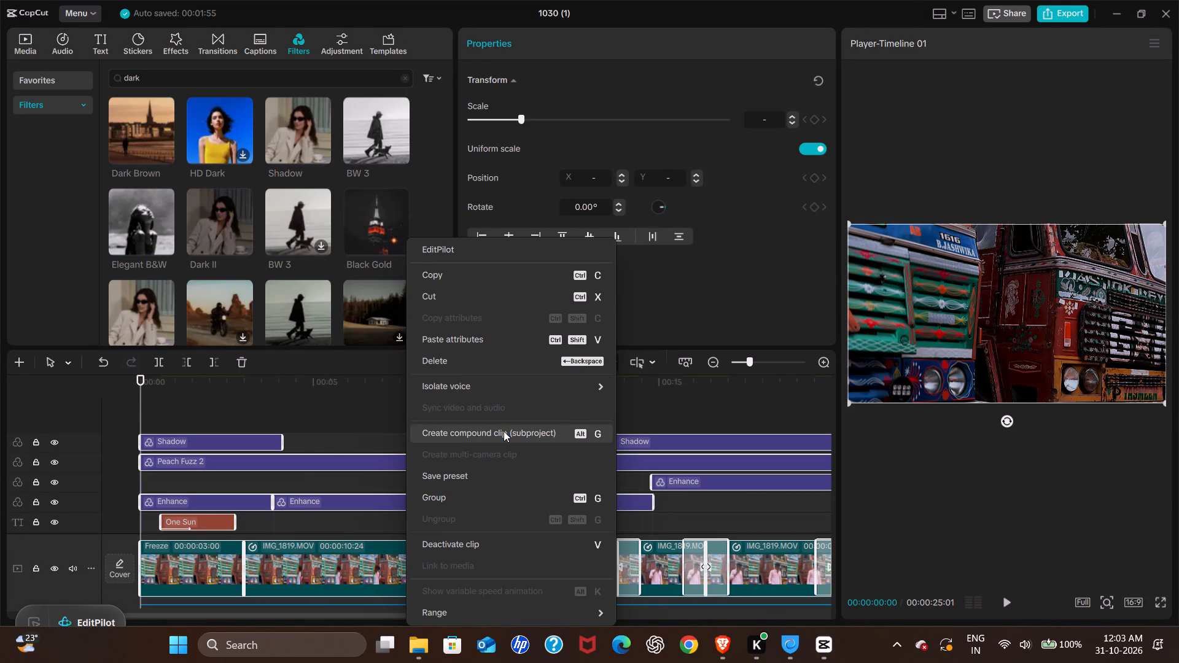
left_click(504, 431)
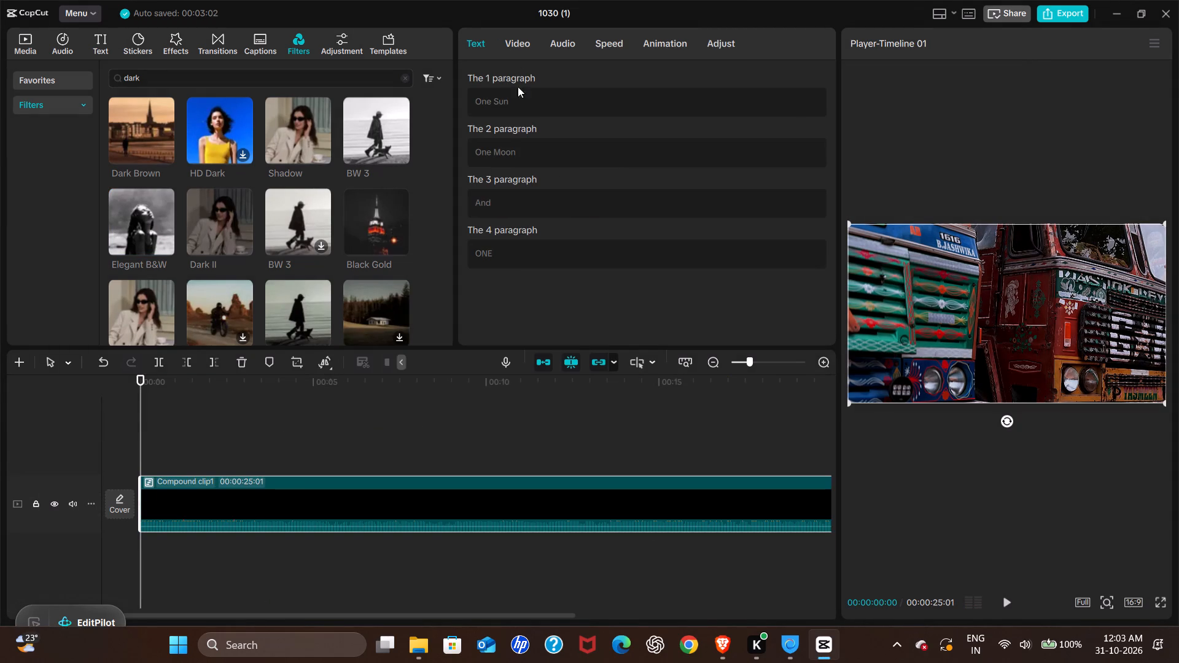
Turn on Motion blur for the compound clip and set its Blur to 0.
left_click(523, 42)
scroll(533, 190, "down", 8)
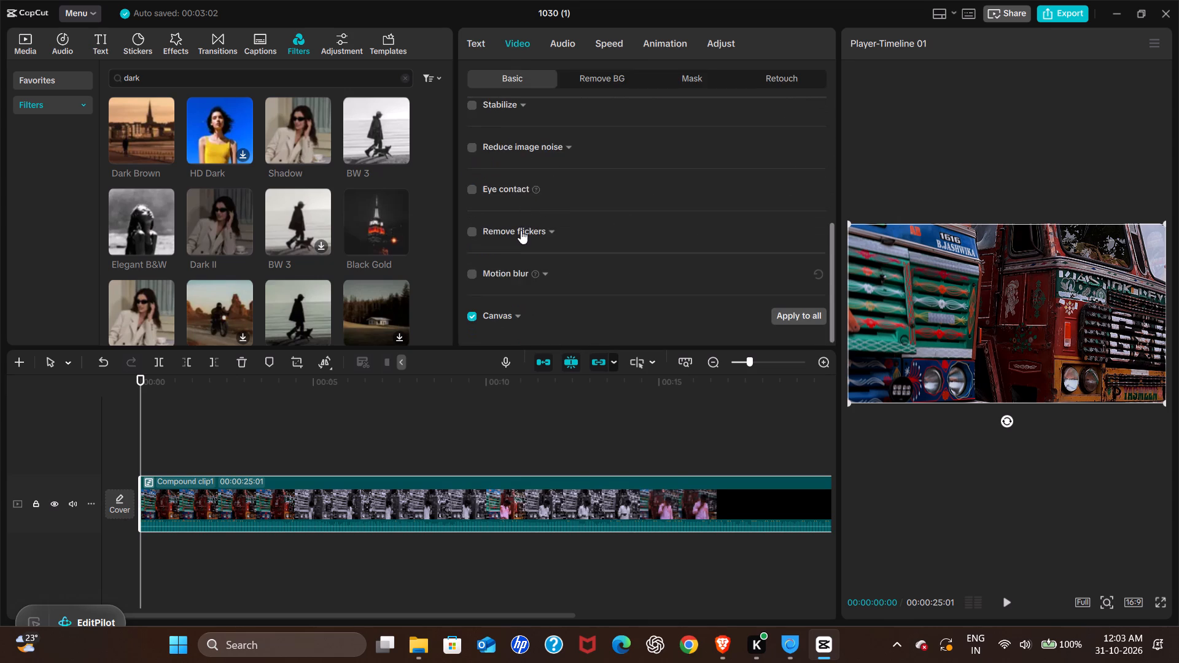
scroll(516, 242, "down", 1)
left_click(477, 274)
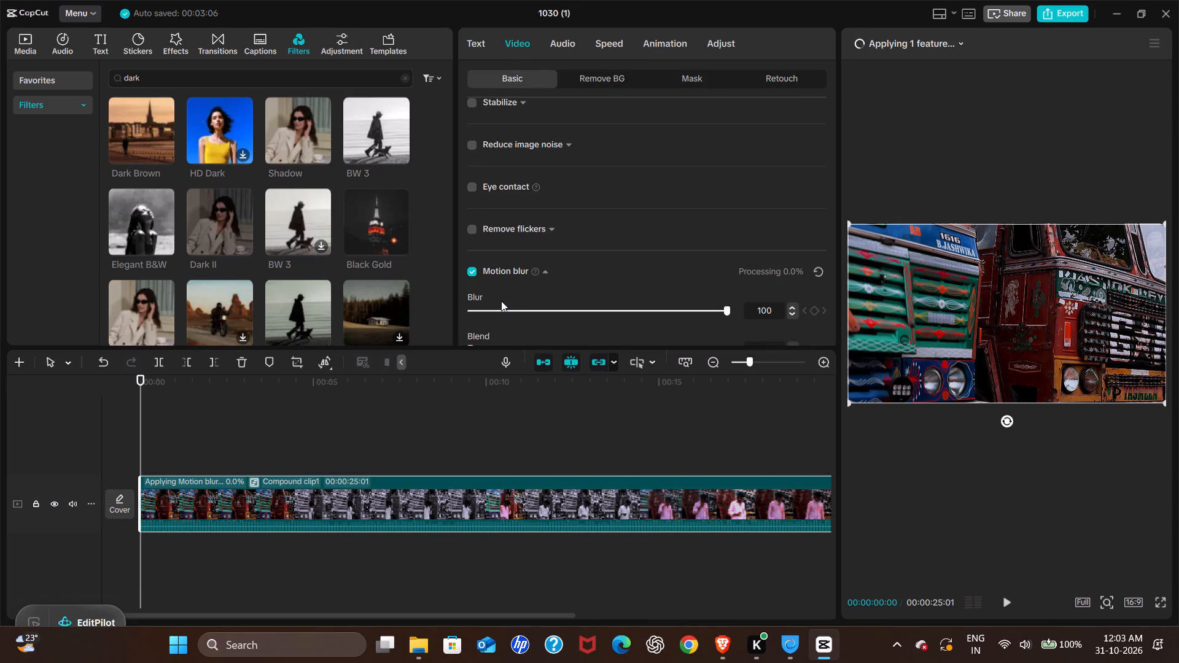
left_click_drag(504, 311, 350, 314)
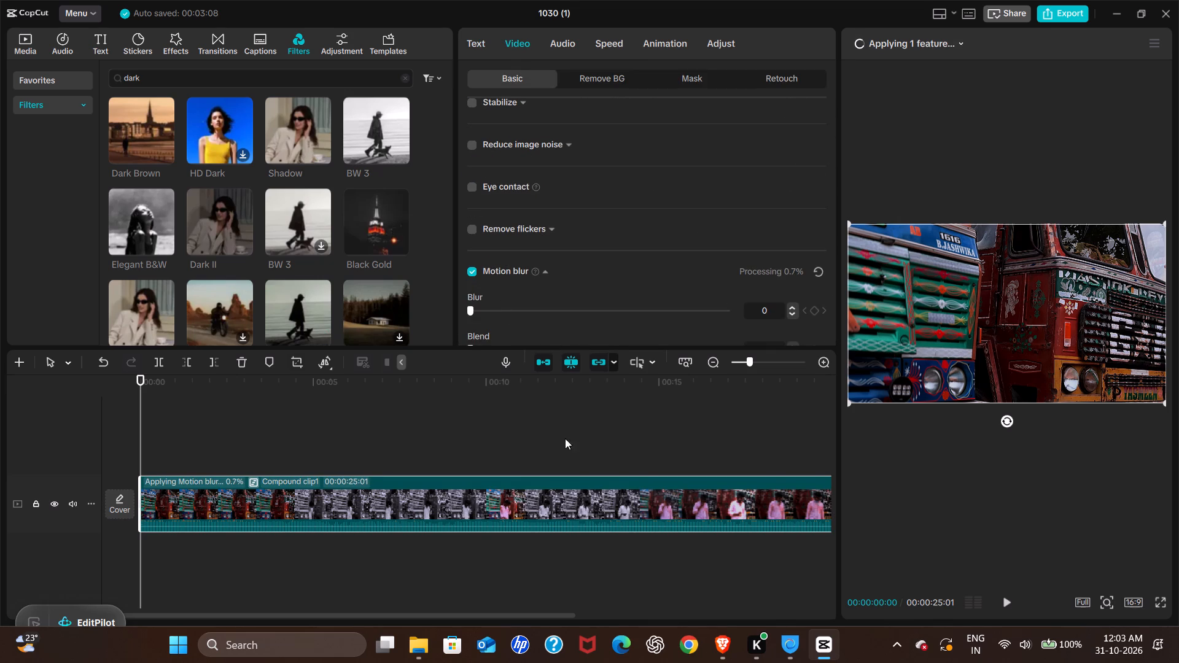
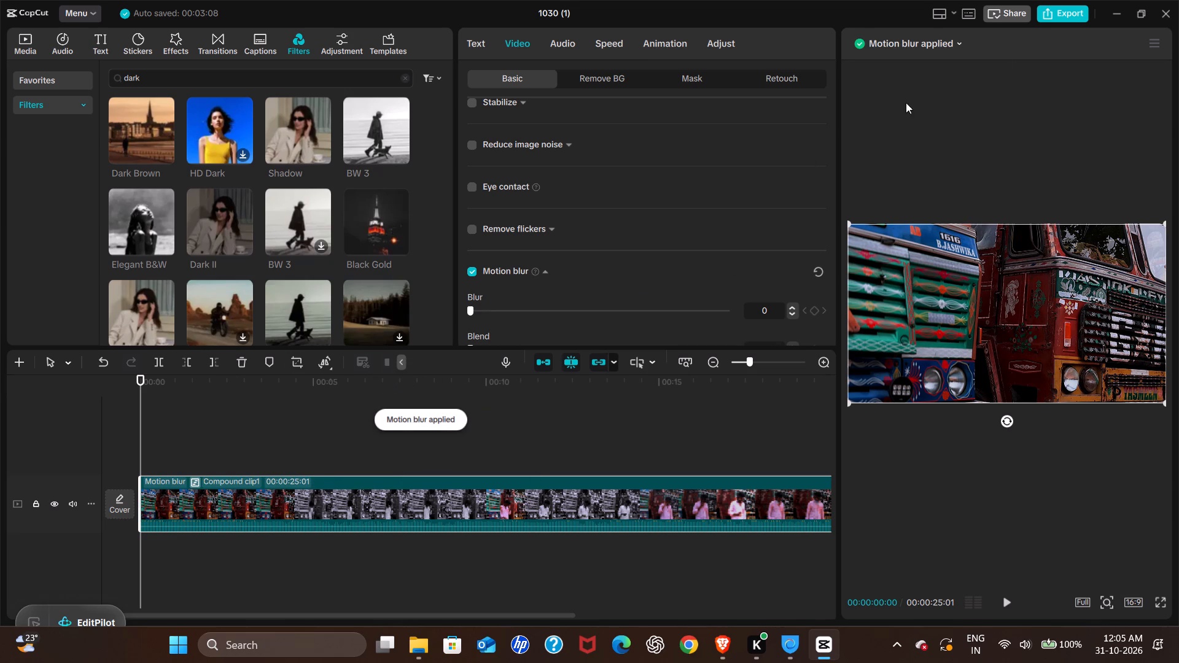
Close the edited project and exit CapCut to the desktop.
left_click(1170, 12)
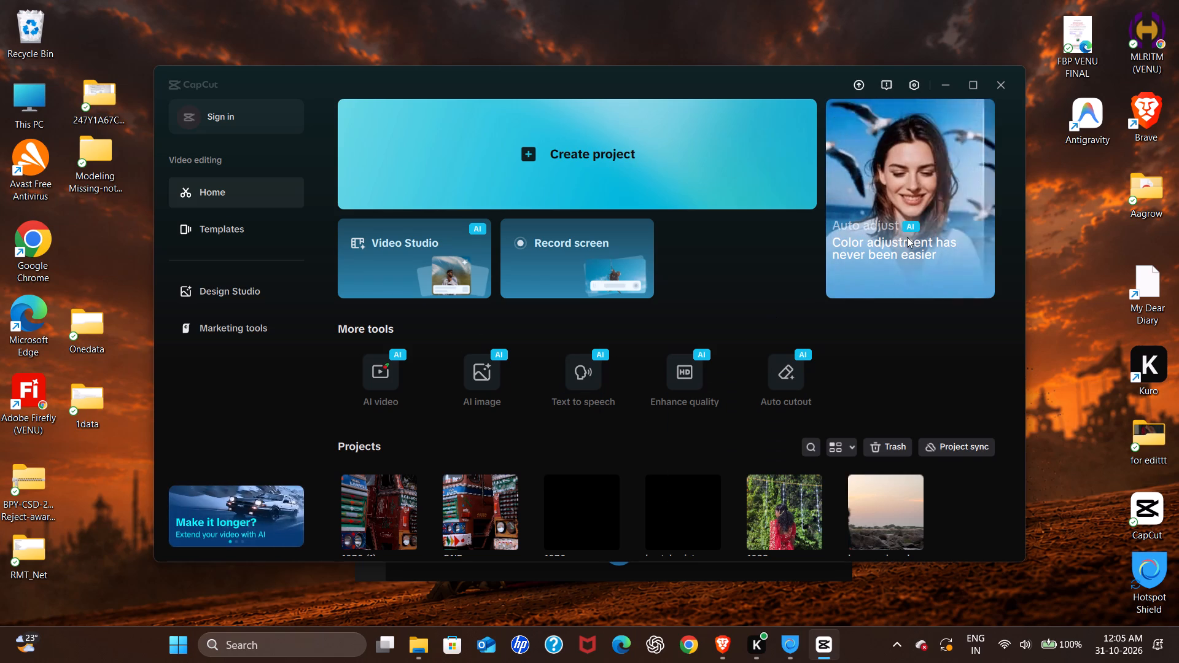
left_click(1005, 83)
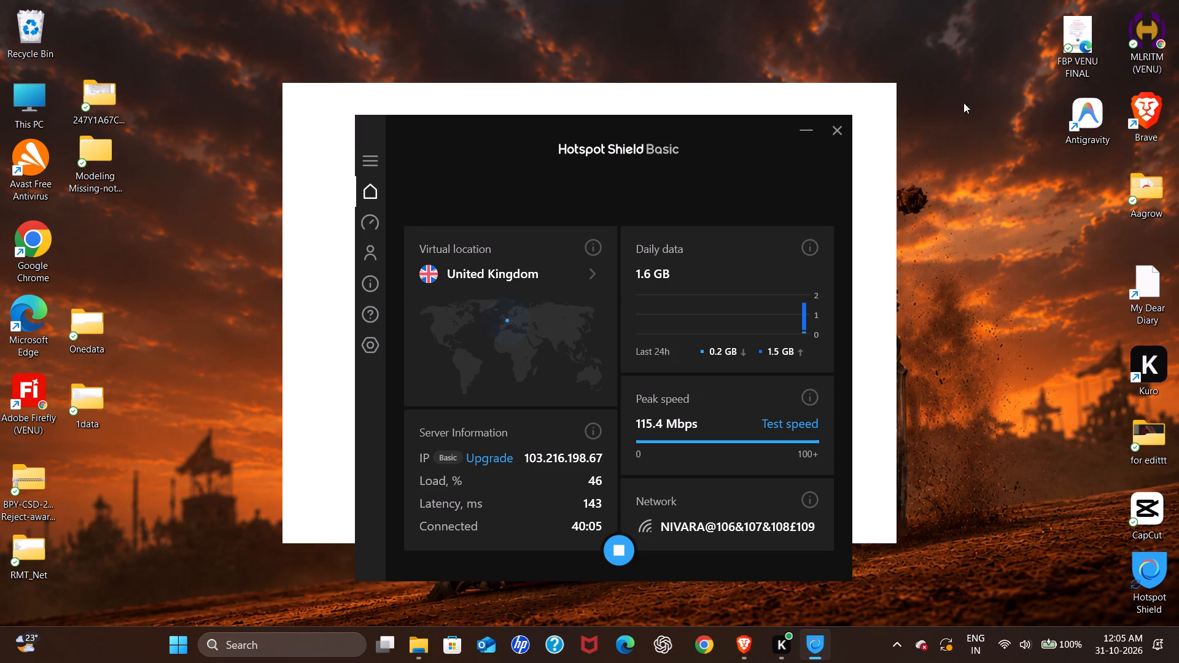